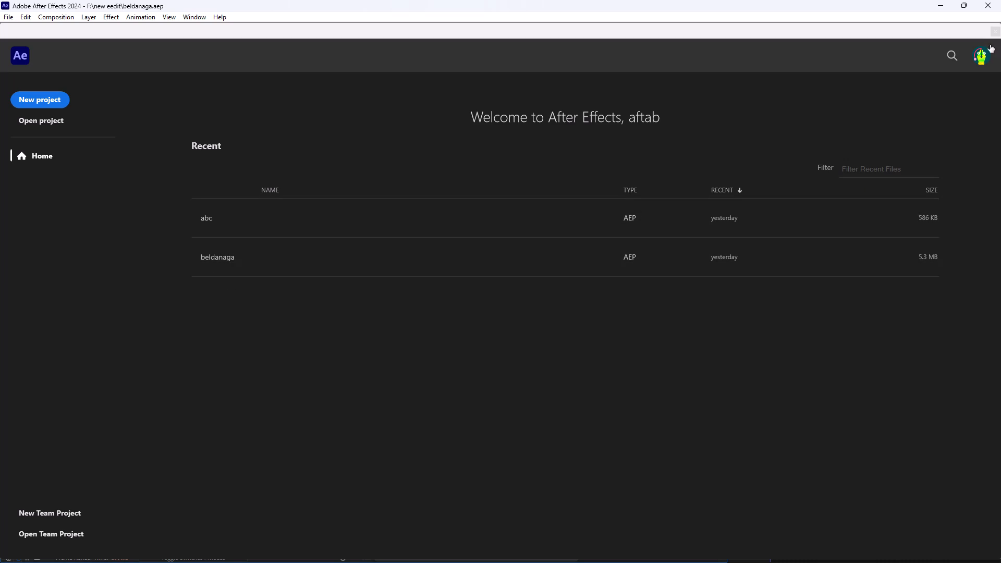
# Dismiss the Home screen and its blank window, and bring the beldanaga.aep project workspace back to the front, maximized.
pyautogui.click(998, 30)
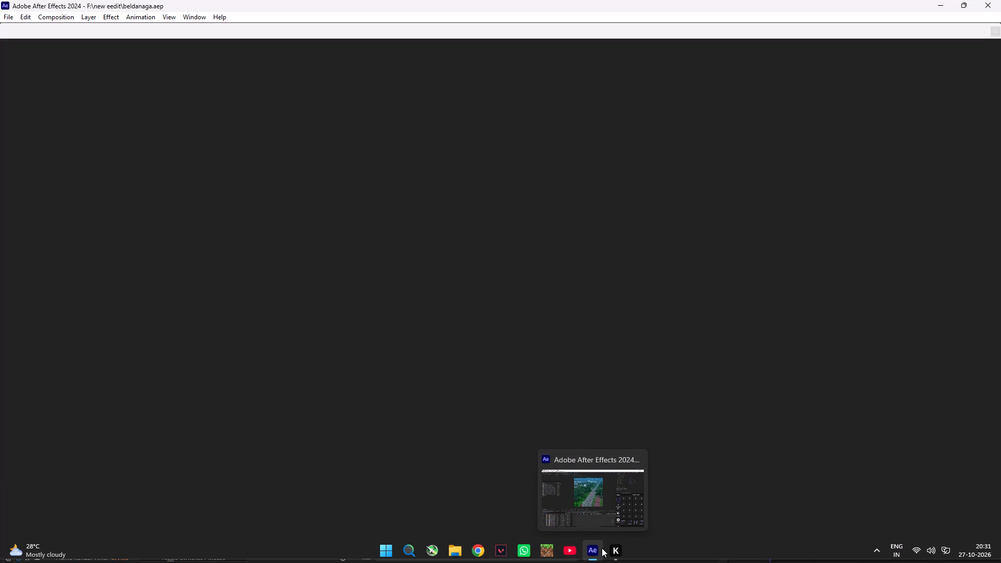
pyautogui.click(591, 511)
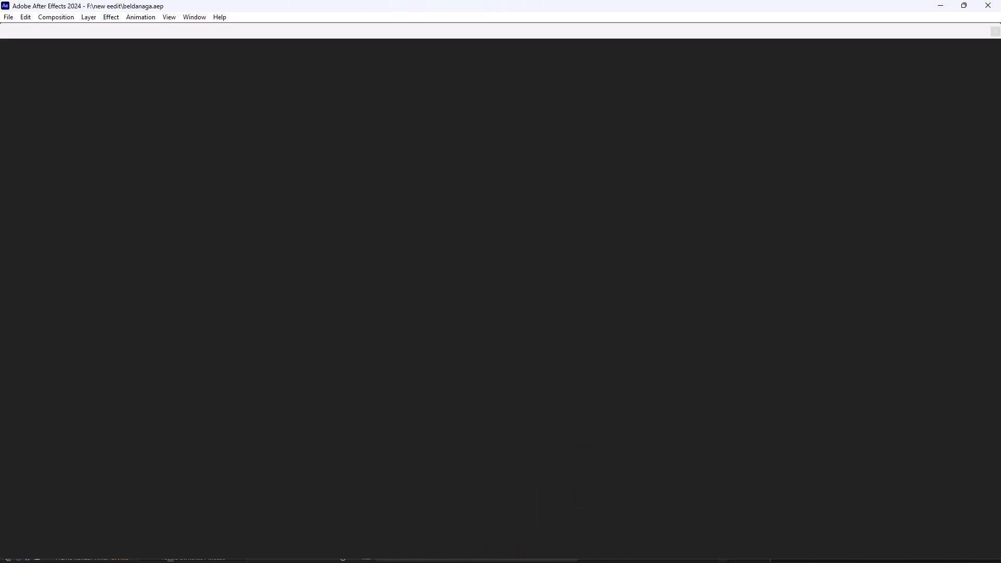
pyautogui.moveTo(651, 0); pyautogui.dragTo(677, 59)
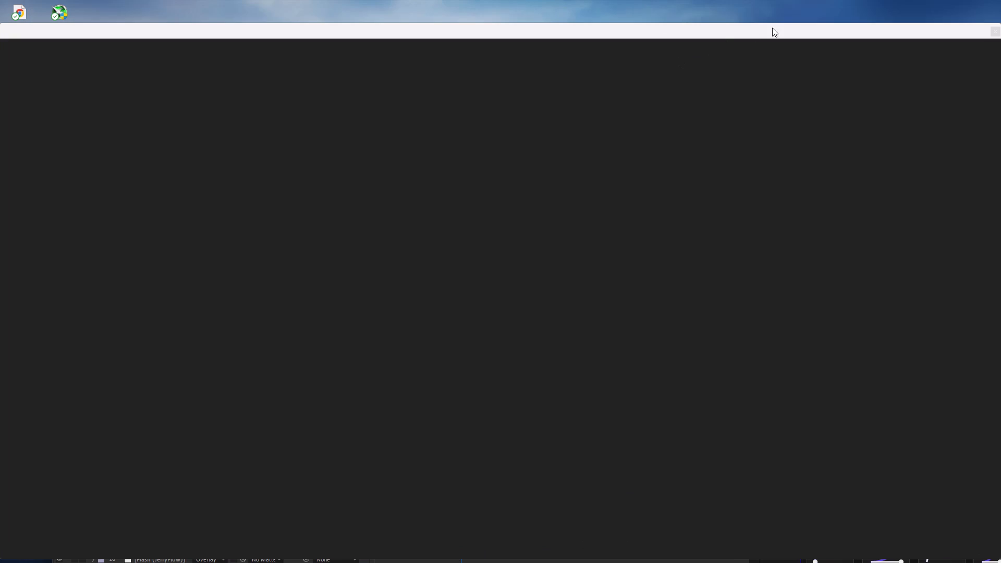
pyautogui.click(590, 549)
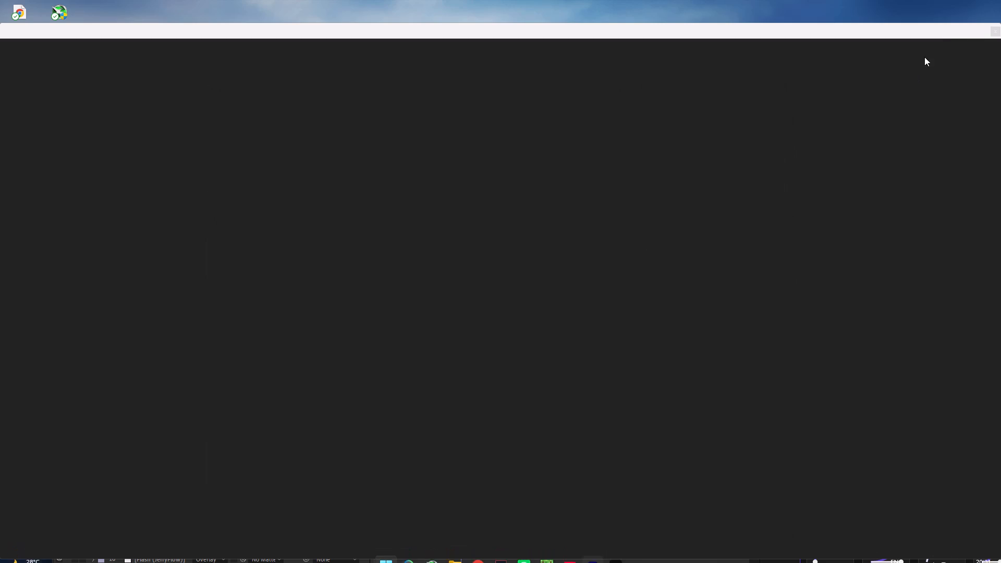
pyautogui.click(977, 33)
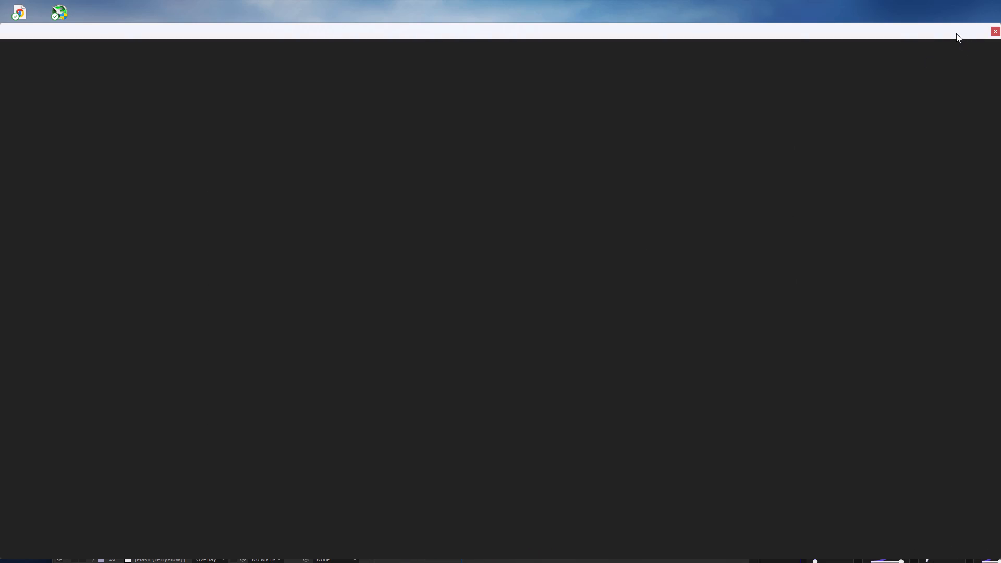
pyautogui.moveTo(956, 33); pyautogui.dragTo(591, 165)
pyautogui.click(630, 160)
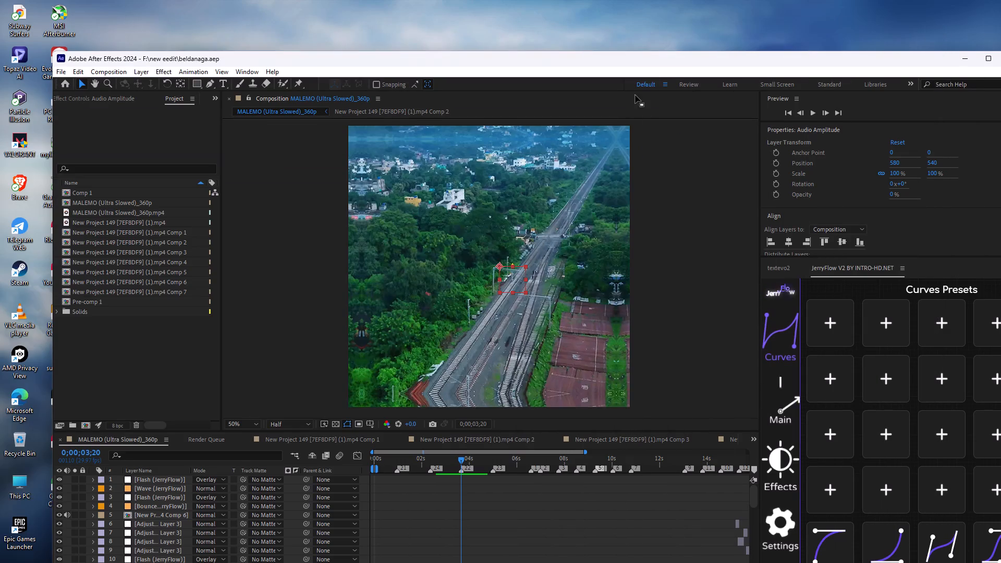
pyautogui.moveTo(656, 58); pyautogui.dragTo(609, 29)
pyautogui.click(947, 30)
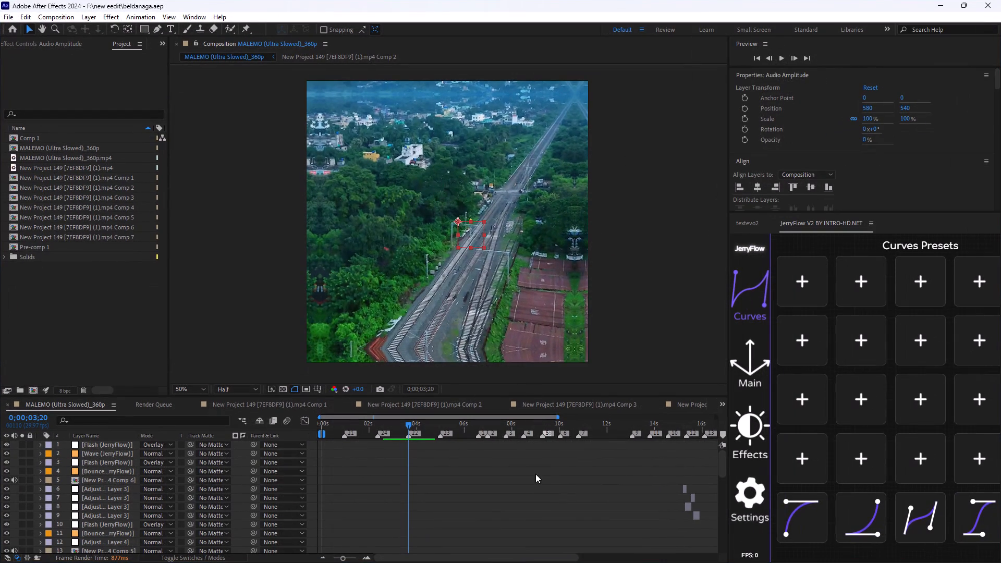
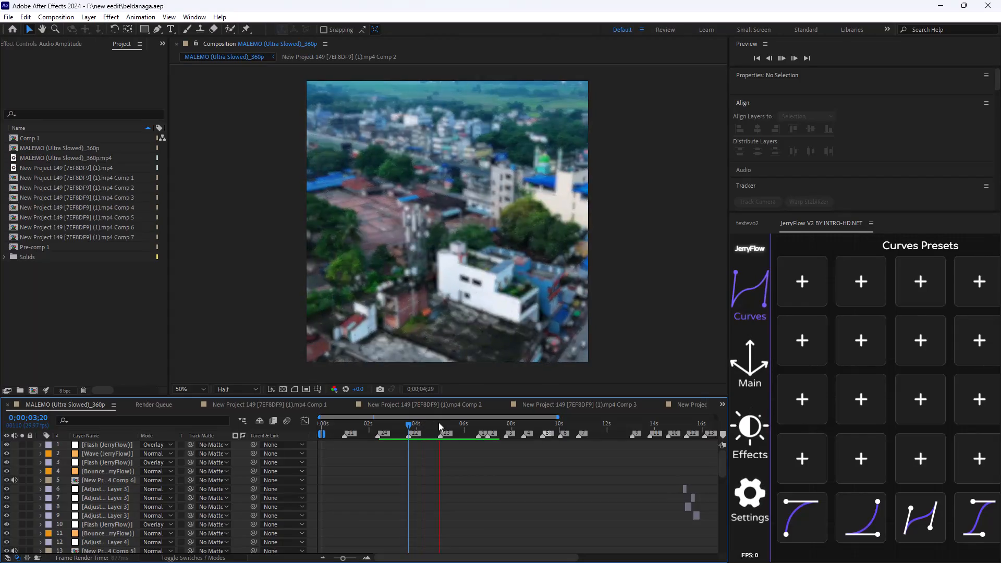
# Play back the MALEMO (Ultra Slowed)_360p composition from about 0;00;15;23 and again from 0;00;14;16 to review the transitions.
pyautogui.scroll(-4, 541, 452)
pyautogui.moveTo(558, 417); pyautogui.dragTo(566, 419)
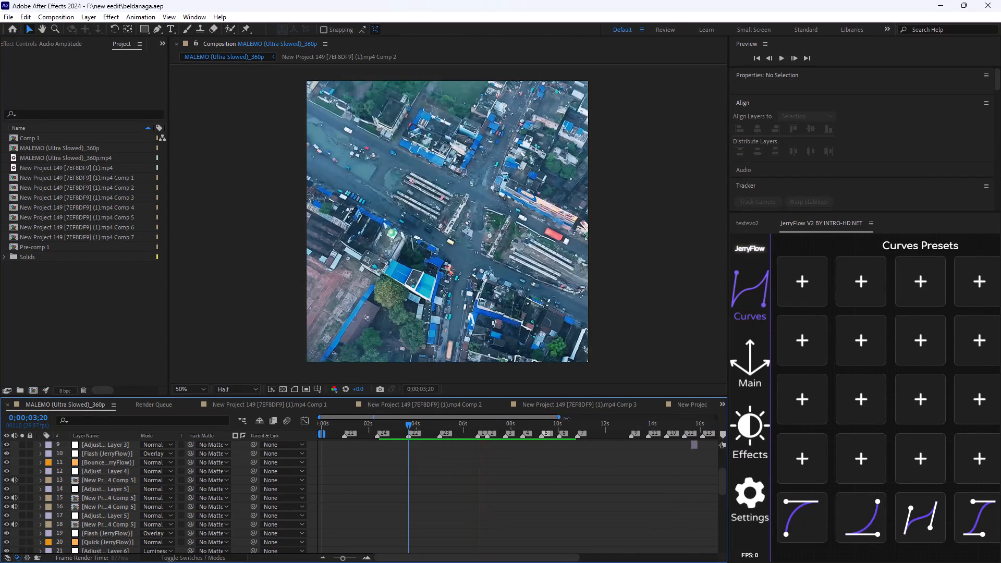
pyautogui.moveTo(566, 419); pyautogui.dragTo(624, 426)
pyautogui.moveTo(388, 419); pyautogui.dragTo(557, 473)
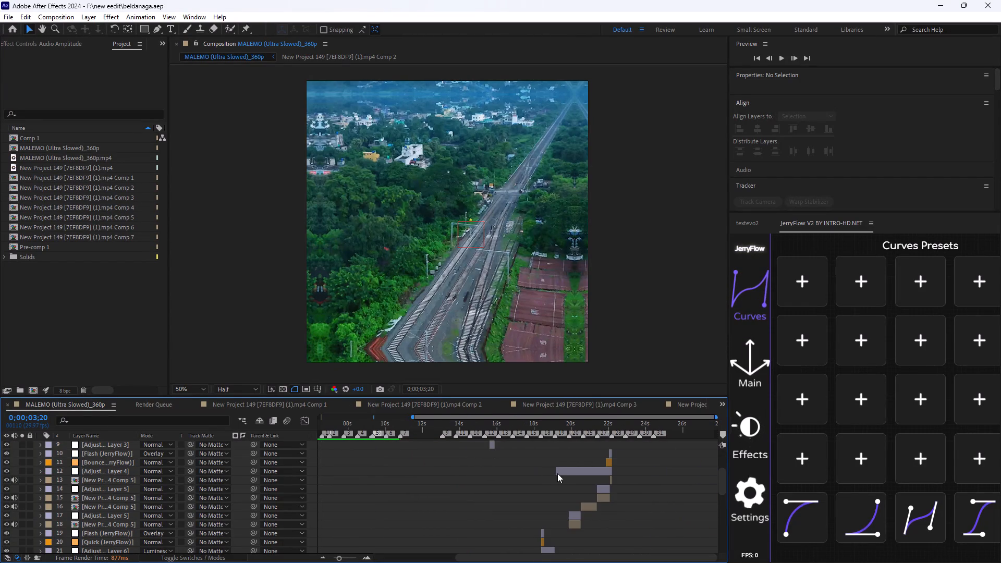
pyautogui.moveTo(557, 473); pyautogui.dragTo(513, 471)
pyautogui.scroll(-4, 398, 471)
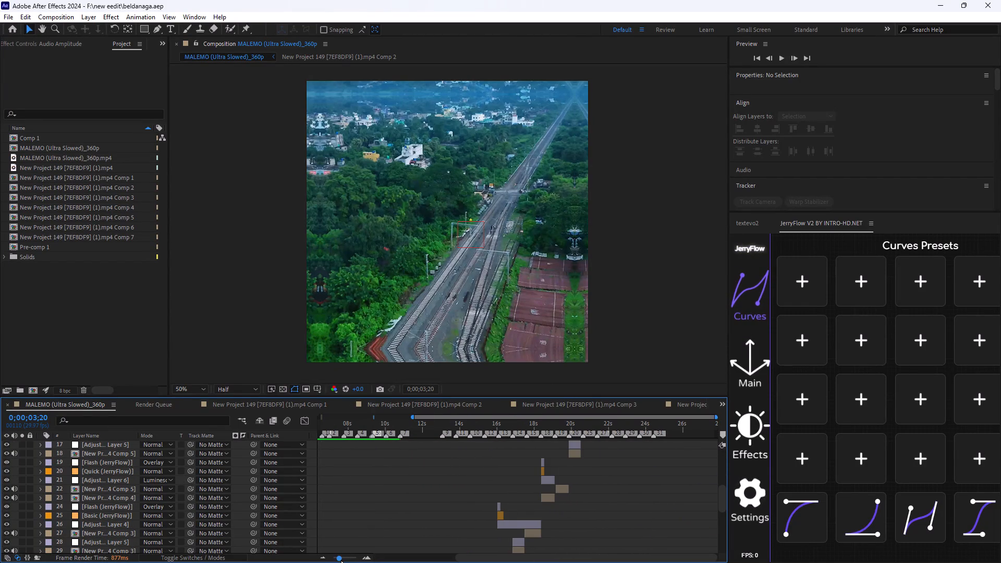
pyautogui.moveTo(341, 560); pyautogui.dragTo(352, 557)
pyautogui.click(661, 421)
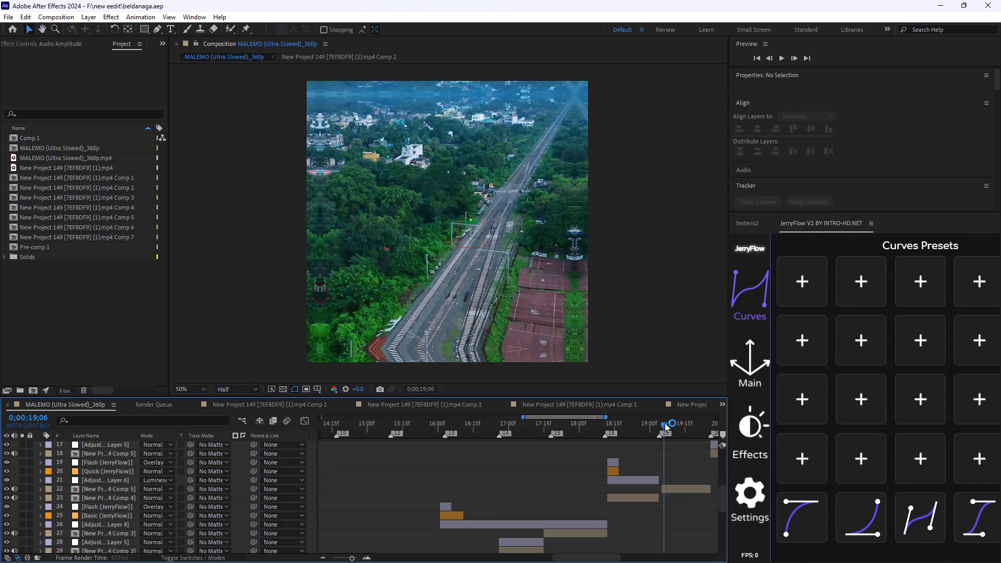
pyautogui.moveTo(666, 422); pyautogui.dragTo(423, 452)
pyautogui.press('space')
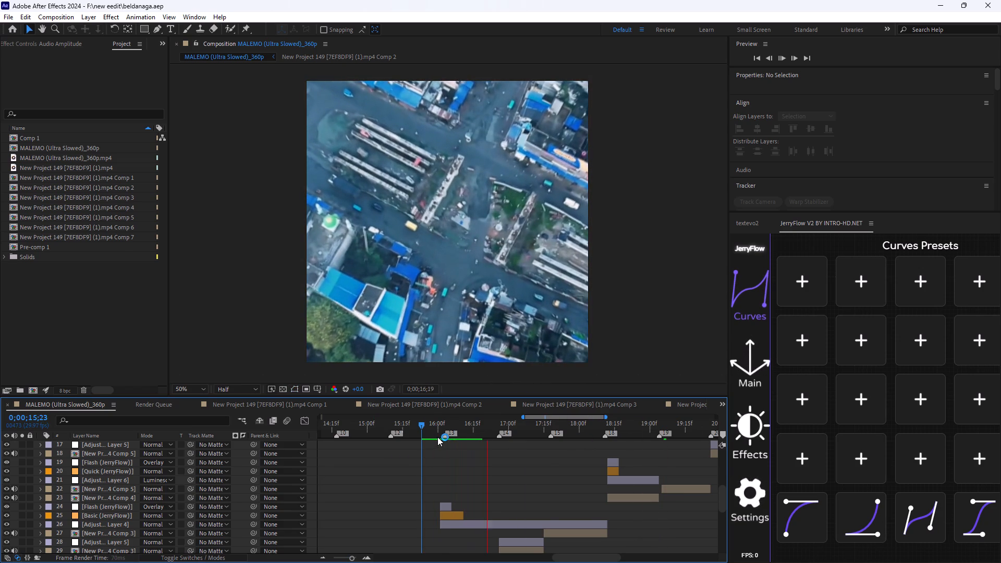
pyautogui.press('space')
pyautogui.moveTo(494, 421); pyautogui.dragTo(335, 432)
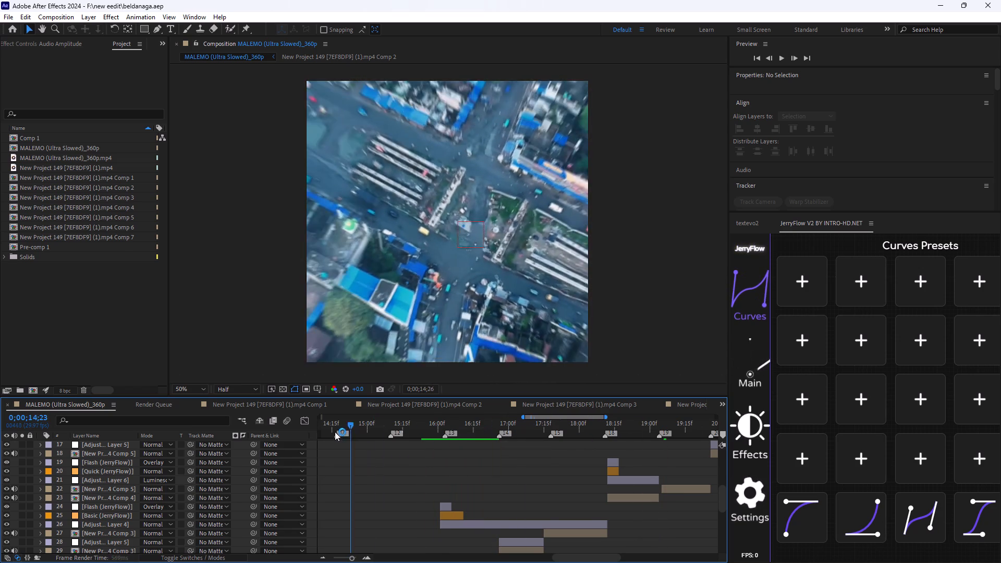
pyautogui.moveTo(335, 432); pyautogui.dragTo(334, 432)
pyautogui.press('space')
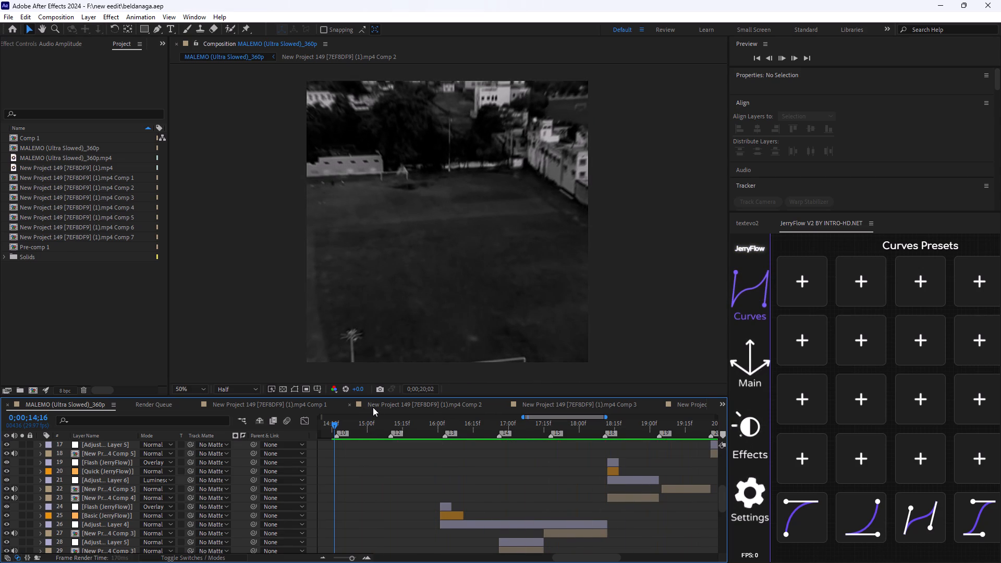
pyautogui.press('space')
# Review the composition's second half by playing it from 0;00;19;11 and again from about 0;00;12;19 and 0;00;12;11.
pyautogui.moveTo(517, 422); pyautogui.dragTo(470, 433)
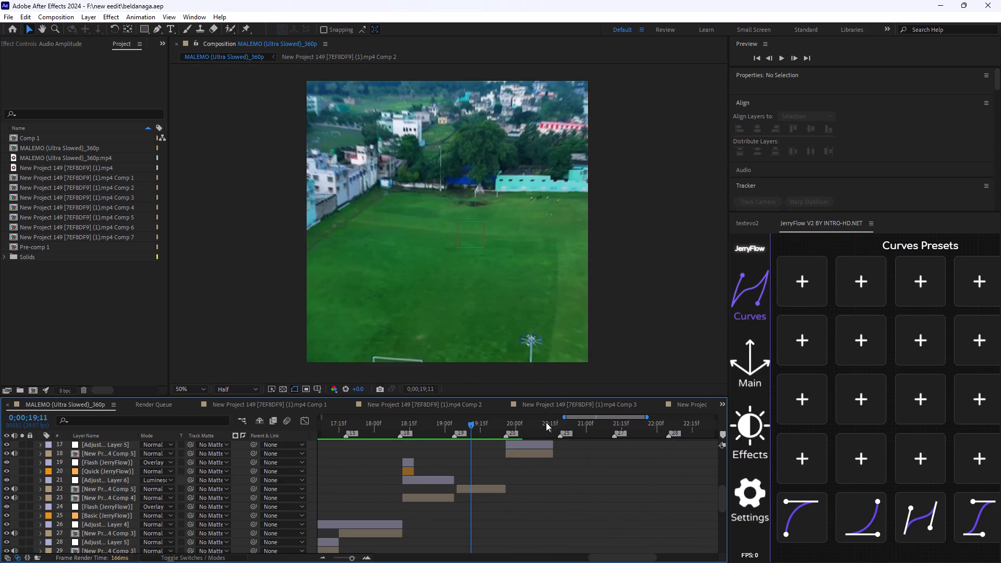
pyautogui.moveTo(563, 415); pyautogui.dragTo(467, 431)
pyautogui.press('space')
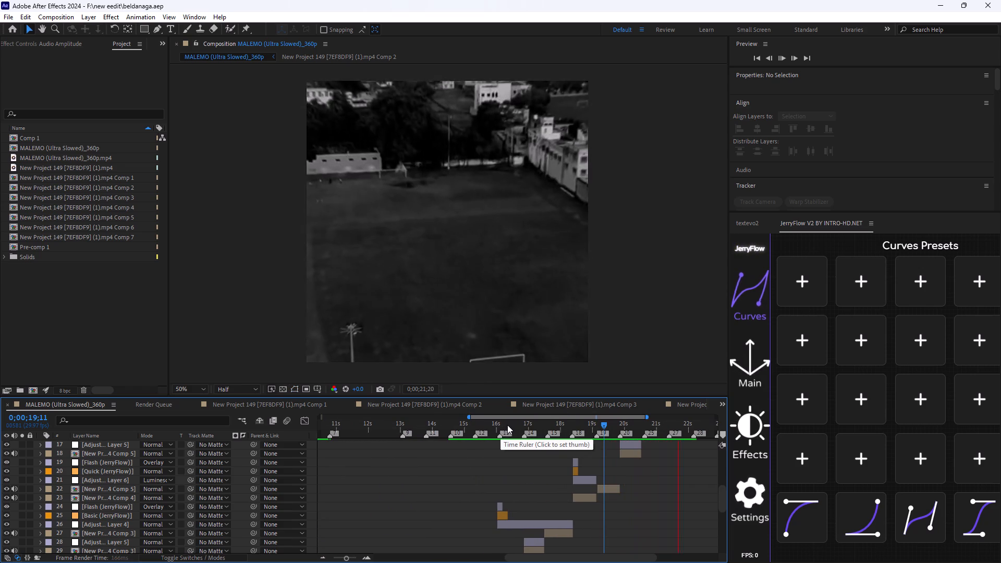
pyautogui.press('space')
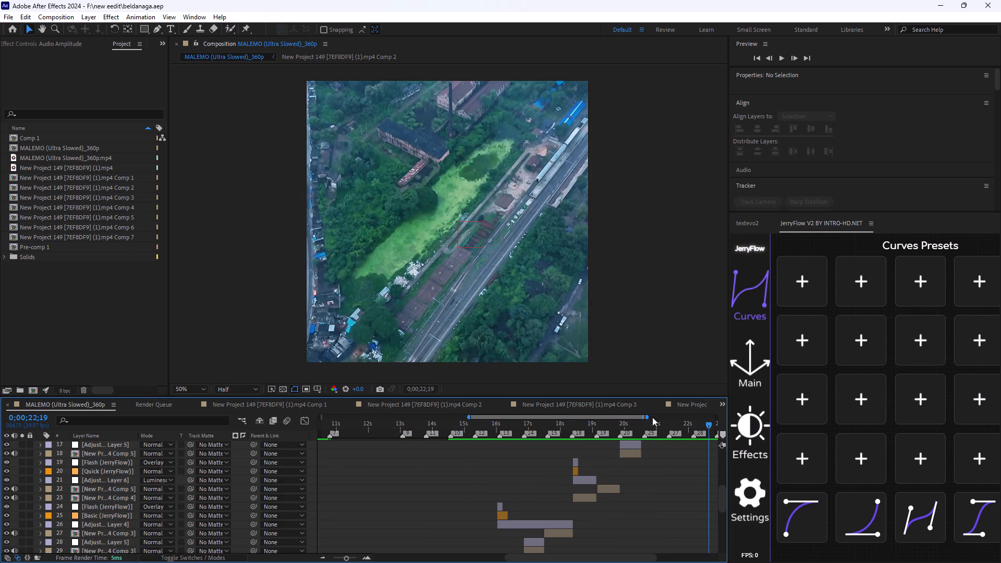
pyautogui.moveTo(699, 425); pyautogui.dragTo(388, 442)
pyautogui.press('space')
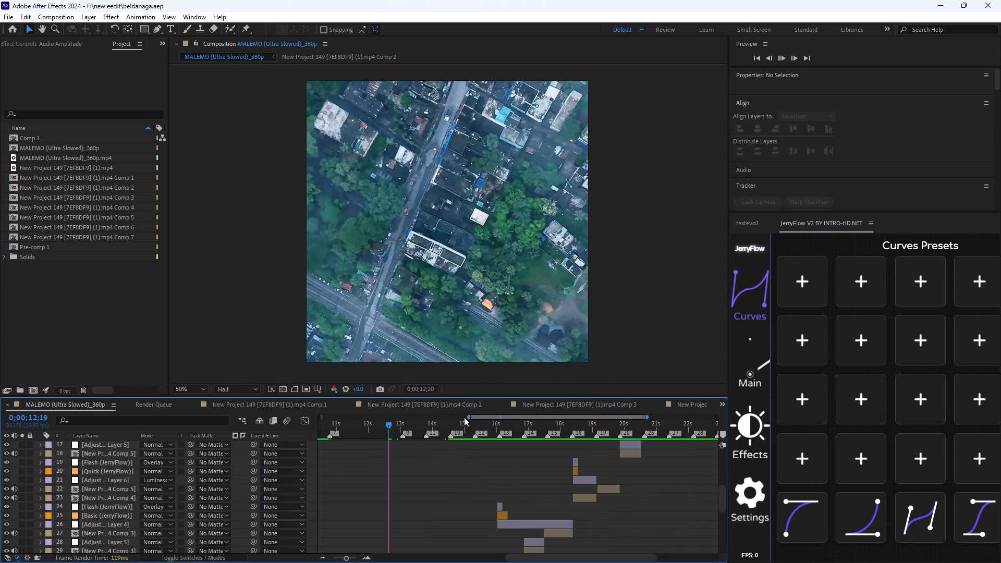
pyautogui.moveTo(468, 417); pyautogui.dragTo(421, 427)
pyautogui.press('space')
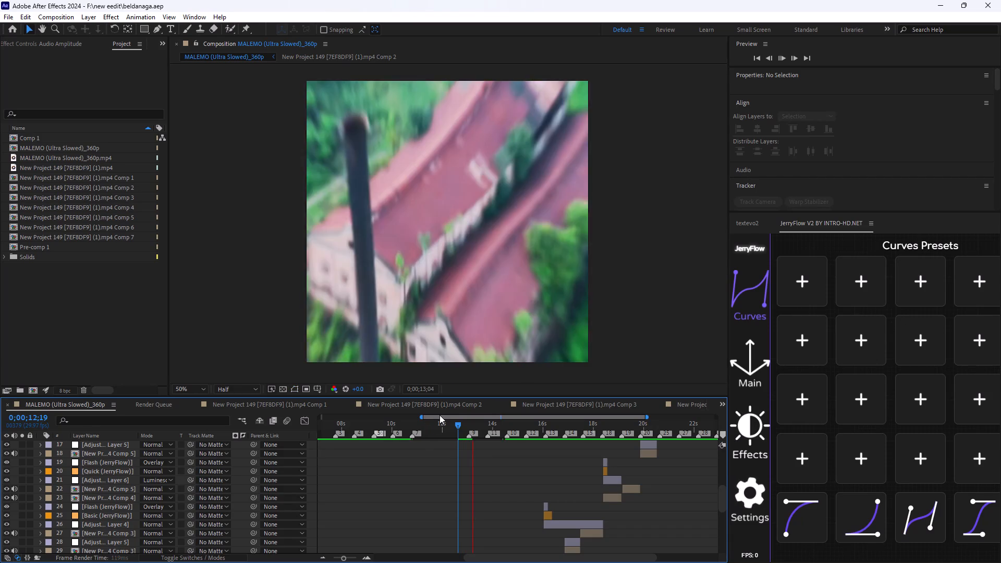
pyautogui.press('space')
pyautogui.moveTo(489, 420); pyautogui.dragTo(451, 435)
pyautogui.press('space')
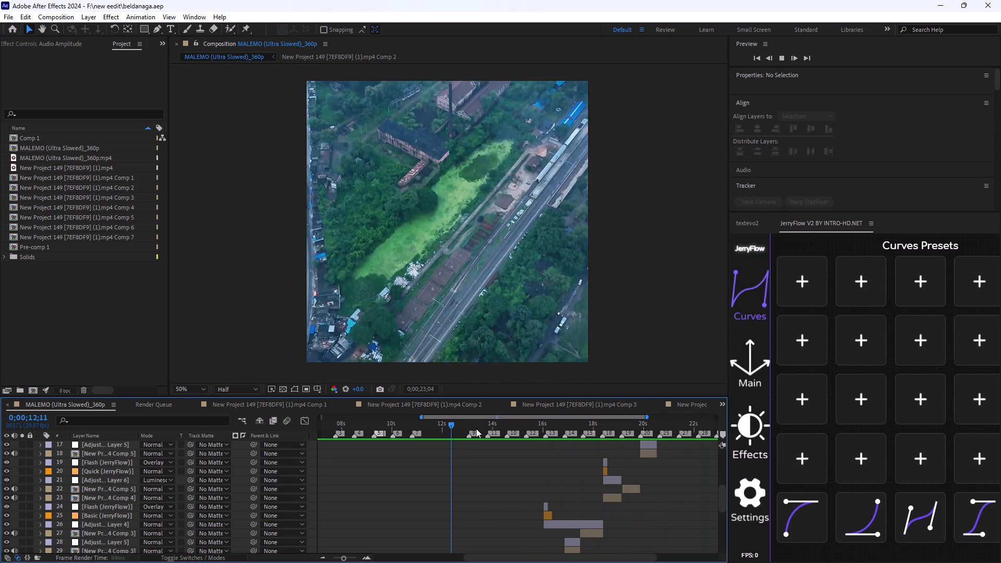
pyautogui.press('space')
pyautogui.moveTo(619, 424); pyautogui.dragTo(441, 451)
pyautogui.scroll(-1, 1000, 534)
# Adjust the system sound volume in the Windows quick settings and return to the composition.
pyautogui.click(941, 558)
pyautogui.moveTo(926, 495); pyautogui.dragTo(909, 537)
pyautogui.scroll(-6, 522, 480)
pyautogui.click(526, 483)
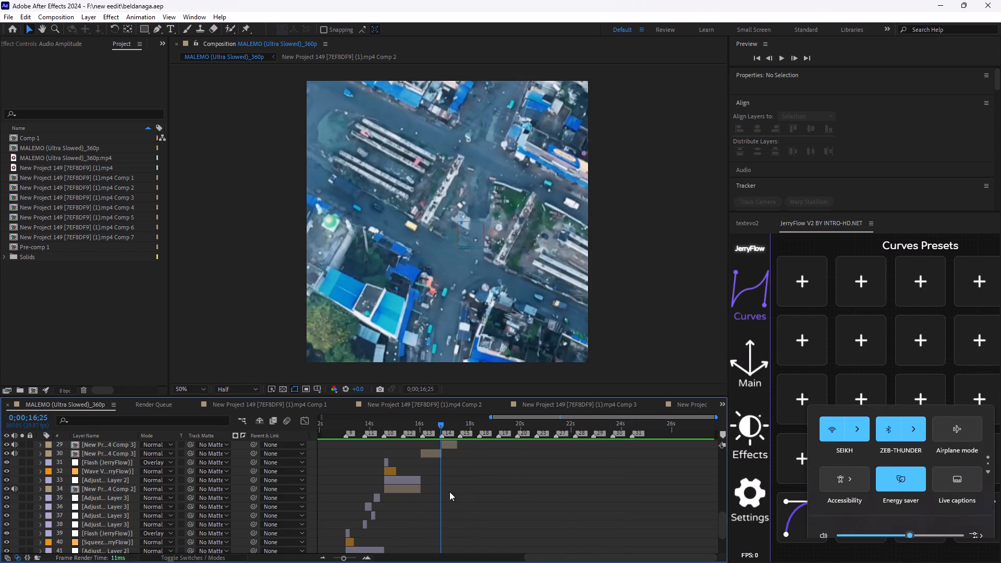
# Find the factory roof clip around 0;00;13;20 and open its precomposition, New Project 149 [7EF8DF9] (1).mp4 Comp 1.
pyautogui.scroll(-3, 398, 487)
pyautogui.moveTo(443, 419); pyautogui.dragTo(411, 440)
pyautogui.scroll(-3, 419, 472)
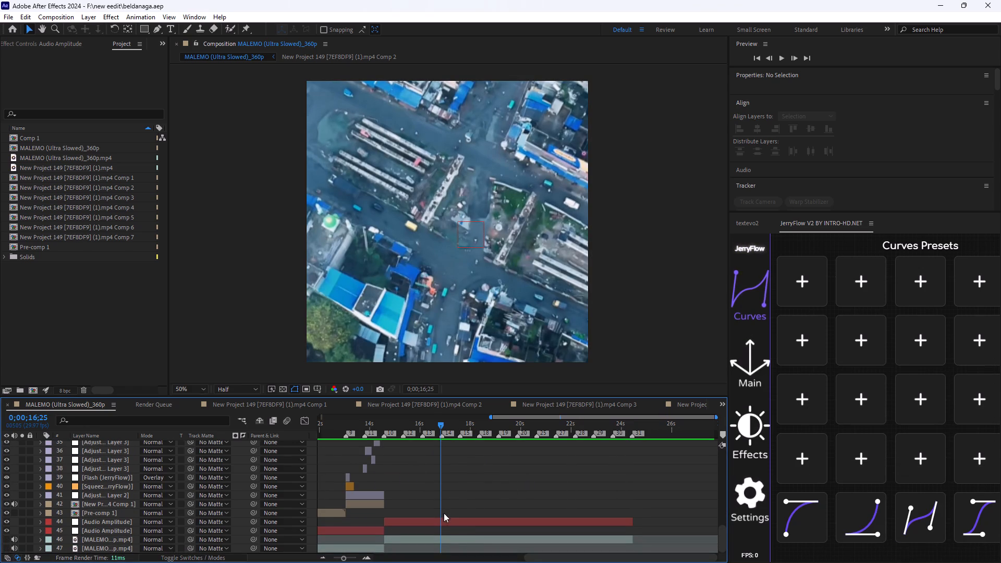
pyautogui.click(451, 537)
pyautogui.scroll(6, 454, 512)
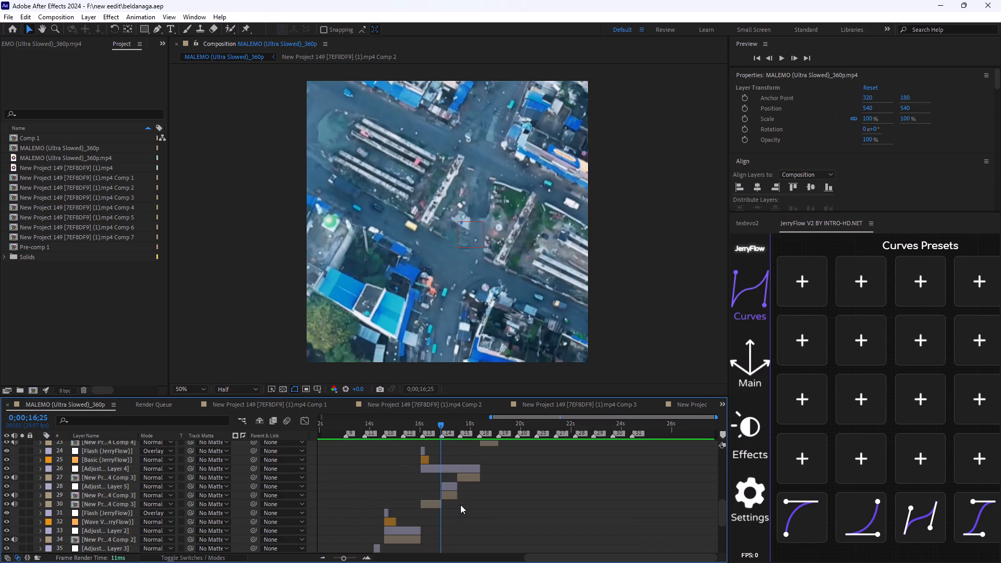
pyautogui.moveTo(438, 423); pyautogui.dragTo(383, 456)
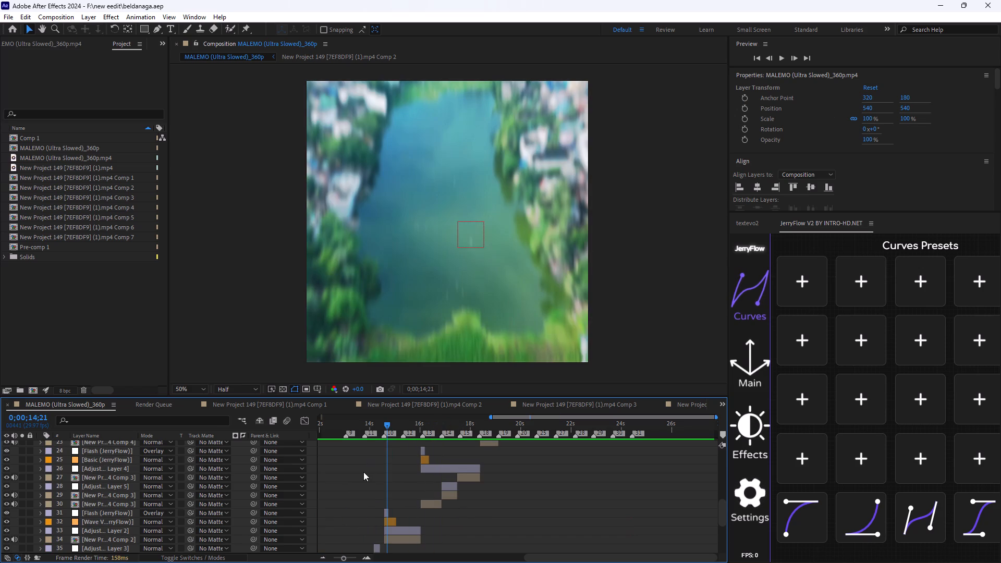
pyautogui.scroll(-3, 351, 482)
pyautogui.scroll(-4, 388, 438)
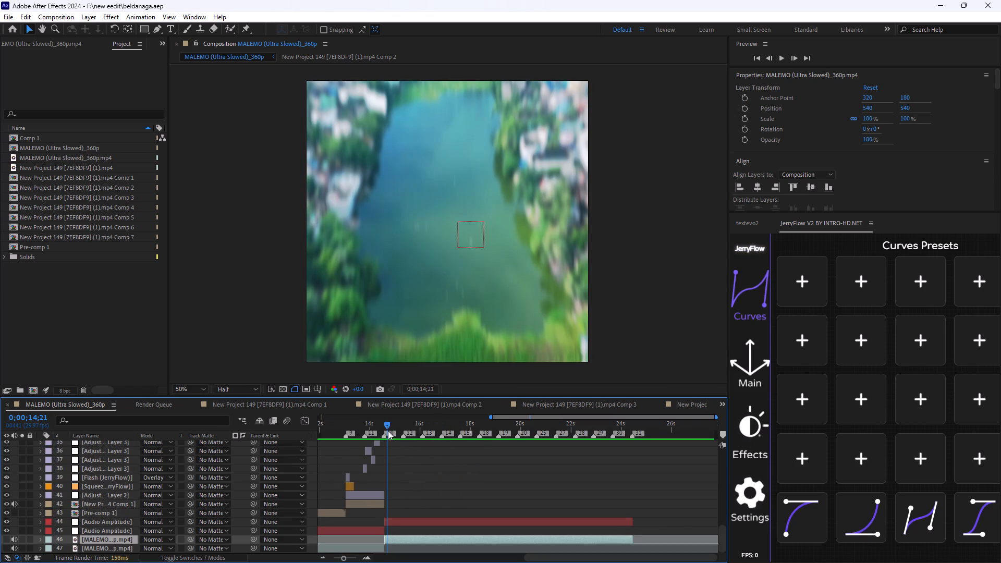
pyautogui.moveTo(387, 423); pyautogui.dragTo(362, 483)
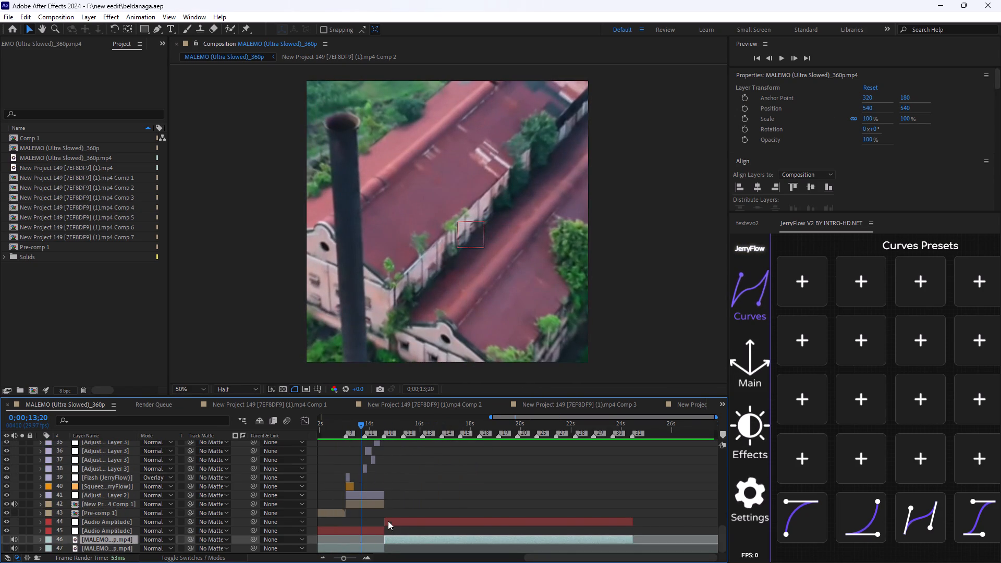
pyautogui.doubleClick(377, 504)
# Start 3D camera tracking on the clip from its first frame at 0:00:13:04, setting the masks-and-effects warning to Never Again.
pyautogui.moveTo(577, 423); pyautogui.dragTo(379, 429)
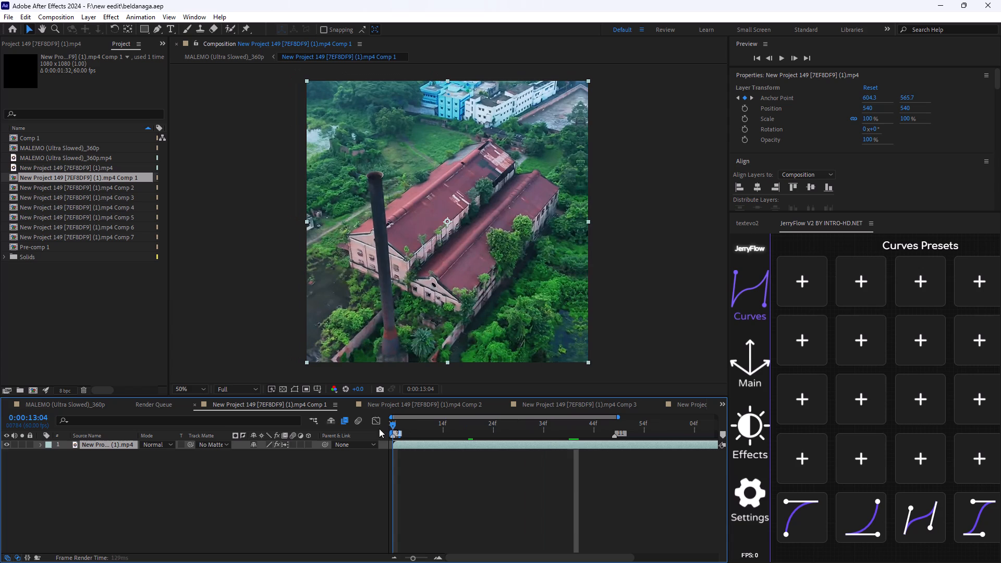
pyautogui.moveTo(379, 429); pyautogui.dragTo(379, 429)
pyautogui.scroll(-5, 865, 145)
pyautogui.scroll(2, 844, 142)
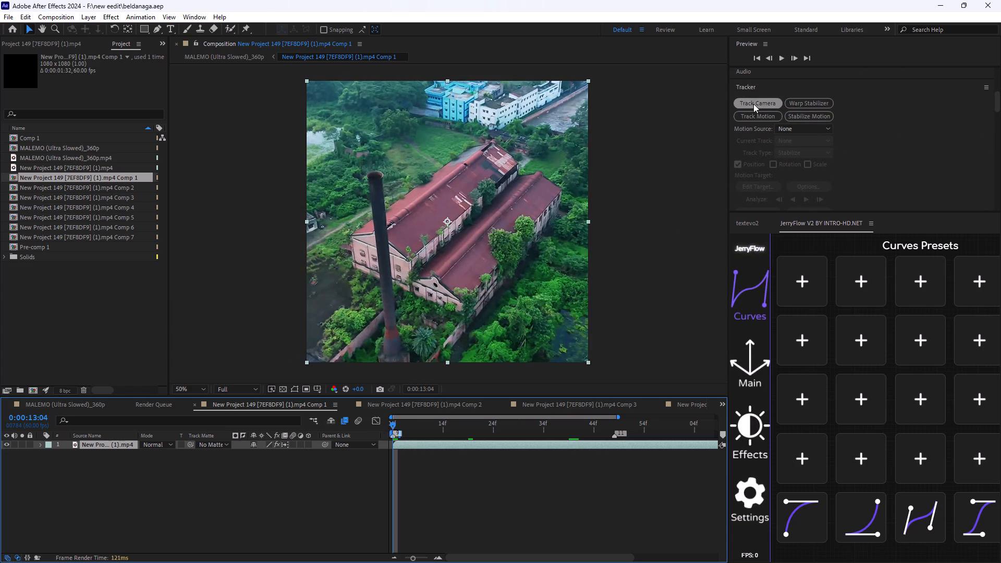
pyautogui.click(753, 104)
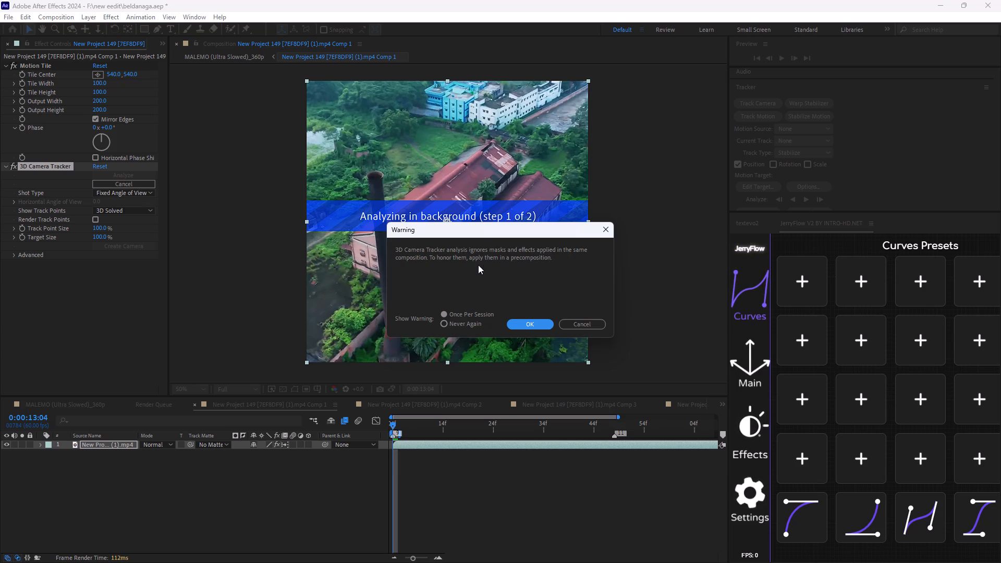
pyautogui.click(449, 323)
pyautogui.click(532, 325)
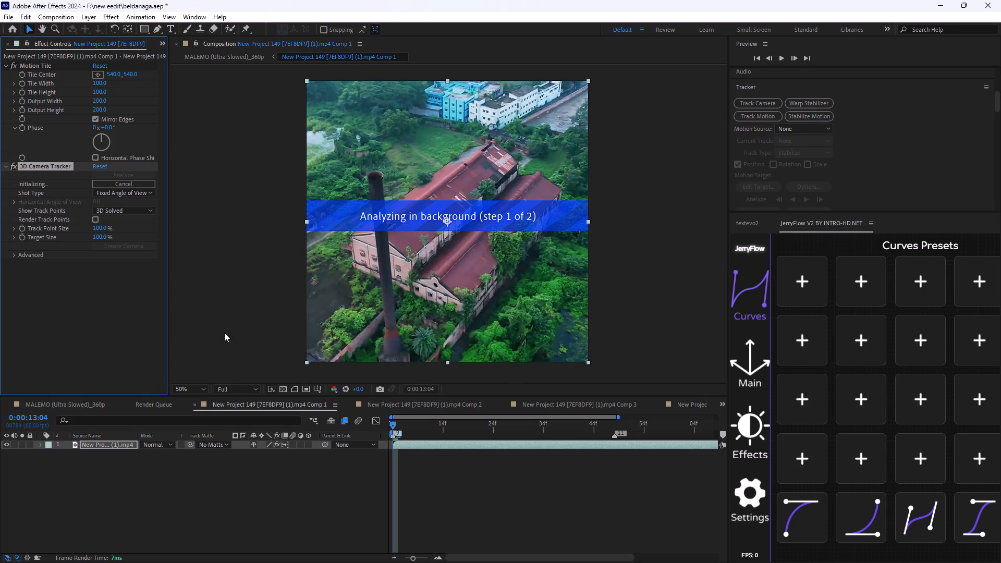
# Reorder the clip's effects so that 3D Camera Tracker sits above Motion Tile.
pyautogui.moveTo(46, 167); pyautogui.dragTo(48, 64)
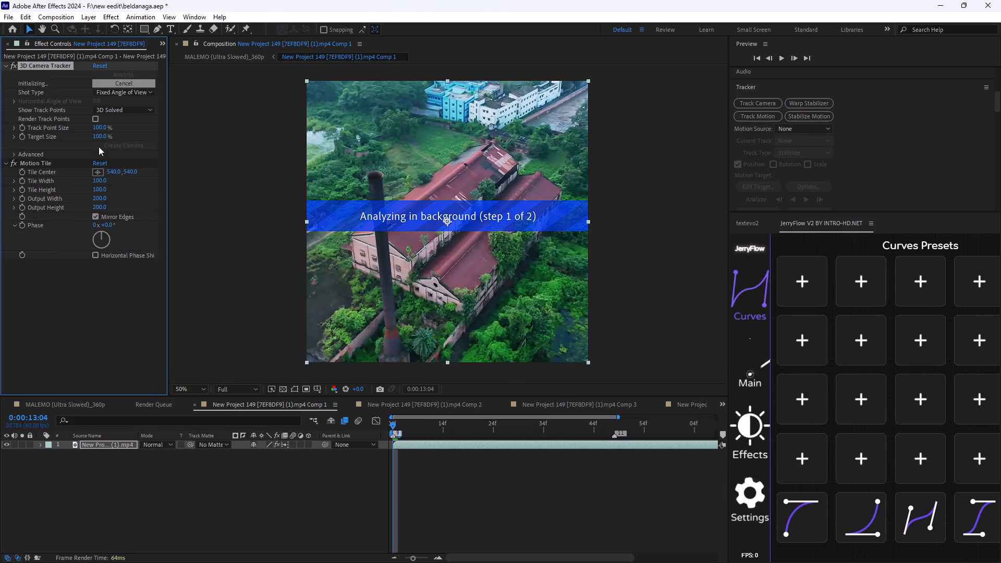
# Expand the 3D Camera Tracker's size and Advanced settings and enable Detailed Analysis.
pyautogui.click(16, 133)
pyautogui.click(13, 128)
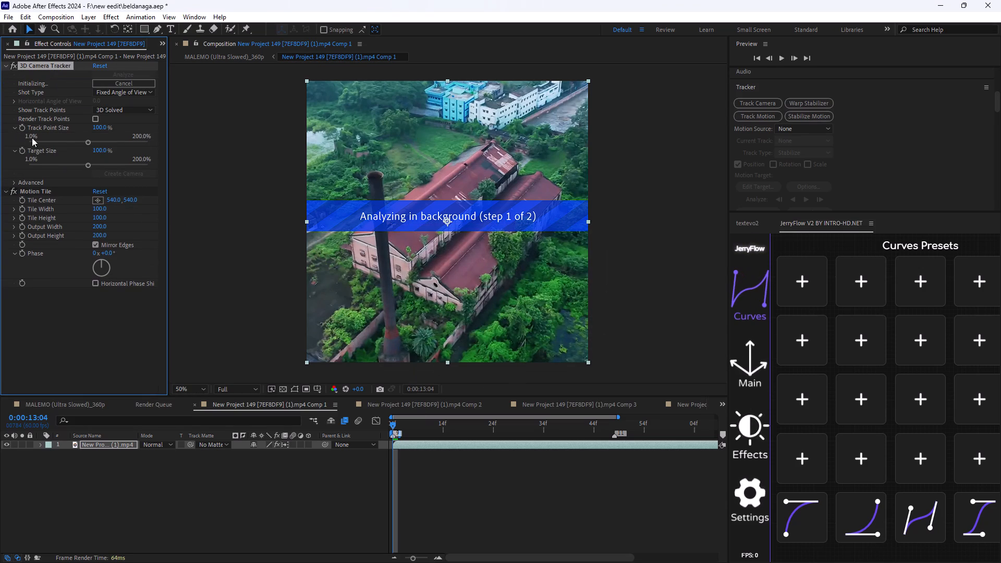
pyautogui.click(15, 186)
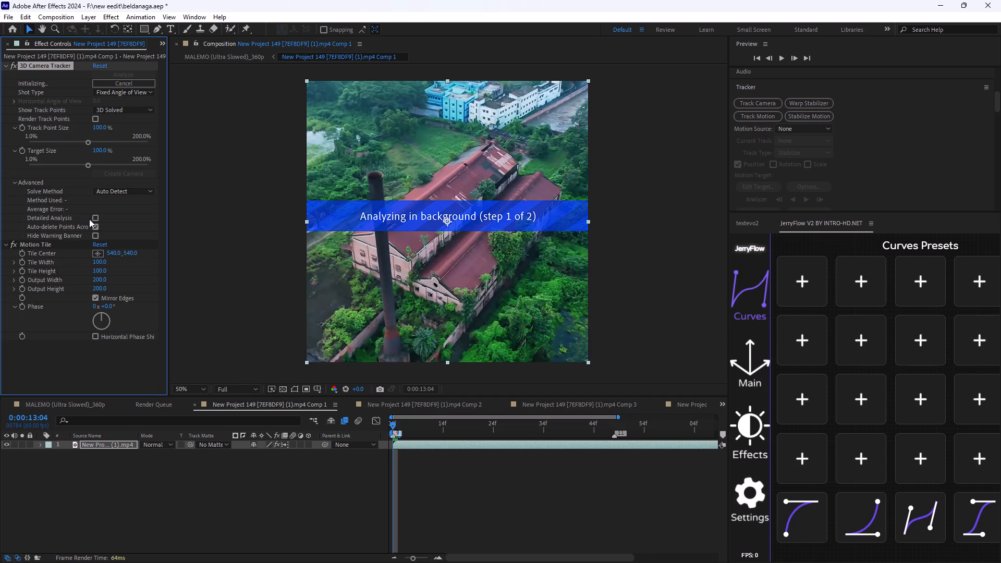
pyautogui.click(96, 215)
# Try to preview the clip from its first frame at 0:00:13:04, dismissing any playback message.
pyautogui.press('space')
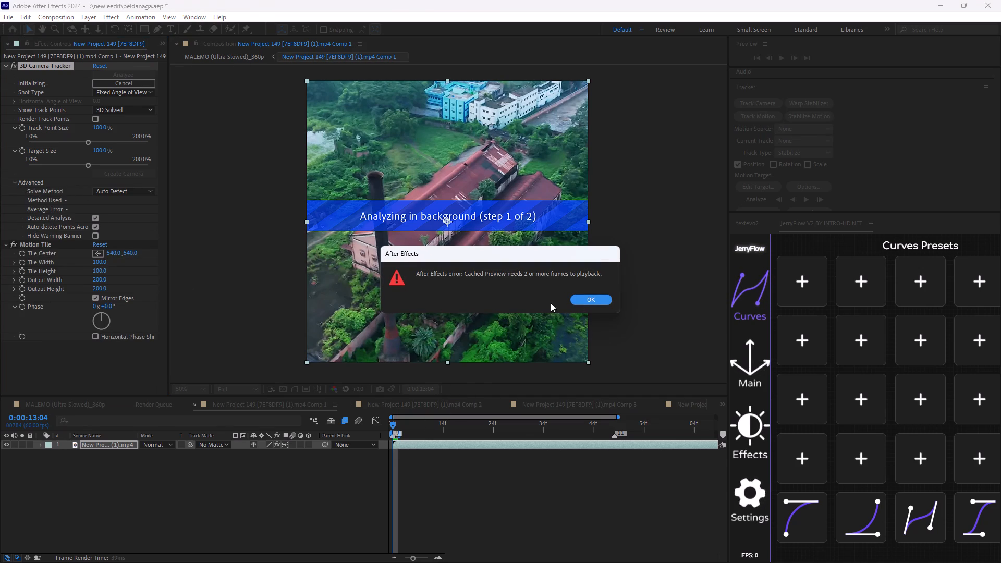
pyautogui.click(588, 295)
pyautogui.click(395, 445)
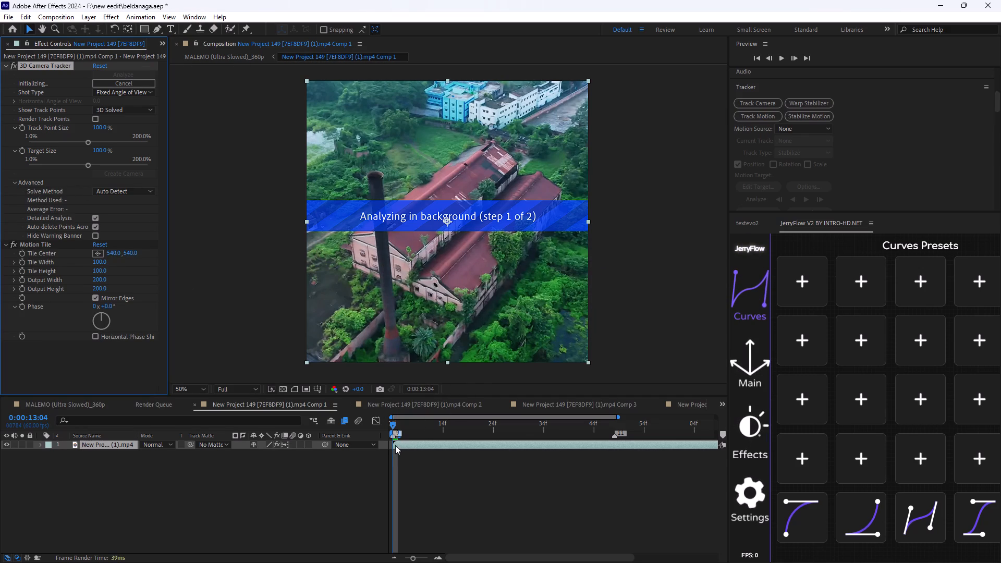
pyautogui.moveTo(393, 445); pyautogui.dragTo(389, 454)
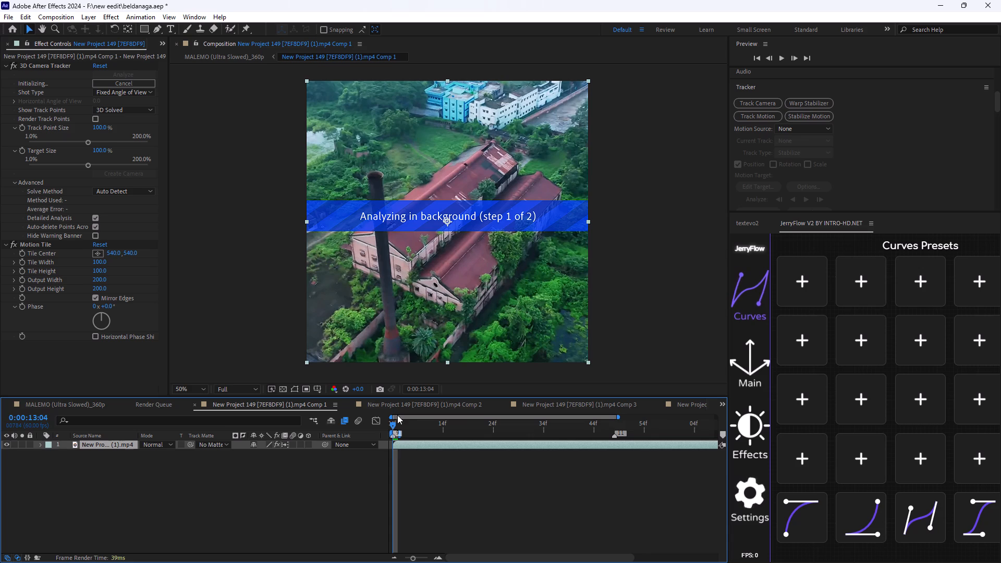
pyautogui.click(396, 420)
pyautogui.press('space')
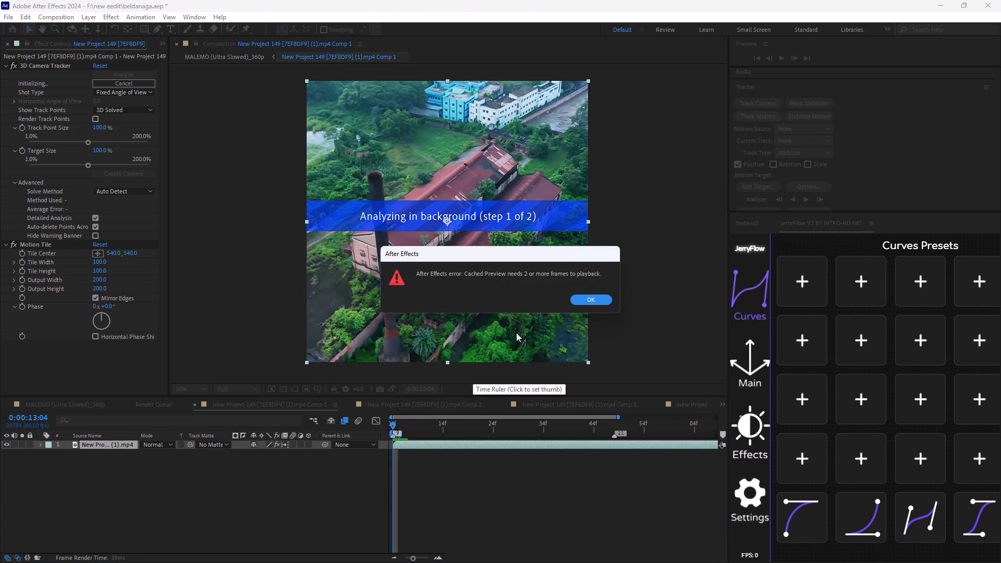
pyautogui.moveTo(580, 298); pyautogui.dragTo(571, 306)
pyautogui.click(583, 303)
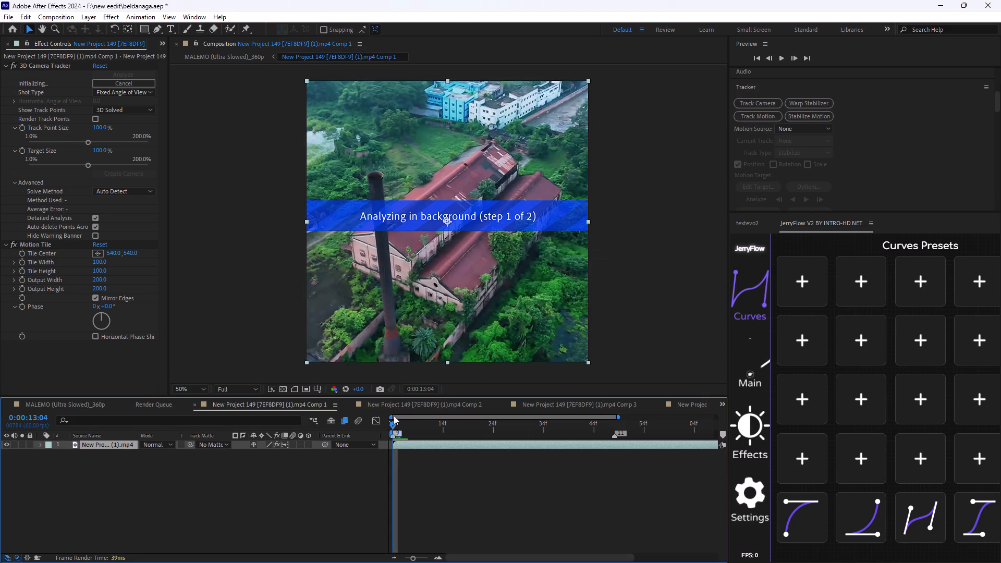
# Play the clip from 0:00:13:12 during the tracking analysis, and return the playhead to about 0:00:13:20 near its beginning.
pyautogui.moveTo(397, 421); pyautogui.dragTo(433, 434)
pyautogui.press('space')
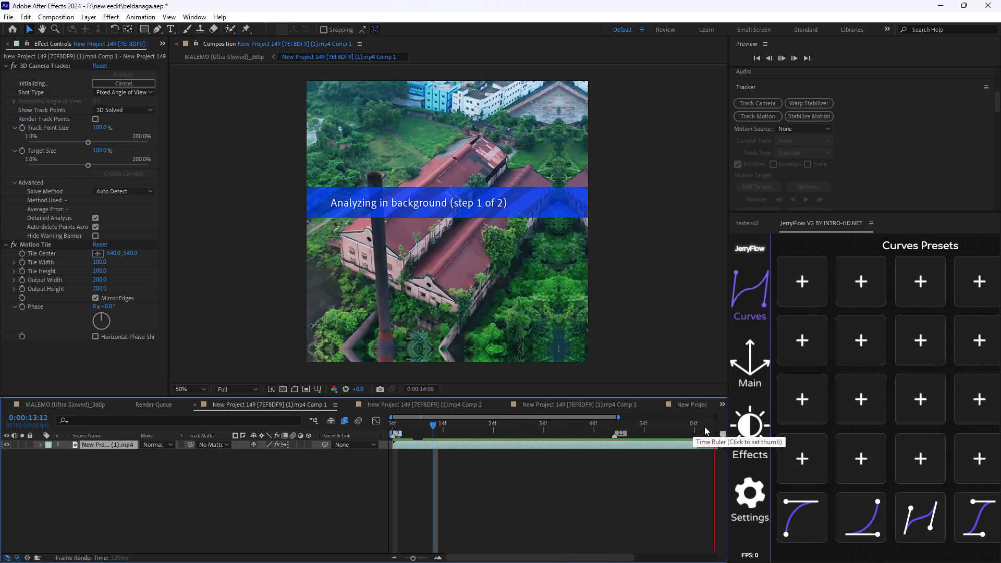
pyautogui.press('space')
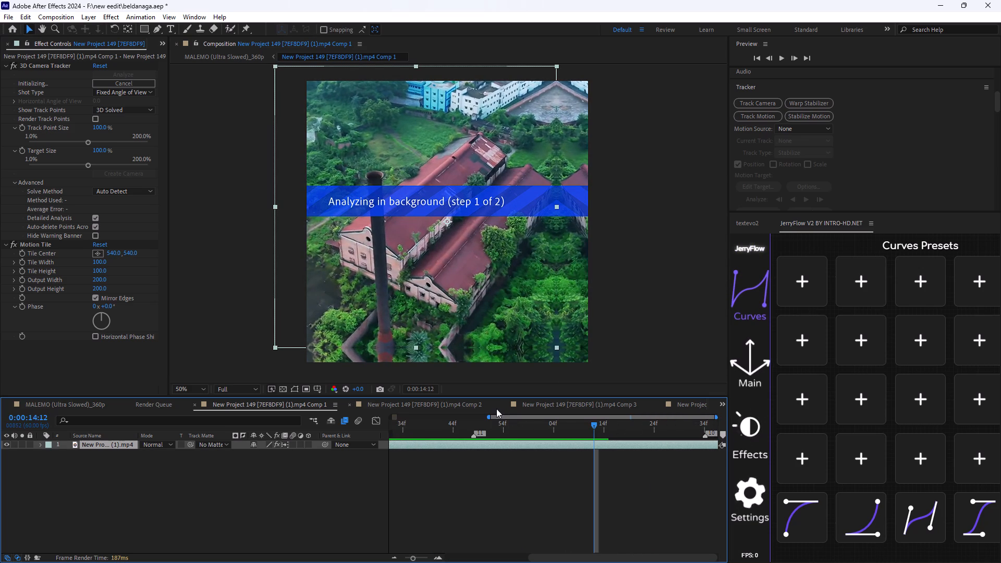
pyautogui.moveTo(492, 417); pyautogui.dragTo(410, 423)
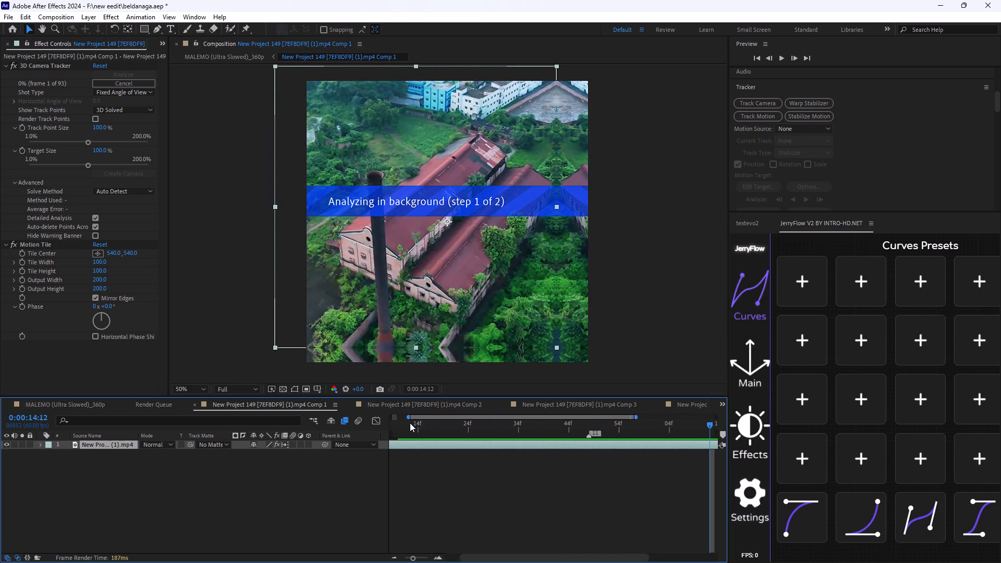
pyautogui.moveTo(410, 423); pyautogui.dragTo(409, 423)
pyautogui.moveTo(714, 422); pyautogui.dragTo(451, 426)
pyautogui.moveTo(405, 417); pyautogui.dragTo(364, 422)
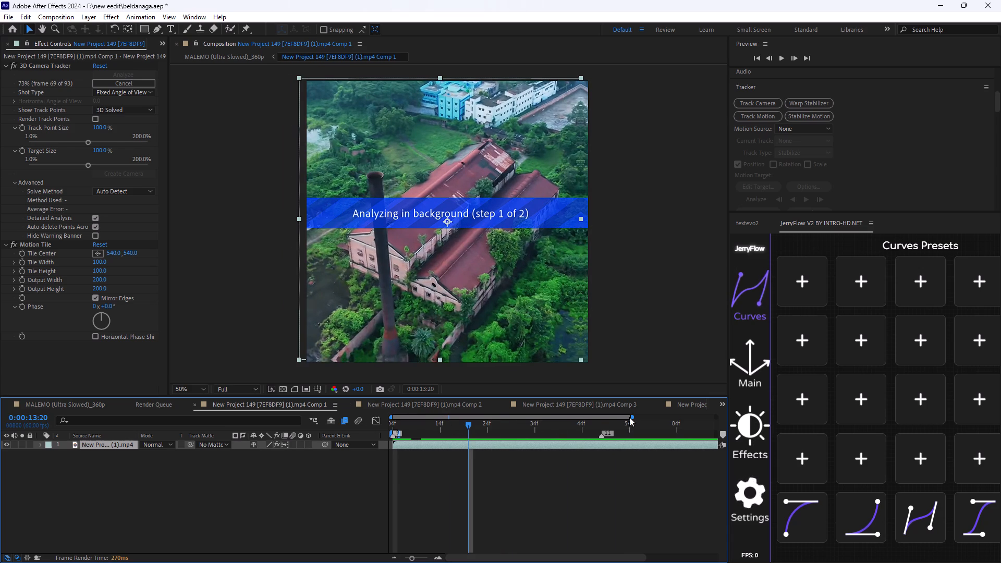
# Show the factory clip's full duration and scrub it between 0:00:13:06 and 0:00:13:11 during the tracking analysis.
pyautogui.moveTo(630, 417); pyautogui.dragTo(735, 439)
pyautogui.moveTo(454, 420); pyautogui.dragTo(400, 429)
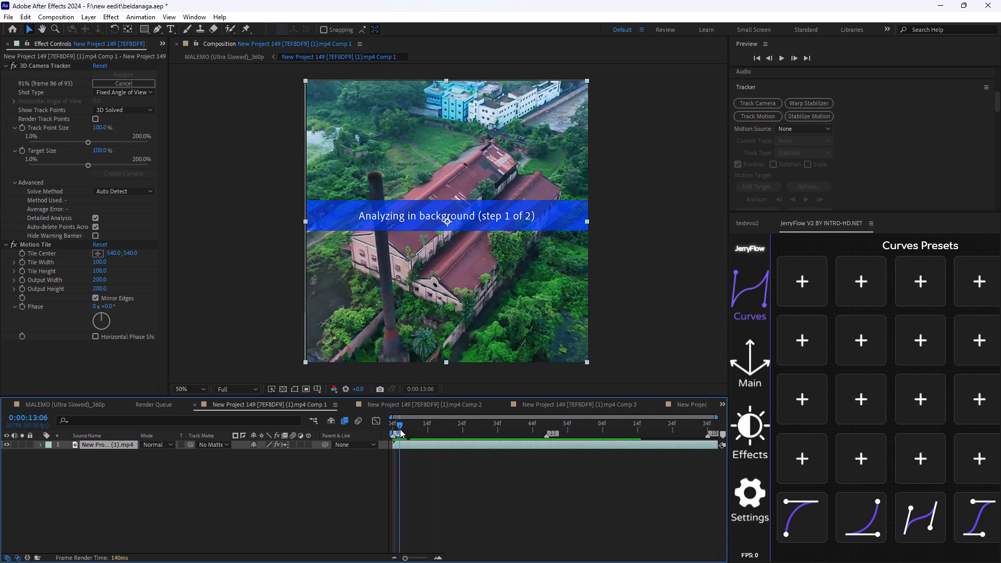
pyautogui.moveTo(400, 429); pyautogui.dragTo(398, 428)
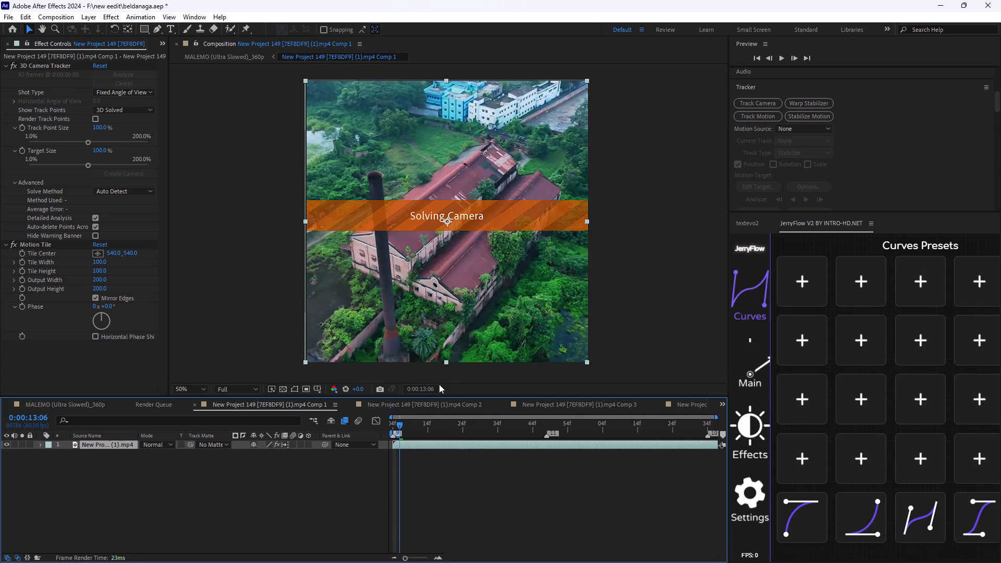
pyautogui.moveTo(398, 423); pyautogui.dragTo(415, 424)
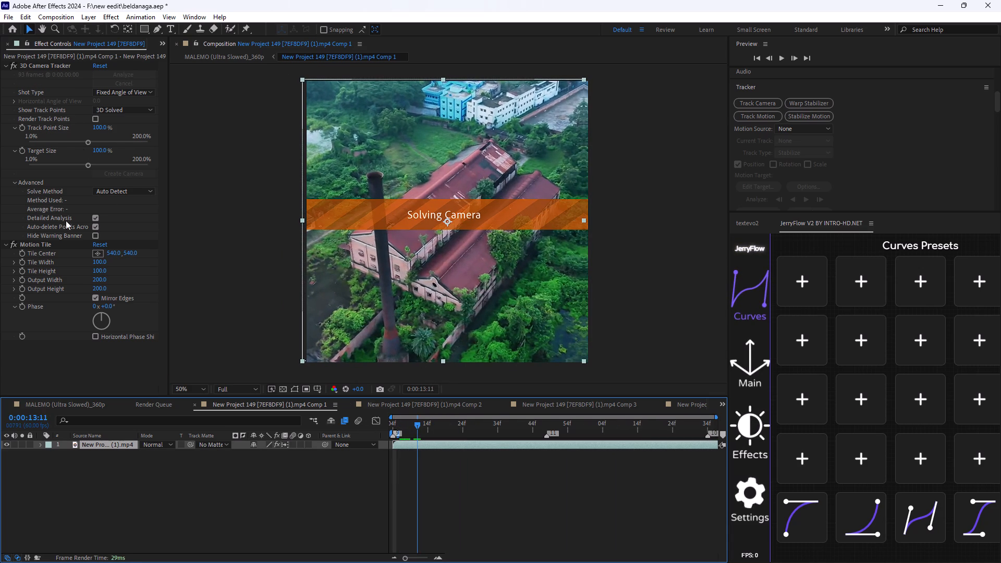
# Inspect the solved track points around 0:00:13:04, and delete the 3D Camera Tracker effect from the factory clip.
pyautogui.click(104, 127)
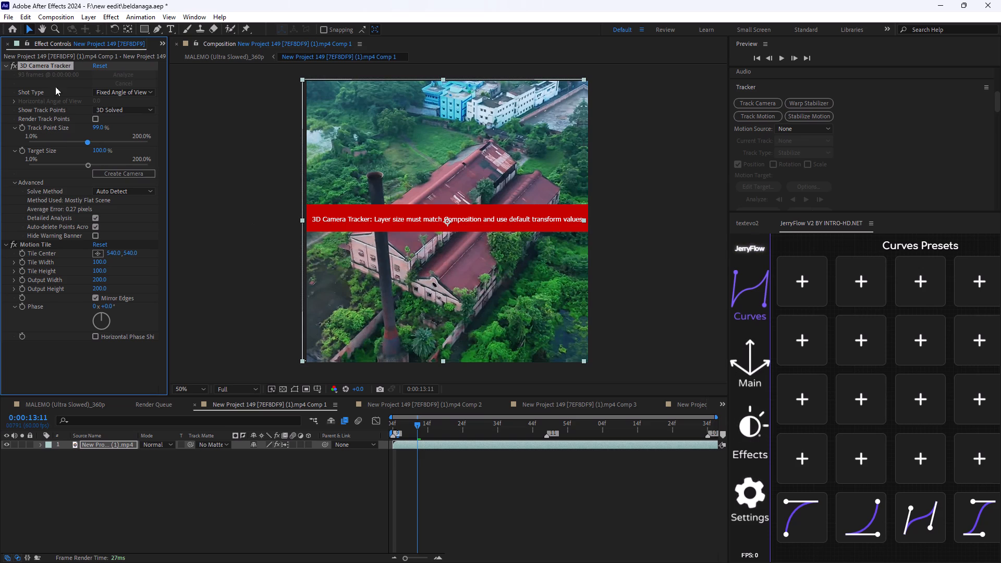
pyautogui.click(48, 68)
pyautogui.moveTo(418, 421); pyautogui.dragTo(383, 430)
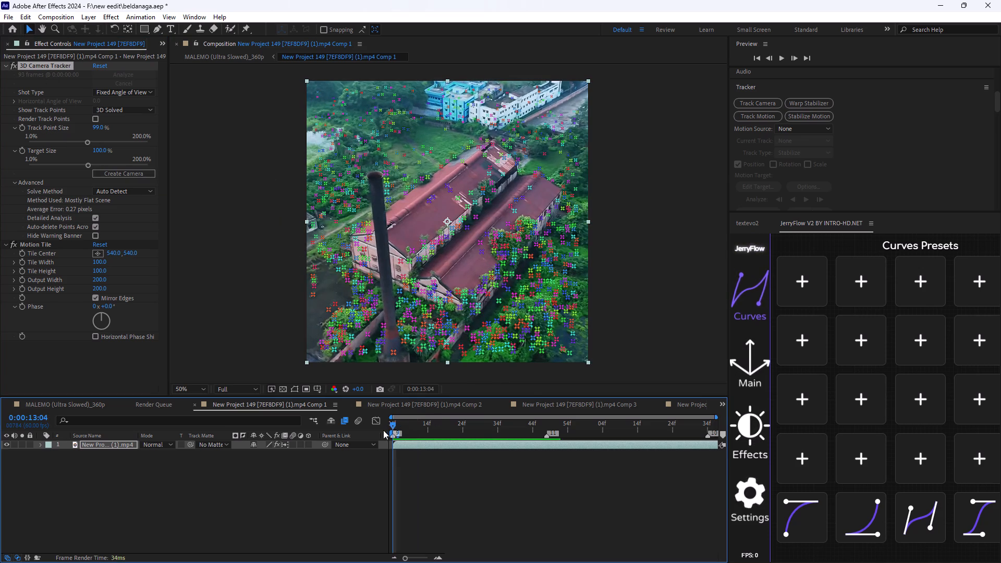
pyautogui.moveTo(383, 430); pyautogui.dragTo(399, 431)
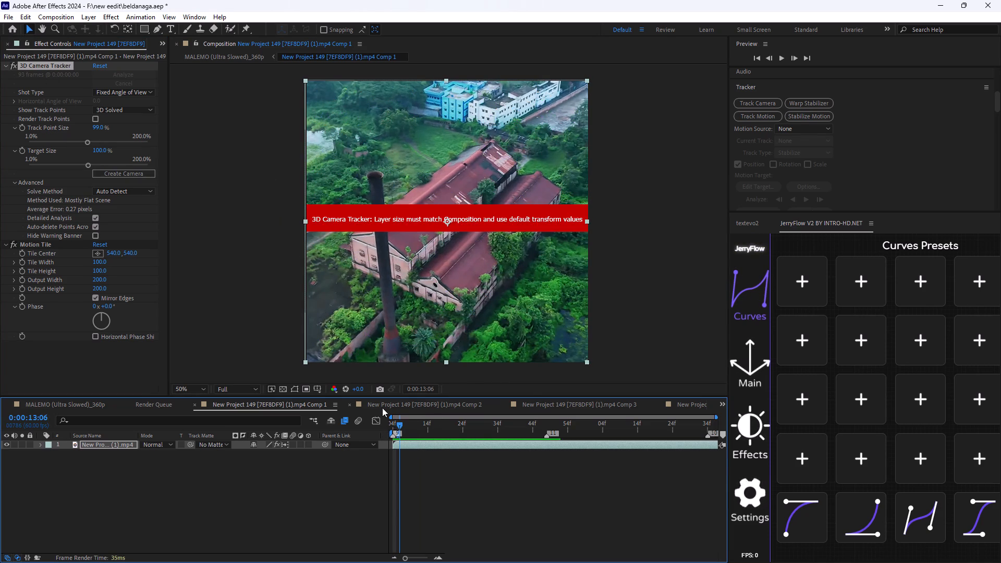
pyautogui.press('Delete')
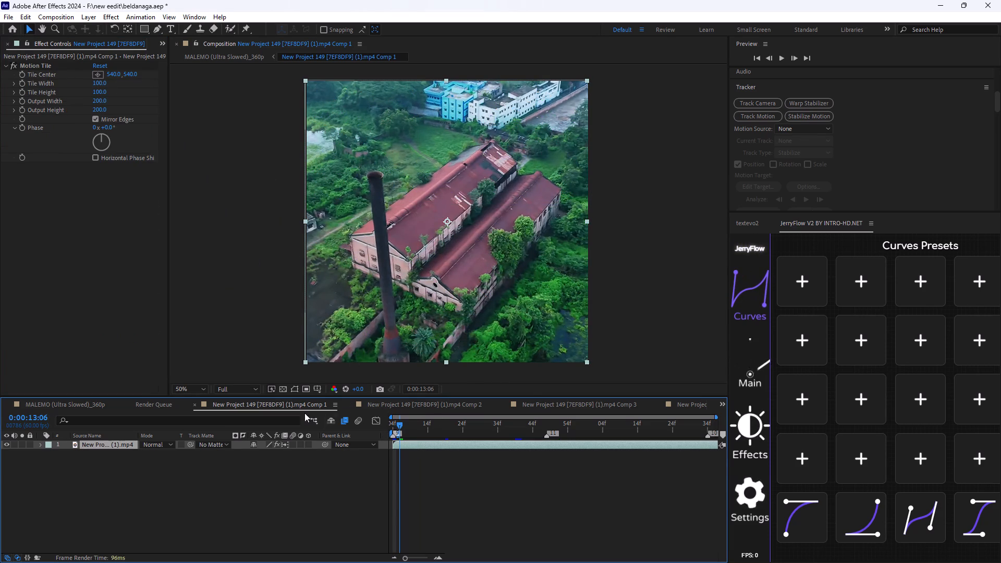
# Return to the MALEMO (Ultra Slowed)_360p composition and play it from 0;00;13;03.
pyautogui.click(86, 406)
pyautogui.scroll(5, 88, 404)
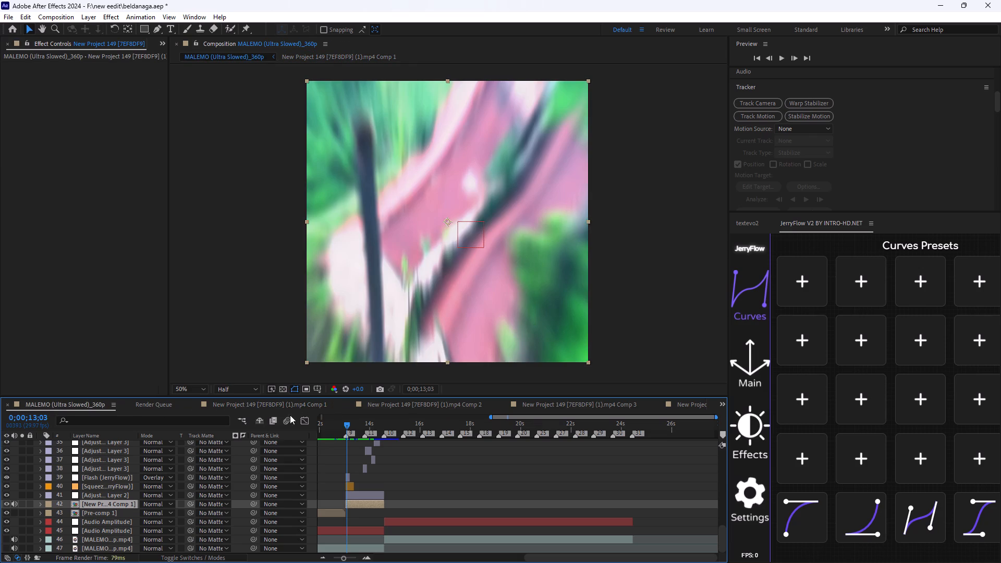
pyautogui.press('space')
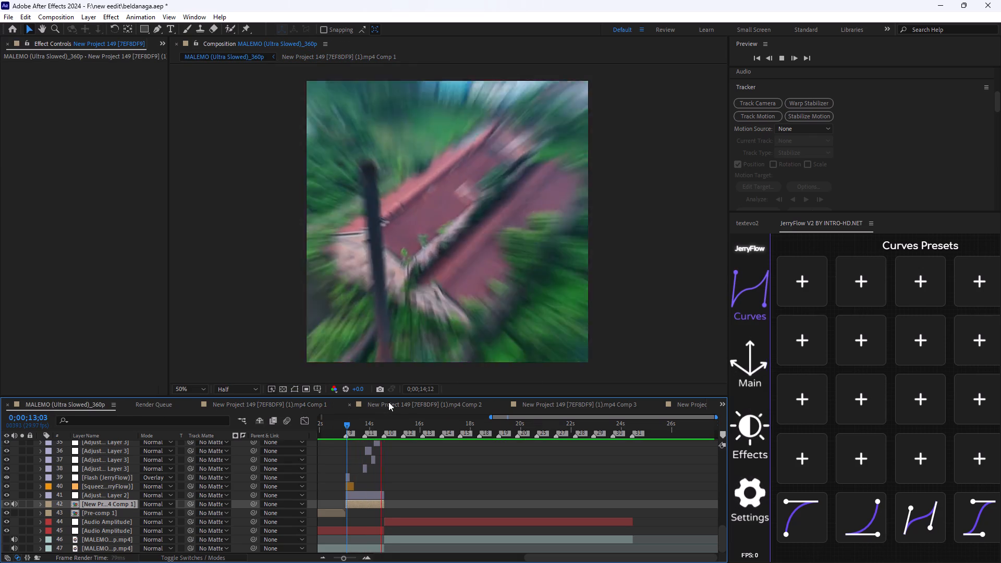
pyautogui.press('space')
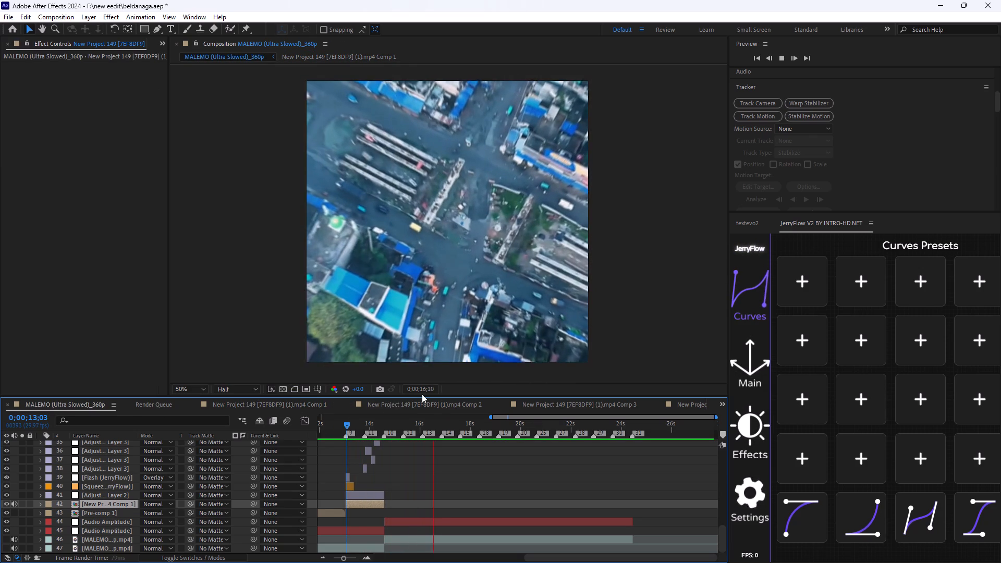
# Move the playhead to 0;00;14;28 and open the lake clip's precomposition, Comp 2.
pyautogui.moveTo(432, 424); pyautogui.dragTo(389, 448)
pyautogui.scroll(4, 393, 465)
pyautogui.scroll(-1, 391, 470)
pyautogui.doubleClick(398, 485)
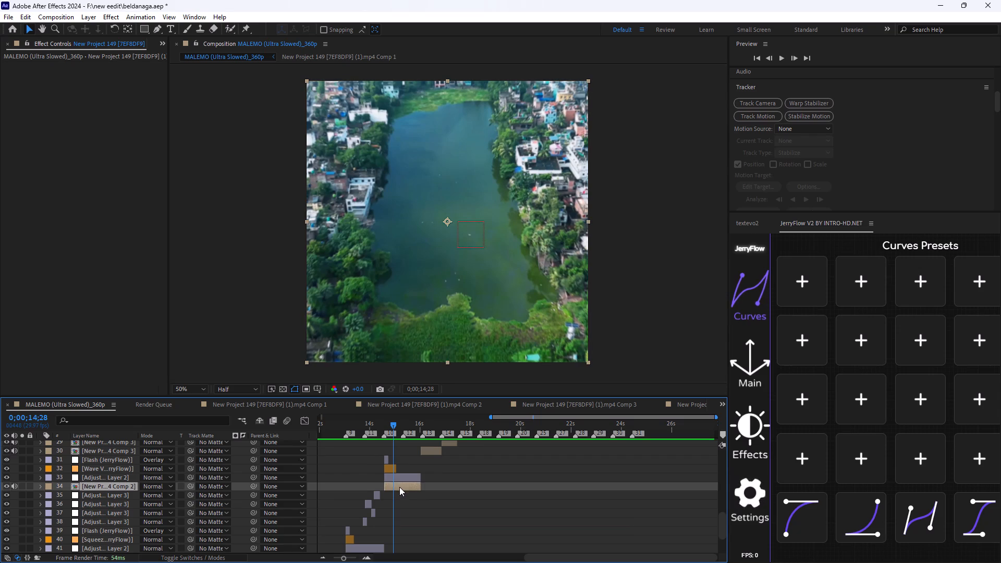
pyautogui.hotkey('ctrl', 'z')
pyautogui.doubleClick(396, 487)
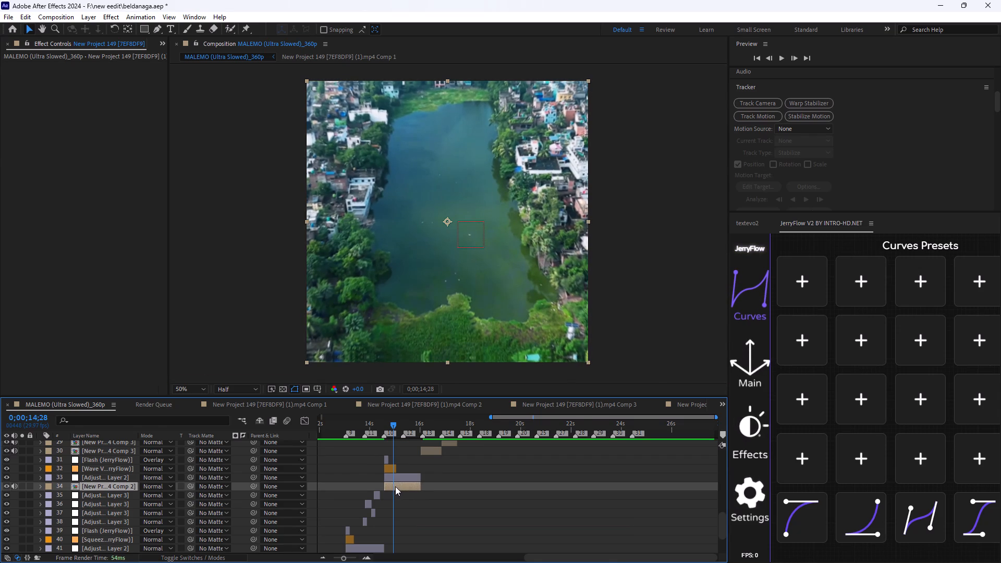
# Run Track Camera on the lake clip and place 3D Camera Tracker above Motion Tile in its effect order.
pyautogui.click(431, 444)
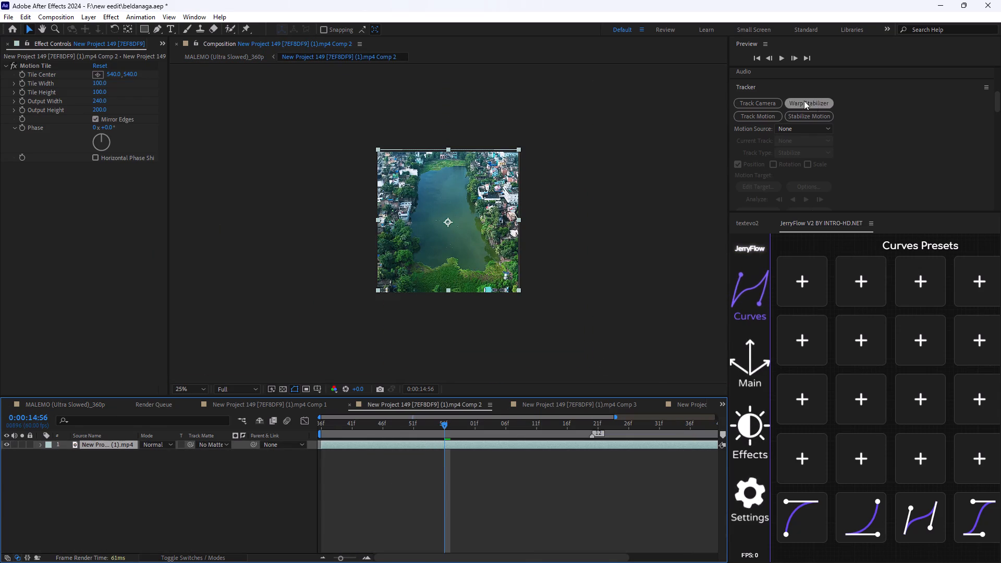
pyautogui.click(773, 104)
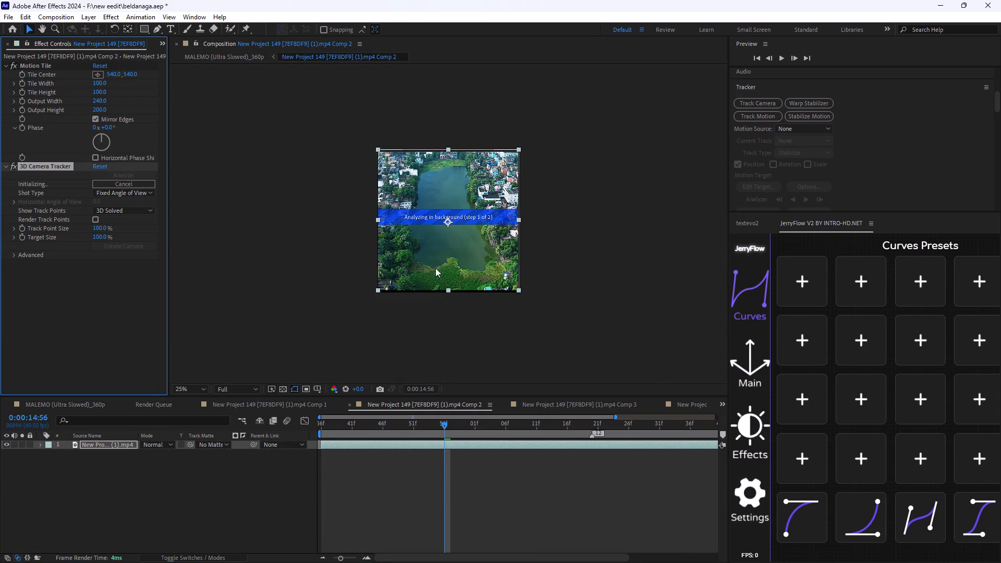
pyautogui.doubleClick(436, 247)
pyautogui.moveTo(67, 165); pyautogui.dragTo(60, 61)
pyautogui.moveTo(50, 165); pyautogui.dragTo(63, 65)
# Examine and briefly play the lake clip in the Layer viewer while the camera tracking analysis runs.
pyautogui.scroll(-1, 515, 278)
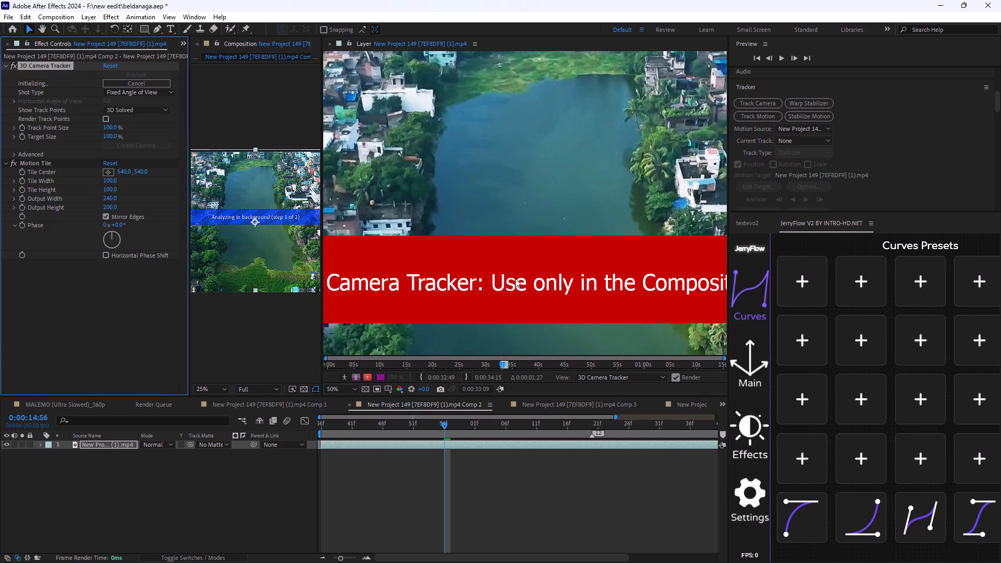
pyautogui.scroll(-2, 515, 278)
pyautogui.scroll(2, 515, 278)
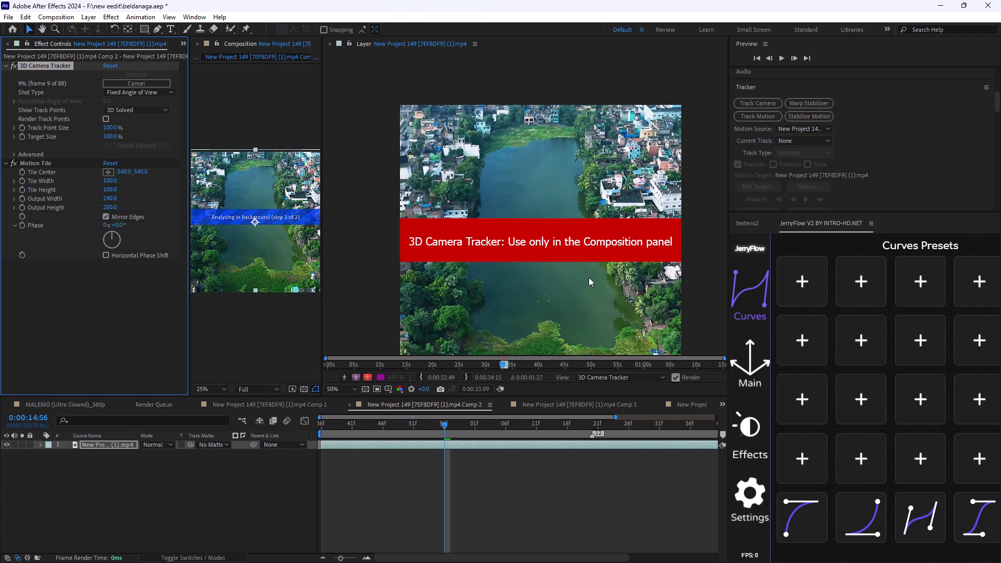
pyautogui.scroll(-1, 572, 270)
pyautogui.scroll(2, 570, 268)
pyautogui.scroll(-1, 569, 276)
pyautogui.press('space')
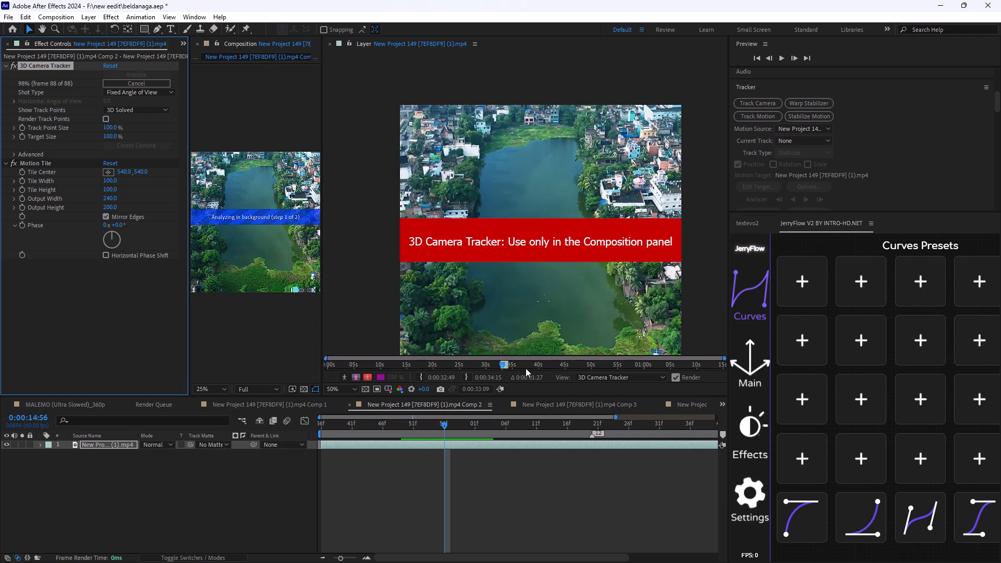
pyautogui.press('space')
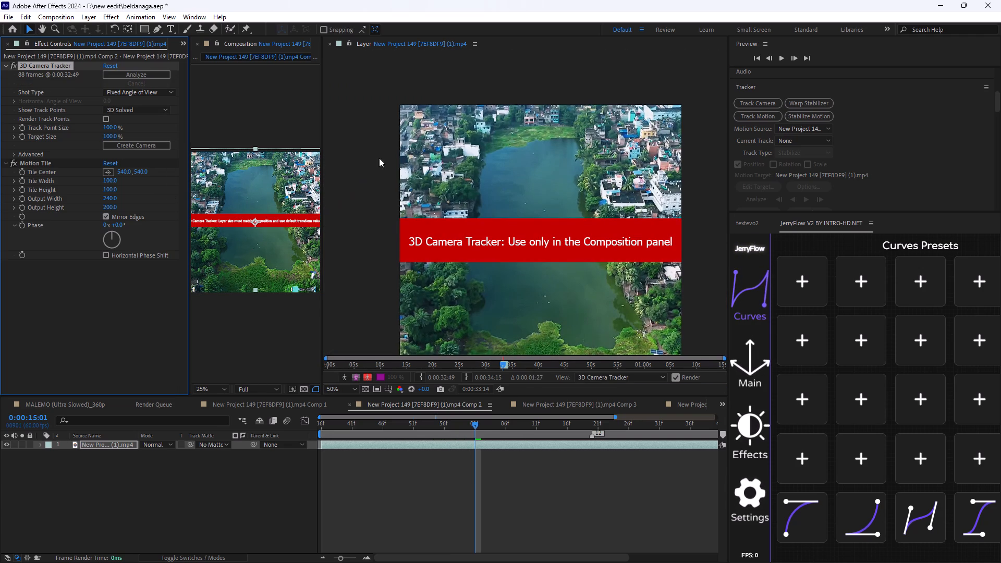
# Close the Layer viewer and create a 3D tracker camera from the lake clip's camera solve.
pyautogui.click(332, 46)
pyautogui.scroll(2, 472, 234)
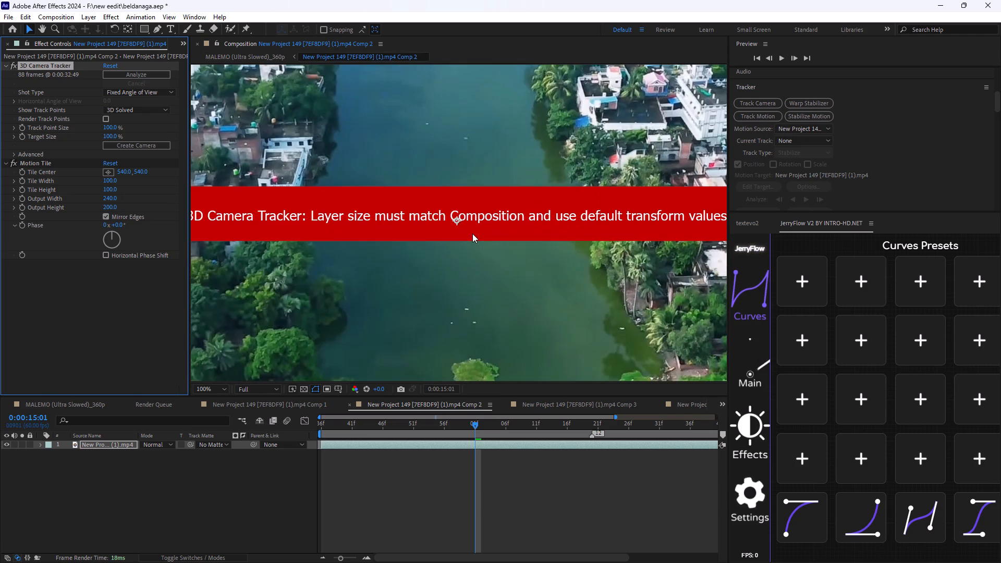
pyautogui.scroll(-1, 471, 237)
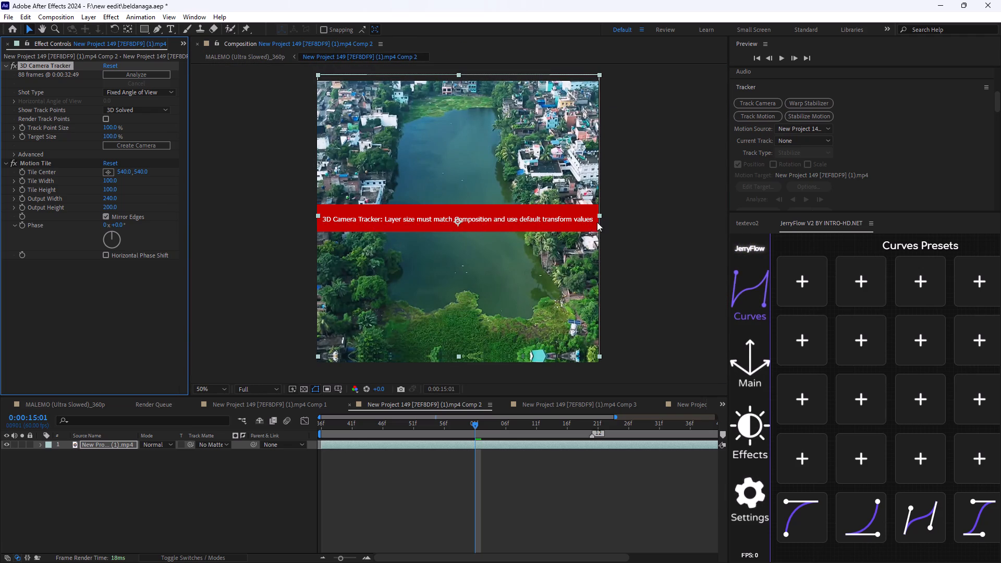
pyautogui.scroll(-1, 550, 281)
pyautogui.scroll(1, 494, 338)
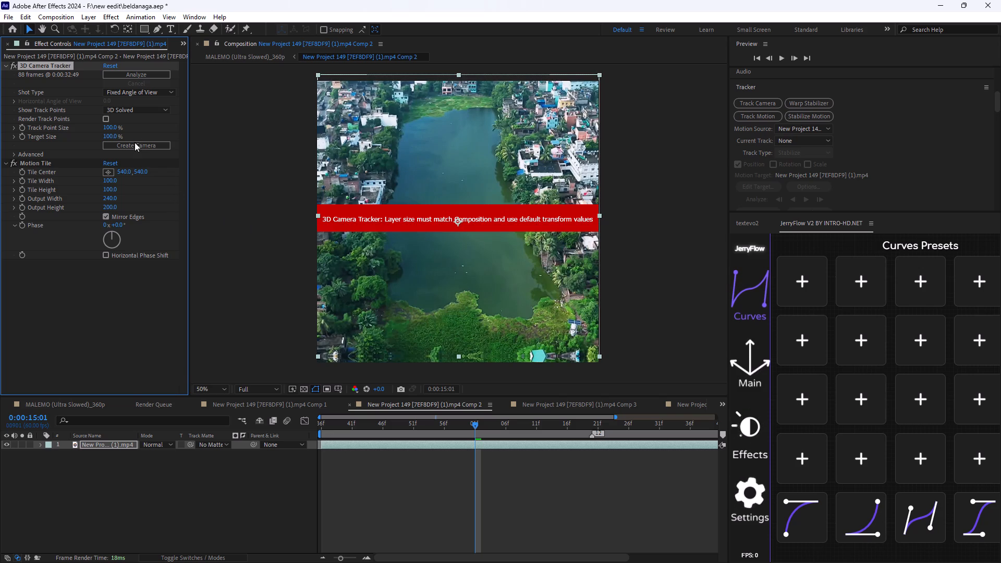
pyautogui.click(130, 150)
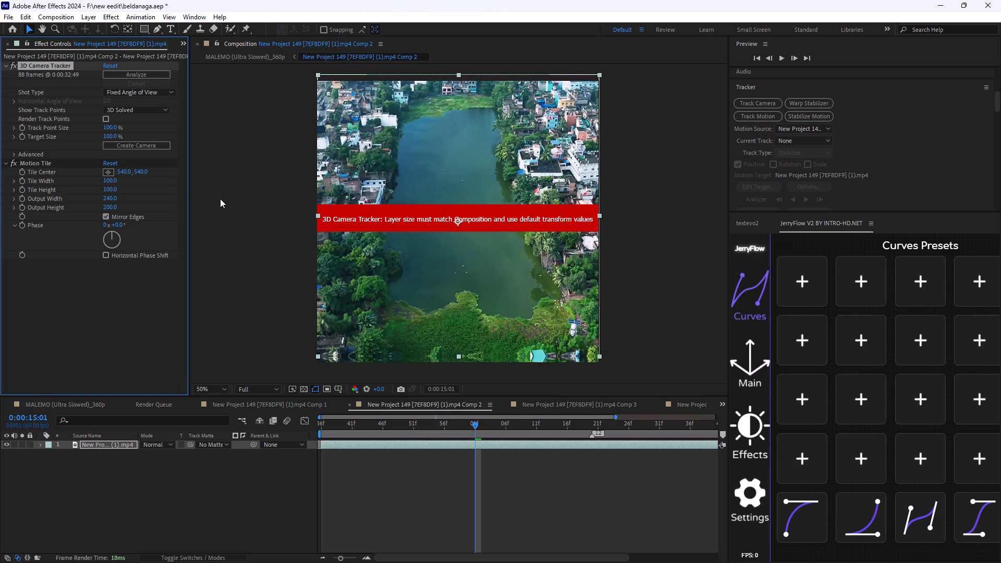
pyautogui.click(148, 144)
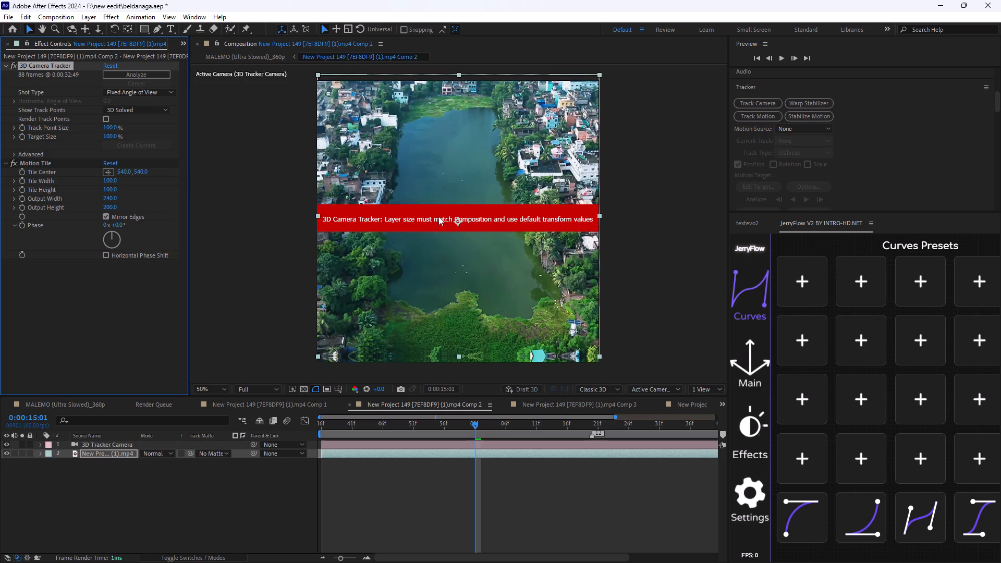
# Play and scrub the lake clip between 0:00:14:36 and 0:00:14:41 to check its track points.
pyautogui.scroll(-1, 438, 216)
pyautogui.scroll(1, 438, 216)
pyautogui.press('space')
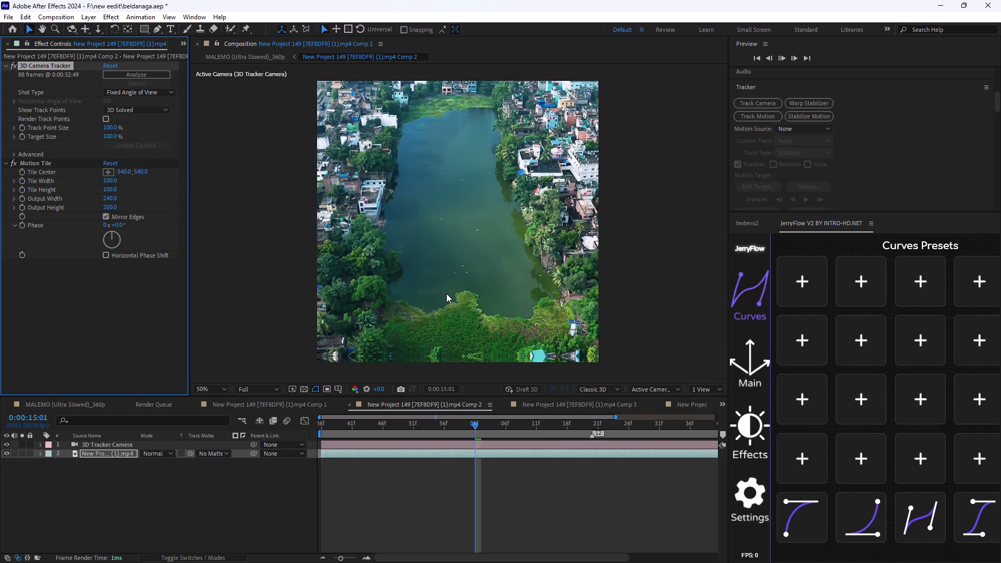
pyautogui.moveTo(482, 421); pyautogui.dragTo(272, 426)
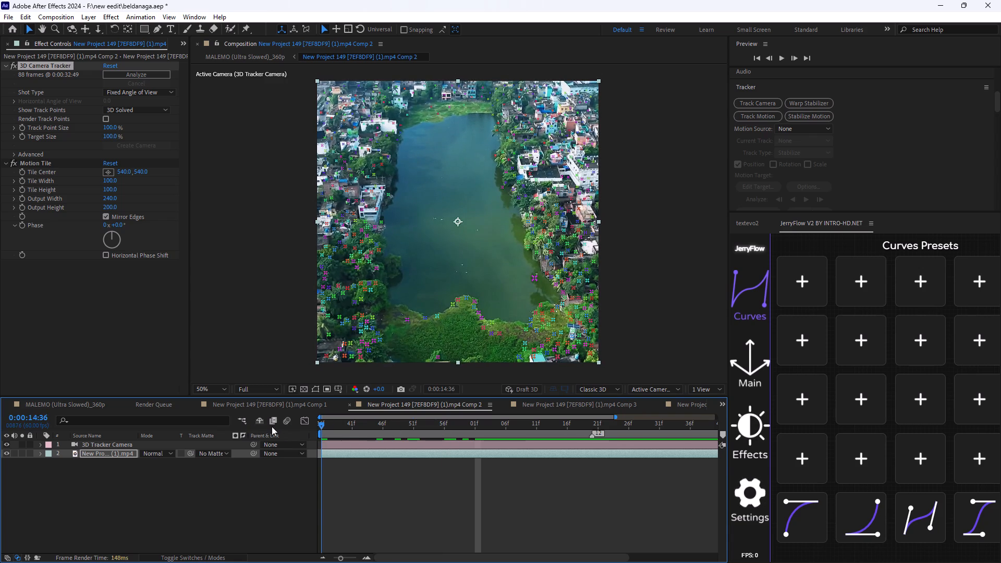
pyautogui.moveTo(272, 426); pyautogui.dragTo(353, 439)
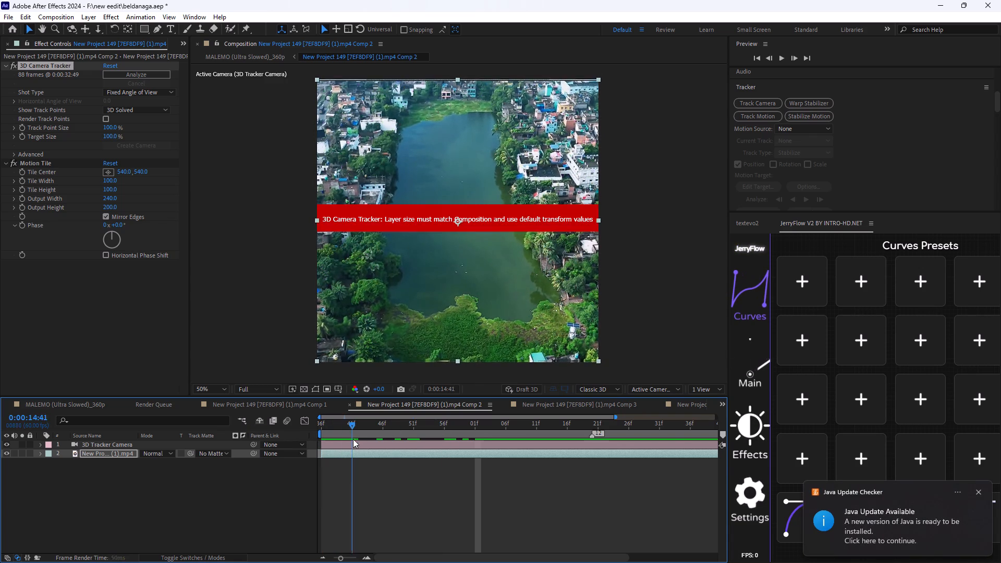
pyautogui.moveTo(353, 439); pyautogui.dragTo(345, 436)
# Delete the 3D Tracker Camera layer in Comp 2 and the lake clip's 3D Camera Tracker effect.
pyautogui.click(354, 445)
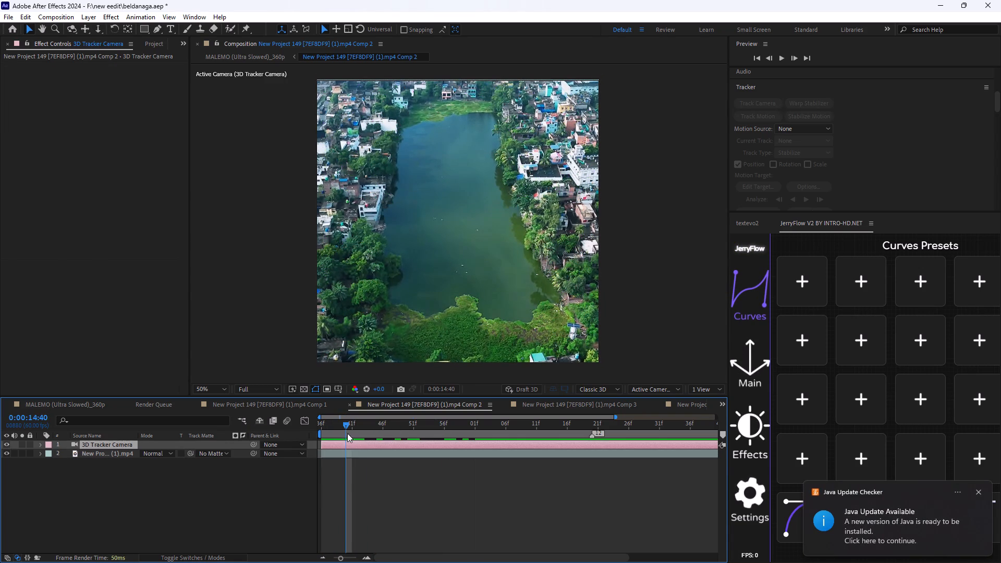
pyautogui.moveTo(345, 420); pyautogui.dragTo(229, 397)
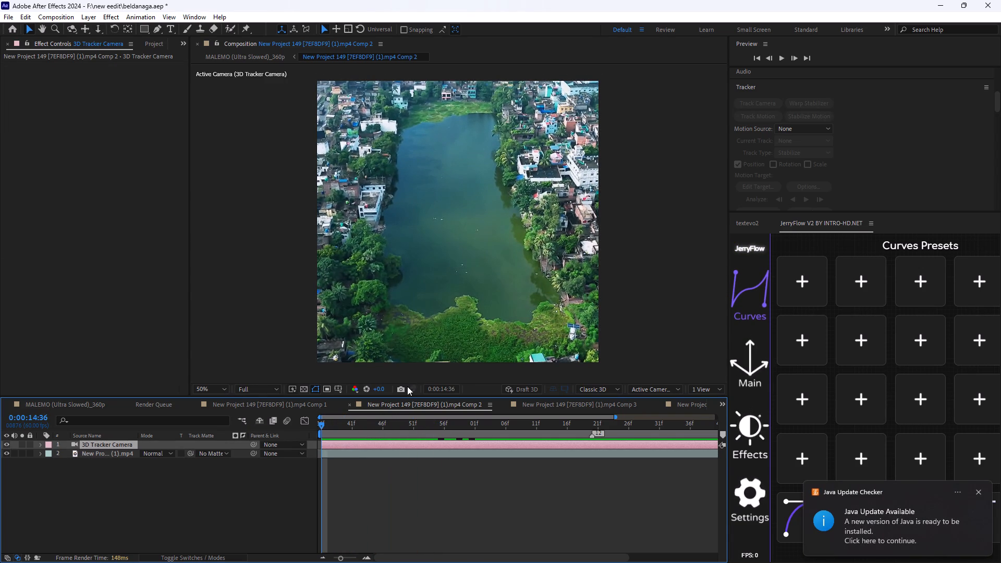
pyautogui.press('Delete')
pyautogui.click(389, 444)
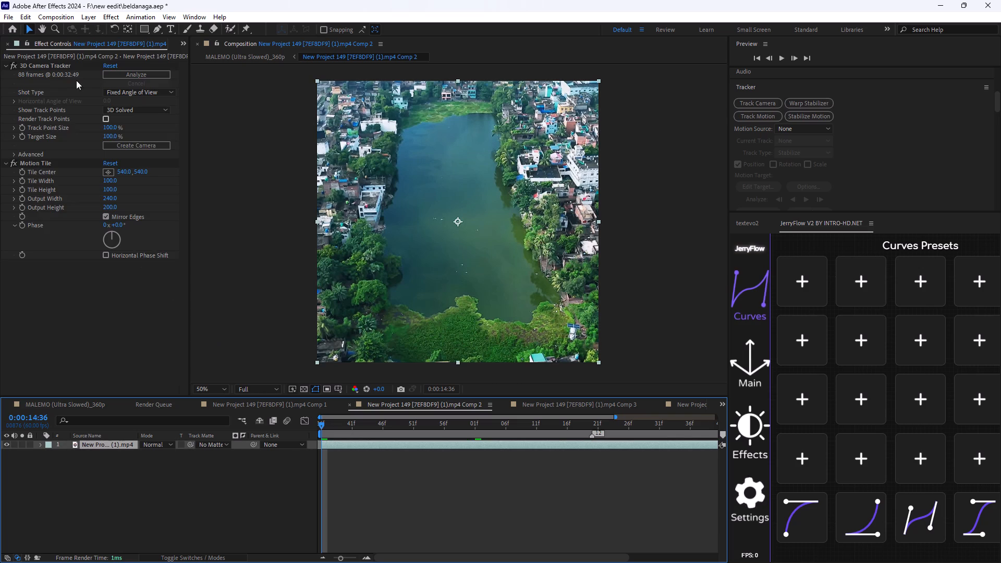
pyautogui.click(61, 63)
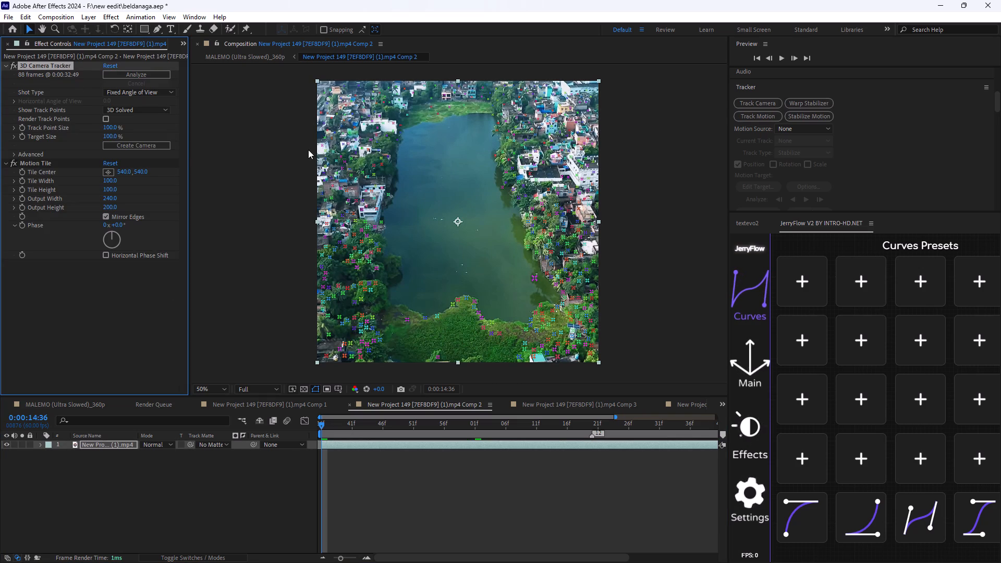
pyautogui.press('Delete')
# Play the lake clip from 0:00:14:36, and play the MALEMO (Ultra Slowed)_360p composition from 0;00;15;00.
pyautogui.press('space')
pyautogui.press('space')
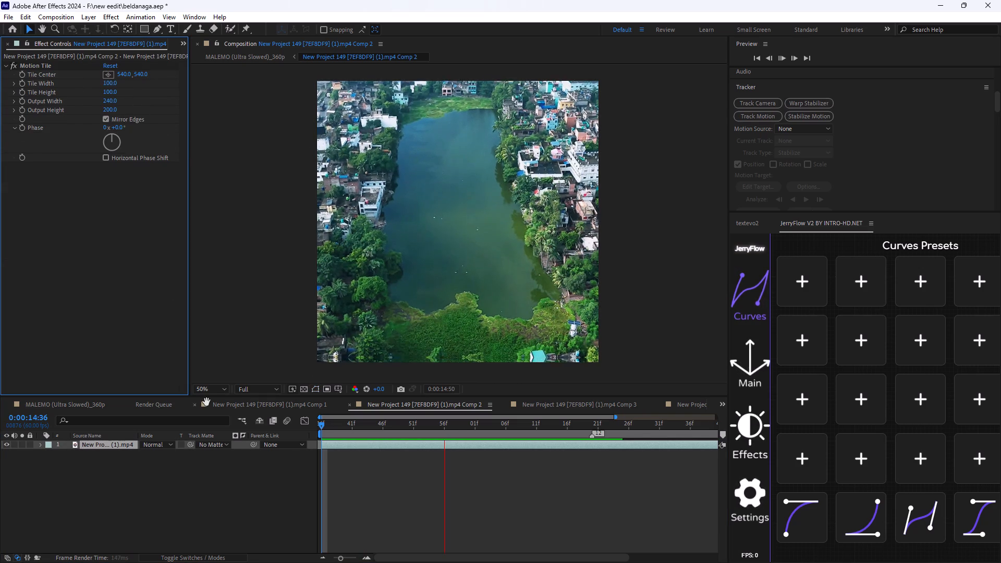
pyautogui.click(78, 401)
pyautogui.press('space')
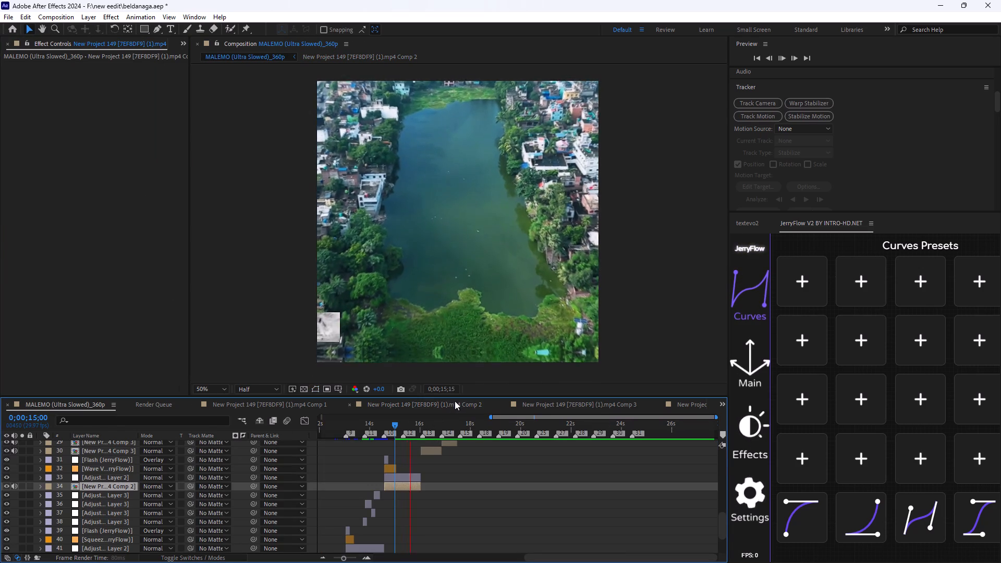
pyautogui.press('space')
# Move the main composition's playhead back to 0;00;00;00 and go to the first layers of the stack.
pyautogui.moveTo(436, 425); pyautogui.dragTo(423, 433)
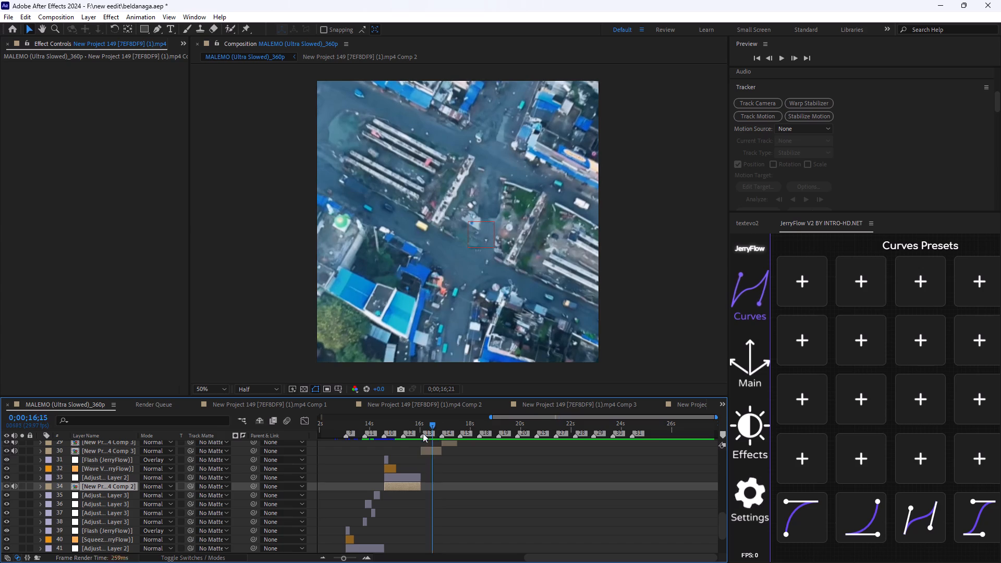
pyautogui.moveTo(423, 433); pyautogui.dragTo(263, 448)
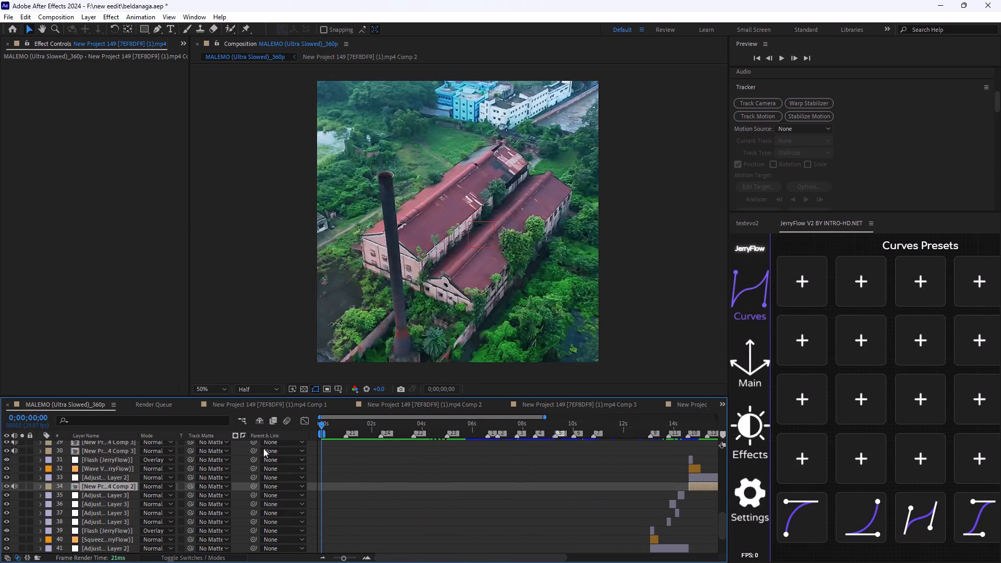
pyautogui.moveTo(263, 448); pyautogui.dragTo(310, 456)
pyautogui.scroll(19, 361, 467)
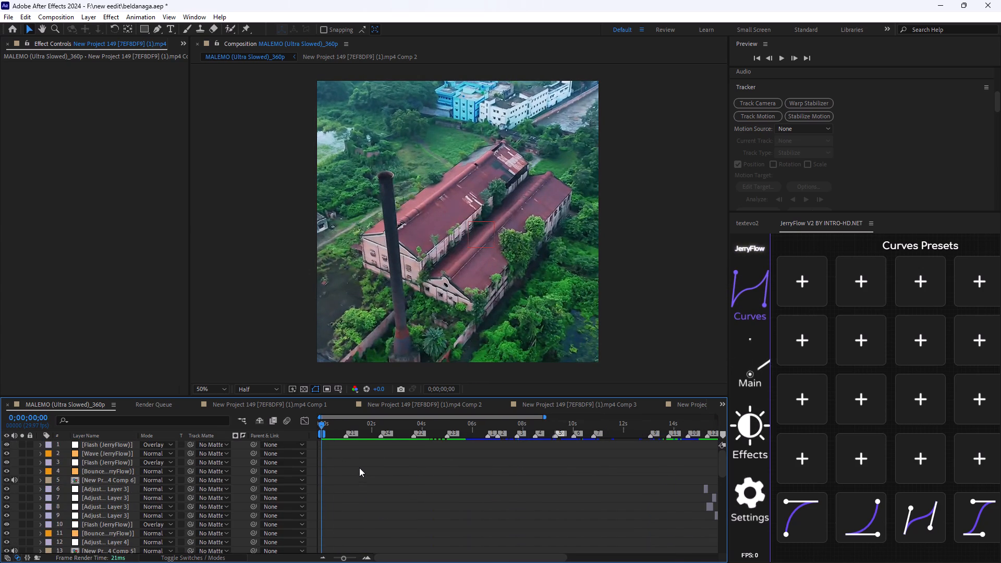
# Add a new adjustment layer to the MALEMO (Ultra Slowed)_360p composition.
pyautogui.scroll(3, 359, 468)
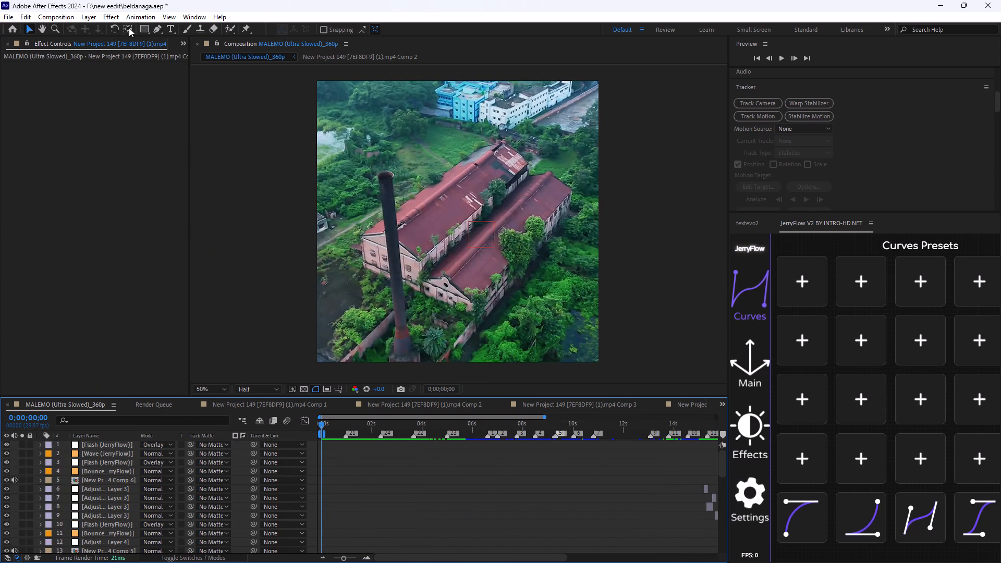
pyautogui.click(32, 16)
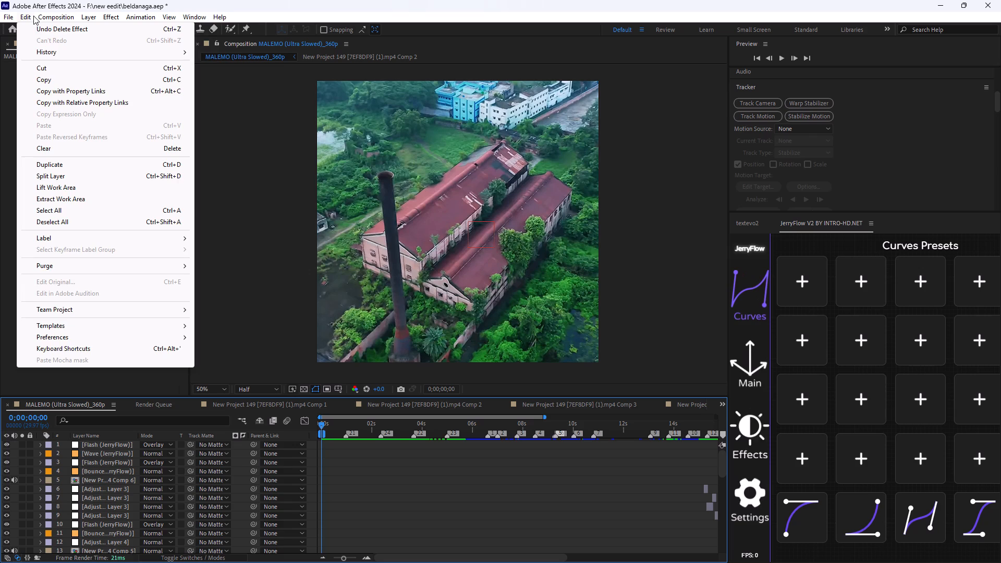
pyautogui.click(109, 30)
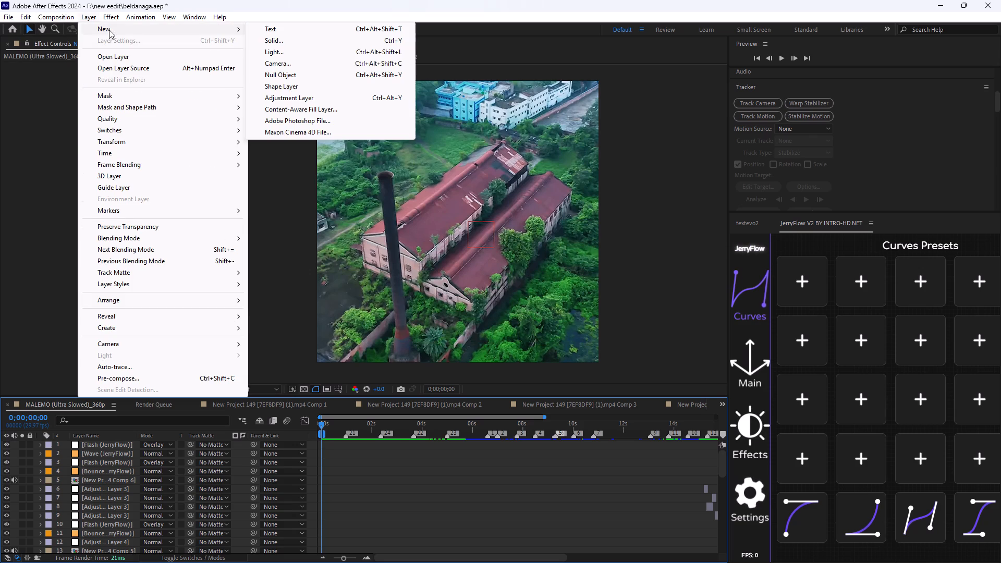
pyautogui.click(296, 97)
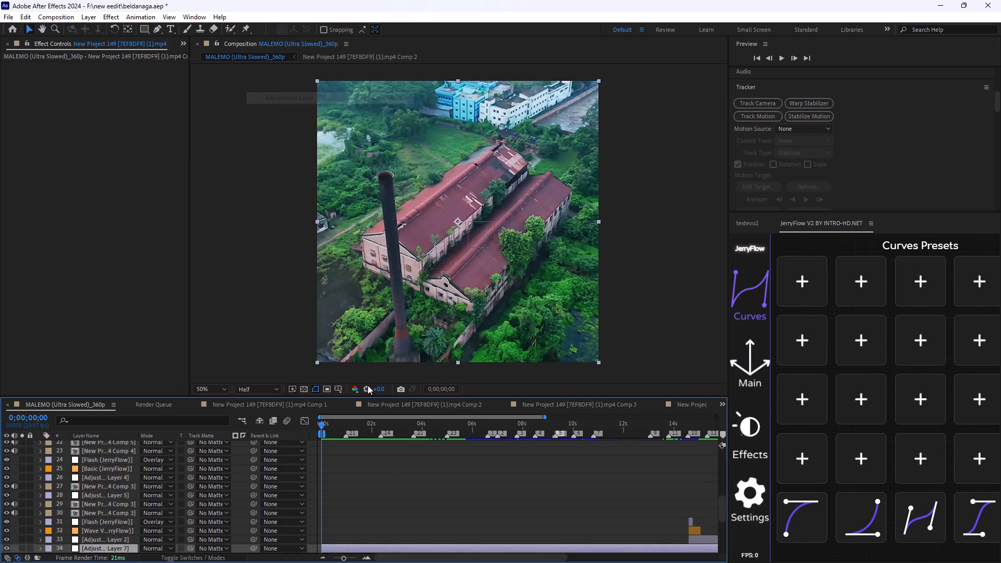
# Move the new adjustment layer to the top of the layer stack, above the first Flash (JerryFlow) layer.
pyautogui.scroll(2, 377, 500)
pyautogui.scroll(-3, 304, 502)
pyautogui.moveTo(128, 532); pyautogui.dragTo(140, 432)
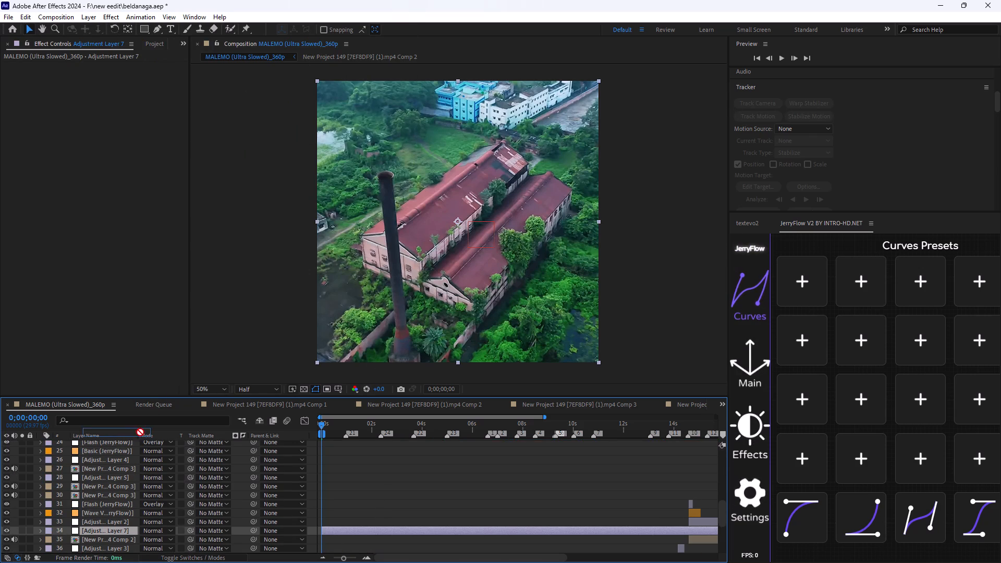
pyautogui.moveTo(140, 432); pyautogui.dragTo(126, 445)
pyautogui.scroll(8, 127, 457)
pyautogui.scroll(-3, 123, 516)
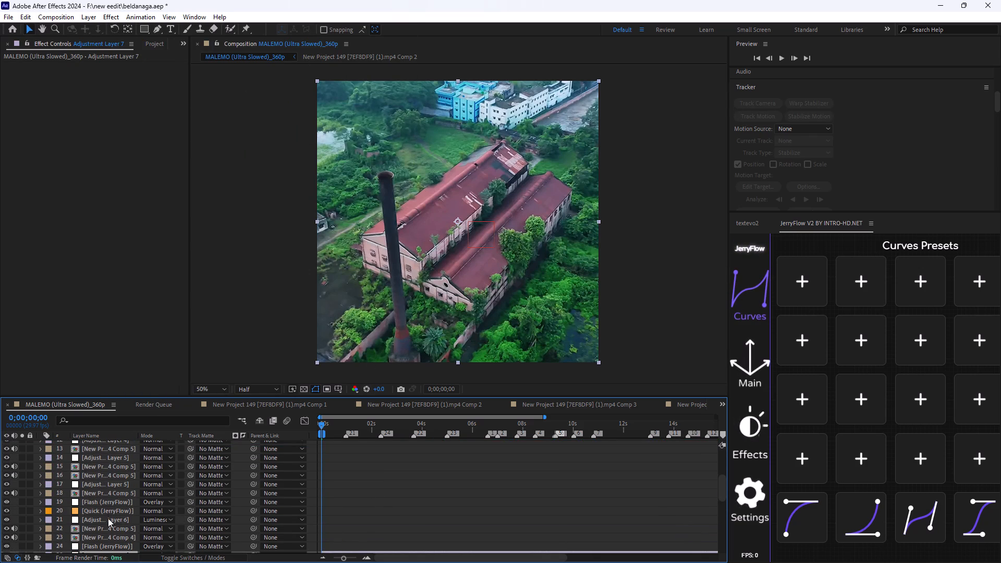
pyautogui.scroll(-1, 113, 528)
pyautogui.moveTo(110, 537); pyautogui.dragTo(114, 443)
pyautogui.scroll(2, 114, 450)
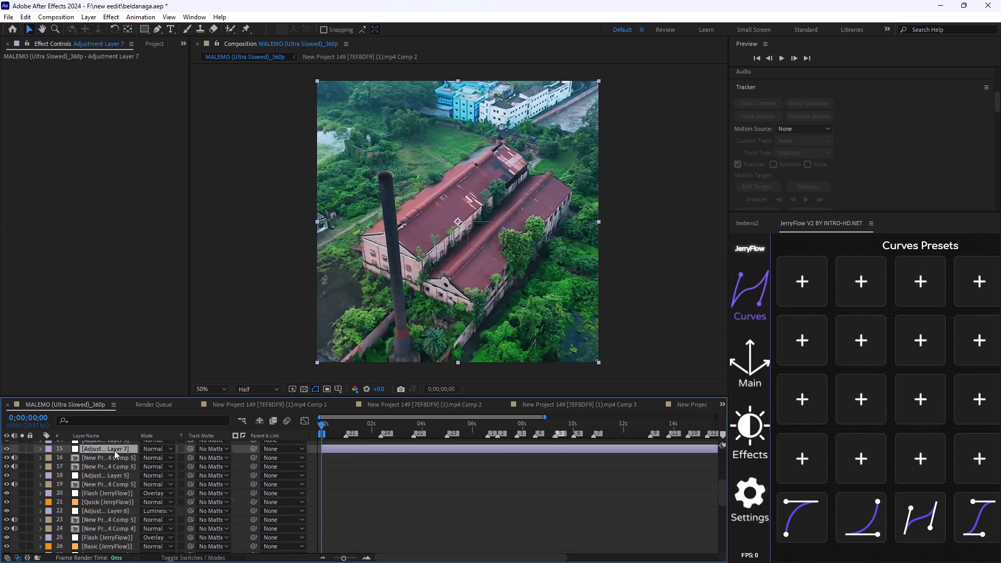
pyautogui.scroll(5, 114, 450)
pyautogui.scroll(-3, 124, 504)
pyautogui.moveTo(108, 517); pyautogui.dragTo(115, 431)
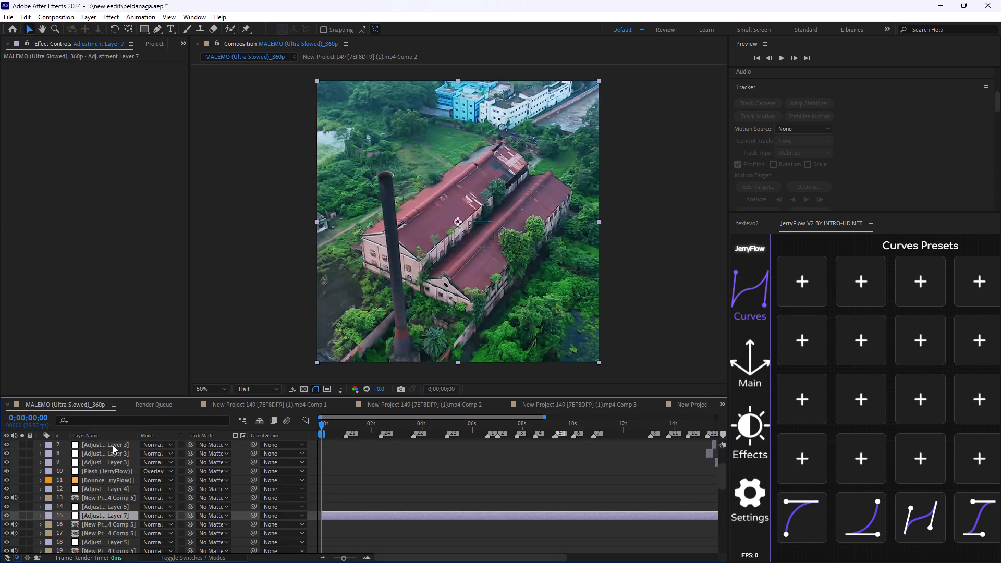
pyautogui.moveTo(115, 516); pyautogui.dragTo(117, 461)
pyautogui.scroll(5, 115, 461)
pyautogui.moveTo(114, 517); pyautogui.dragTo(113, 442)
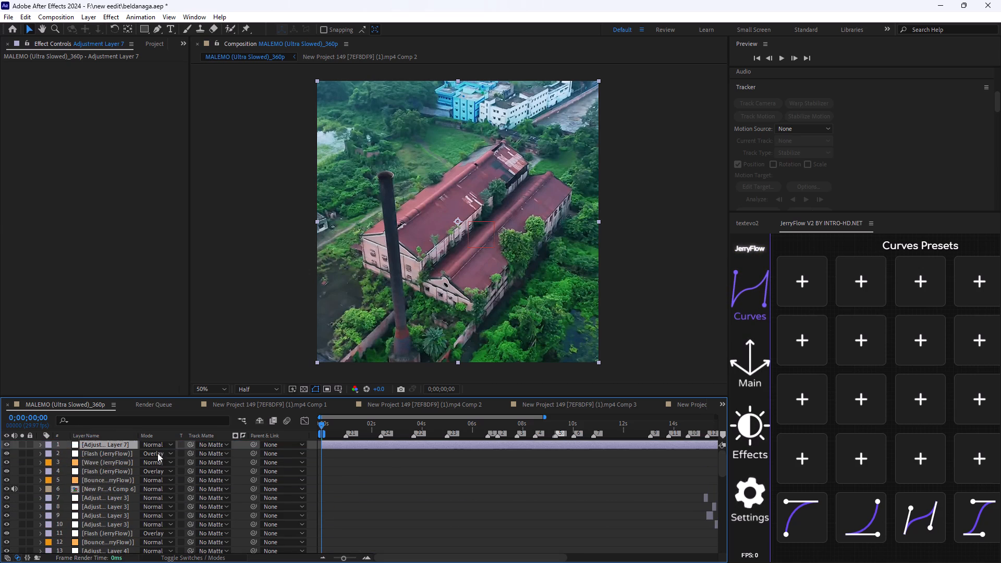
# Move the playhead to 0;00;13;02, where the Comp 1 clip at layer 43 begins.
pyautogui.hotkey('ctrl', 'space')
pyautogui.click(374, 461)
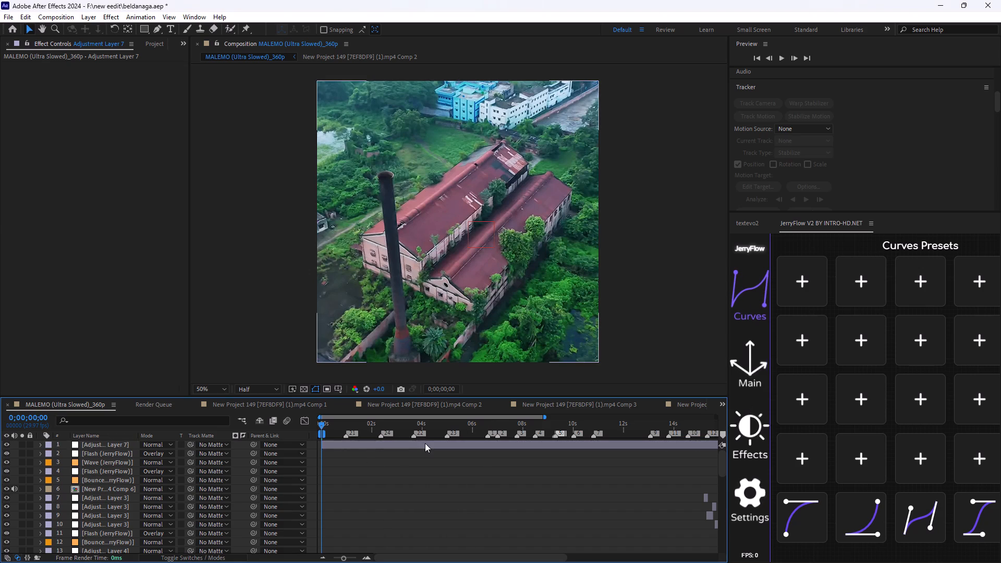
pyautogui.scroll(-5, 425, 443)
pyautogui.scroll(-14, 488, 468)
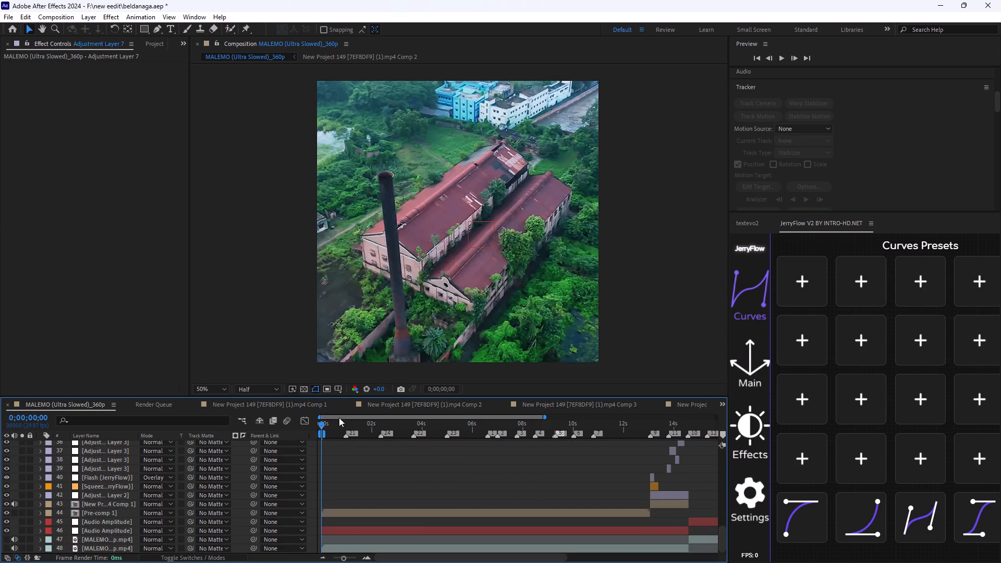
pyautogui.moveTo(323, 424); pyautogui.dragTo(652, 522)
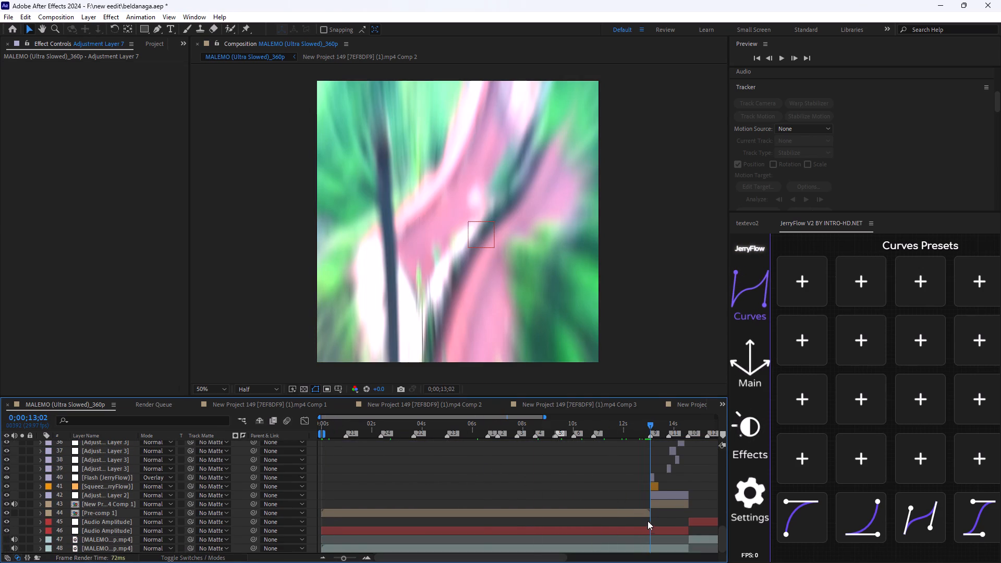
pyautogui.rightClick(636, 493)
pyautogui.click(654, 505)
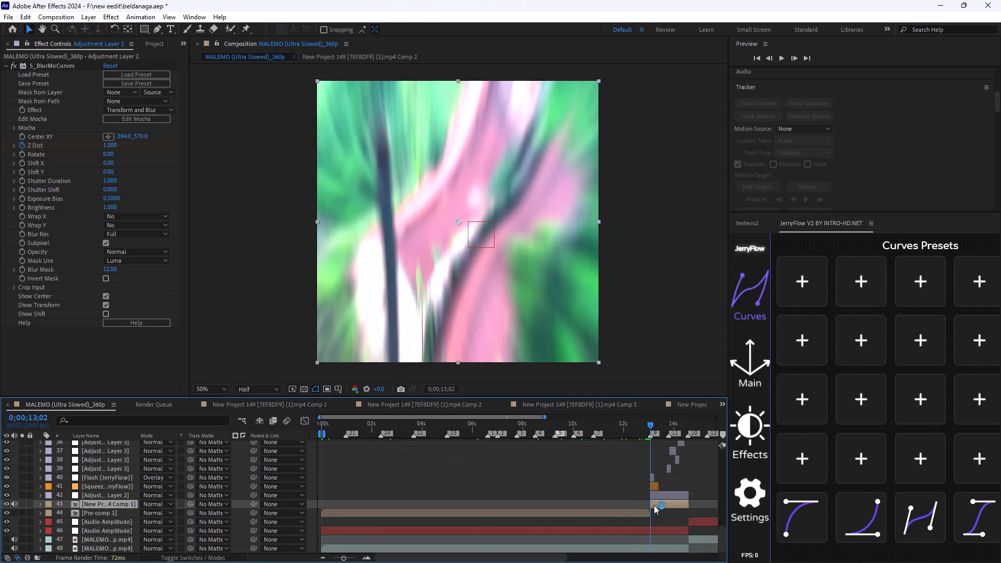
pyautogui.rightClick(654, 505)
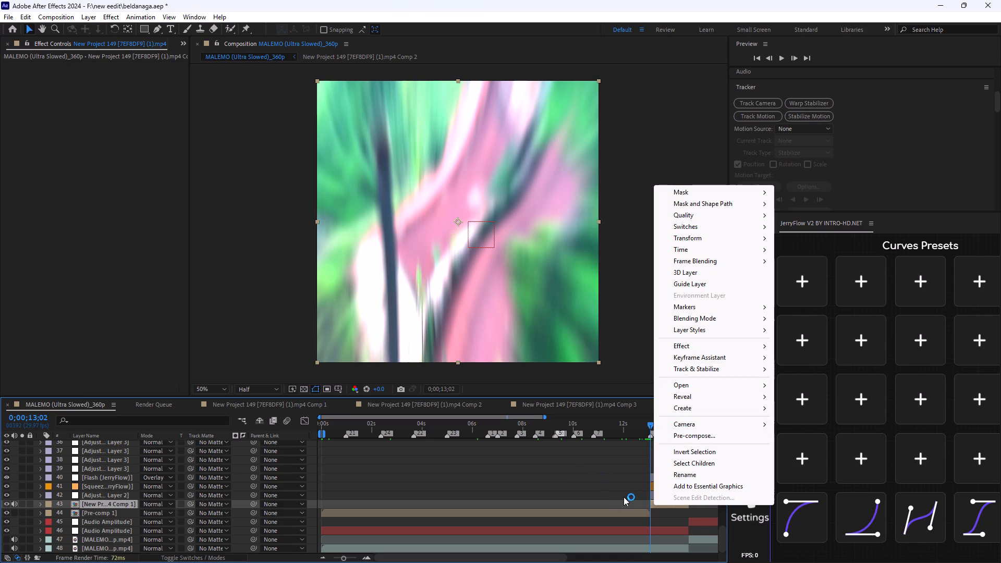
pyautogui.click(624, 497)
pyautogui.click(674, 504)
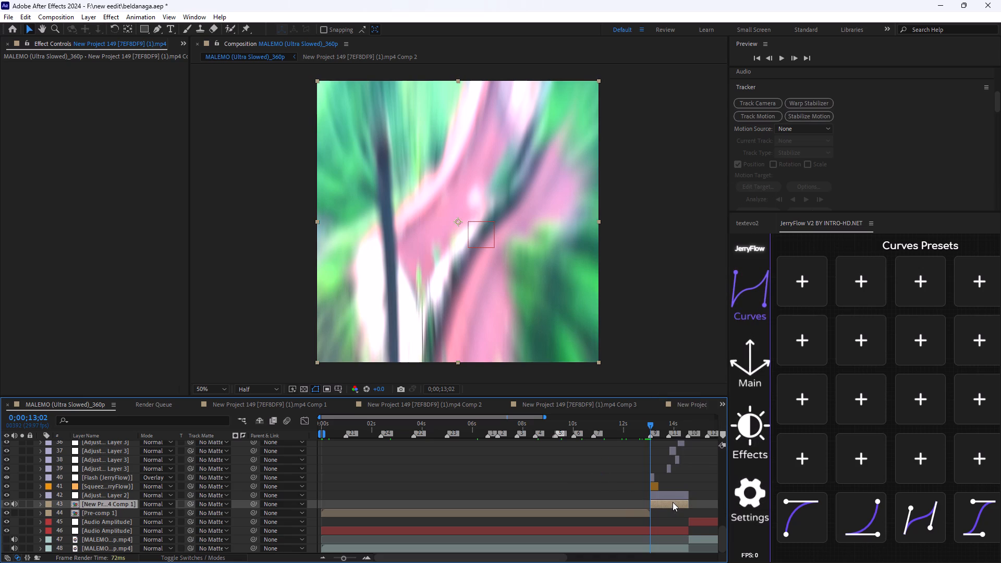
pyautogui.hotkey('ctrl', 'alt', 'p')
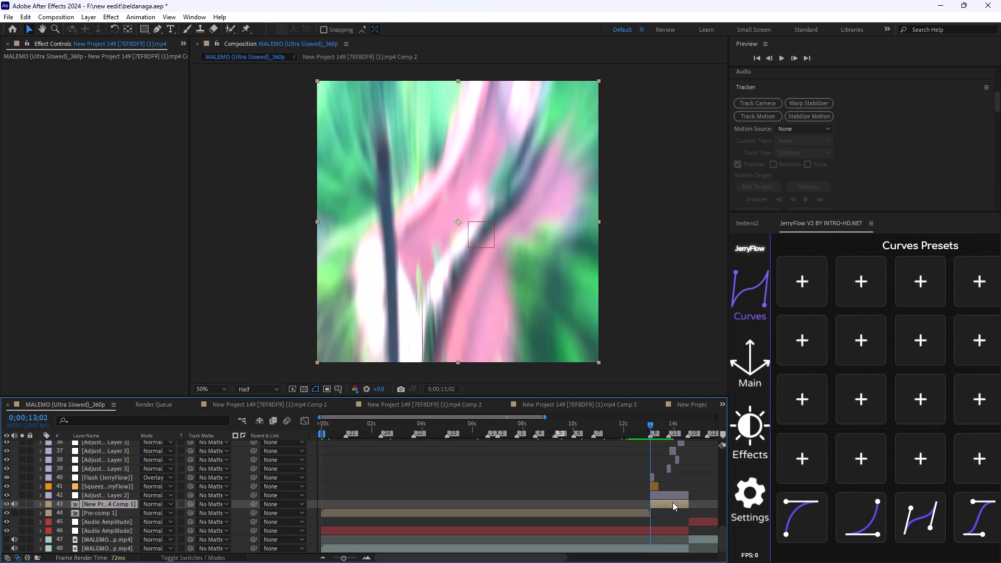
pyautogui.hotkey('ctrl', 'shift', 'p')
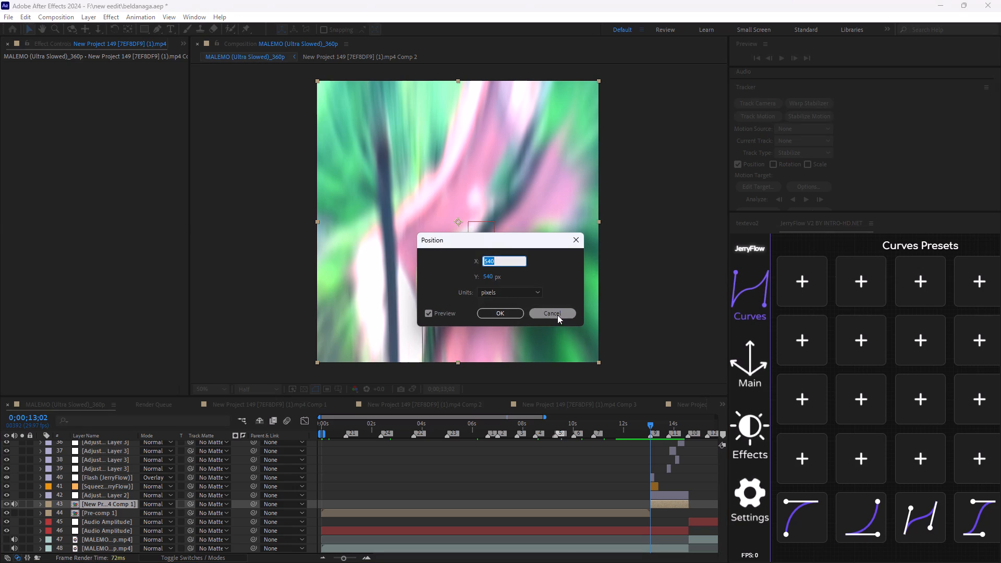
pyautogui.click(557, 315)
# Scrub the playhead back to 0;00;12;28 and on to 0;00;12;16, before the Comp 1 clip.
pyautogui.moveTo(649, 424); pyautogui.dragTo(648, 434)
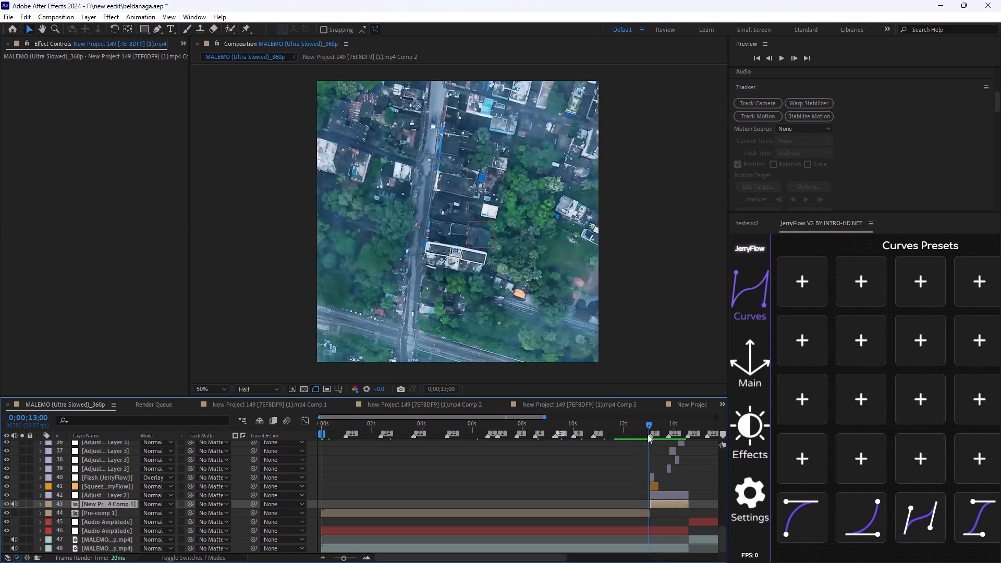
pyautogui.moveTo(648, 434); pyautogui.dragTo(645, 434)
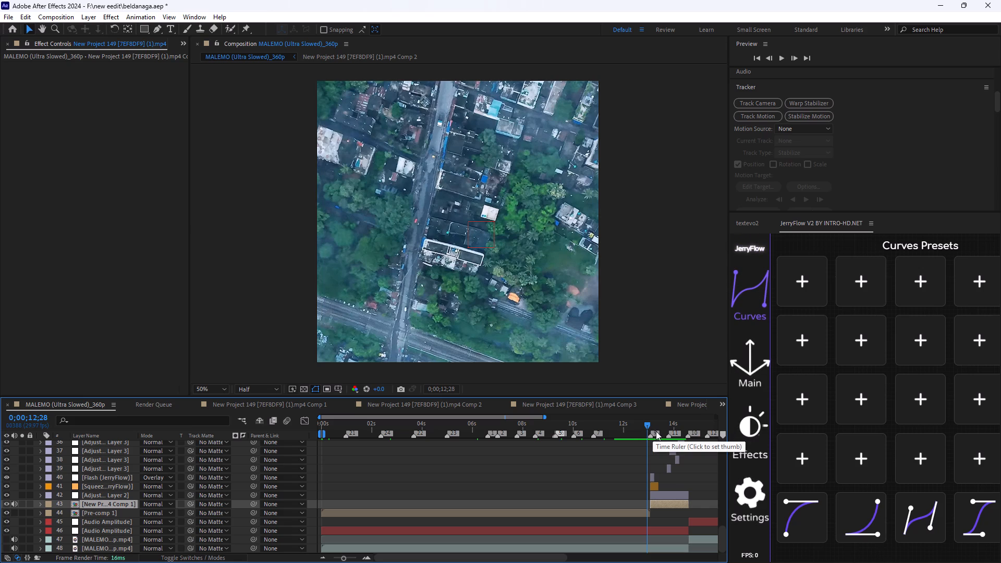
pyautogui.rightClick(637, 506)
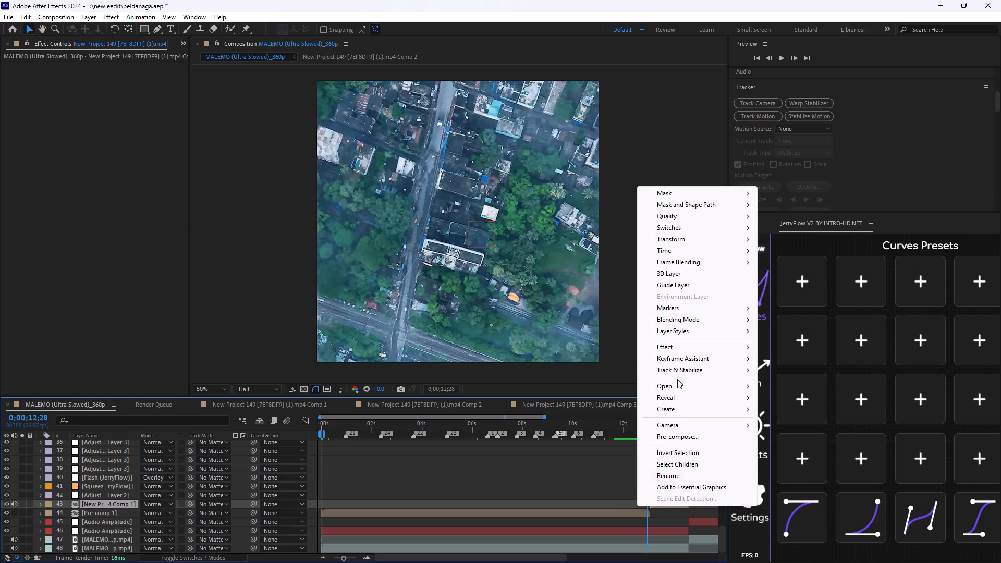
pyautogui.rightClick(636, 523)
pyautogui.click(600, 486)
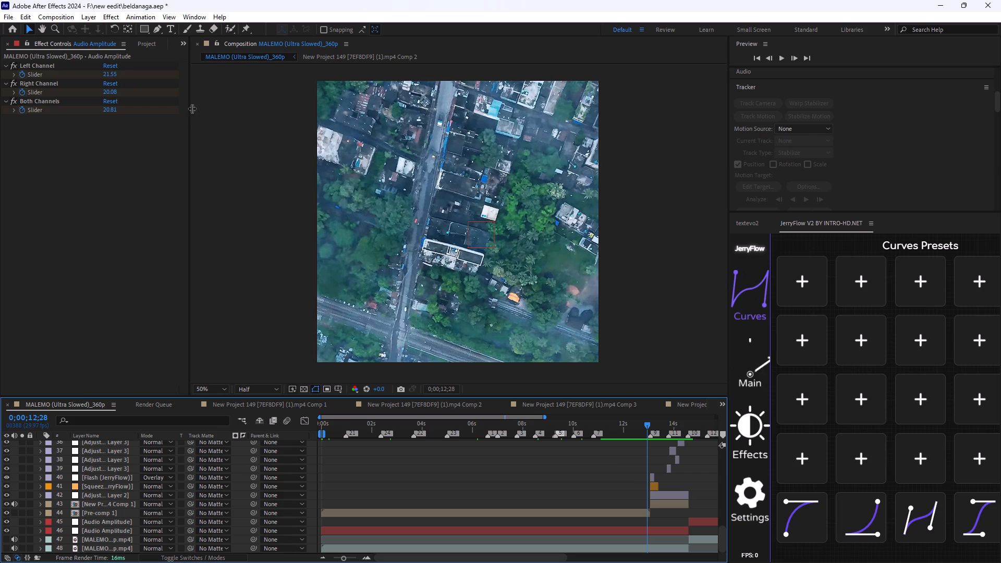
pyautogui.rightClick(645, 512)
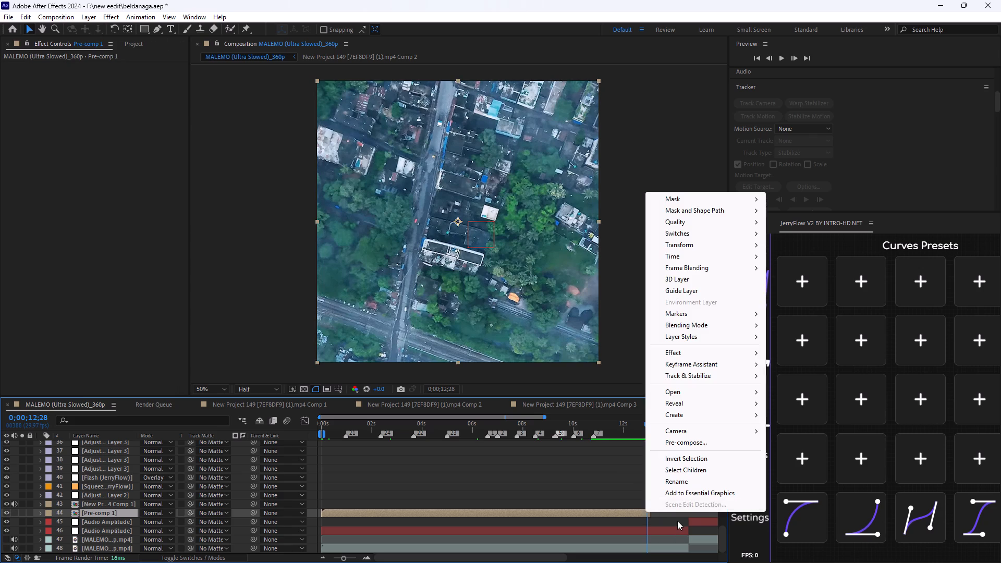
pyautogui.click(677, 521)
pyautogui.click(755, 380)
pyautogui.click(755, 374)
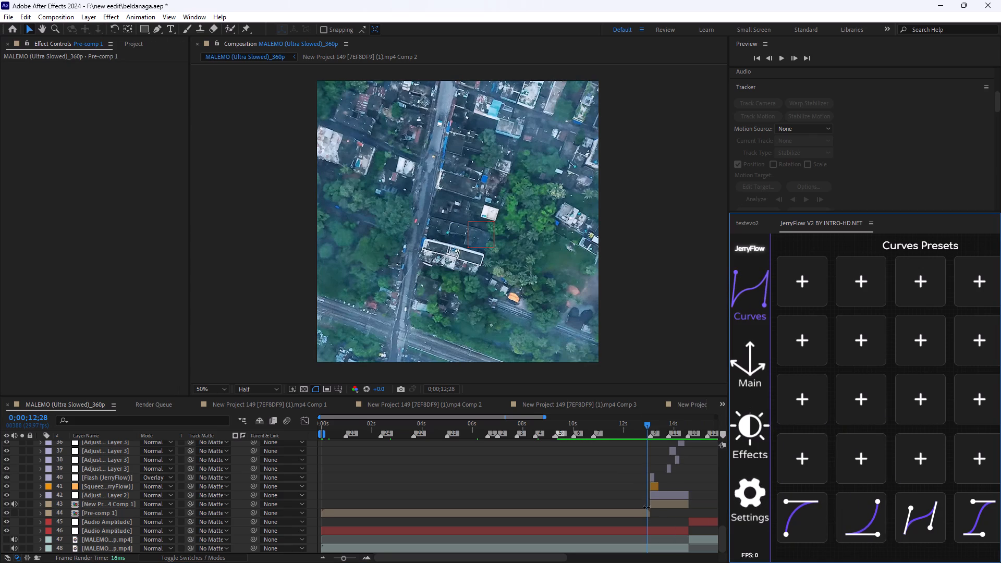
pyautogui.moveTo(649, 423); pyautogui.dragTo(639, 431)
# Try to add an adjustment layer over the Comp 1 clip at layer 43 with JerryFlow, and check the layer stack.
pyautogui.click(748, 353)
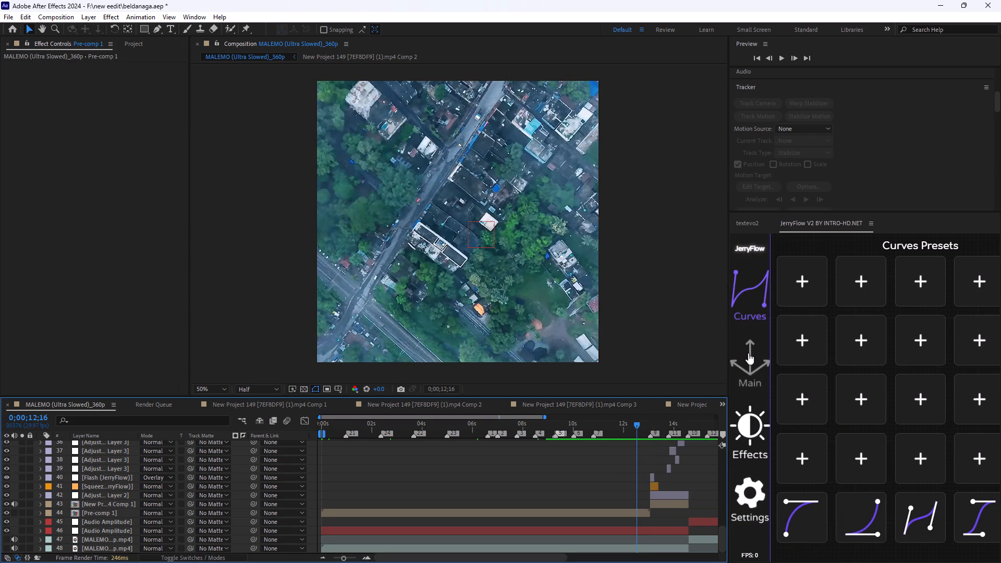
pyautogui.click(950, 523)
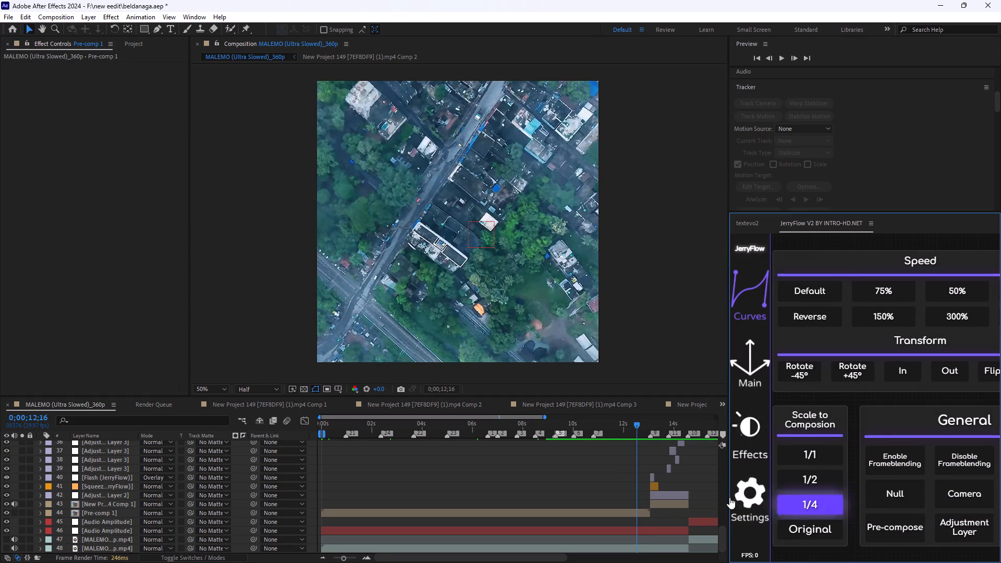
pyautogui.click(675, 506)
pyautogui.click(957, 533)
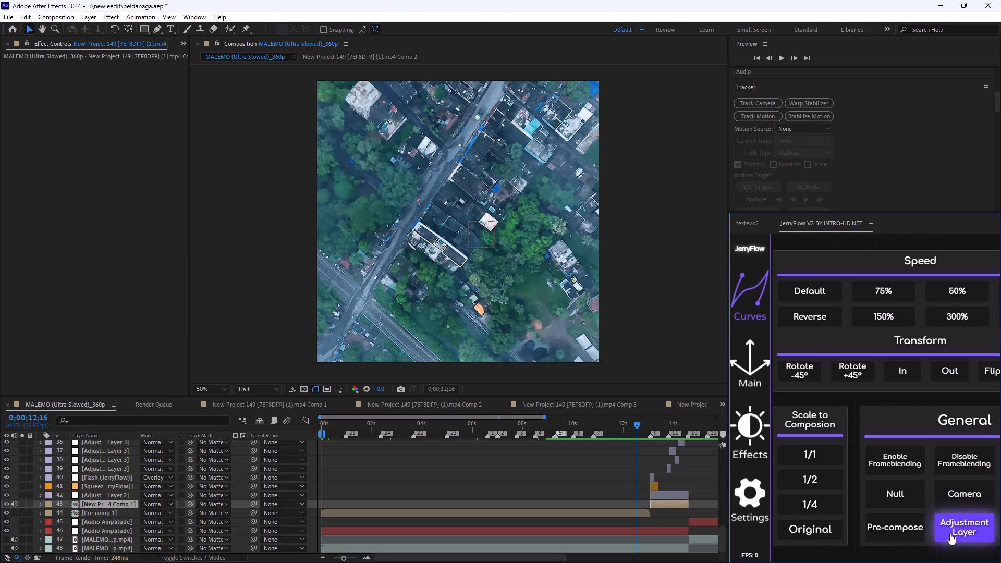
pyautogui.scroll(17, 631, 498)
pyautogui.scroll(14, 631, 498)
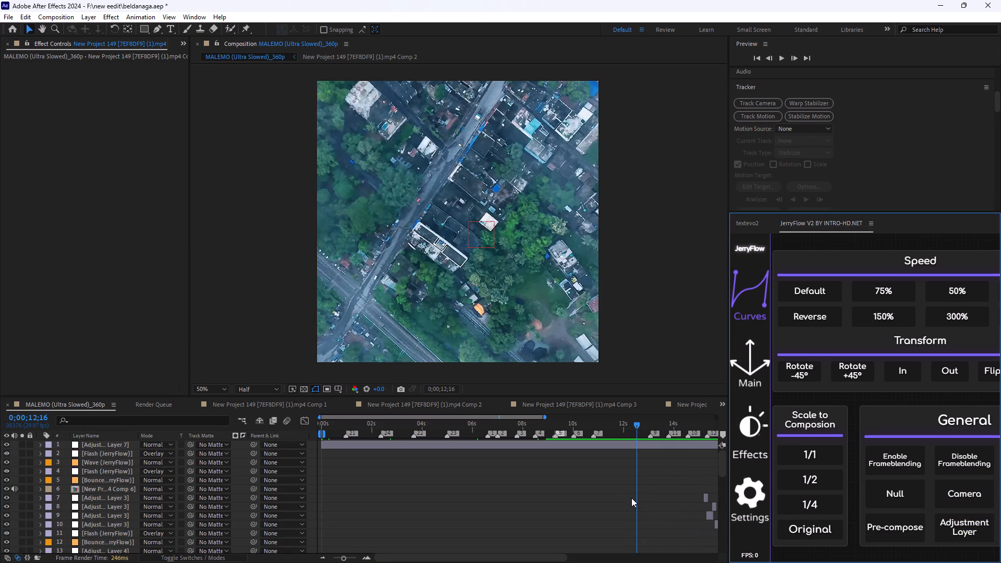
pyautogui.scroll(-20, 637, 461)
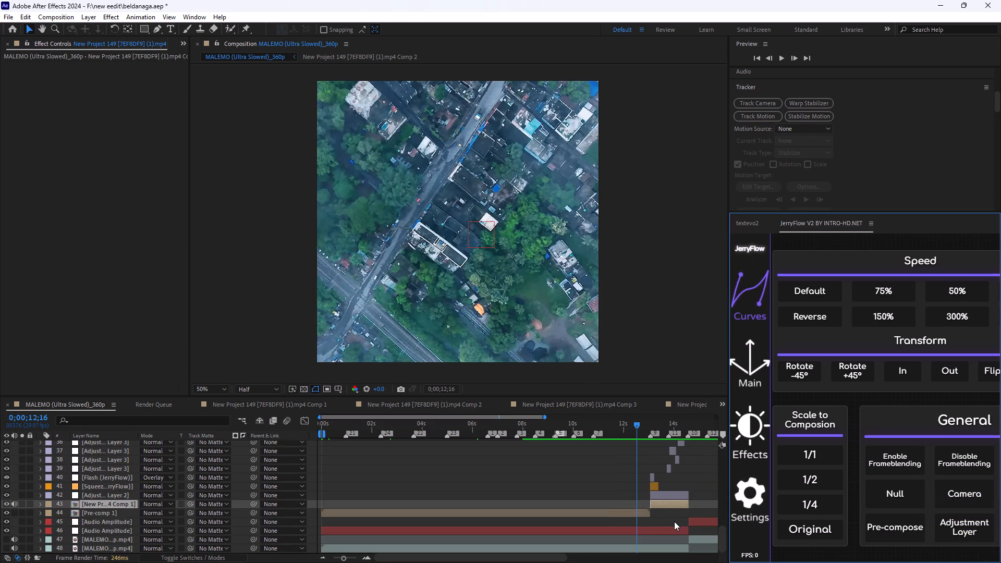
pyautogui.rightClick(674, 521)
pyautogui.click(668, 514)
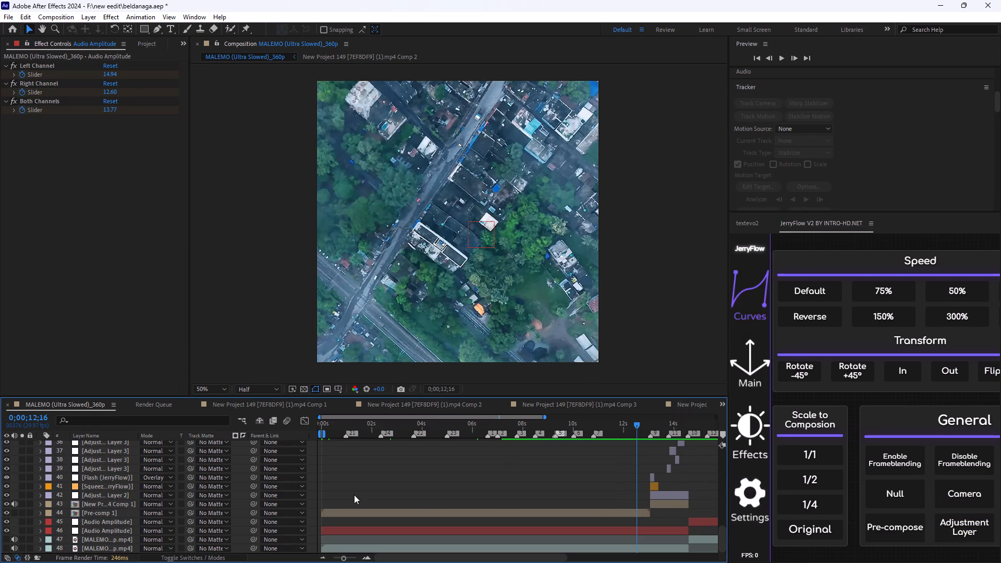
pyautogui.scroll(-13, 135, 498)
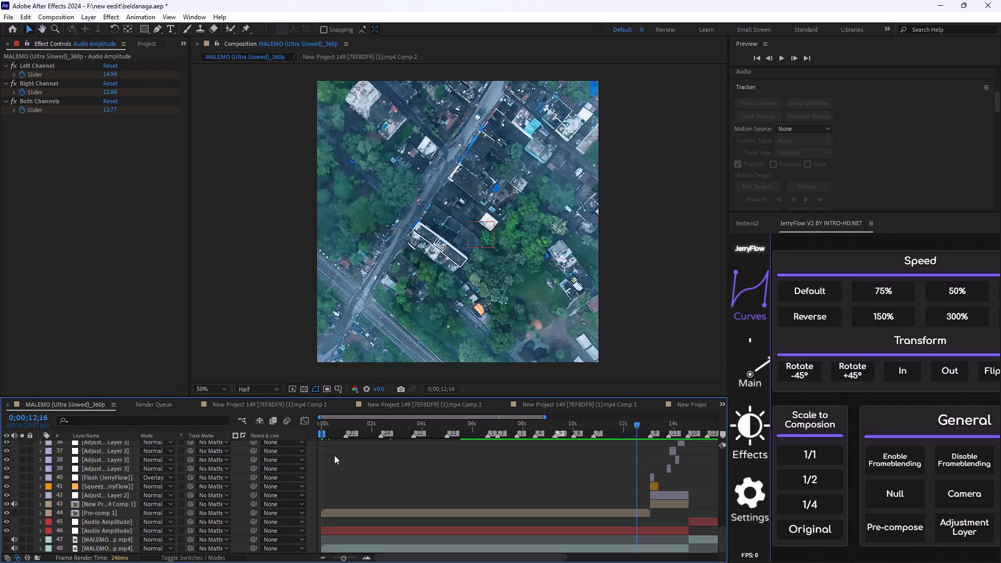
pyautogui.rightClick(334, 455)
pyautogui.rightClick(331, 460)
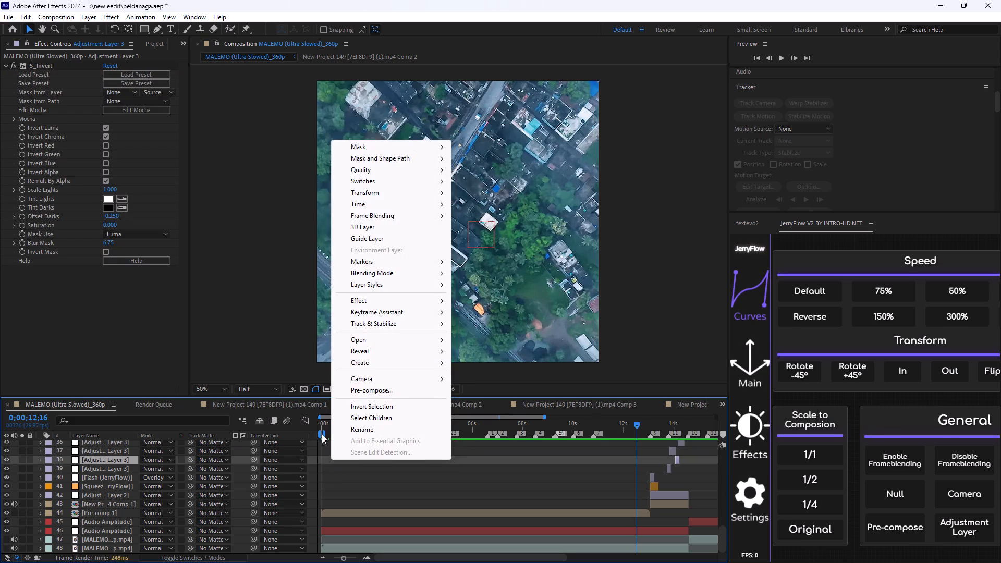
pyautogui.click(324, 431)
# Move the start of the work area from the composition's beginning towards its end.
pyautogui.moveTo(323, 432); pyautogui.dragTo(774, 475)
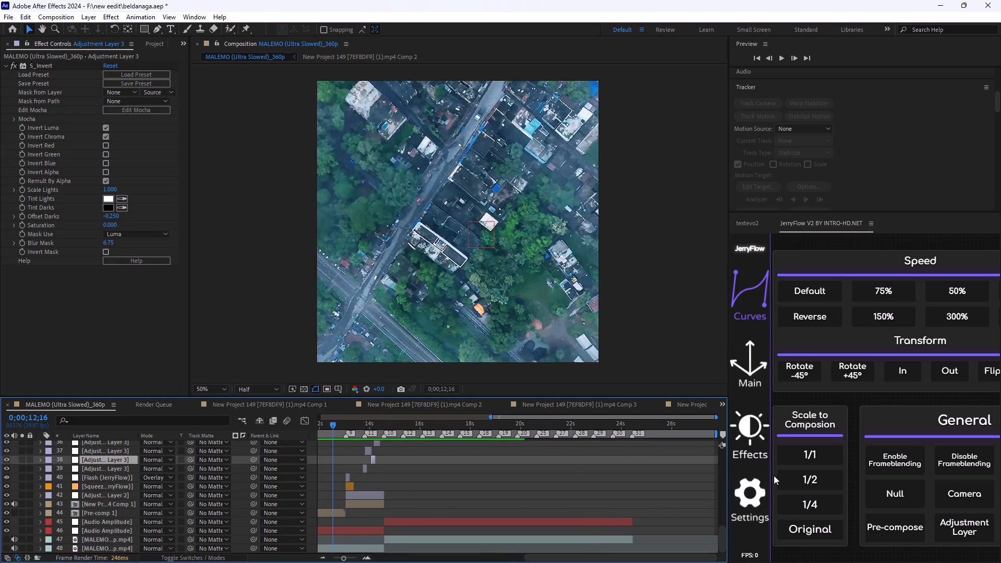
pyautogui.moveTo(774, 475); pyautogui.dragTo(772, 476)
# Move the playhead back to 0;00;00;00.
pyautogui.moveTo(333, 424); pyautogui.dragTo(241, 445)
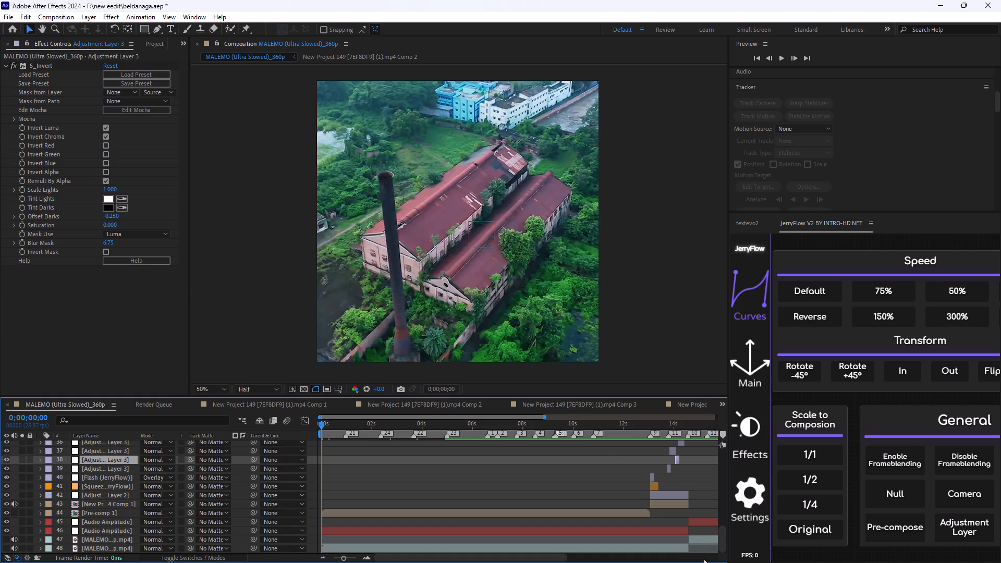
# Add a new adjustment layer directly above the New Project 149 Comp 1 clip at layer 43.
pyautogui.click(653, 506)
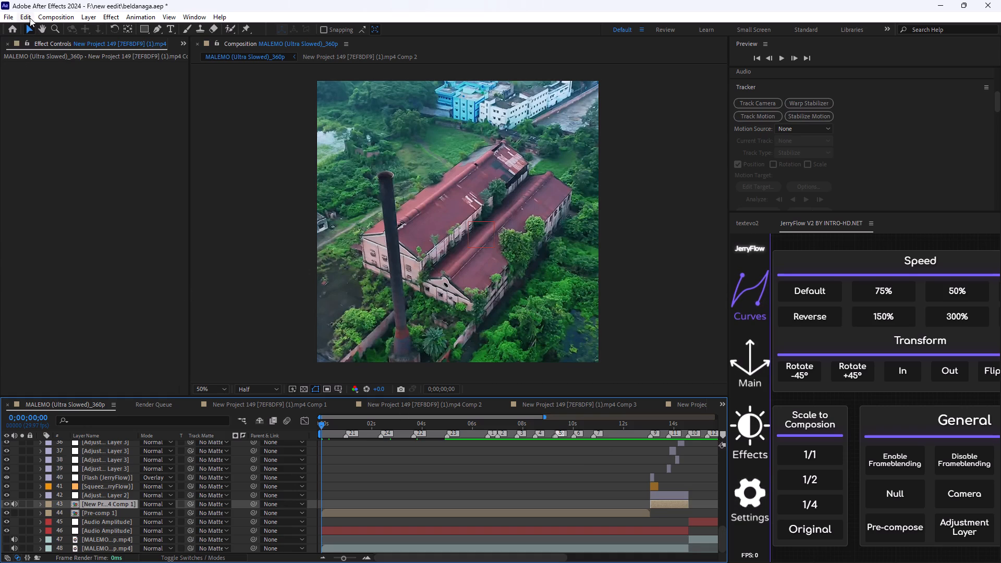
pyautogui.click(30, 18)
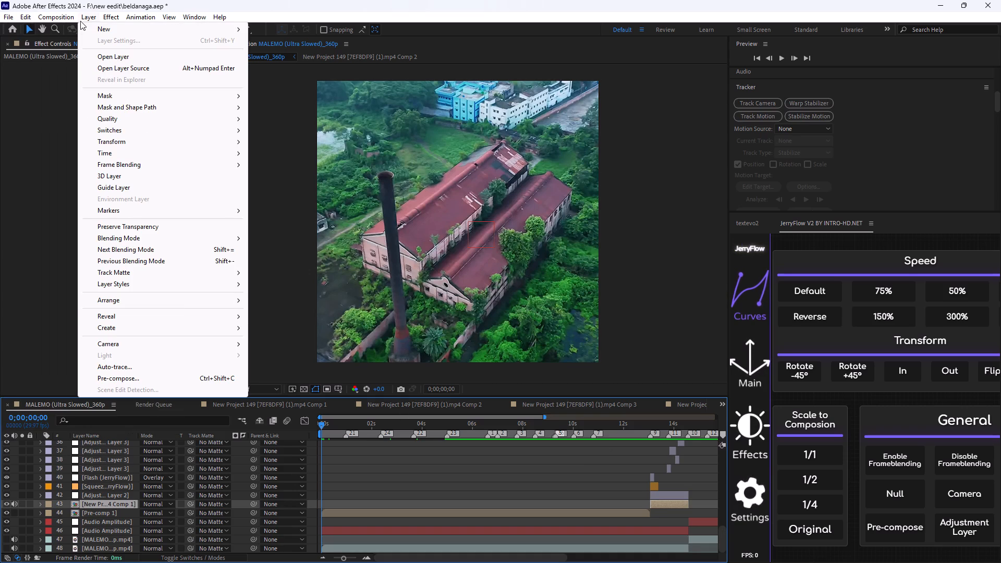
pyautogui.click(96, 26)
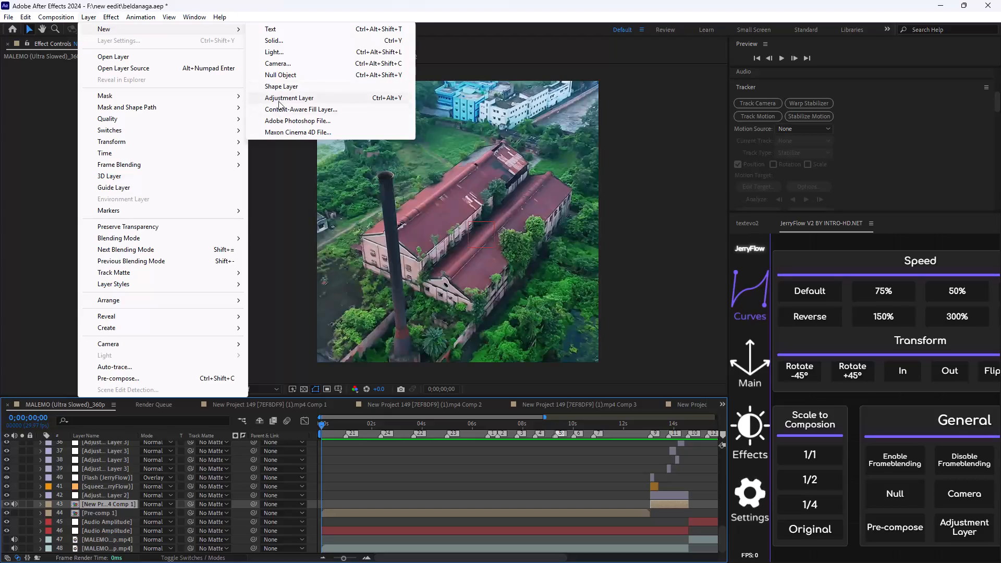
pyautogui.click(278, 102)
# Split the new adjustment layer at 0;00;12;09 and delete the part before that time.
pyautogui.moveTo(322, 421); pyautogui.dragTo(631, 507)
pyautogui.click(637, 505)
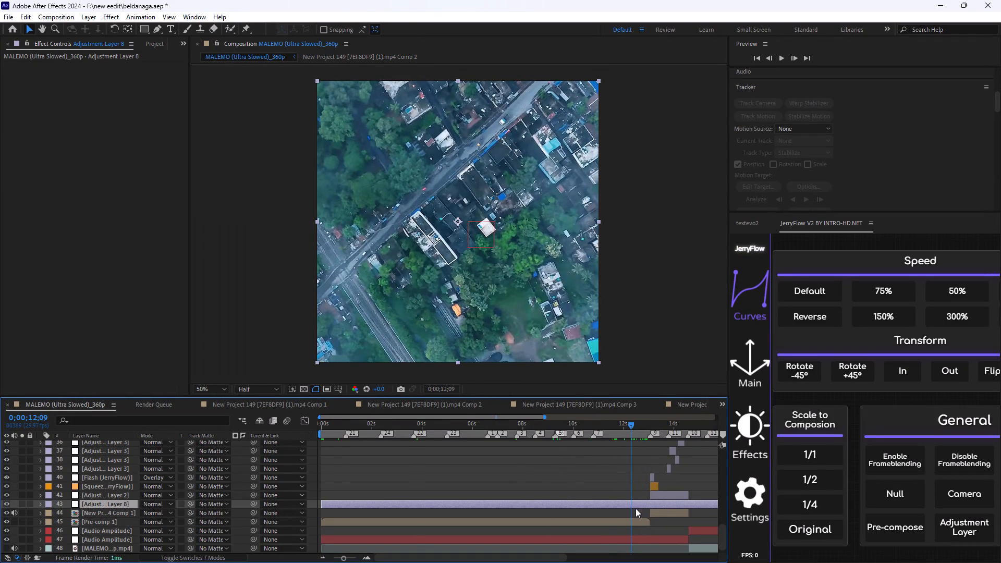
pyautogui.hotkey('ctrl', 'shift', 'd')
pyautogui.click(629, 508)
pyautogui.click(627, 513)
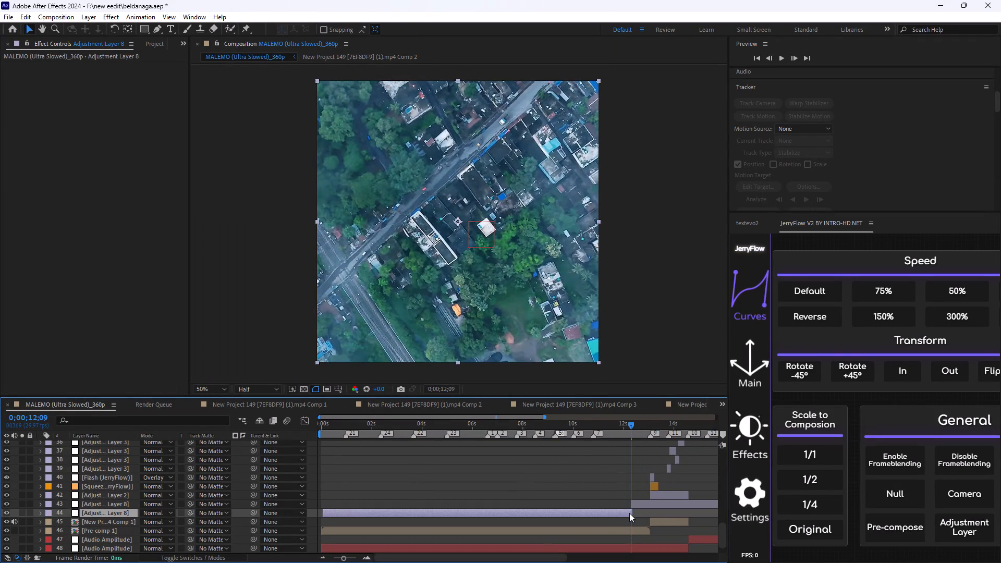
pyautogui.press('Delete')
# Split the remaining adjustment layer at 0;00;13;12 and delete the part after that time.
pyautogui.moveTo(628, 424); pyautogui.dragTo(651, 453)
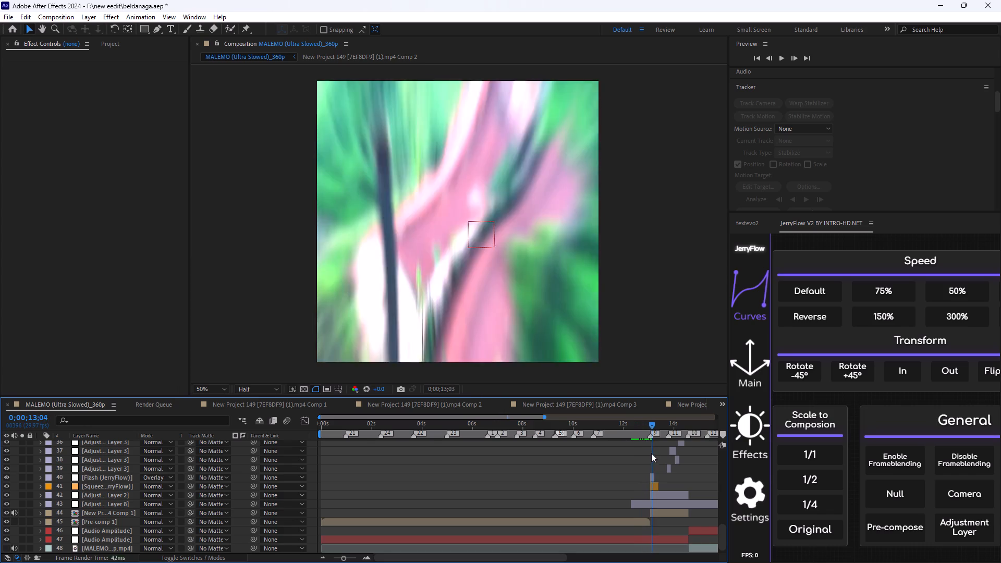
pyautogui.moveTo(651, 453); pyautogui.dragTo(656, 462)
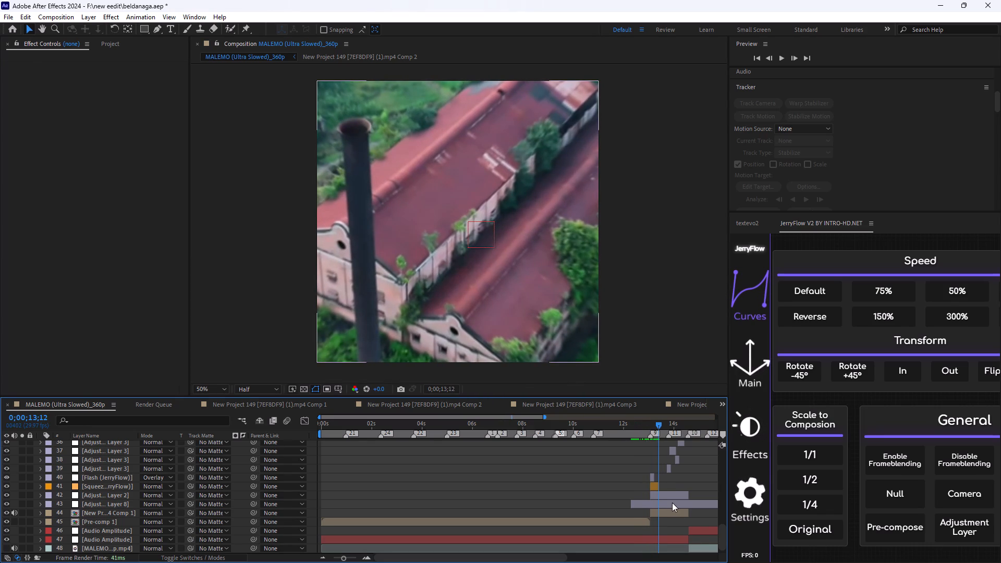
pyautogui.click(672, 503)
pyautogui.hotkey('ctrl', 'shift', 'd')
pyautogui.press('Delete')
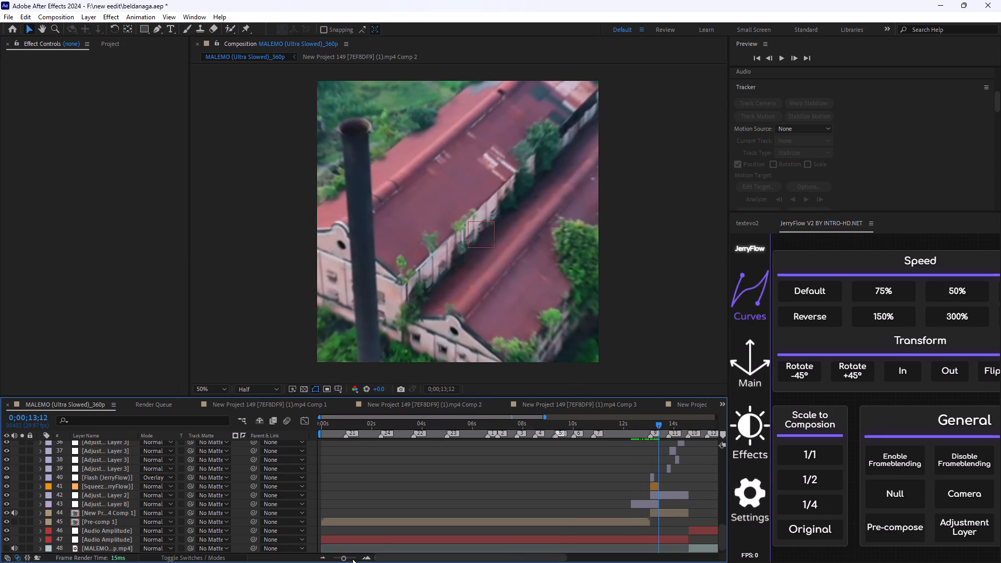
# Move the trimmed adjustment layer later in time so it starts at about 0;00;12;16.
pyautogui.moveTo(343, 557); pyautogui.dragTo(353, 561)
pyautogui.moveTo(438, 503); pyautogui.dragTo(462, 508)
# Place the playhead at 0;00;13;02, where the Comp 1 clip begins, and apply the S_Shake effect to the trimmed adjustment layer.
pyautogui.moveTo(526, 422); pyautogui.dragTo(483, 457)
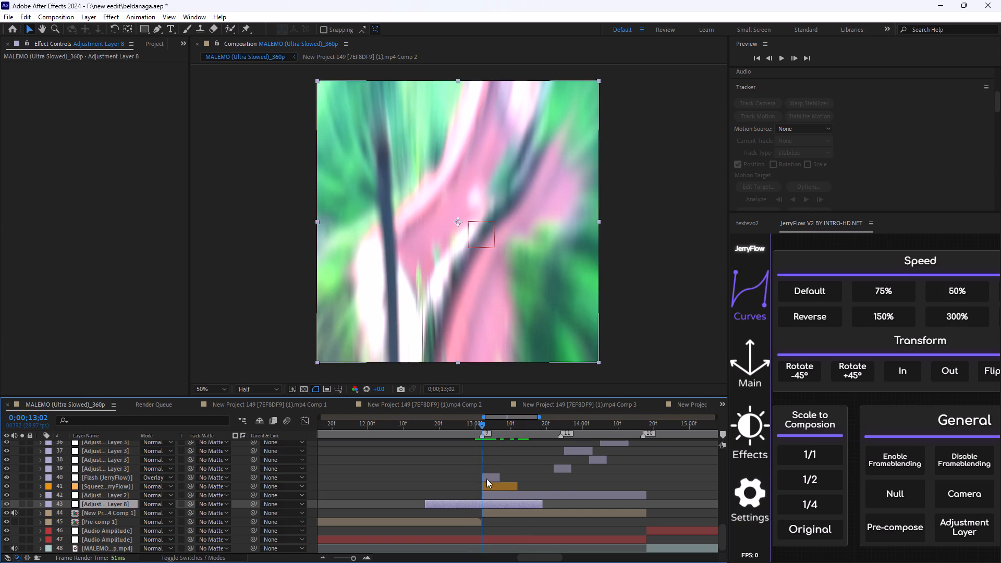
pyautogui.click(503, 500)
pyautogui.hotkey('ctrl', 'space')
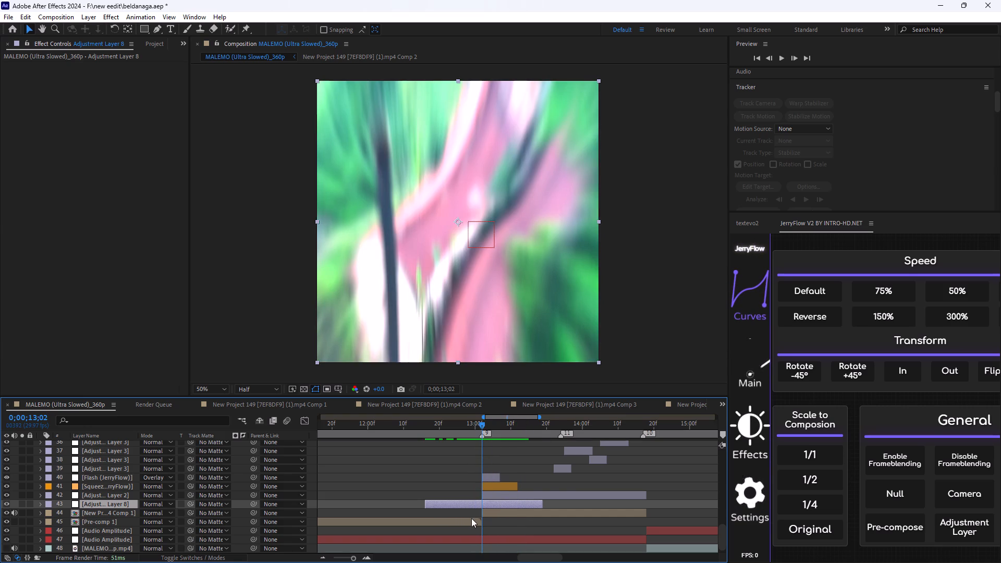
pyautogui.hotkey('ctrl', 'space')
pyautogui.hotkey('ctrl', 'space')
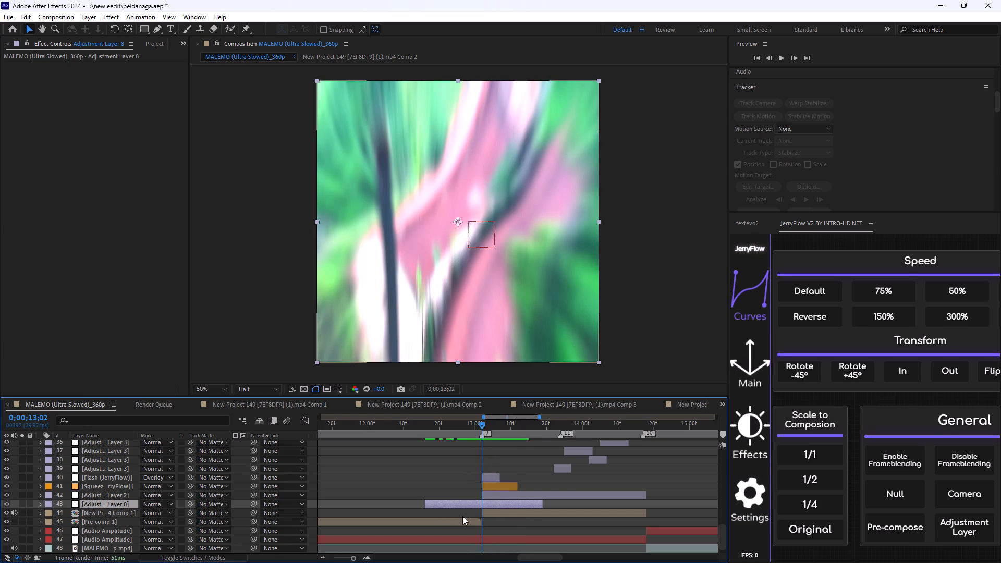
pyautogui.hotkey('ctrl', 'space')
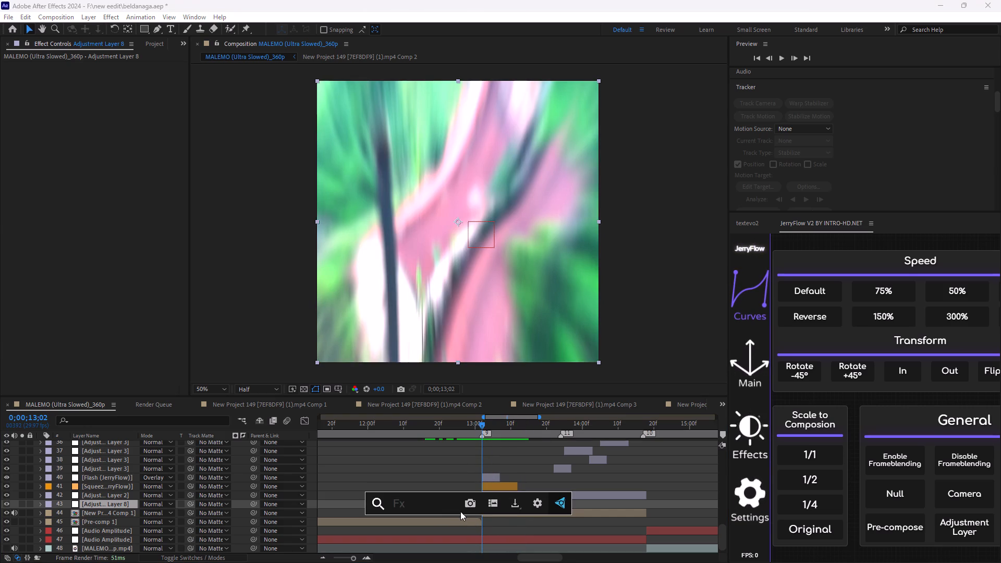
pyautogui.press('s')
pyautogui.hotkey('shift', '_')
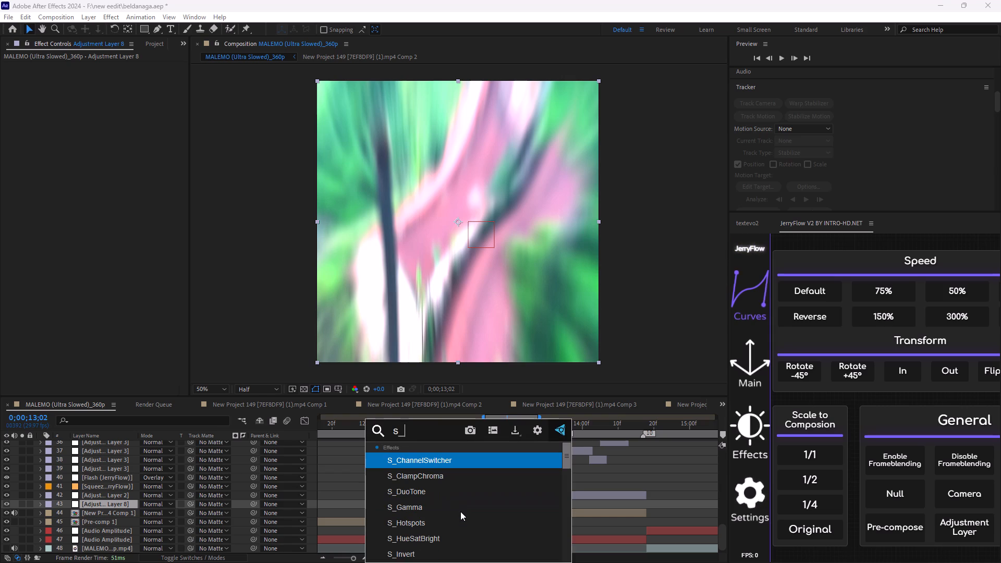
pyautogui.press('s')
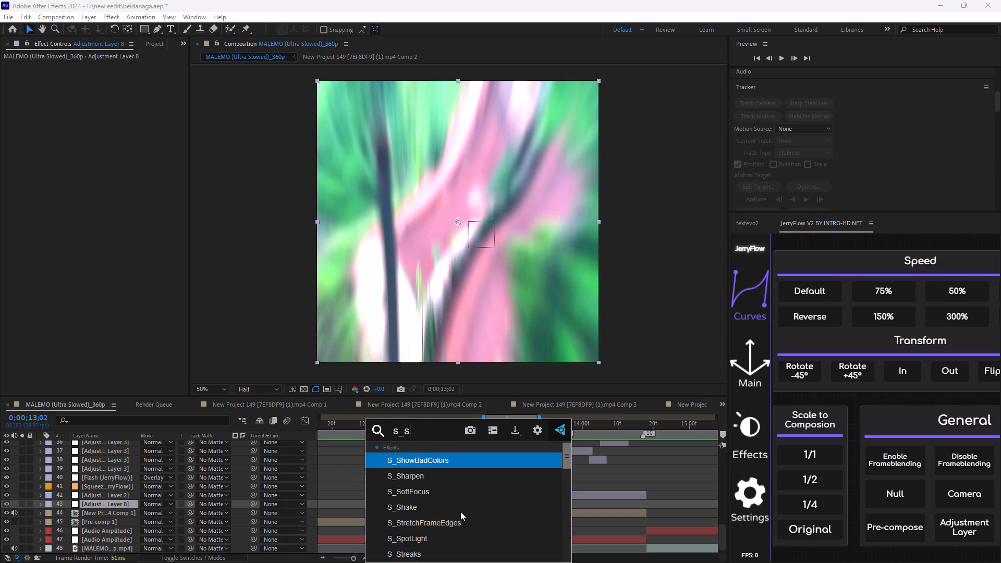
pyautogui.press('h')
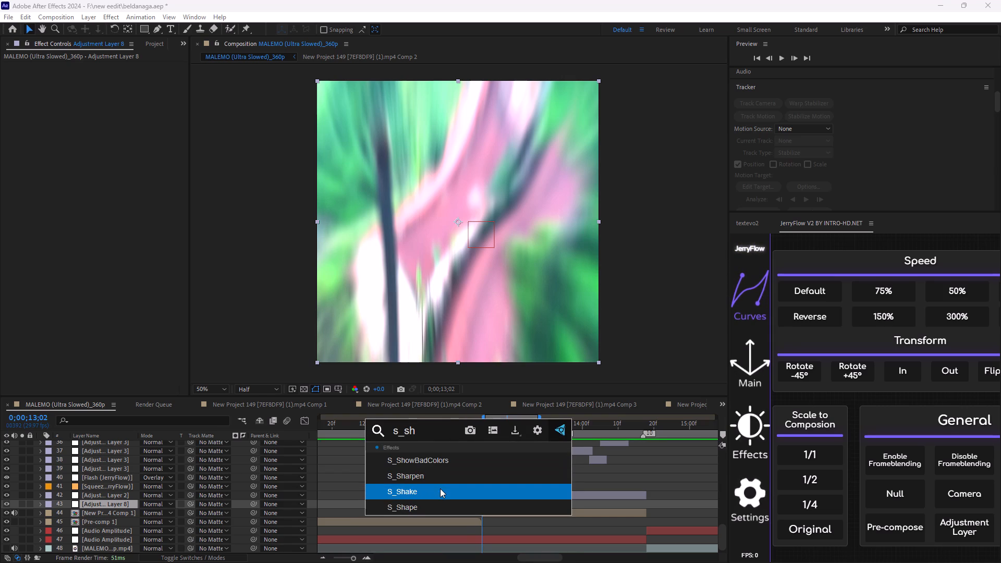
pyautogui.click(441, 488)
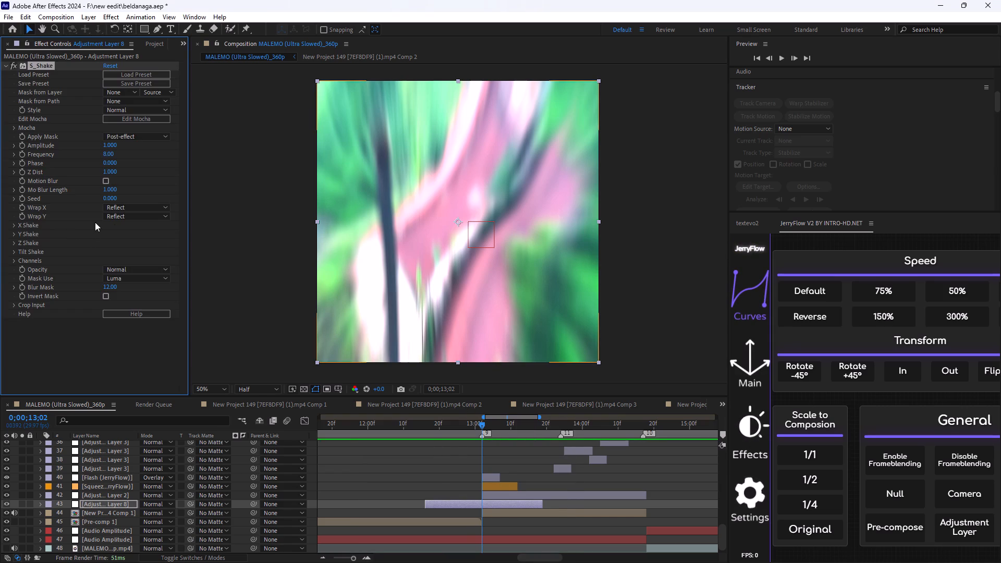
# Keyframe S_Shake's Amplitude and Frequency at 0;00;13;02 with their default values and reveal the keyframes in the timeline.
pyautogui.scroll(-2, 216, 276)
pyautogui.scroll(2, 458, 255)
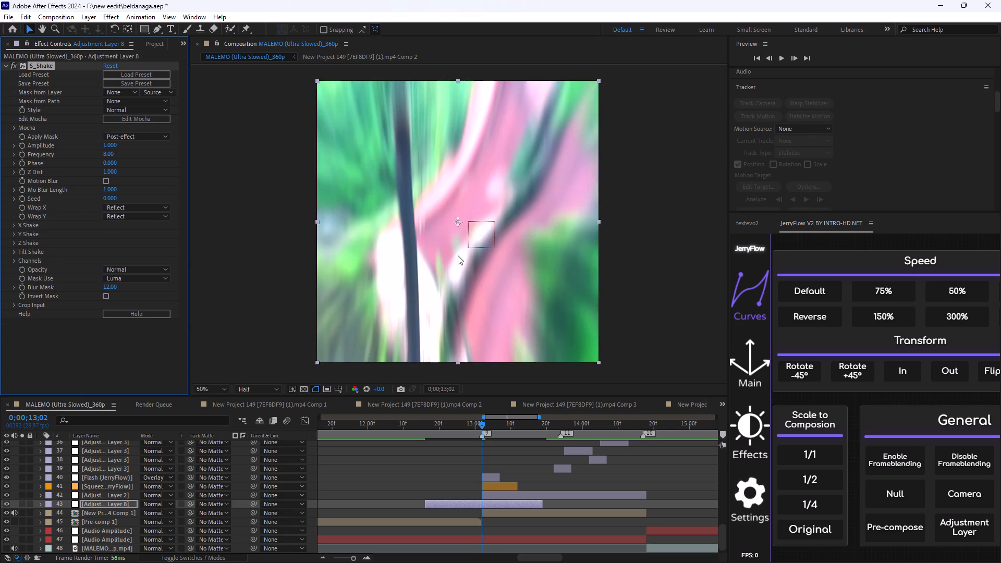
pyautogui.scroll(1, 458, 256)
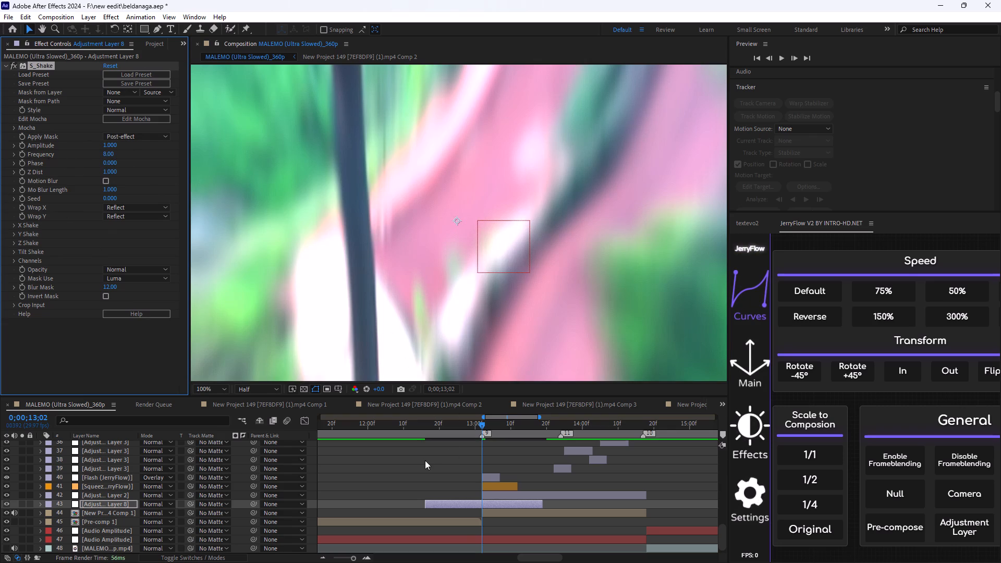
pyautogui.click(18, 144)
pyautogui.click(19, 157)
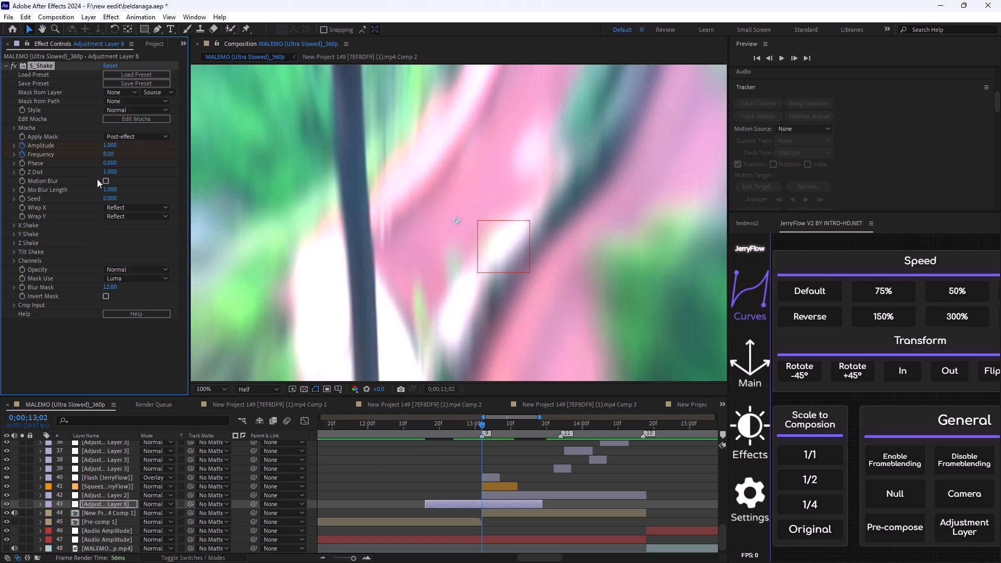
pyautogui.press('u')
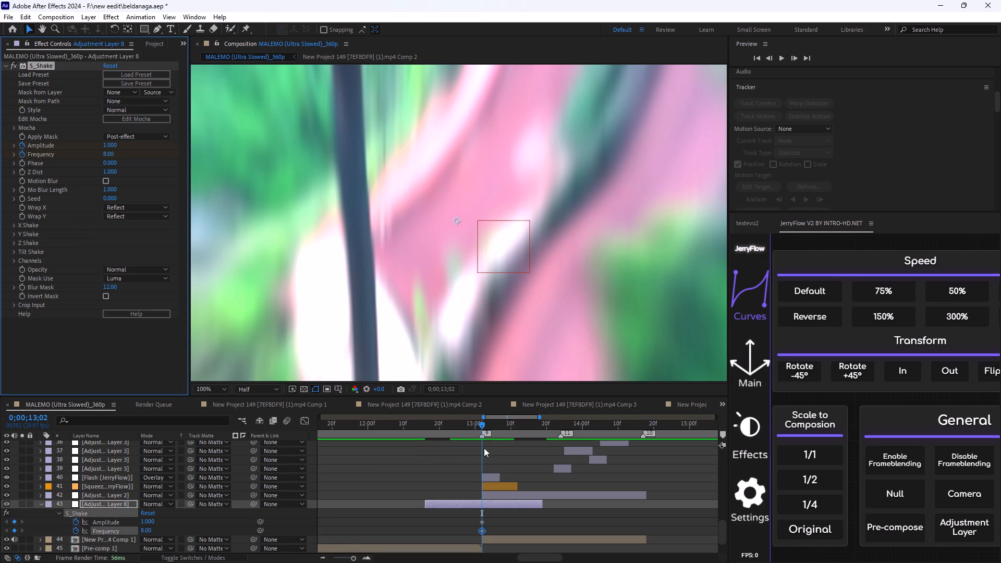
# Set S_Shake's Frequency and Amplitude to 0 at the adjustment layer's start, 0;00;12;16.
pyautogui.moveTo(482, 426); pyautogui.dragTo(424, 455)
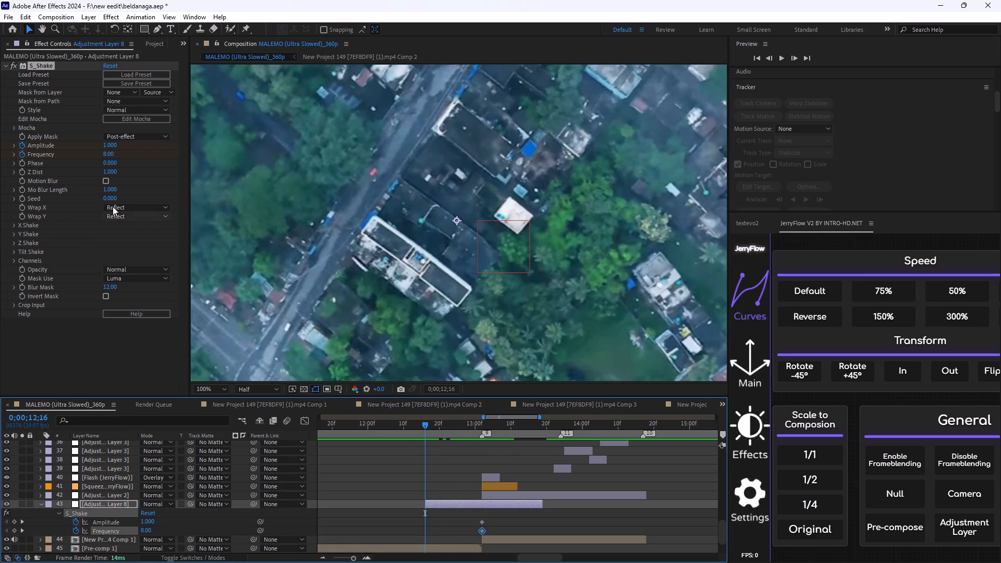
pyautogui.click(111, 156)
pyautogui.press('BackSpace')
pyautogui.write('00')
pyautogui.press('Return')
pyautogui.click(112, 141)
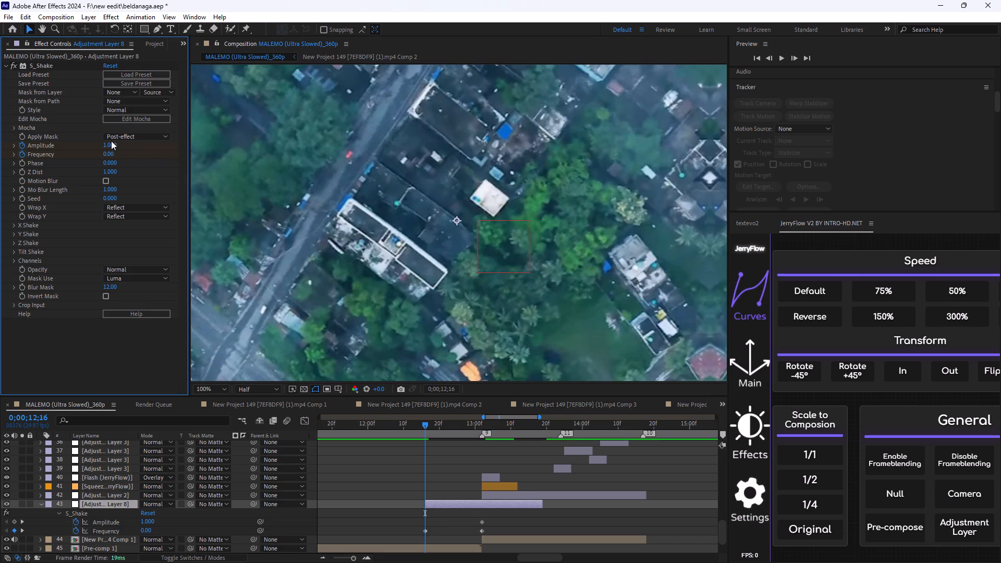
pyautogui.click(114, 142)
pyautogui.press('BackSpace')
pyautogui.press('0')
pyautogui.press('Return')
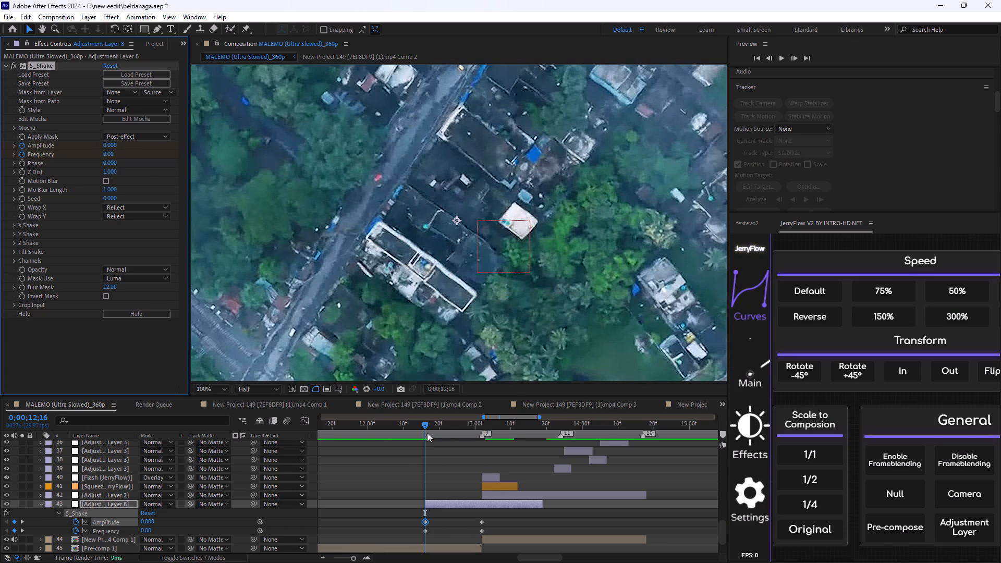
# Set S_Shake's Frequency and Amplitude to 0 at the adjustment layer's end, 0;00;13;19.
pyautogui.moveTo(424, 424); pyautogui.dragTo(543, 495)
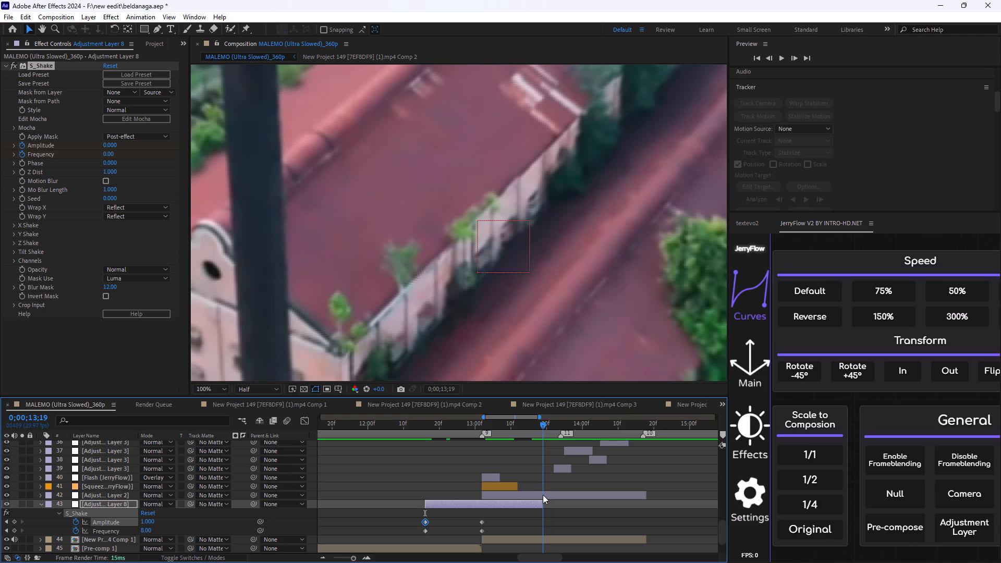
pyautogui.moveTo(543, 495); pyautogui.dragTo(541, 496)
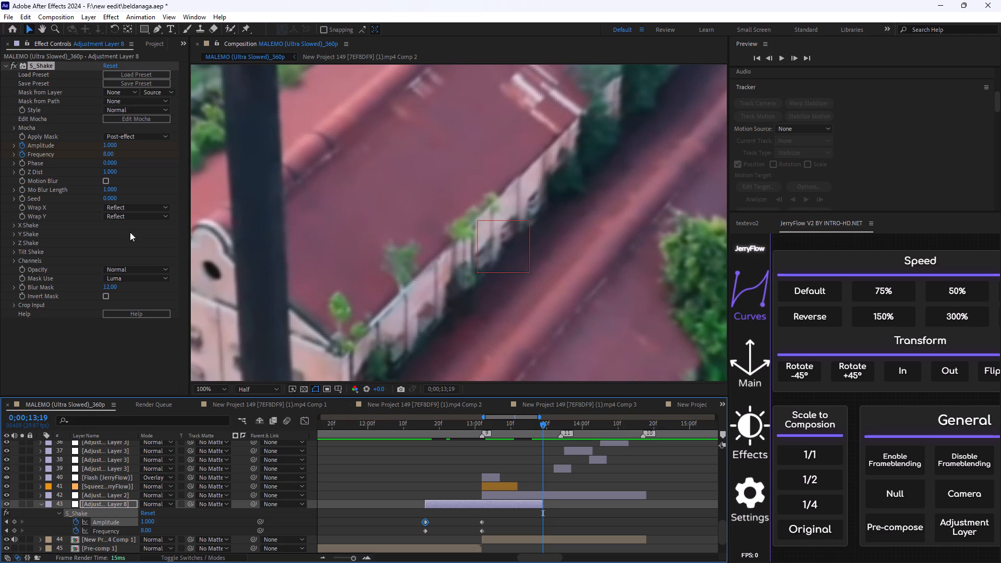
pyautogui.click(107, 154)
pyautogui.press('BackSpace')
pyautogui.press('0')
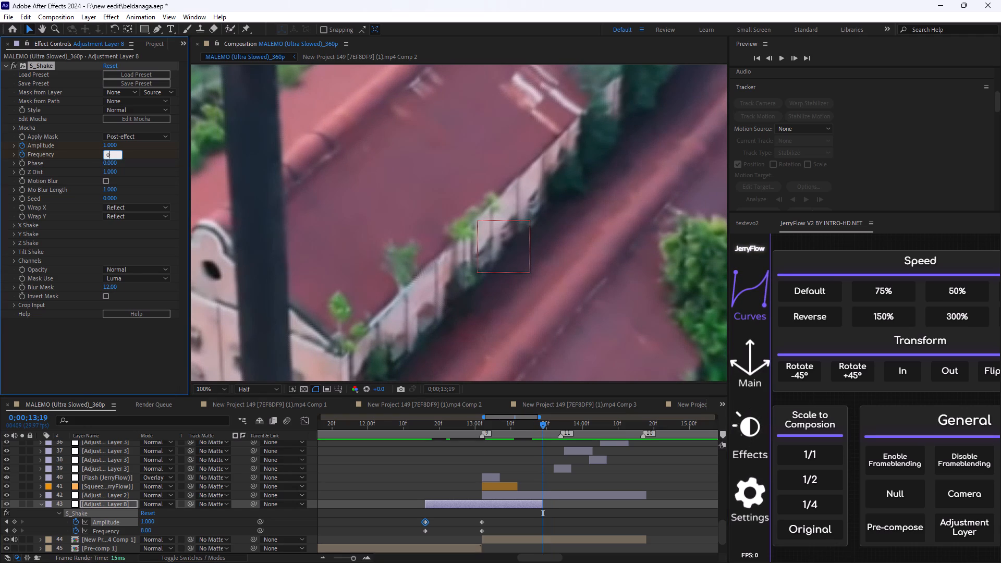
pyautogui.press('Delete')
pyautogui.press('Return')
pyautogui.click(104, 145)
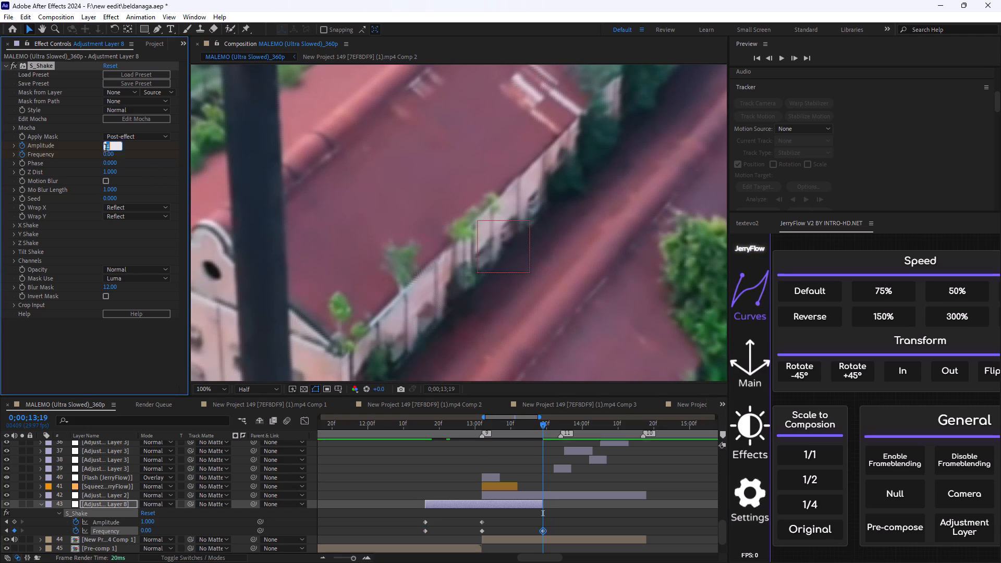
pyautogui.press('BackSpace')
pyautogui.press('0')
pyautogui.press('Return')
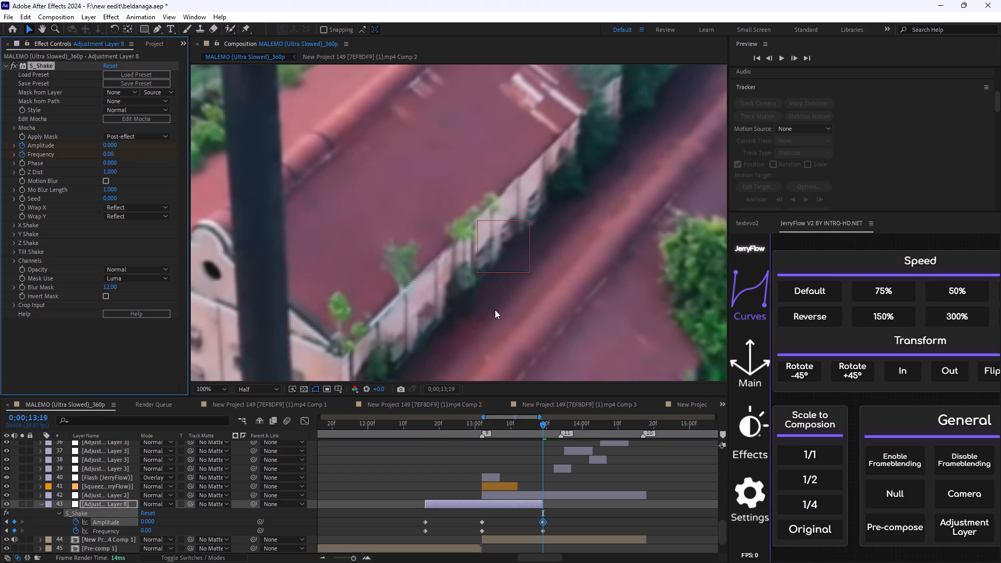
# Preview the shake from just before the adjustment layer and scrub back through the transition to 0;00;13;04.
pyautogui.moveTo(543, 425); pyautogui.dragTo(417, 475)
pyautogui.press('space')
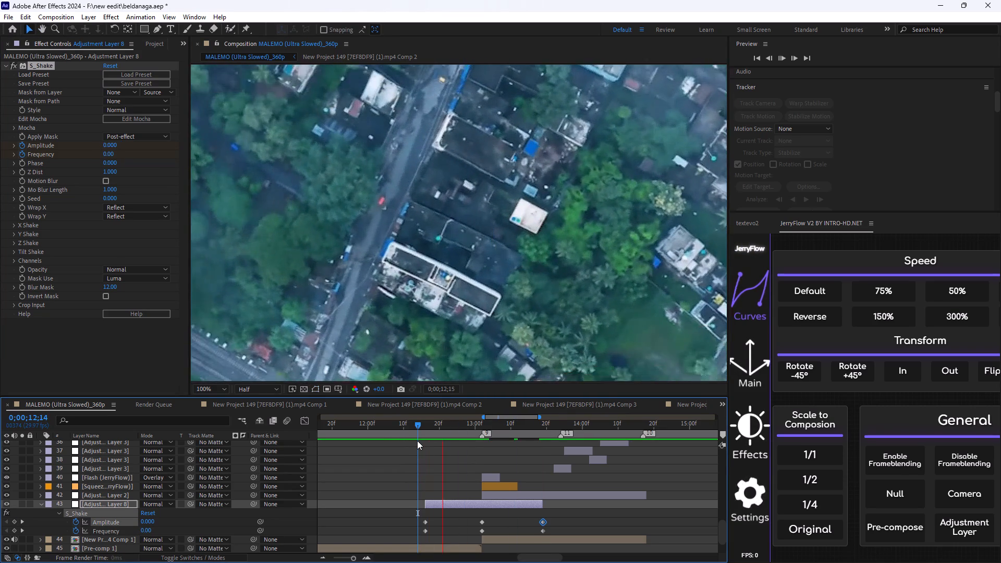
pyautogui.press('space')
pyautogui.moveTo(583, 424); pyautogui.dragTo(581, 430)
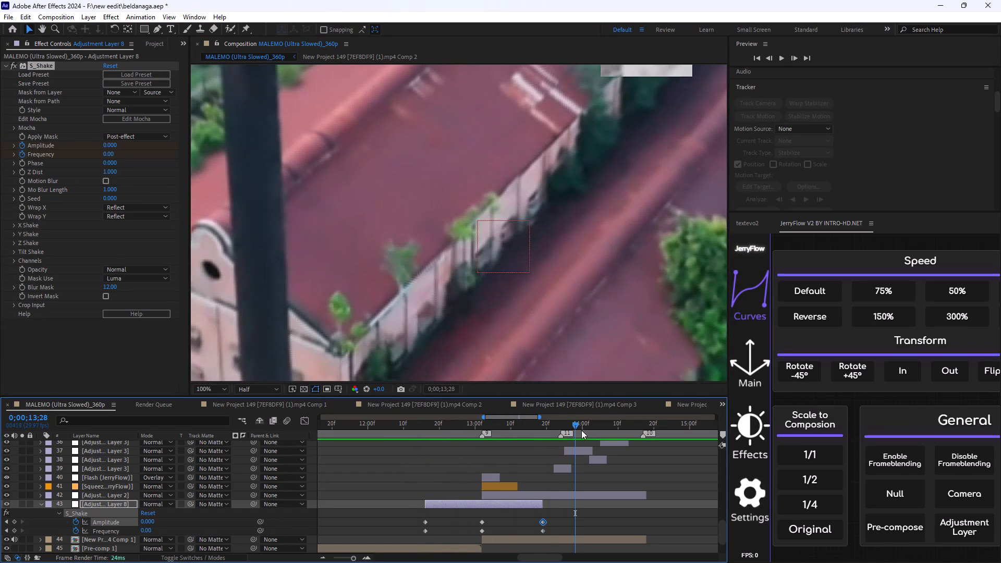
pyautogui.moveTo(581, 430); pyautogui.dragTo(490, 474)
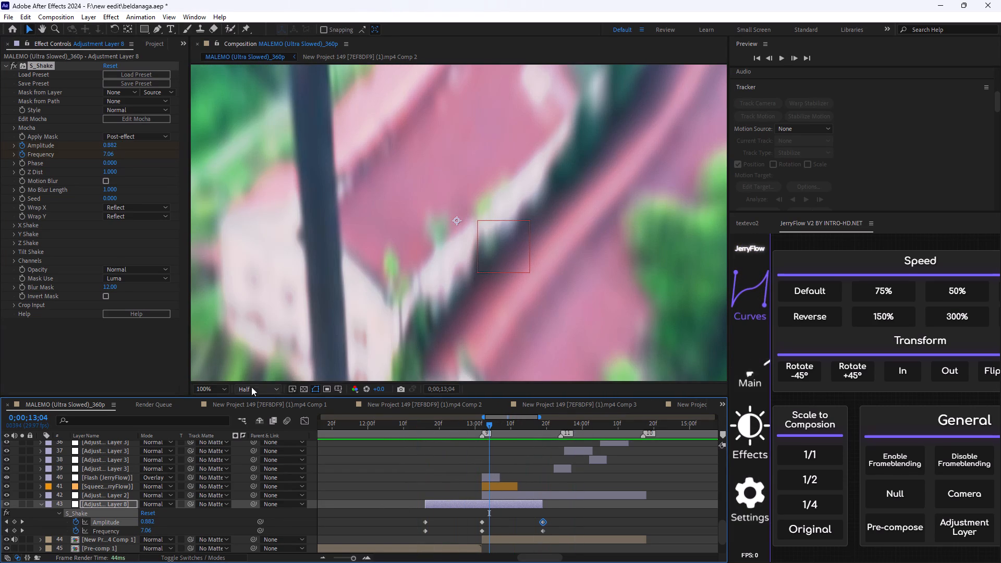
# Apply Easy Ease to all the Amplitude and Frequency keyframes, with the composition viewed at 50%.
pyautogui.click(208, 390)
pyautogui.click(228, 205)
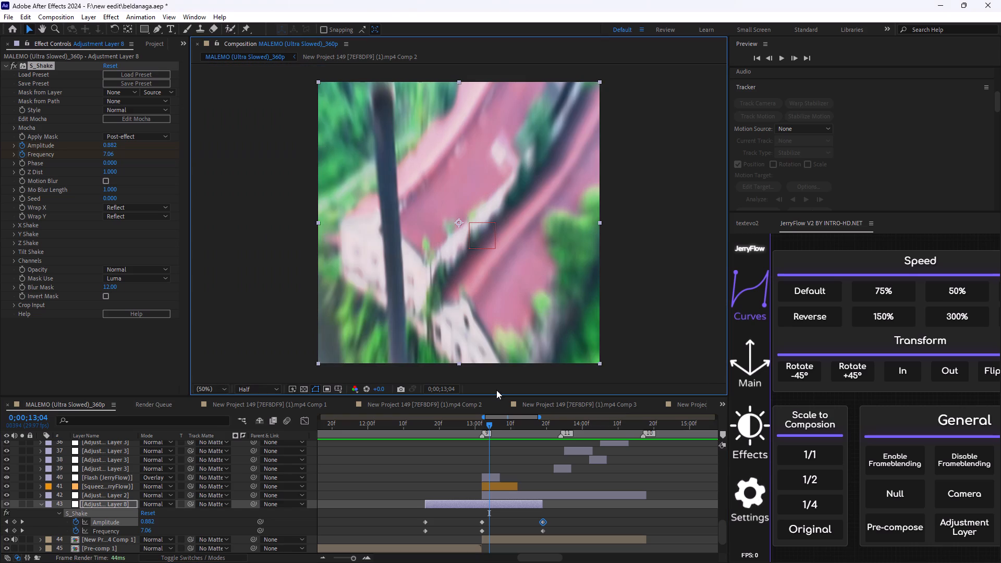
pyautogui.moveTo(576, 518); pyautogui.dragTo(400, 534)
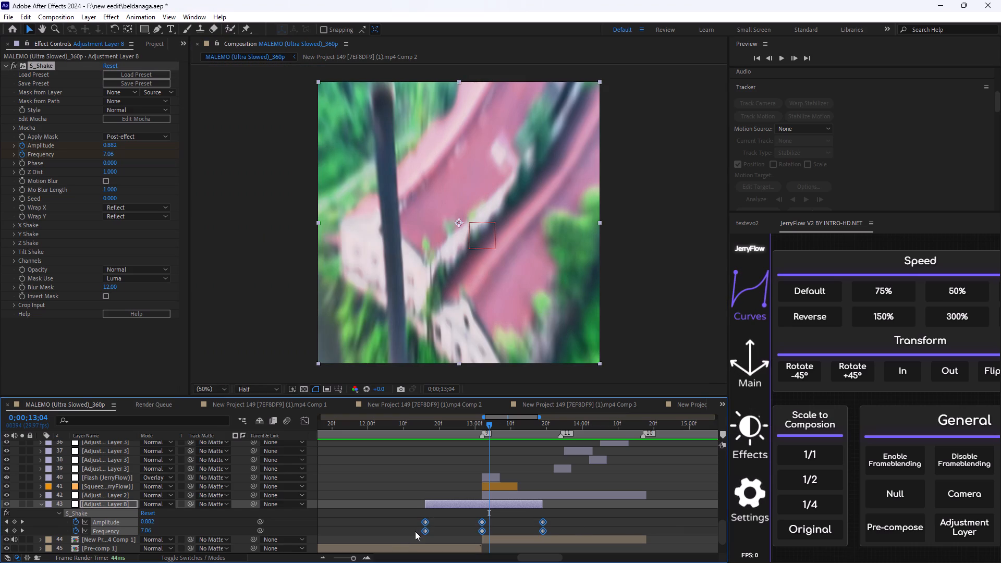
pyautogui.press('F9')
# Play back the eased shake transition starting from 0;00;12;04.
pyautogui.moveTo(492, 425); pyautogui.dragTo(386, 452)
pyautogui.press('space')
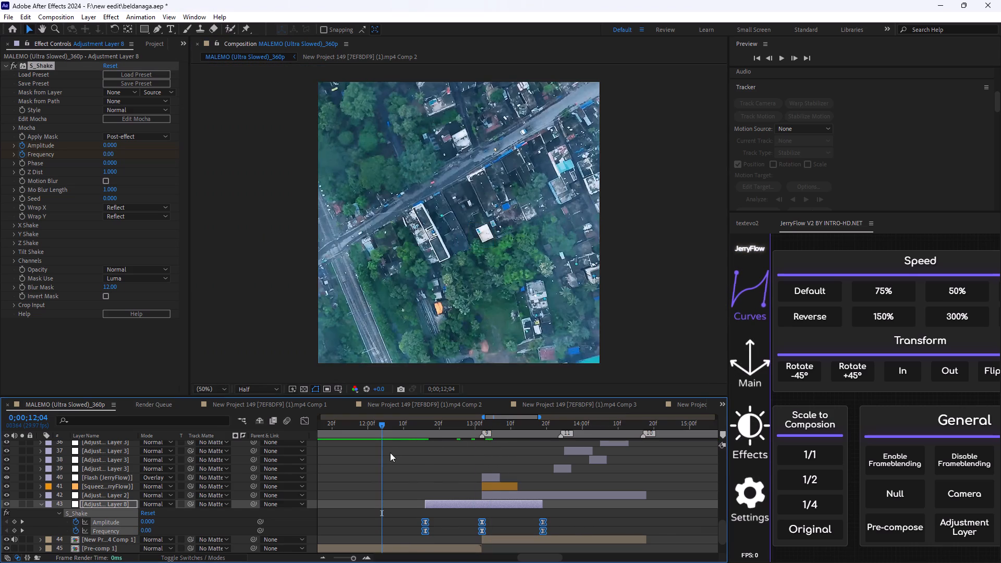
pyautogui.press('space')
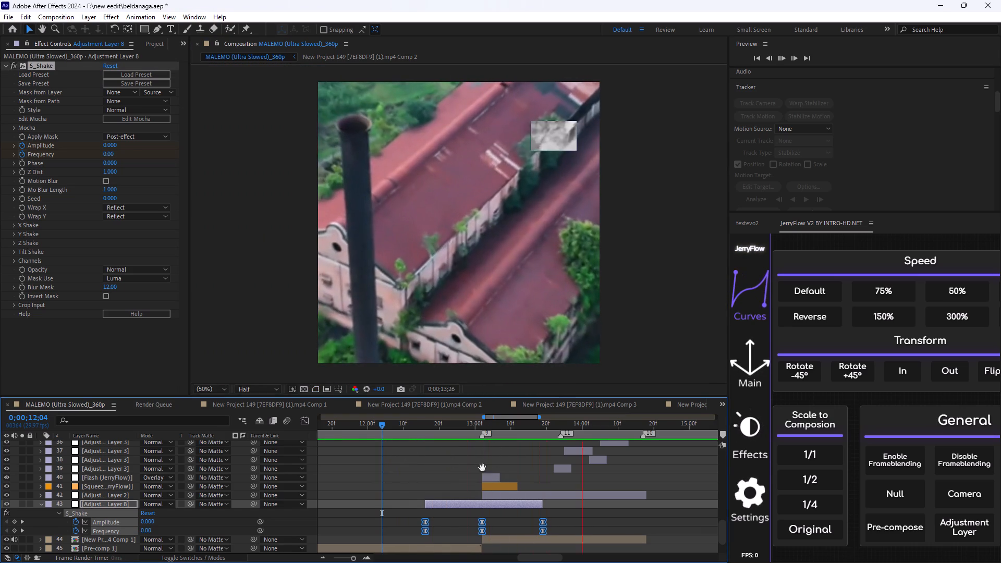
# Examine the speed curves of S_Shake's Amplitude and Frequency in the Graph Editor, selecting each property in turn.
pyautogui.click(301, 419)
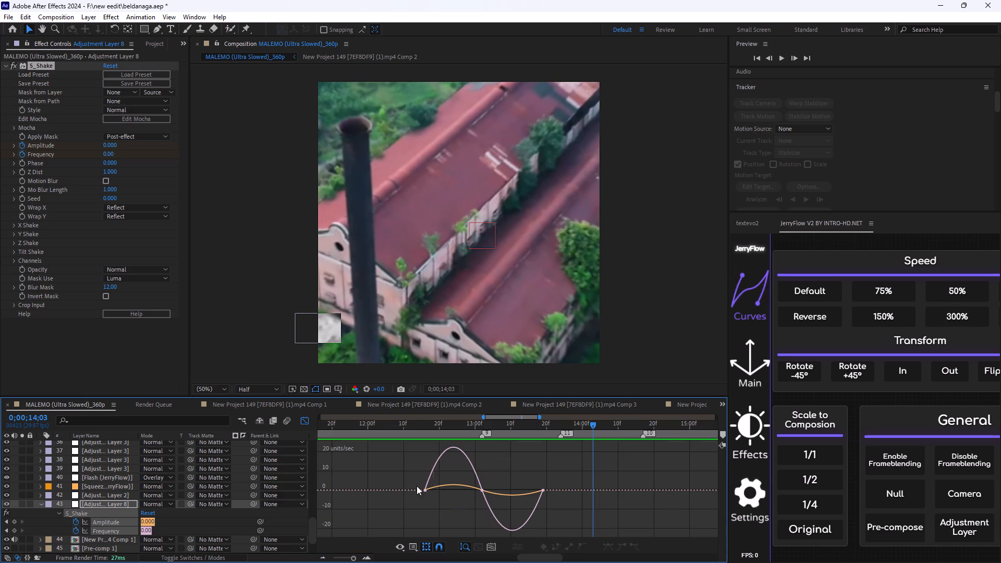
pyautogui.click(309, 420)
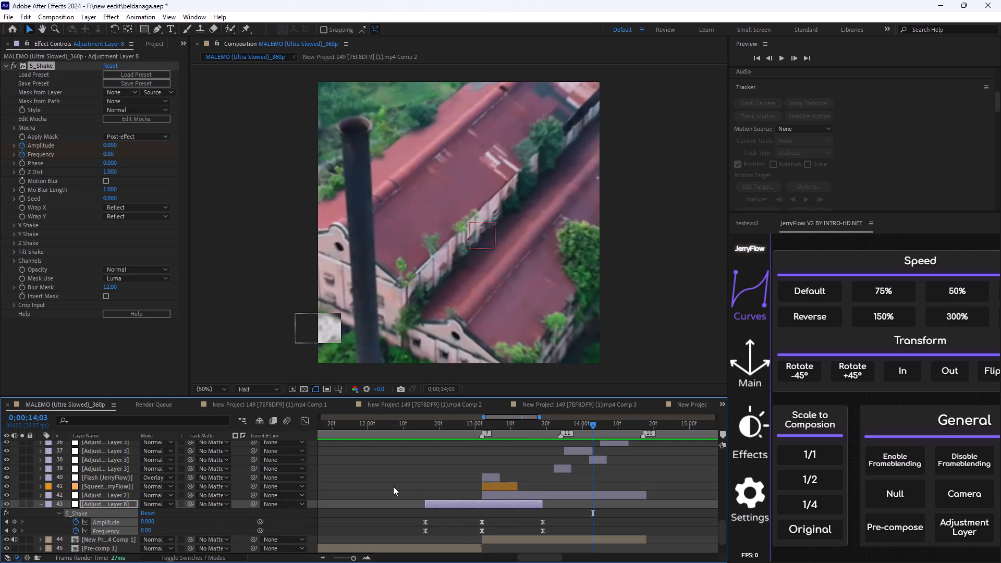
pyautogui.click(458, 524)
pyautogui.keyDown('ctrl'); pyautogui.click(104, 522); pyautogui.keyUp('ctrl')
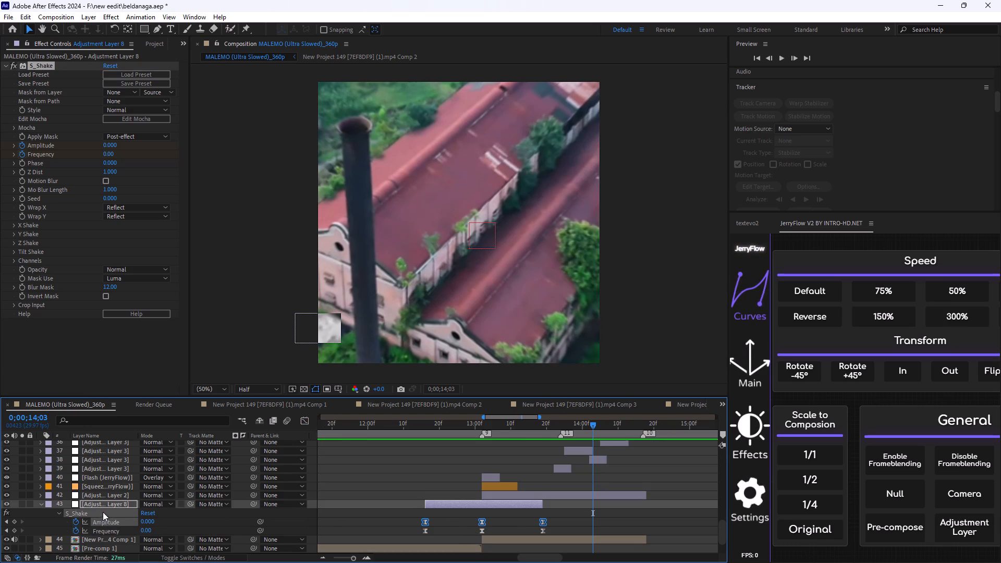
pyautogui.click(302, 424)
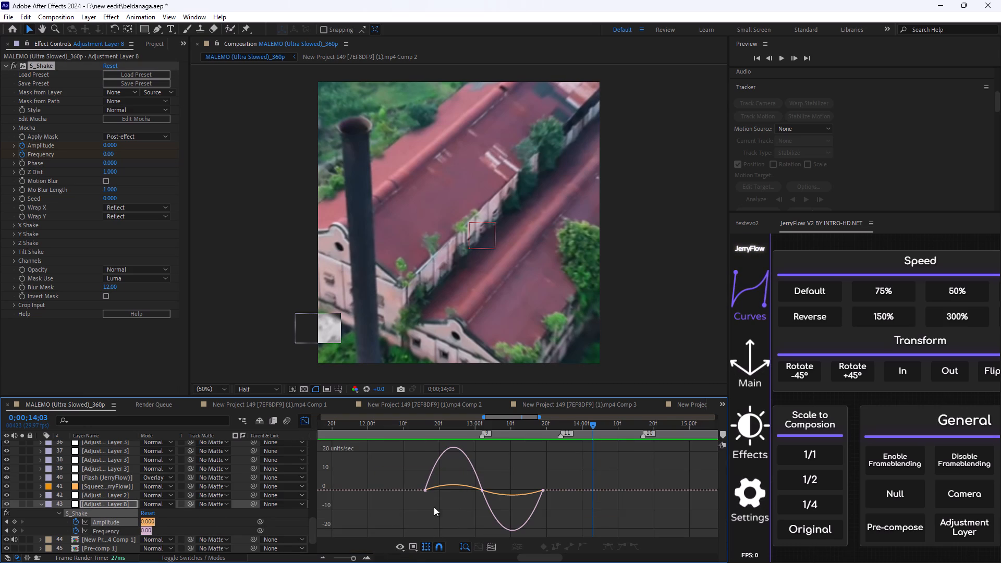
pyautogui.click(411, 544)
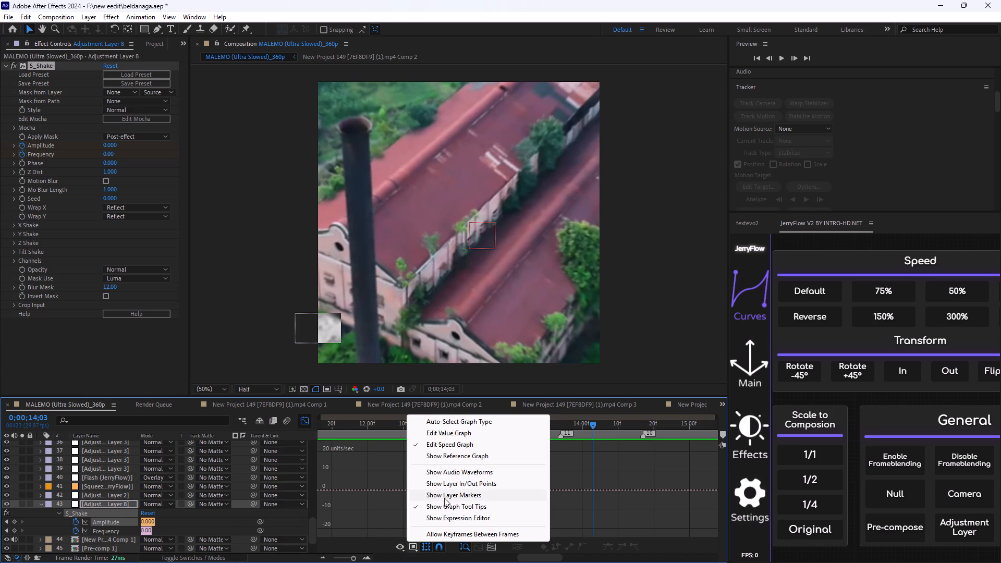
pyautogui.click(426, 546)
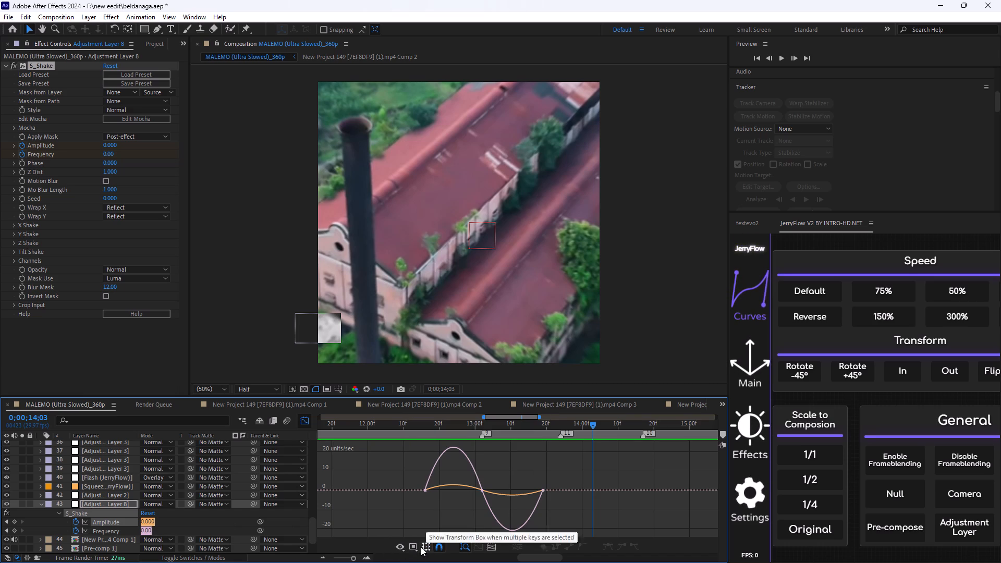
pyautogui.click(118, 532)
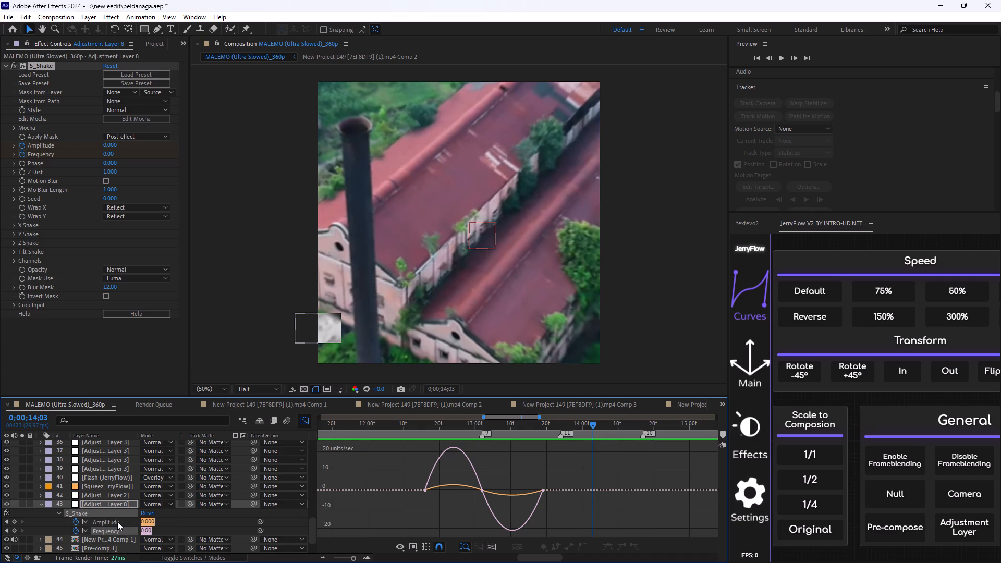
pyautogui.click(117, 521)
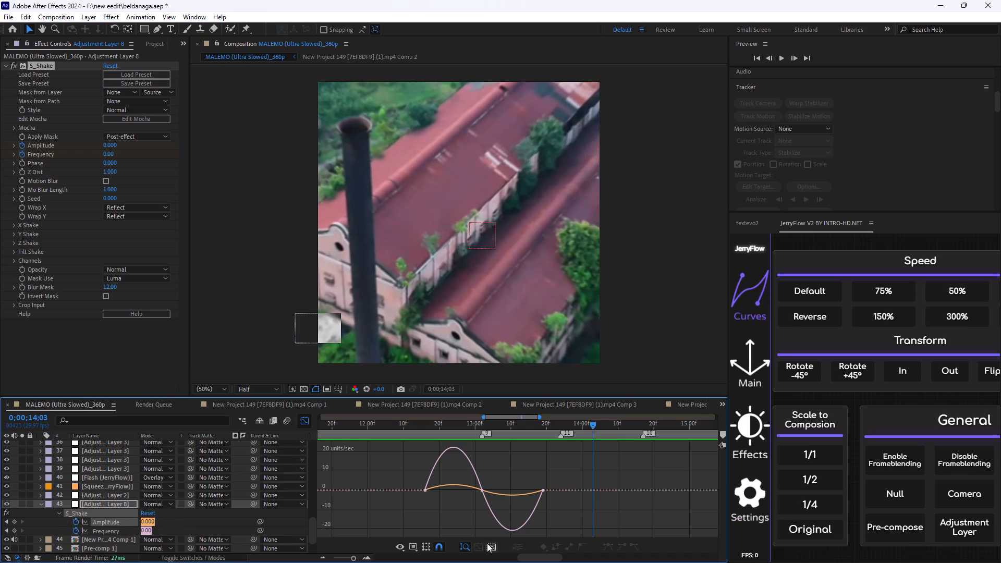
# Fit all graphs to the view and turn on Allow Keyframes Between Frames, closing the Graph Editor when done.
pyautogui.click(491, 550)
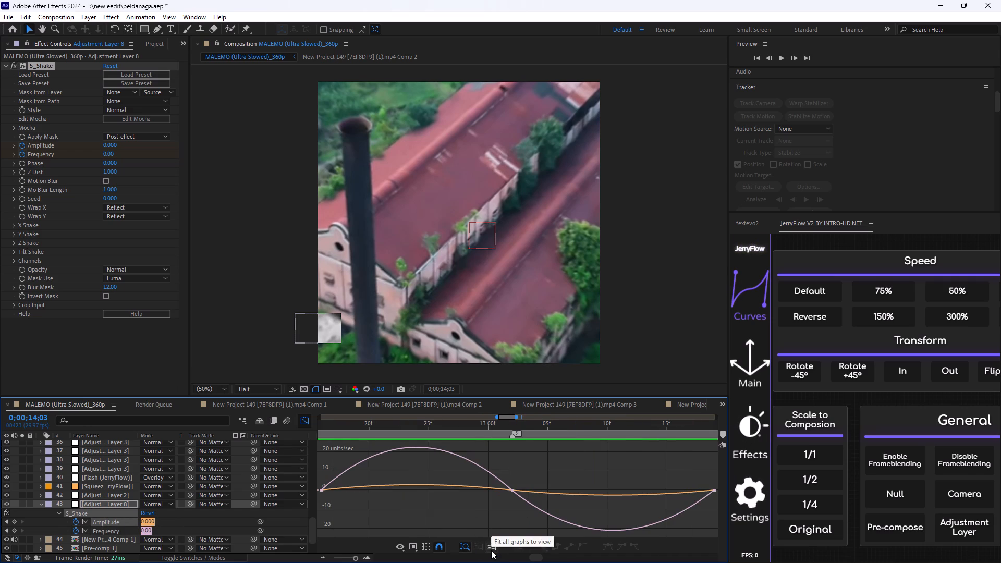
pyautogui.click(489, 548)
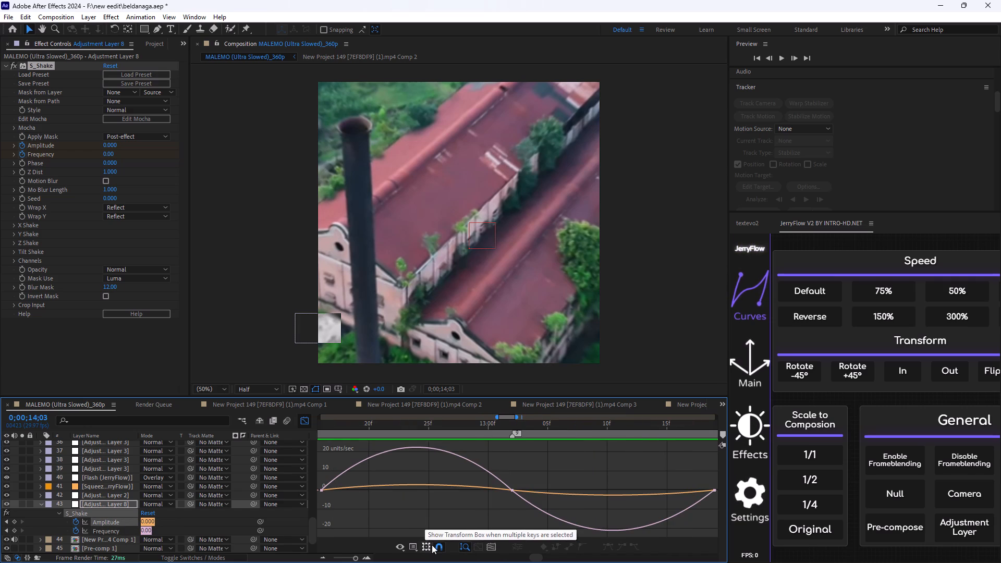
pyautogui.click(431, 545)
pyautogui.click(414, 545)
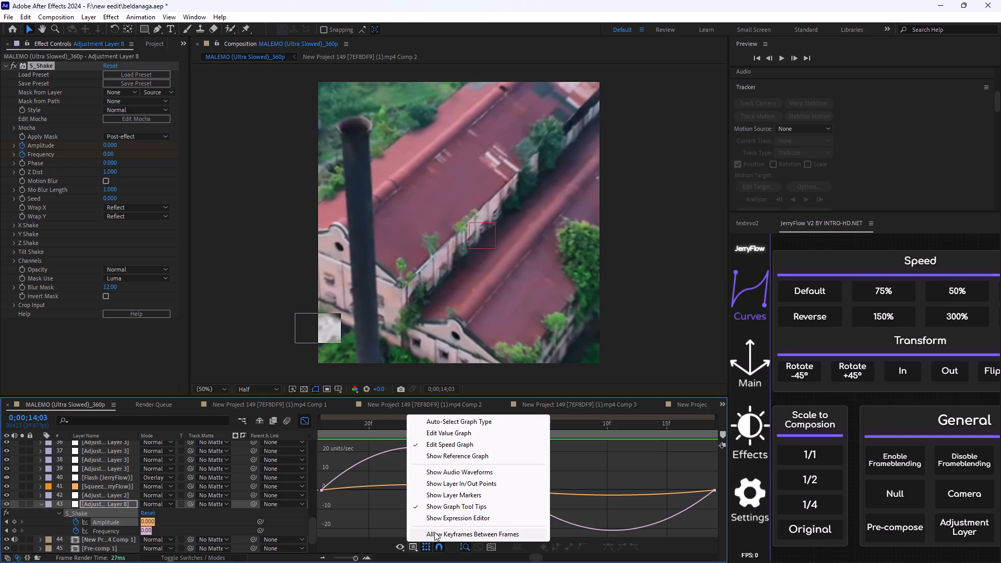
pyautogui.click(435, 532)
pyautogui.scroll(-1, 298, 489)
pyautogui.scroll(1, 280, 494)
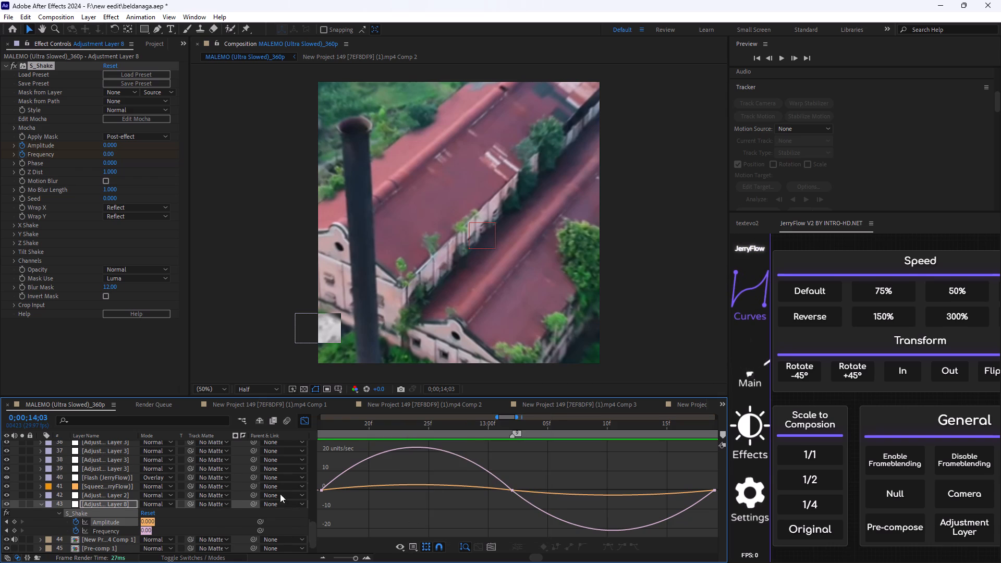
pyautogui.click(313, 422)
pyautogui.click(298, 423)
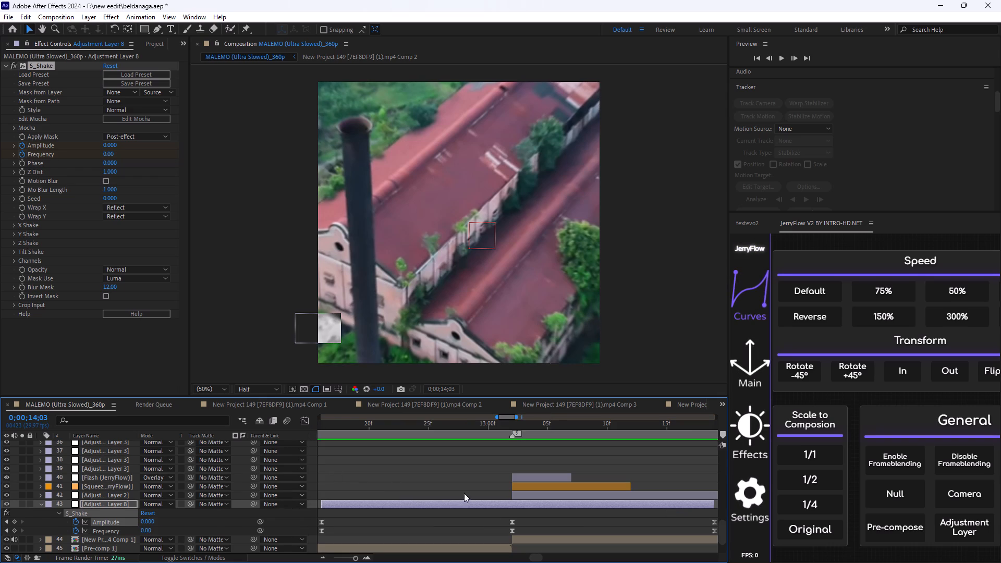
# Select the Amplitude keyframes and examine their speed curve in the Graph Editor over a wider time range, including the property display options.
pyautogui.scroll(-1, 388, 486)
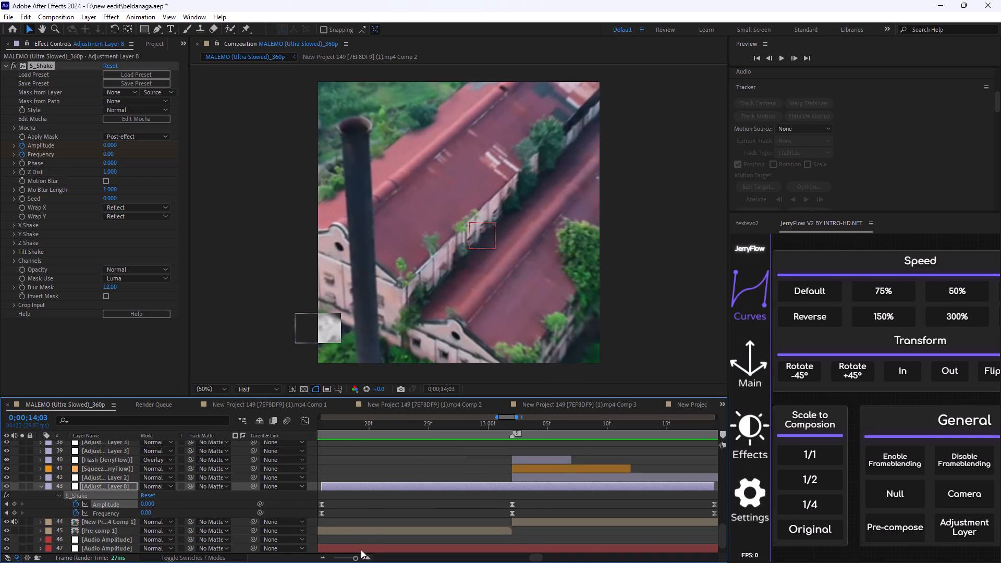
pyautogui.moveTo(356, 557); pyautogui.dragTo(349, 556)
pyautogui.moveTo(527, 504); pyautogui.dragTo(463, 503)
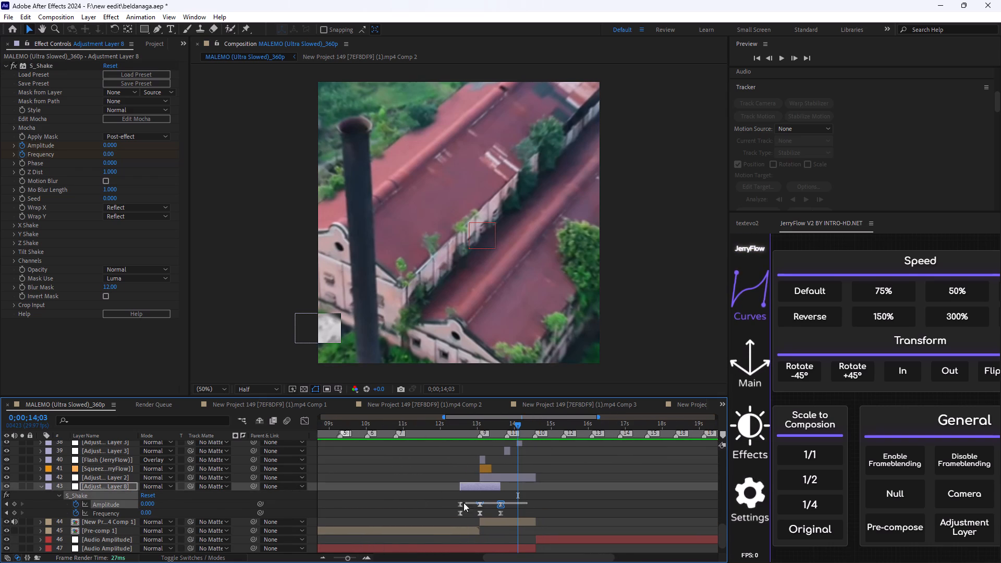
pyautogui.moveTo(463, 503); pyautogui.dragTo(451, 505)
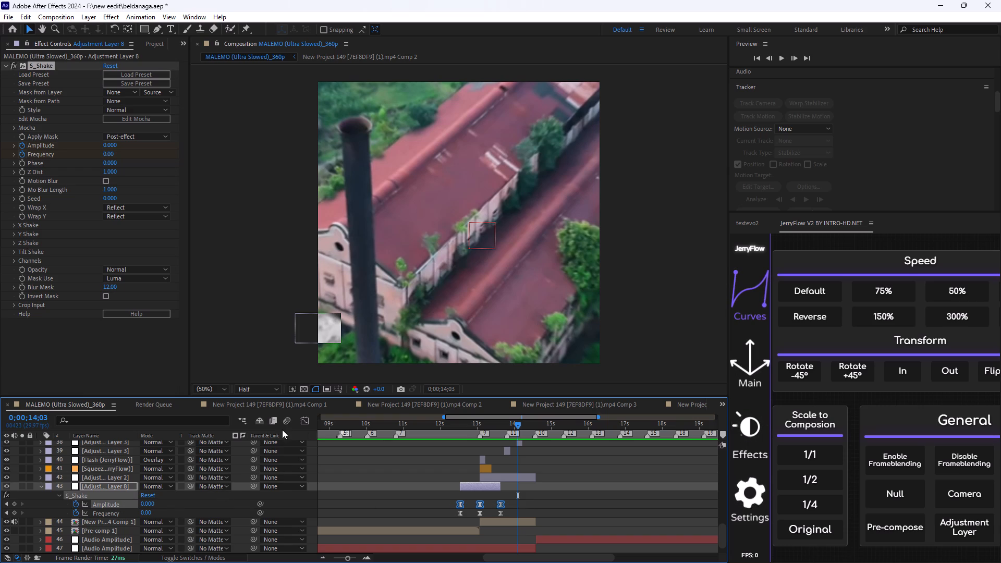
pyautogui.click(312, 421)
pyautogui.click(309, 420)
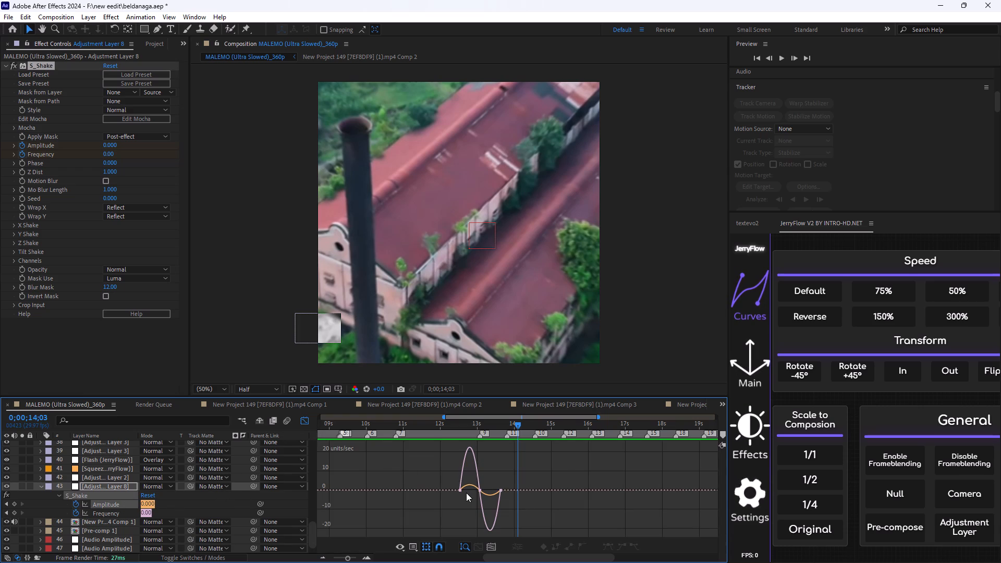
pyautogui.moveTo(413, 465); pyautogui.dragTo(519, 515)
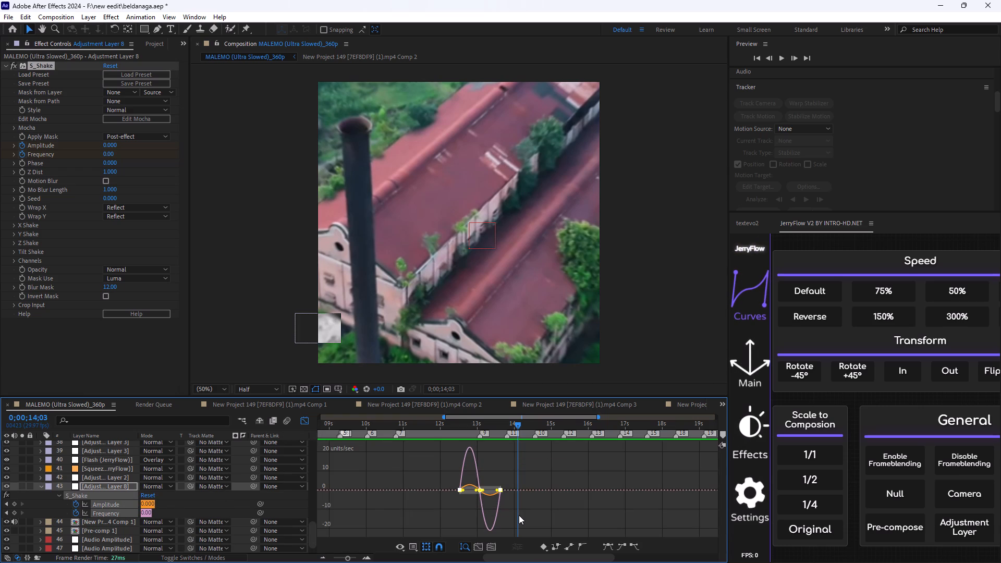
pyautogui.click(131, 505)
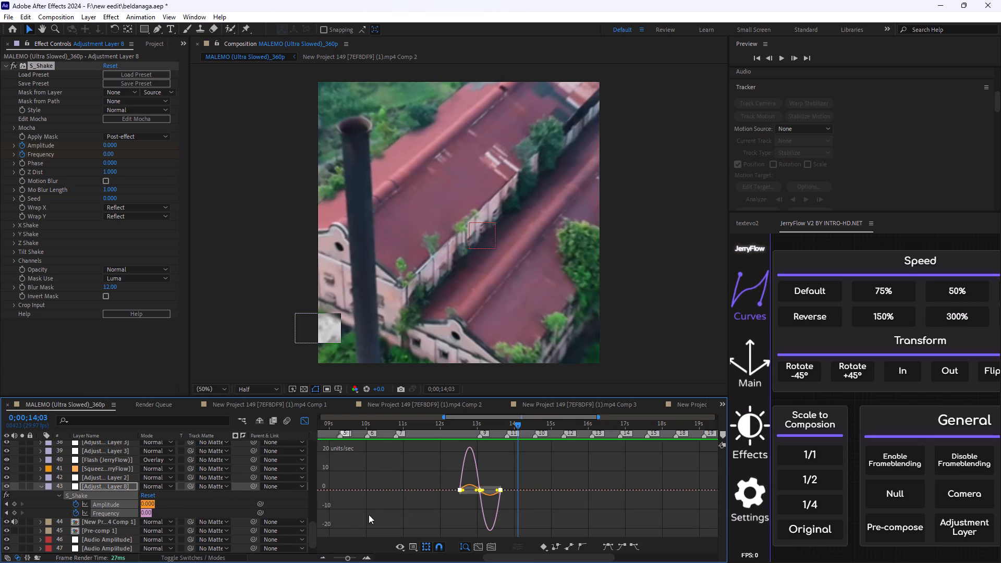
pyautogui.click(369, 515)
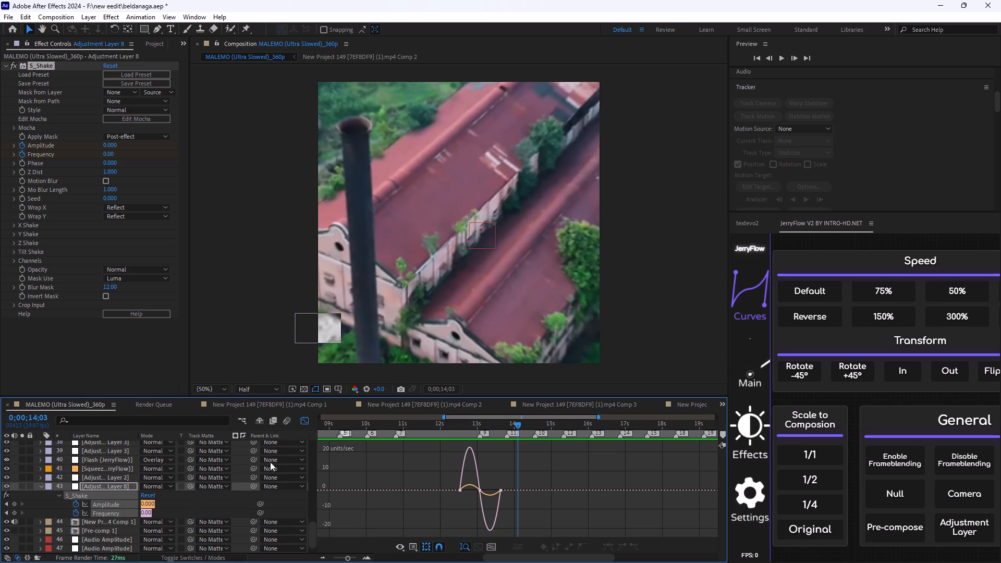
pyautogui.click(399, 544)
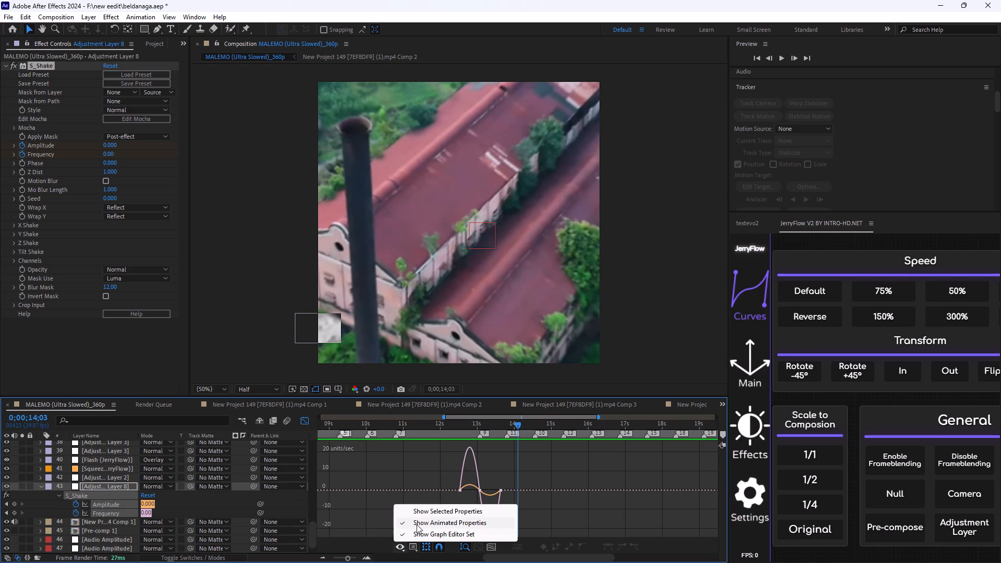
pyautogui.click(364, 528)
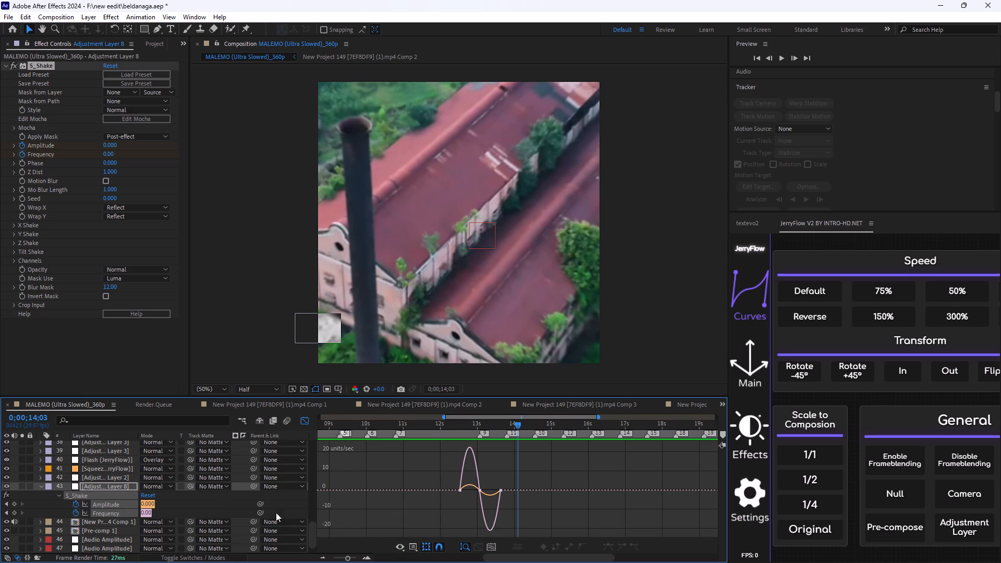
pyautogui.click(130, 502)
pyautogui.click(313, 428)
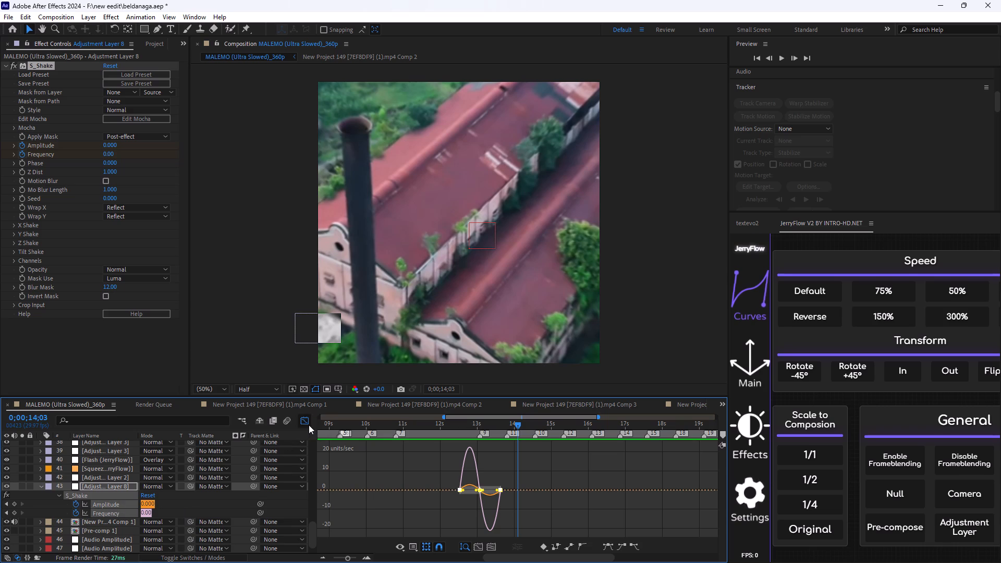
pyautogui.click(308, 424)
# Reselect only S_Shake's Amplitude keyframes and recheck their curve in the Graph Editor.
pyautogui.click(522, 512)
pyautogui.moveTo(516, 502); pyautogui.dragTo(436, 504)
pyautogui.keyDown('ctrl'); pyautogui.click(124, 505); pyautogui.keyUp('ctrl')
pyautogui.keyDown('ctrl'); pyautogui.click(123, 503); pyautogui.keyUp('ctrl')
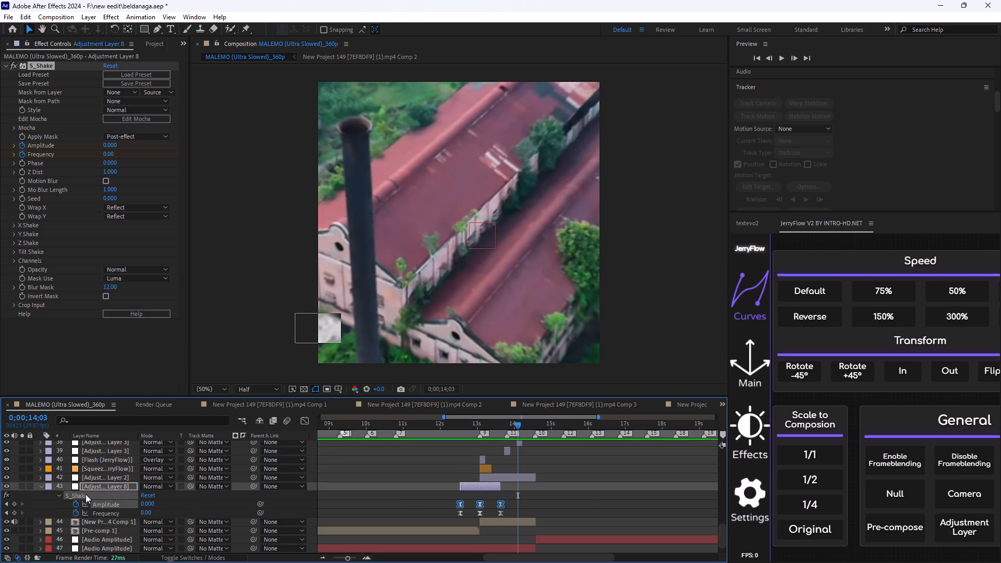
pyautogui.keyDown('ctrl'); pyautogui.click(84, 494); pyautogui.keyUp('ctrl')
pyautogui.keyDown('ctrl'); pyautogui.click(99, 504); pyautogui.keyUp('ctrl')
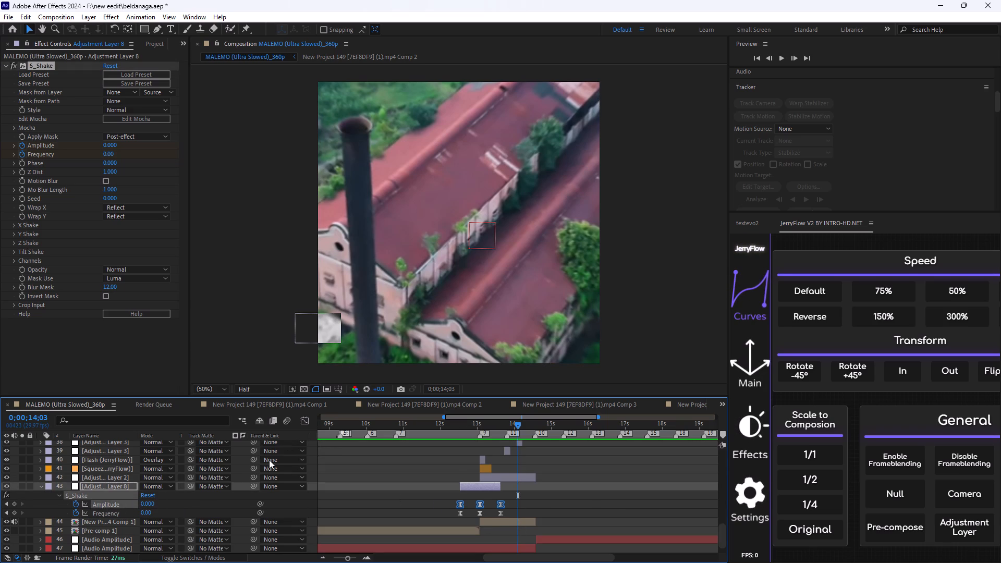
pyautogui.click(304, 426)
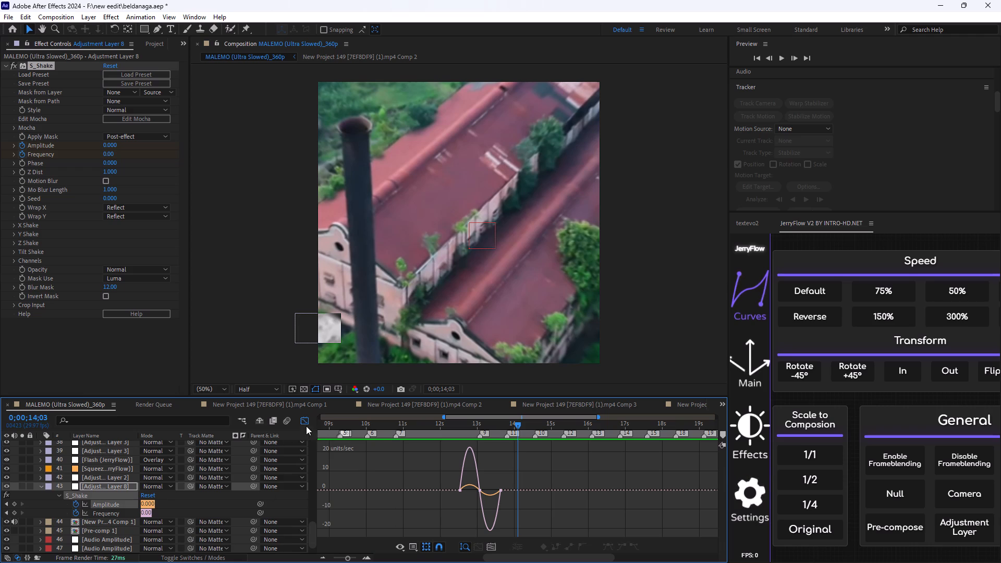
pyautogui.click(306, 425)
# Select all Amplitude and Frequency keyframes in the Graph Editor and switch from the speed graph to the value graph.
pyautogui.click(114, 515)
pyautogui.click(112, 504)
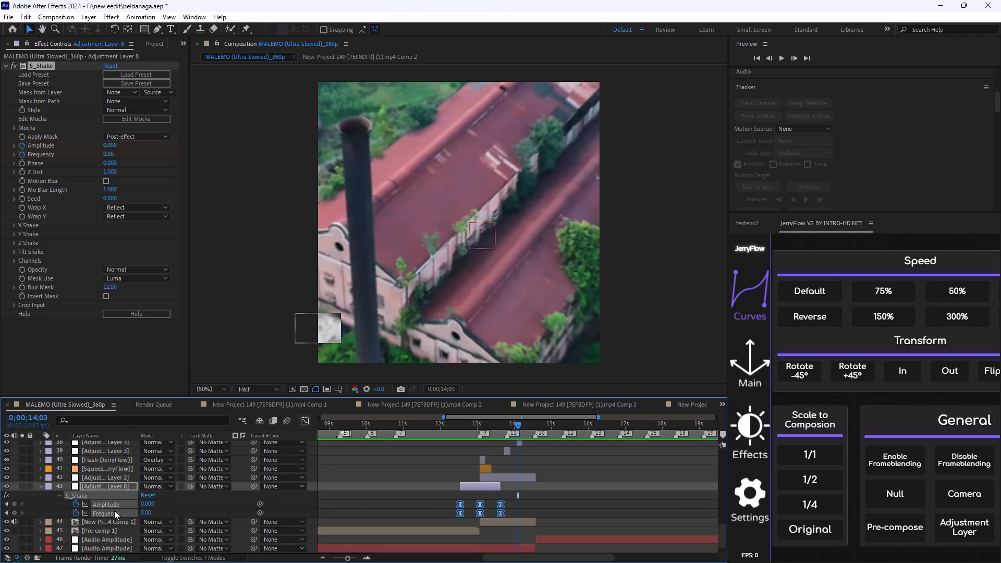
pyautogui.click(114, 510)
pyautogui.click(308, 421)
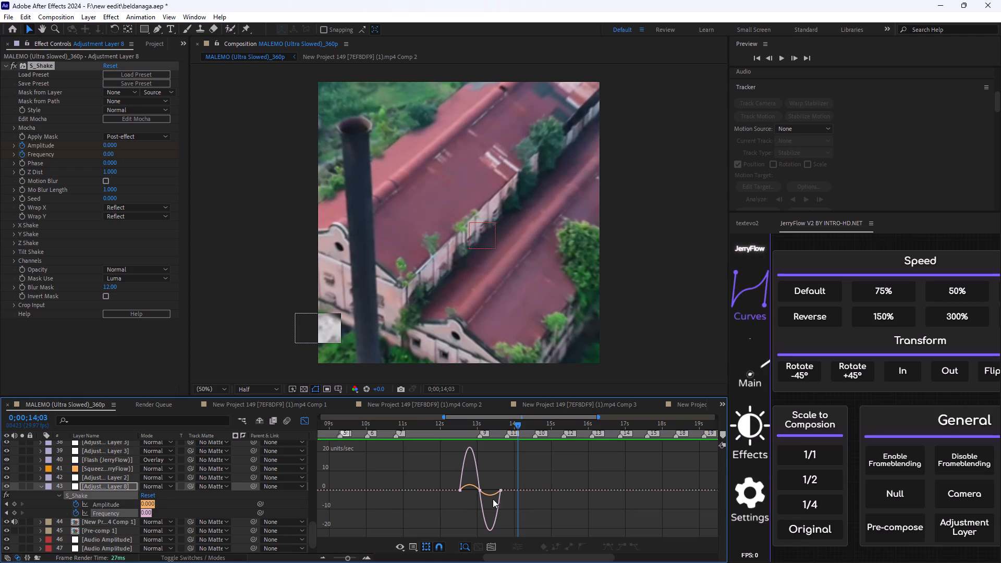
pyautogui.moveTo(393, 470); pyautogui.dragTo(519, 509)
pyautogui.scroll(2, 486, 508)
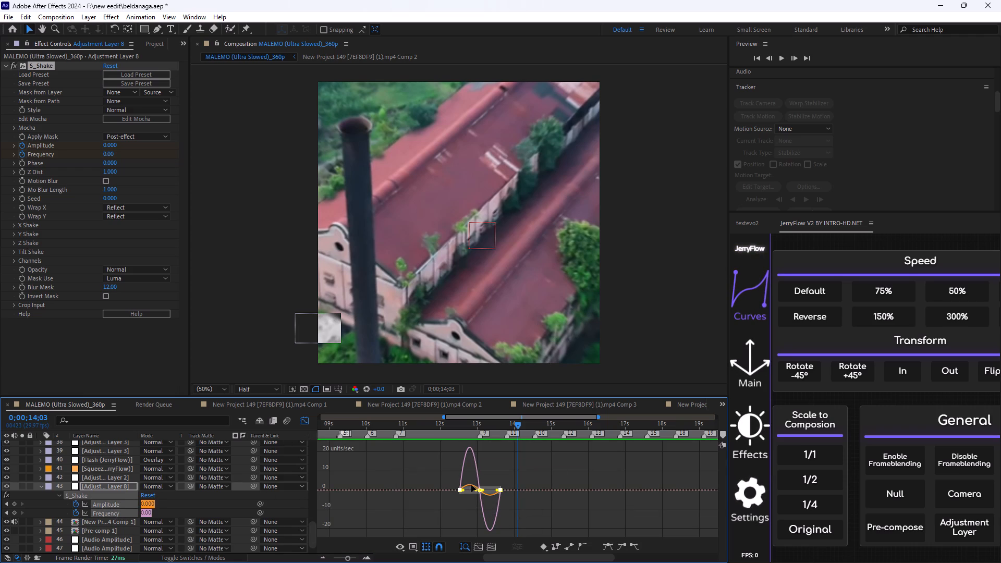
pyautogui.rightClick(433, 511)
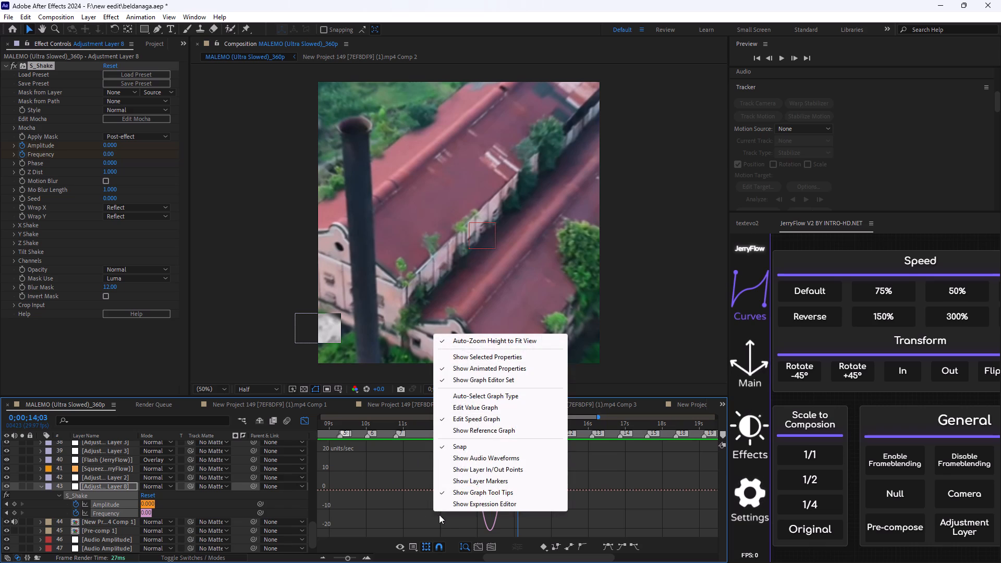
pyautogui.click(466, 408)
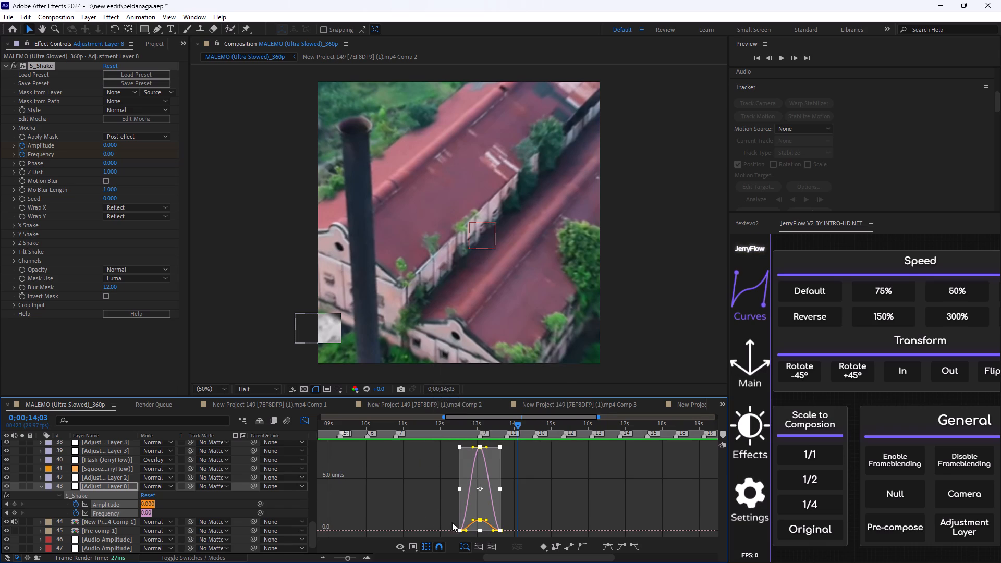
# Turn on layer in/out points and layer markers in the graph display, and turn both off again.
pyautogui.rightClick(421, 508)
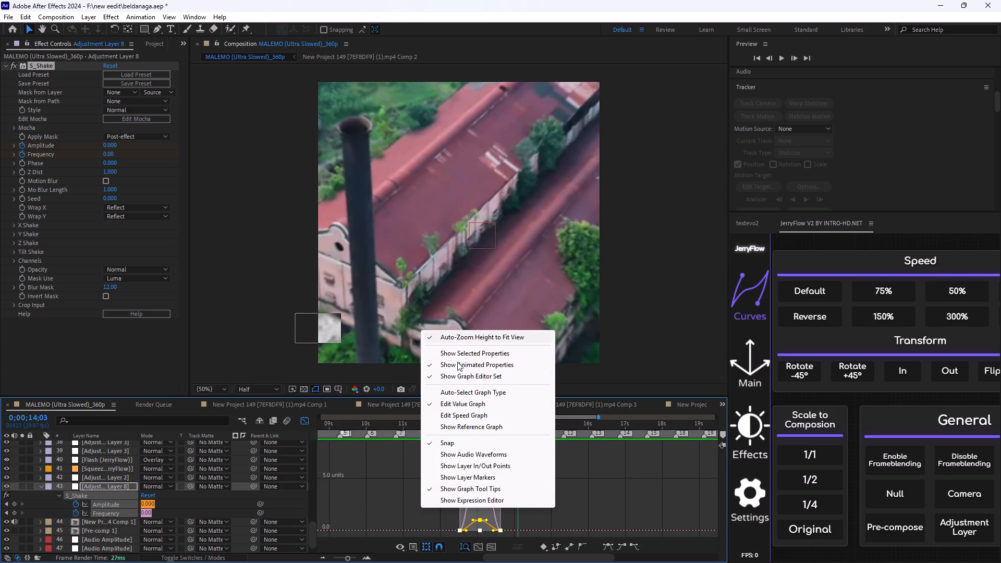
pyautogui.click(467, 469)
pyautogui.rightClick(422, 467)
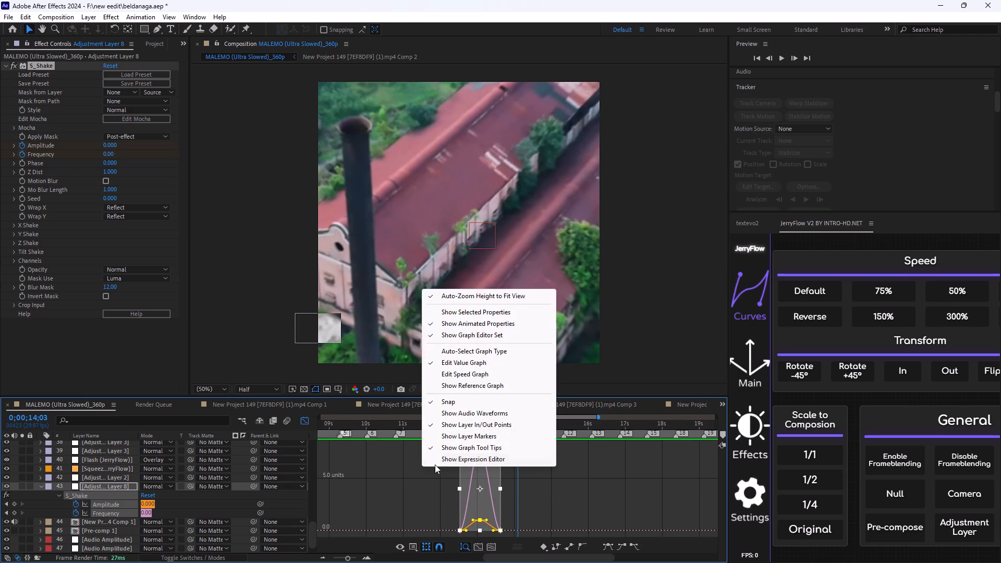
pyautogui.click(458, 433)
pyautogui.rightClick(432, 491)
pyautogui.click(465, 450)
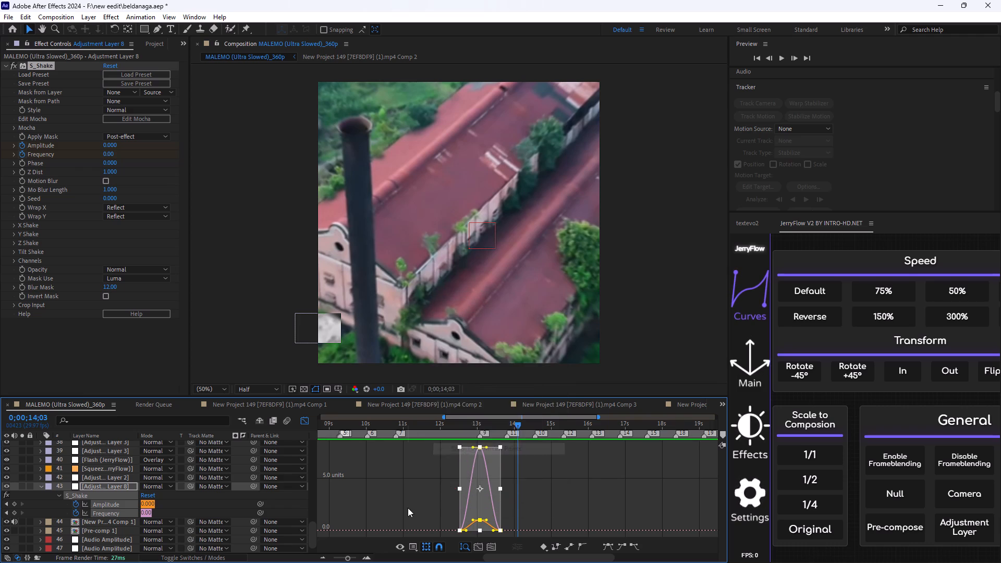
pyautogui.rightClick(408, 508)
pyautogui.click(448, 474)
# Turn off snapping in the Graph Editor's display options.
pyautogui.rightClick(432, 494)
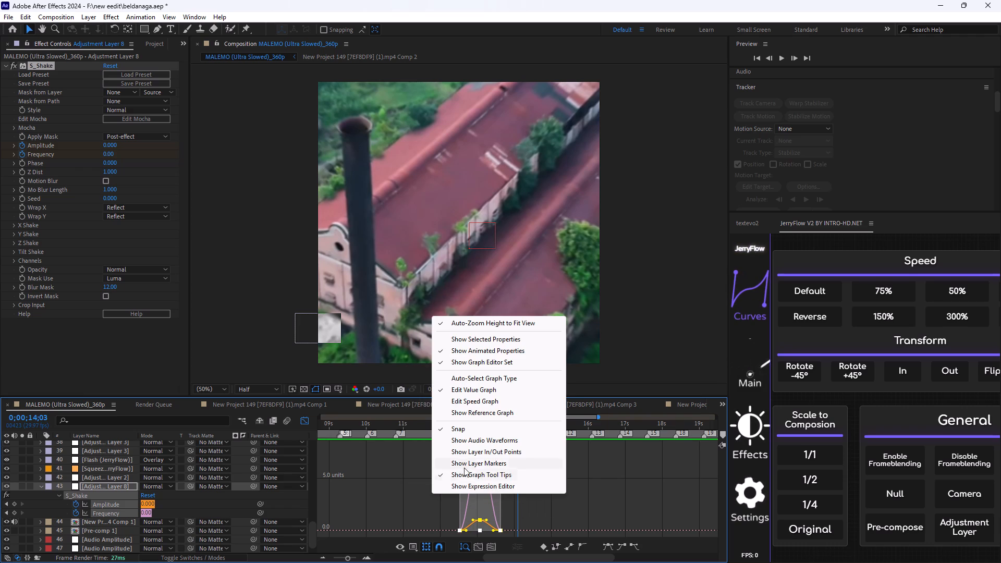
pyautogui.click(464, 470)
pyautogui.rightClick(421, 492)
pyautogui.click(467, 425)
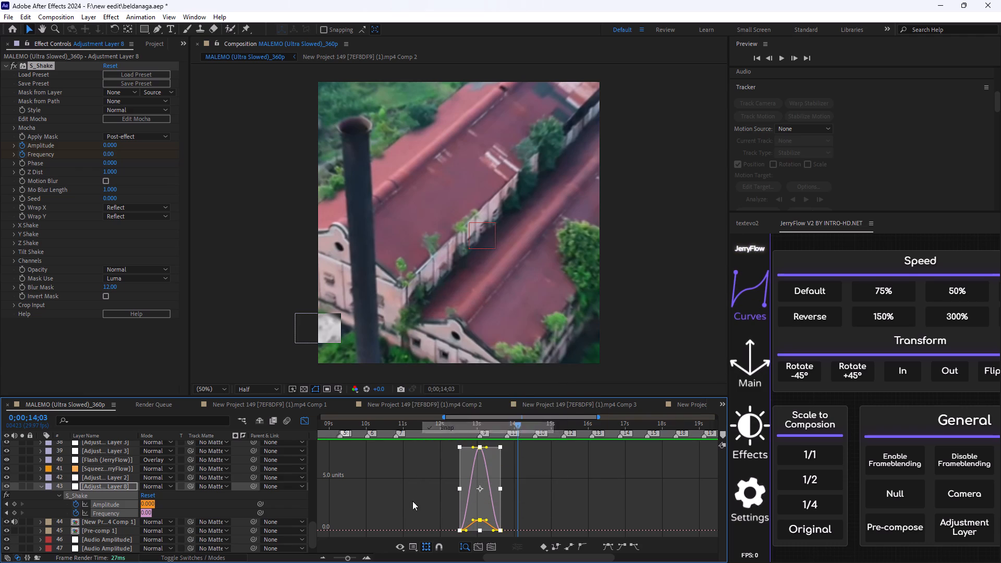
pyautogui.rightClick(441, 489)
pyautogui.click(399, 497)
# Select S_Shake's Frequency and Amplitude keyframes in turn and examine them in both the Graph Editor and the layer timeline.
pyautogui.moveTo(450, 523); pyautogui.dragTo(463, 528)
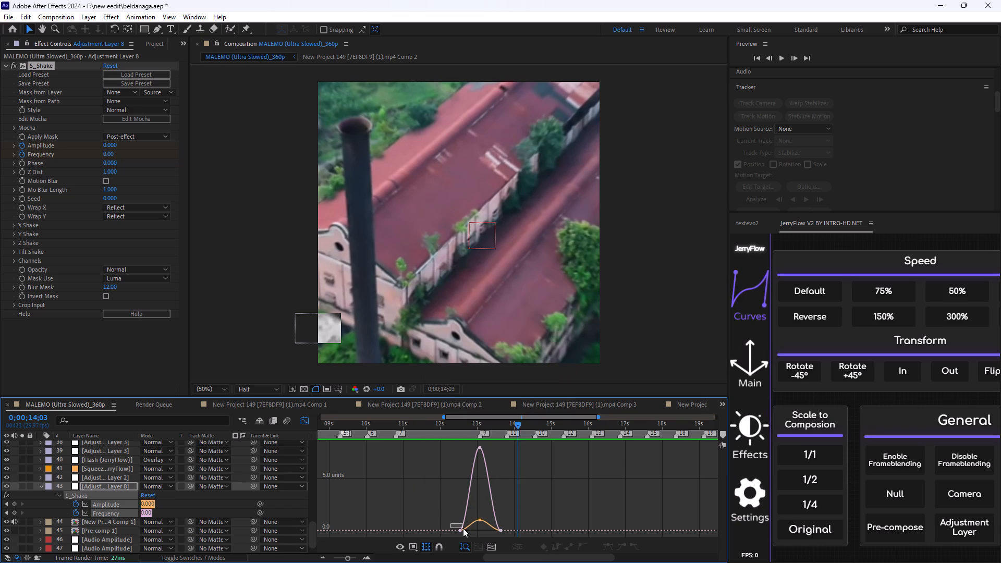
pyautogui.moveTo(463, 528); pyautogui.dragTo(470, 536)
pyautogui.click(336, 507)
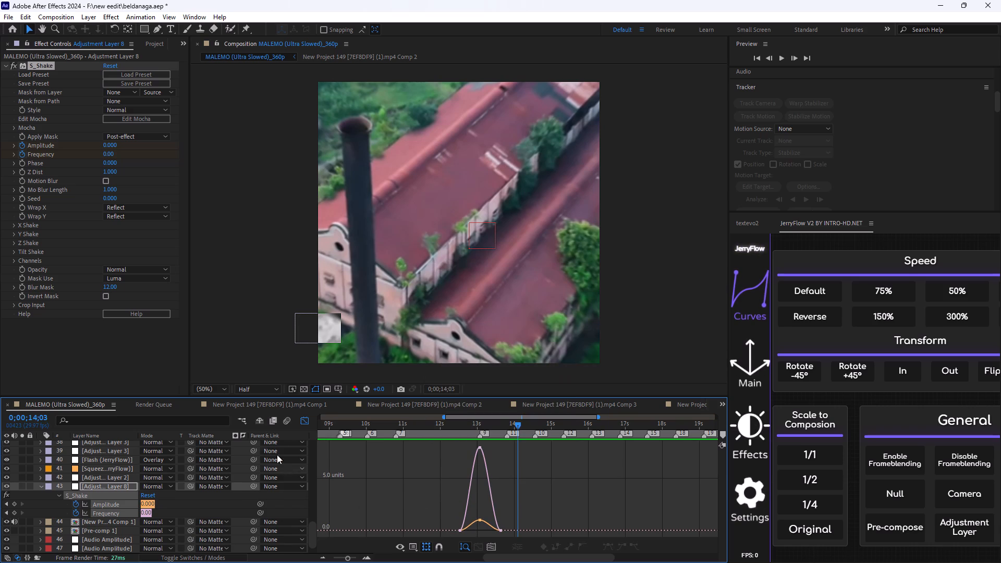
pyautogui.click(111, 513)
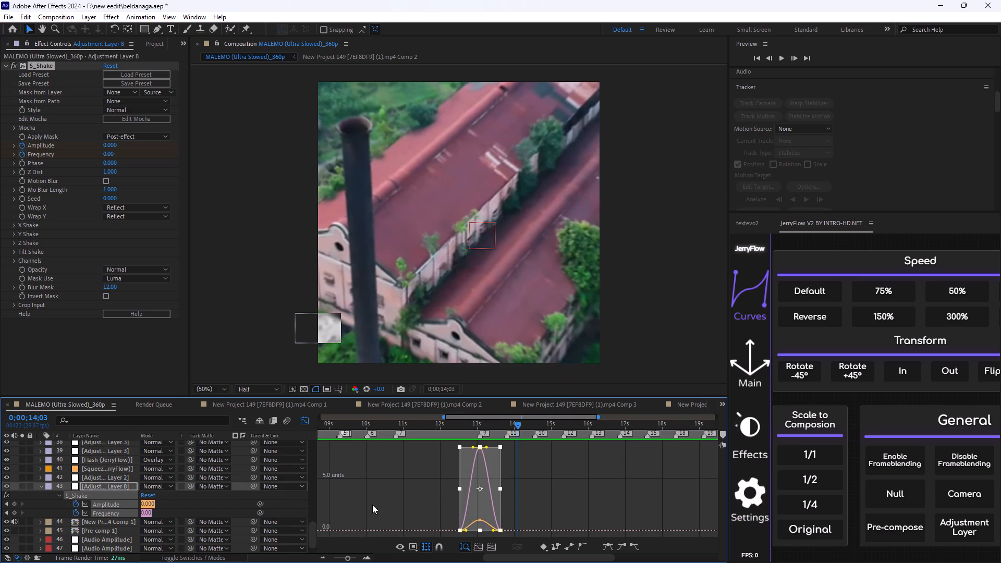
pyautogui.click(372, 505)
pyautogui.click(120, 505)
pyautogui.click(311, 413)
pyautogui.click(306, 419)
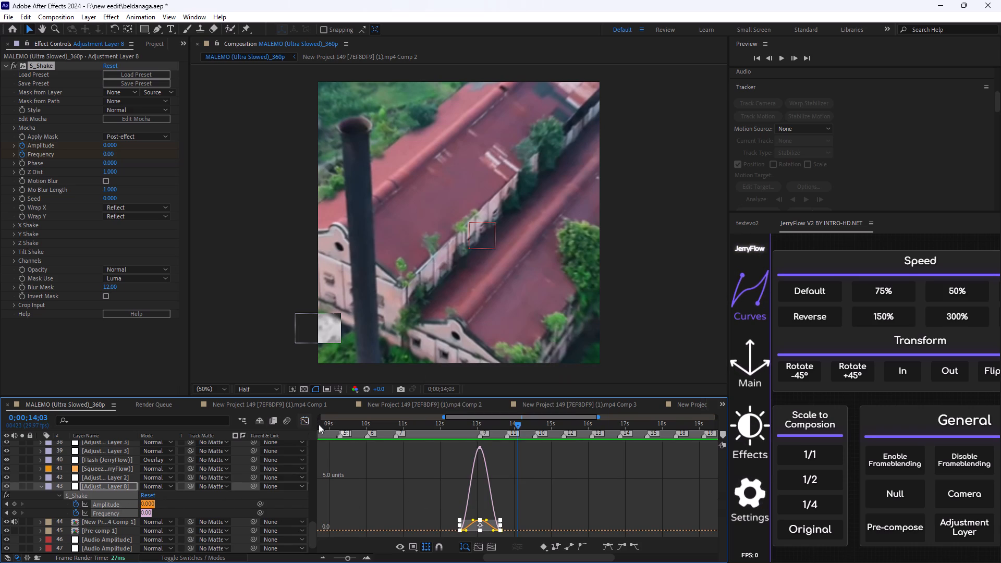
pyautogui.click(533, 508)
pyautogui.moveTo(519, 503); pyautogui.dragTo(424, 504)
pyautogui.keyDown('ctrl'); pyautogui.click(99, 501); pyautogui.keyUp('ctrl')
pyautogui.keyDown('ctrl'); pyautogui.click(97, 504); pyautogui.keyUp('ctrl')
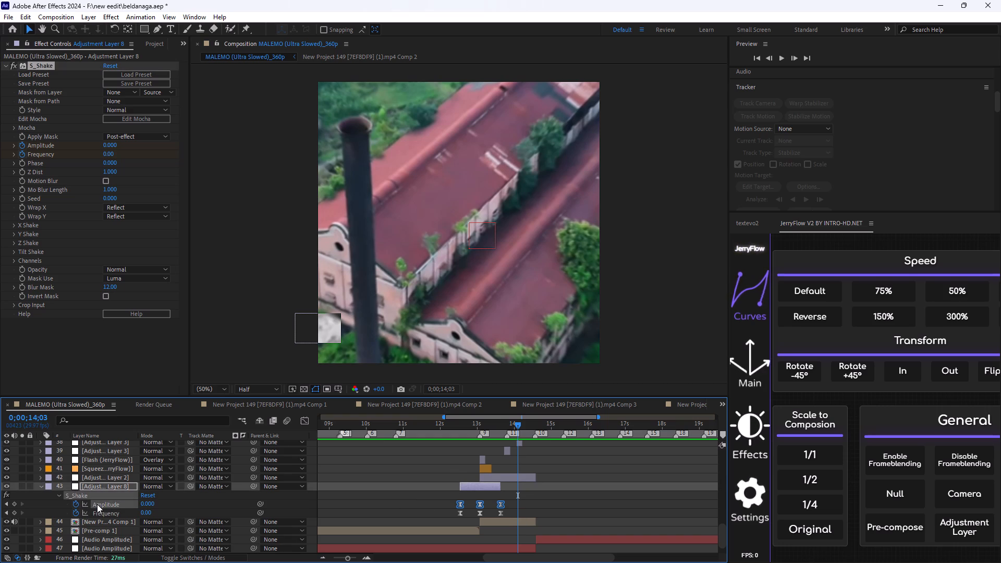
pyautogui.click(98, 504)
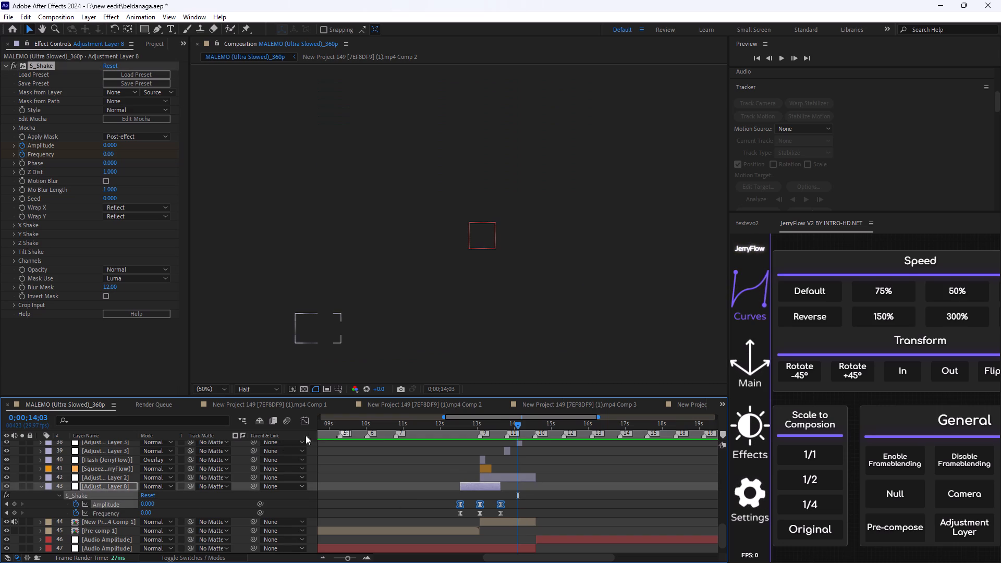
pyautogui.click(306, 426)
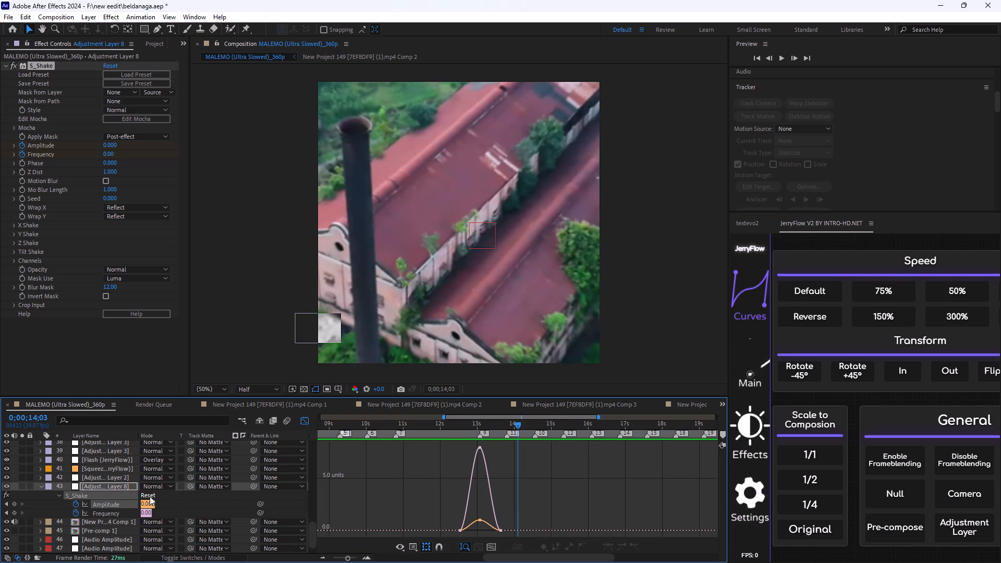
pyautogui.click(304, 427)
# Select the S_Shake keyframes and sharpen the Frequency curve's peak near 13 seconds by pulling both middle-keyframe handles steeply down.
pyautogui.moveTo(532, 501); pyautogui.dragTo(453, 507)
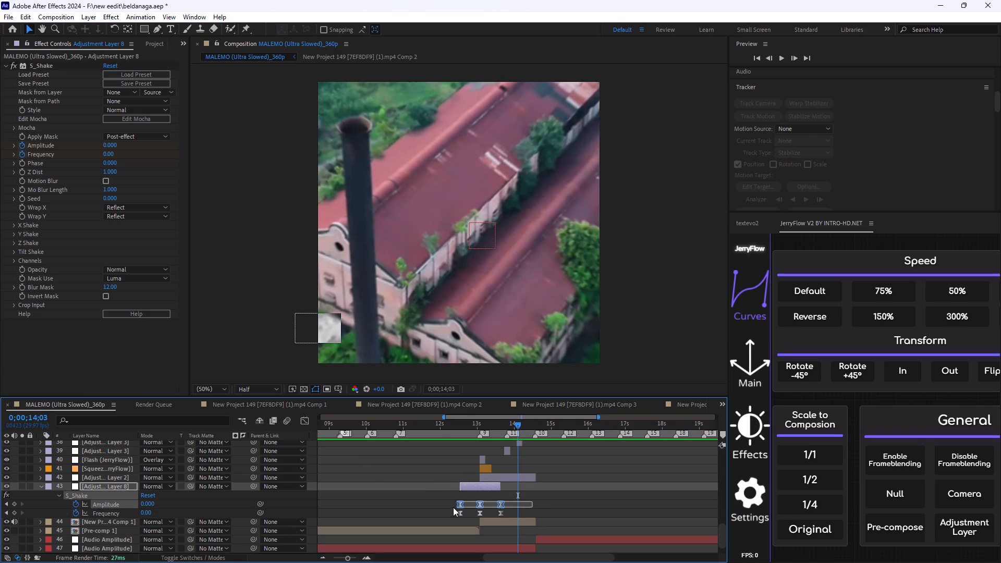
pyautogui.moveTo(453, 507); pyautogui.dragTo(432, 509)
pyautogui.click(306, 420)
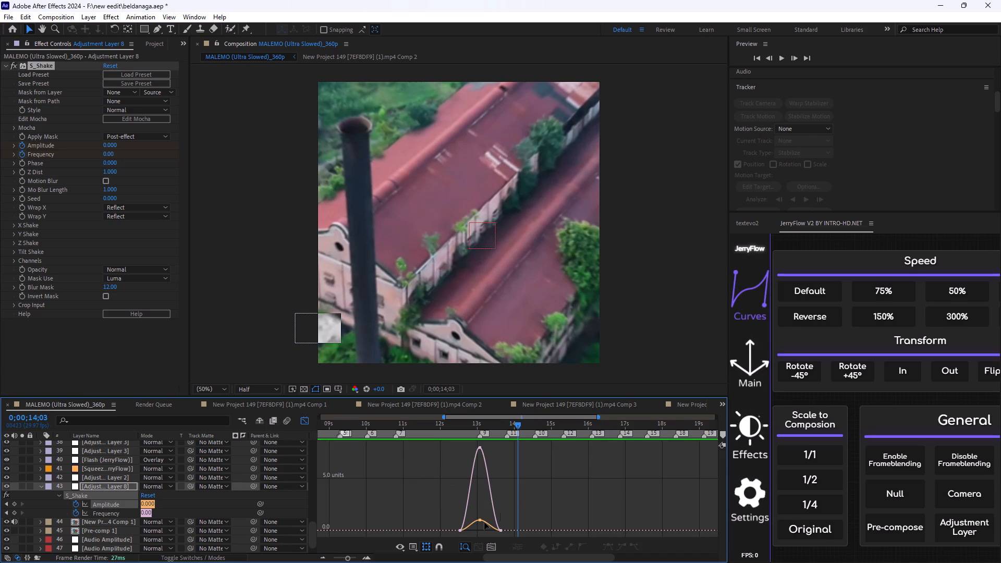
pyautogui.moveTo(438, 532); pyautogui.dragTo(510, 546)
pyautogui.moveTo(441, 509); pyautogui.dragTo(519, 547)
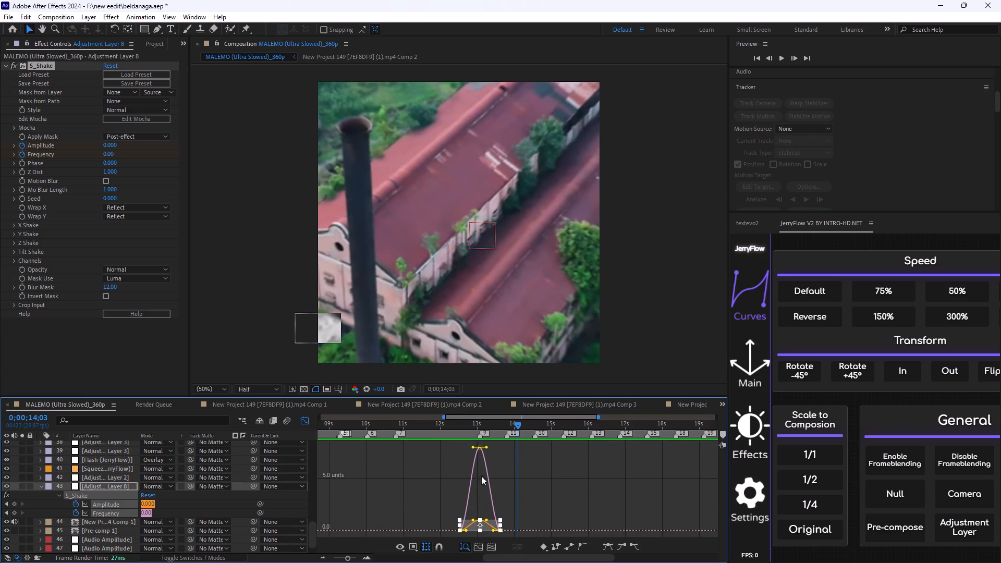
pyautogui.moveTo(487, 448); pyautogui.dragTo(467, 495)
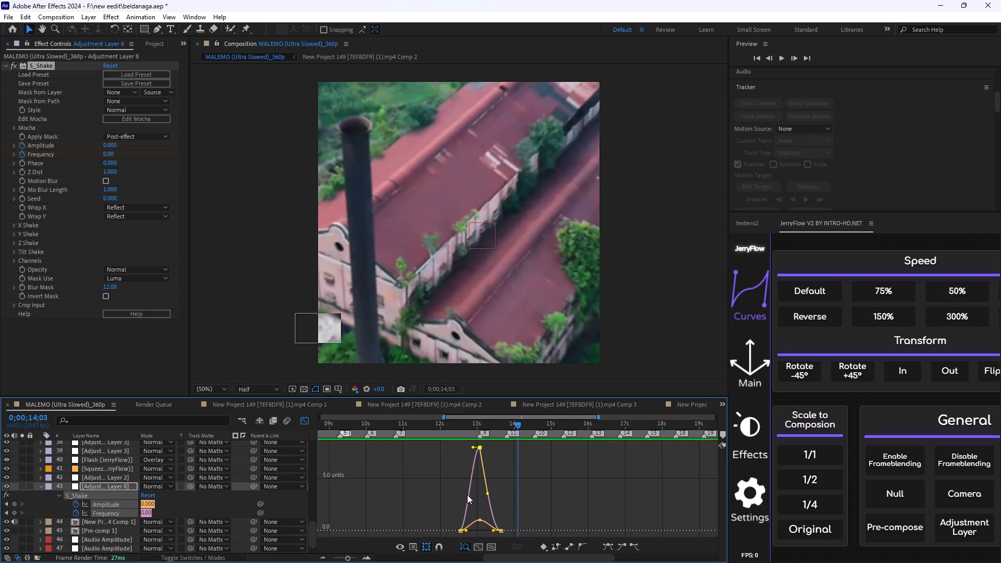
pyautogui.moveTo(467, 495); pyautogui.dragTo(438, 496)
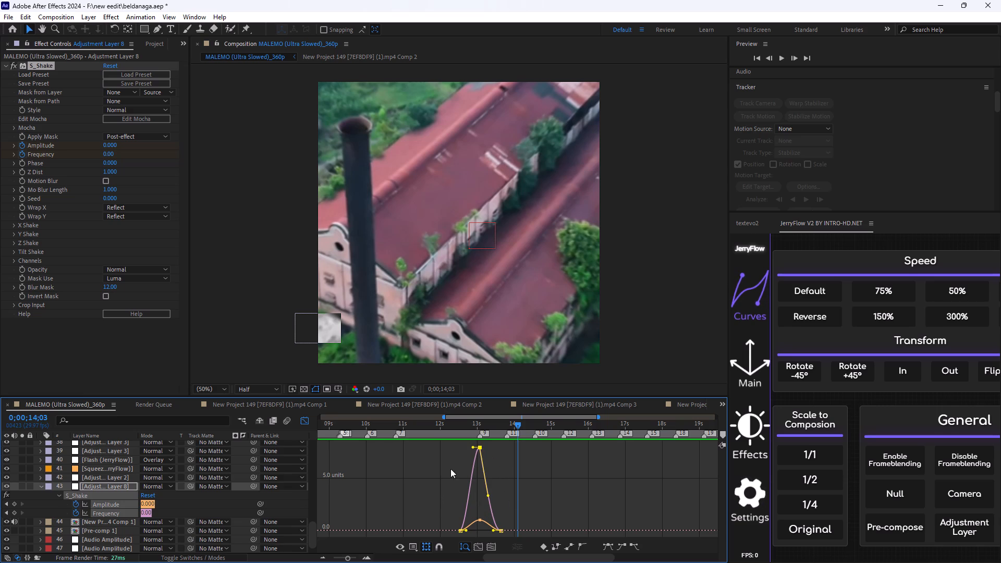
pyautogui.moveTo(471, 448); pyautogui.dragTo(485, 498)
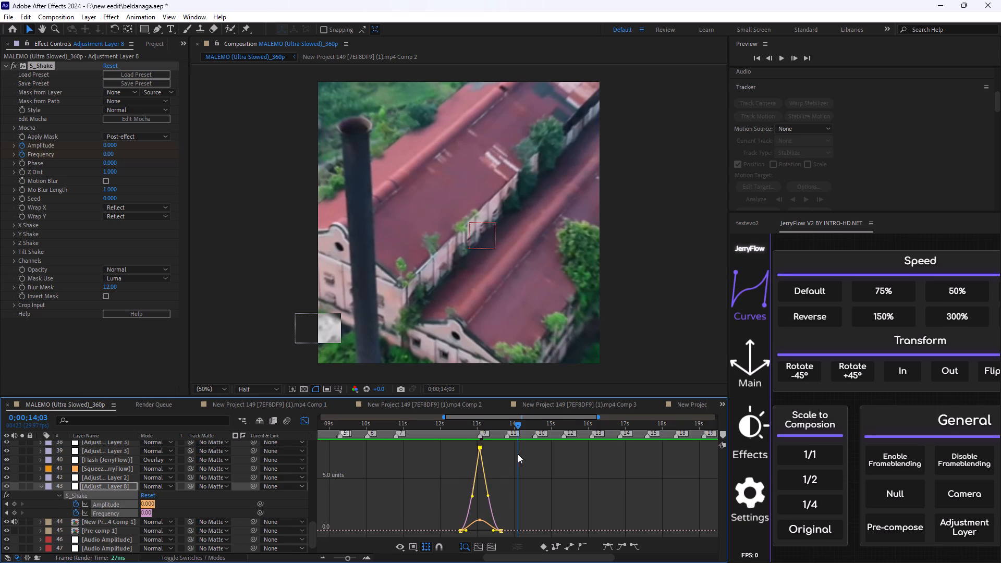
# Preview from 0;00;12;19, and sharpen the Amplitude curve's peak by pulling both middle-keyframe handles inward and down.
pyautogui.moveTo(521, 423); pyautogui.dragTo(464, 444)
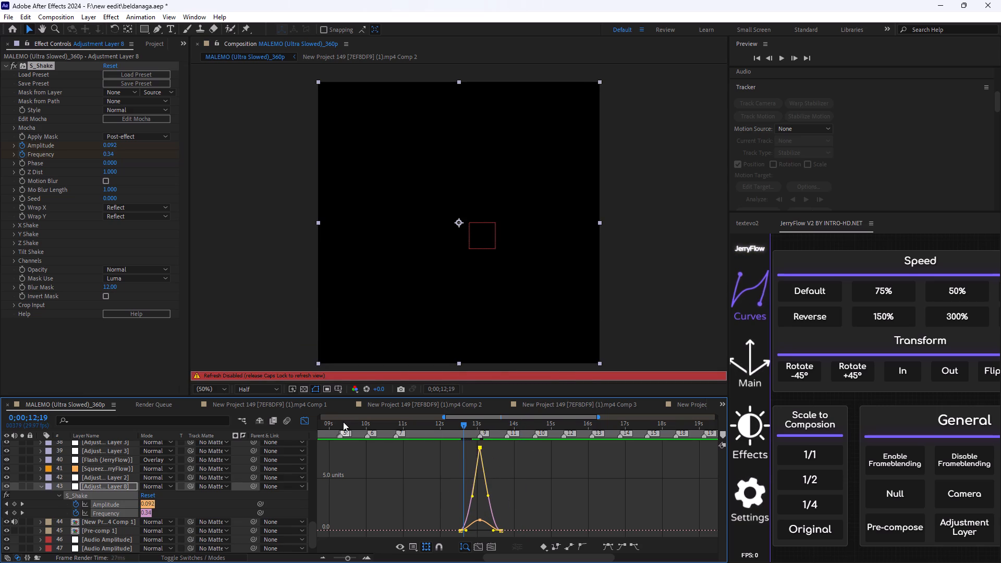
pyautogui.press('space')
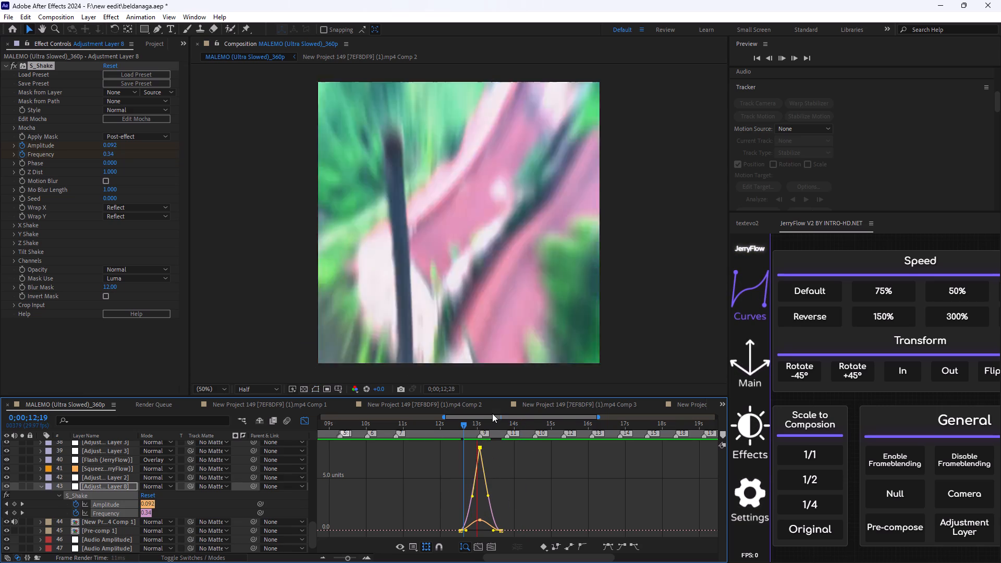
pyautogui.press('space')
pyautogui.moveTo(508, 427); pyautogui.dragTo(466, 446)
pyautogui.moveTo(473, 519); pyautogui.dragTo(483, 524)
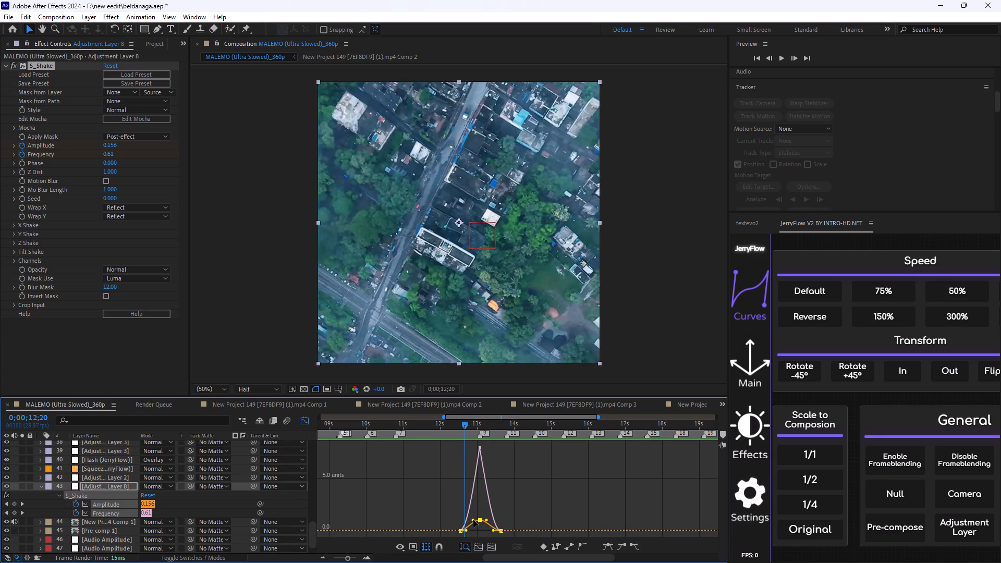
pyautogui.moveTo(473, 520); pyautogui.dragTo(479, 527)
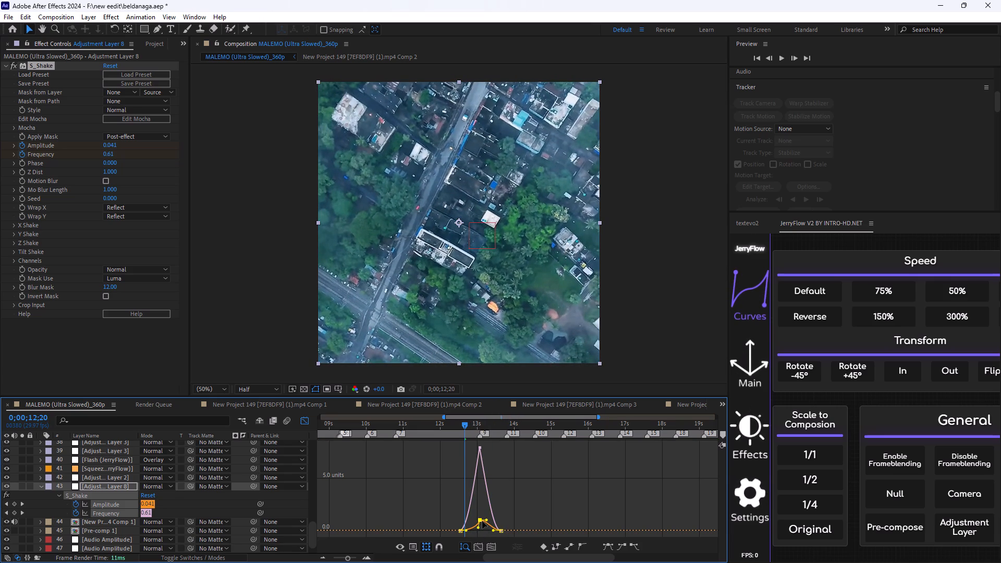
pyautogui.moveTo(485, 520); pyautogui.dragTo(478, 527)
# Play back the transition near 13 seconds several times, including from 0;00;10;21, to check the shake's new easing.
pyautogui.press('space')
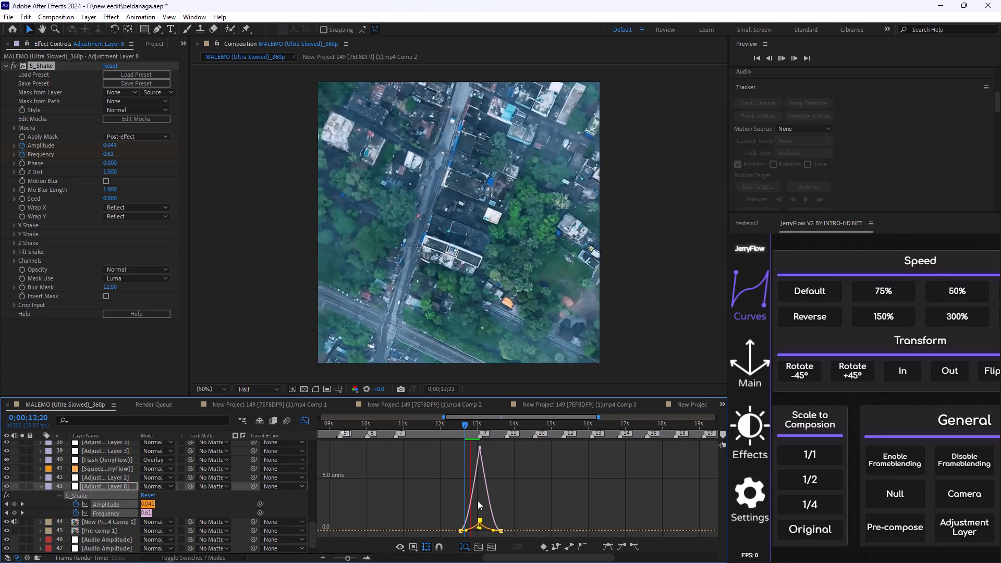
pyautogui.press('space')
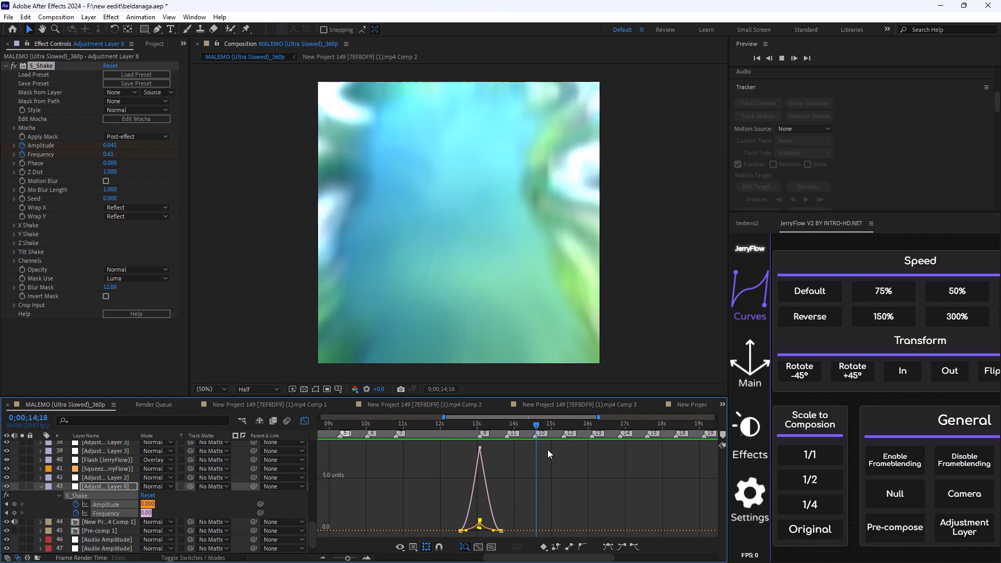
pyautogui.moveTo(535, 424); pyautogui.dragTo(451, 450)
pyautogui.press('space')
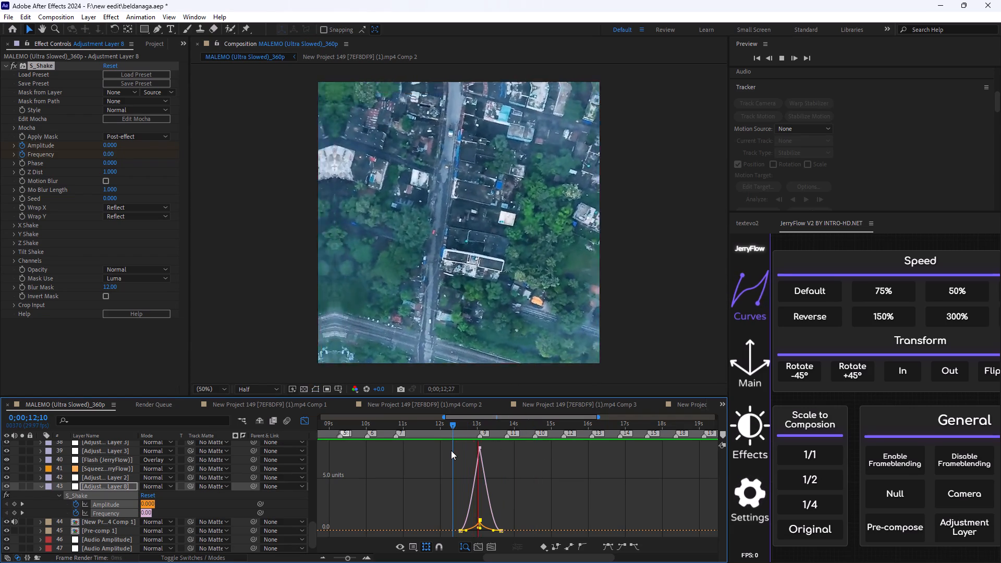
pyautogui.press('space')
pyautogui.moveTo(508, 424); pyautogui.dragTo(470, 448)
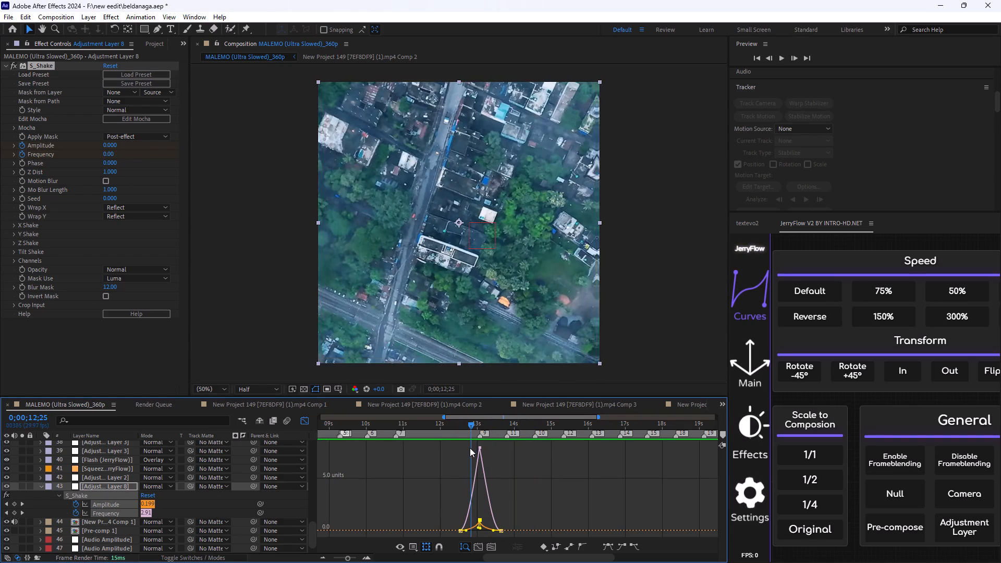
pyautogui.moveTo(470, 448); pyautogui.dragTo(471, 452)
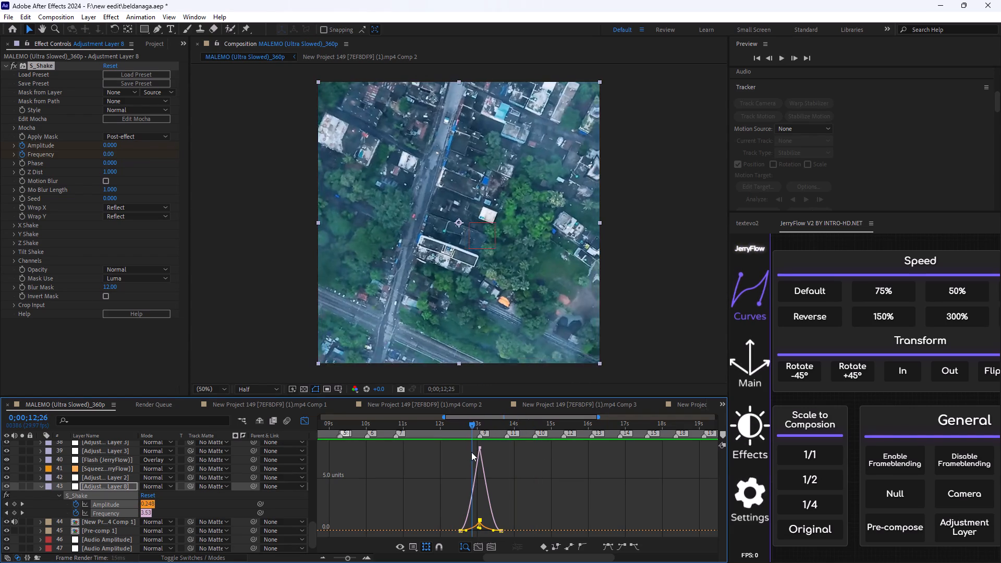
pyautogui.moveTo(471, 452); pyautogui.dragTo(459, 456)
pyautogui.press('space')
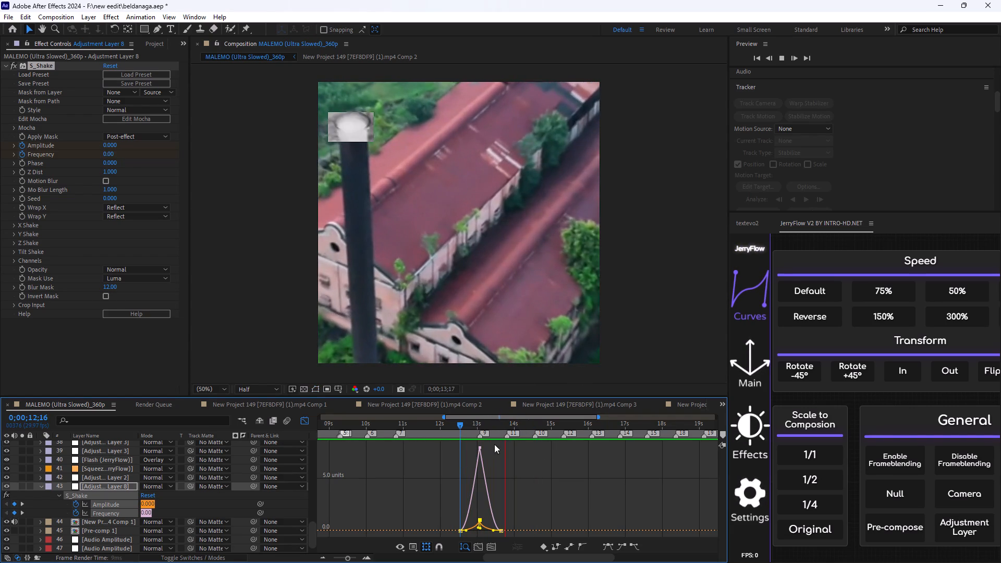
pyautogui.press('space')
pyautogui.moveTo(510, 425); pyautogui.dragTo(391, 446)
pyautogui.press('space')
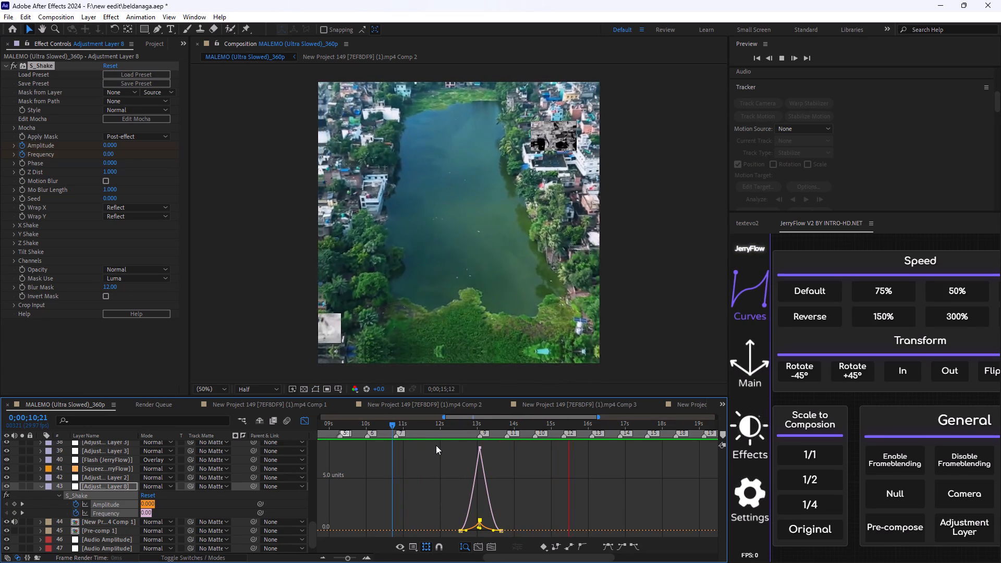
pyautogui.press('space')
# Move to 0;00;12;25, select the peak keyframes, and extend the first Frequency keyframe's outgoing handle toward the peak for a slower ramp-up.
pyautogui.moveTo(596, 430); pyautogui.dragTo(460, 459)
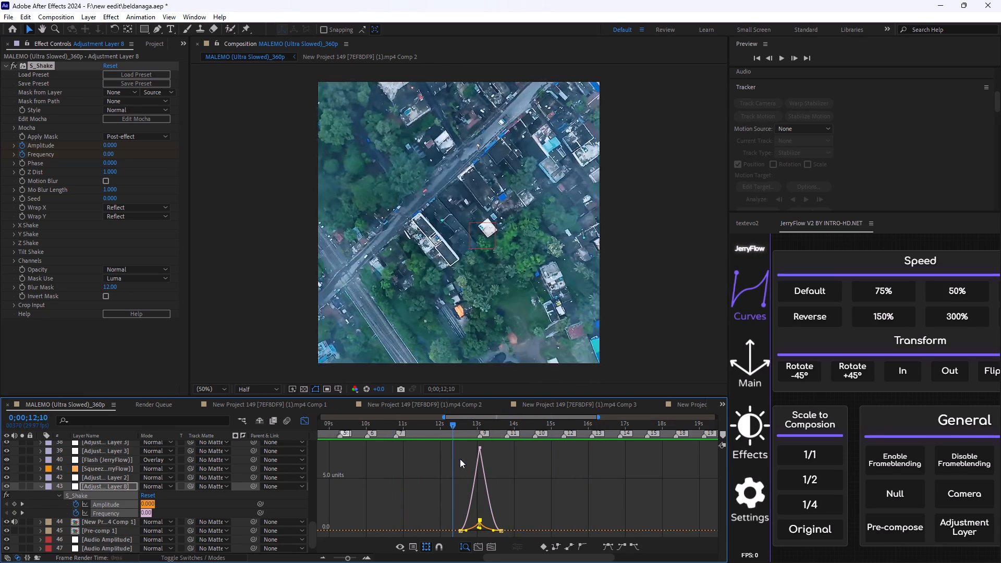
pyautogui.moveTo(460, 459); pyautogui.dragTo(471, 461)
pyautogui.moveTo(460, 450); pyautogui.dragTo(506, 471)
pyautogui.moveTo(471, 445); pyautogui.dragTo(485, 453)
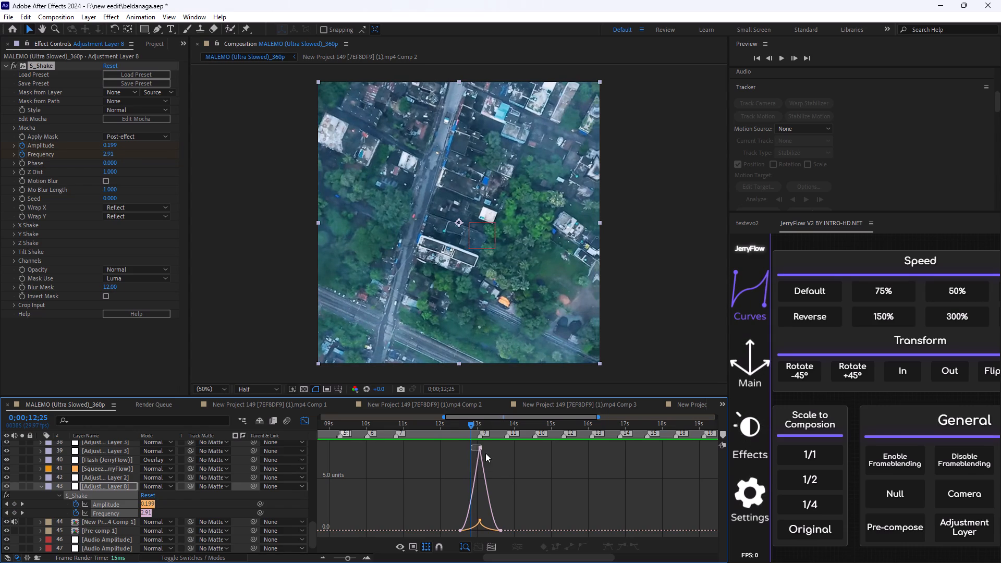
pyautogui.moveTo(485, 453); pyautogui.dragTo(497, 462)
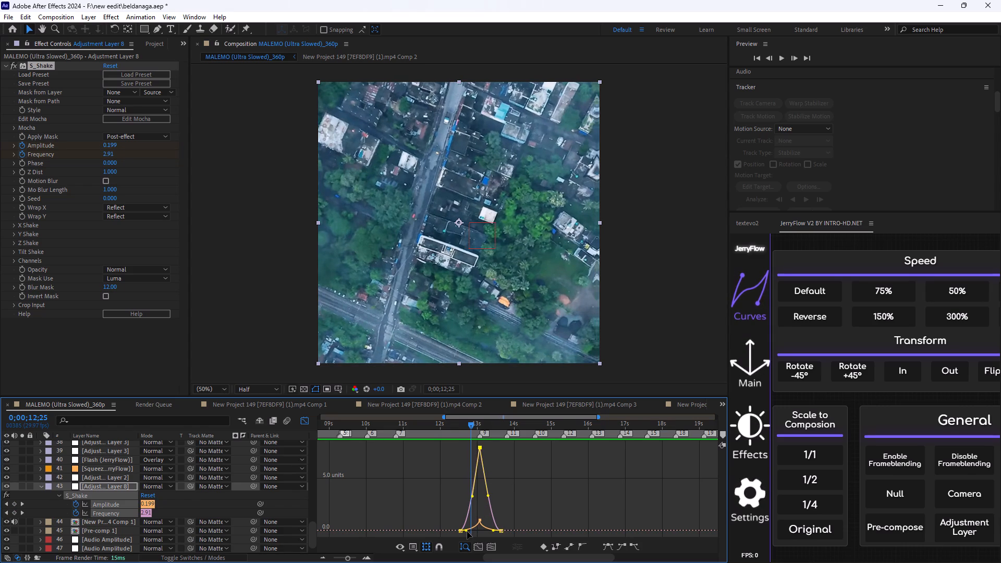
pyautogui.moveTo(467, 532); pyautogui.dragTo(479, 532)
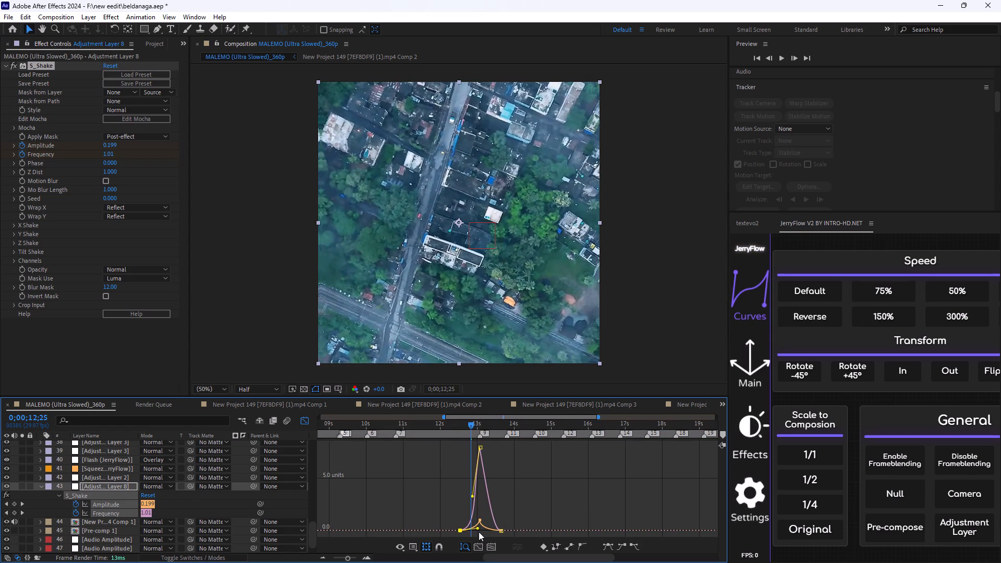
pyautogui.moveTo(479, 532); pyautogui.dragTo(479, 534)
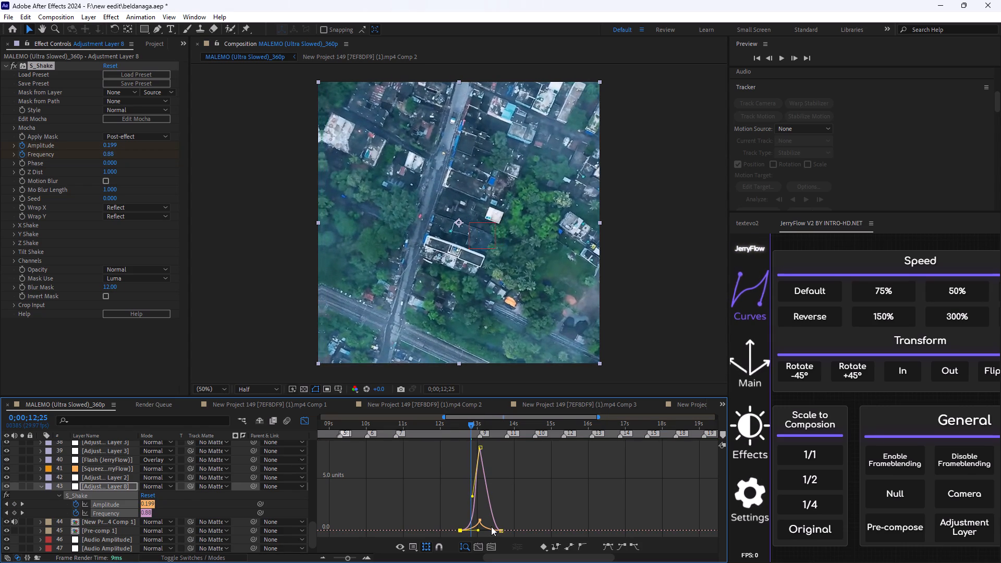
# Extend the last Frequency keyframe's incoming handle toward the peak for a slower settle after 13 seconds.
pyautogui.moveTo(491, 525); pyautogui.dragTo(507, 536)
pyautogui.moveTo(493, 528); pyautogui.dragTo(492, 528)
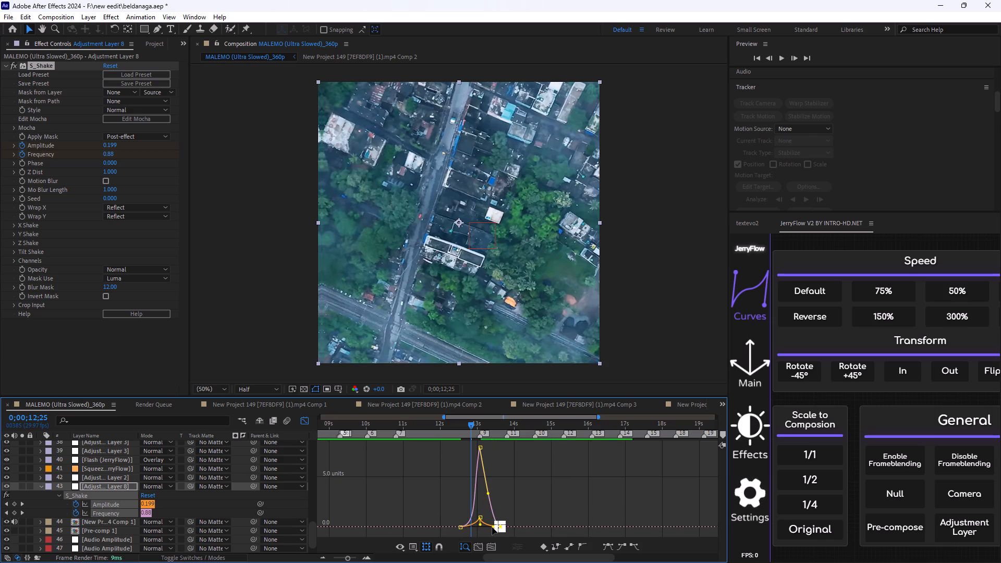
pyautogui.moveTo(492, 528); pyautogui.dragTo(484, 529)
pyautogui.click(484, 527)
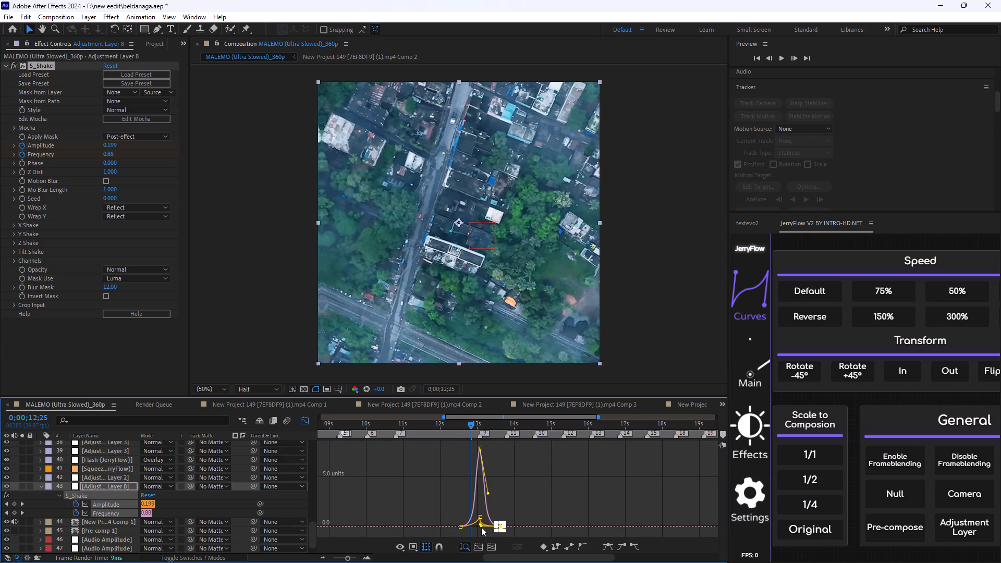
pyautogui.click(459, 525)
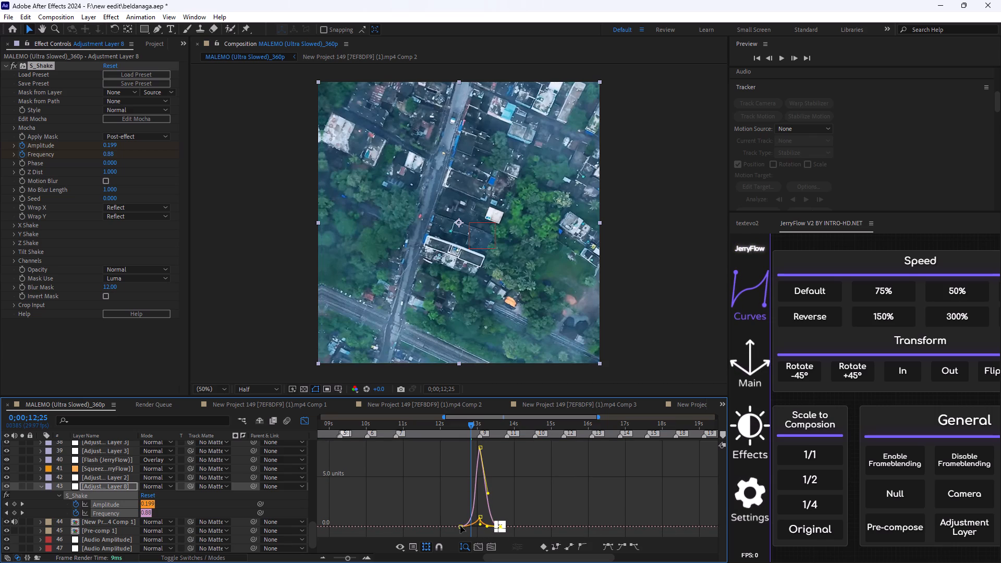
pyautogui.click(502, 531)
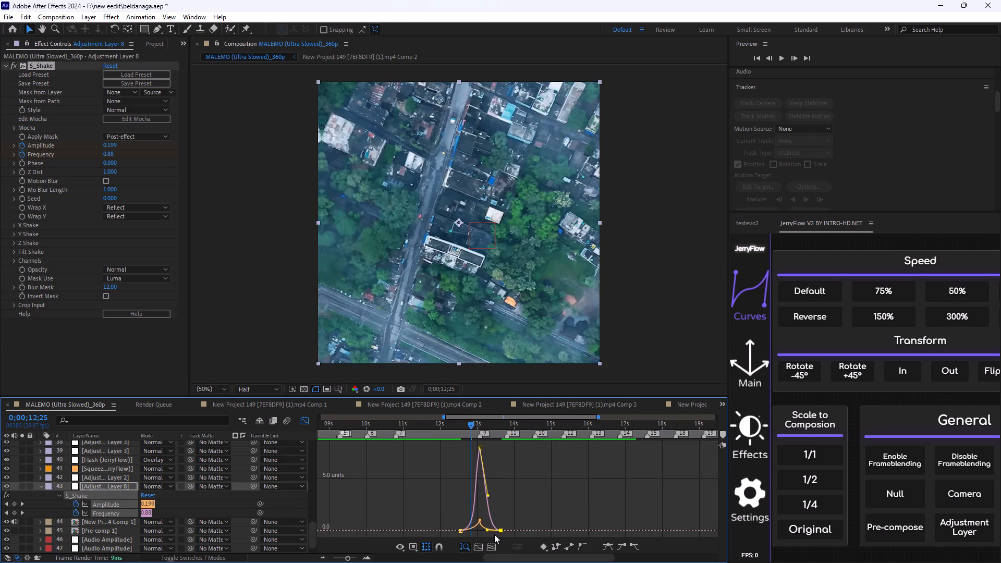
pyautogui.click(486, 531)
# Narrow the Frequency spike near 13 seconds by pulling both handles of its peak keyframe inward until they are nearly vertical.
pyautogui.moveTo(489, 492); pyautogui.dragTo(480, 496)
pyautogui.moveTo(468, 448); pyautogui.dragTo(500, 462)
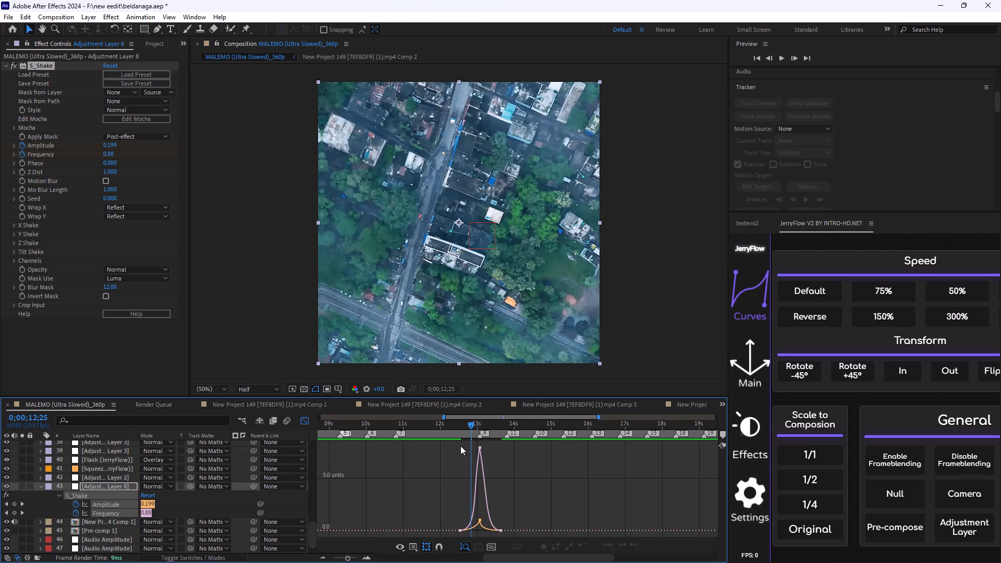
pyautogui.moveTo(460, 445); pyautogui.dragTo(518, 469)
pyautogui.moveTo(490, 493); pyautogui.dragTo(484, 496)
pyautogui.moveTo(456, 463); pyautogui.dragTo(516, 474)
pyautogui.moveTo(517, 473); pyautogui.dragTo(514, 457)
pyautogui.moveTo(456, 444); pyautogui.dragTo(517, 462)
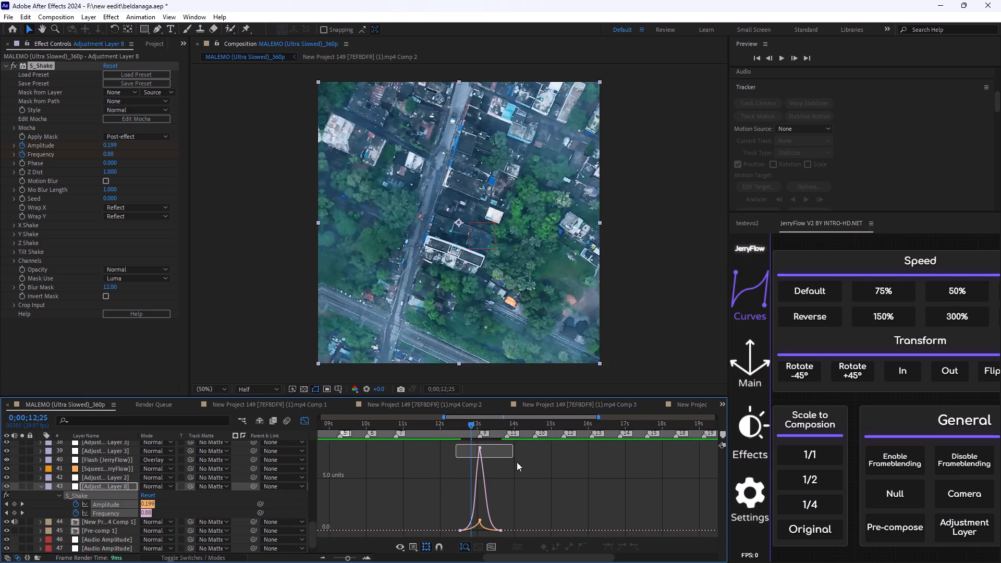
pyautogui.moveTo(517, 462); pyautogui.dragTo(531, 478)
pyautogui.moveTo(489, 494); pyautogui.dragTo(475, 498)
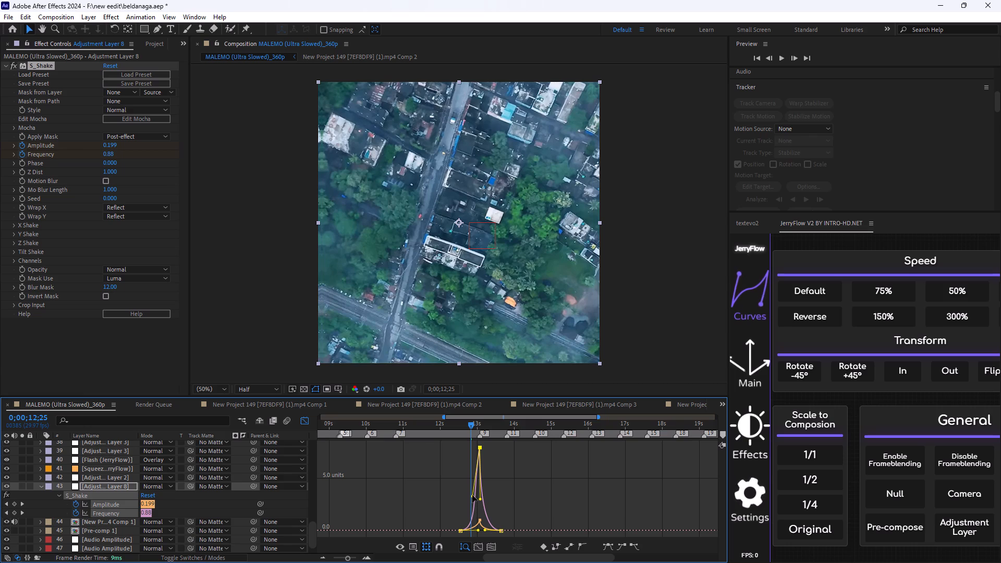
pyautogui.moveTo(472, 495); pyautogui.dragTo(482, 496)
# Preview the sharpened shake from 0;00;12;25 and 0;00;12;08, and close the Graph Editor.
pyautogui.press('space')
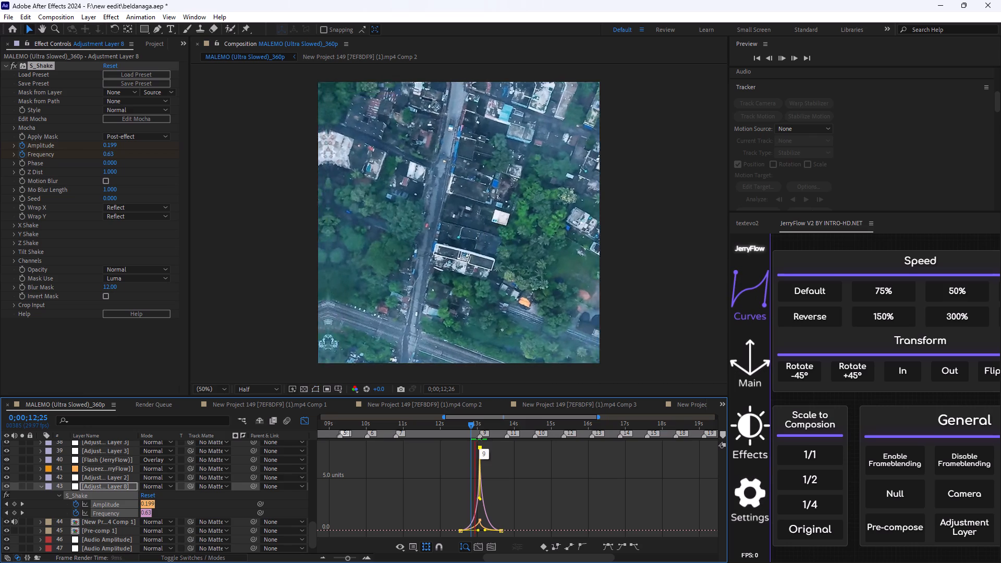
pyautogui.press('space')
pyautogui.moveTo(514, 423); pyautogui.dragTo(455, 443)
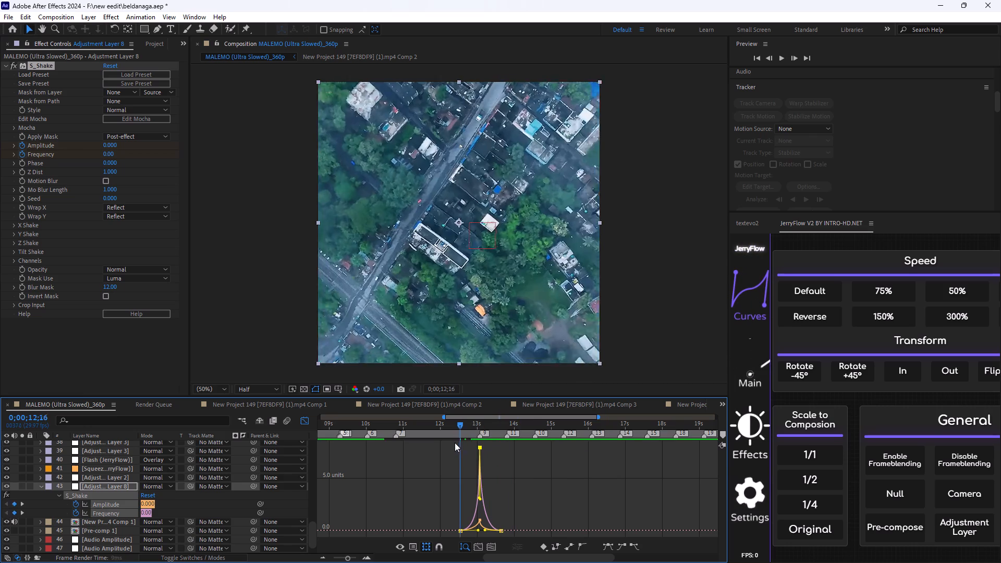
pyautogui.moveTo(455, 443); pyautogui.dragTo(447, 444)
pyautogui.press('space')
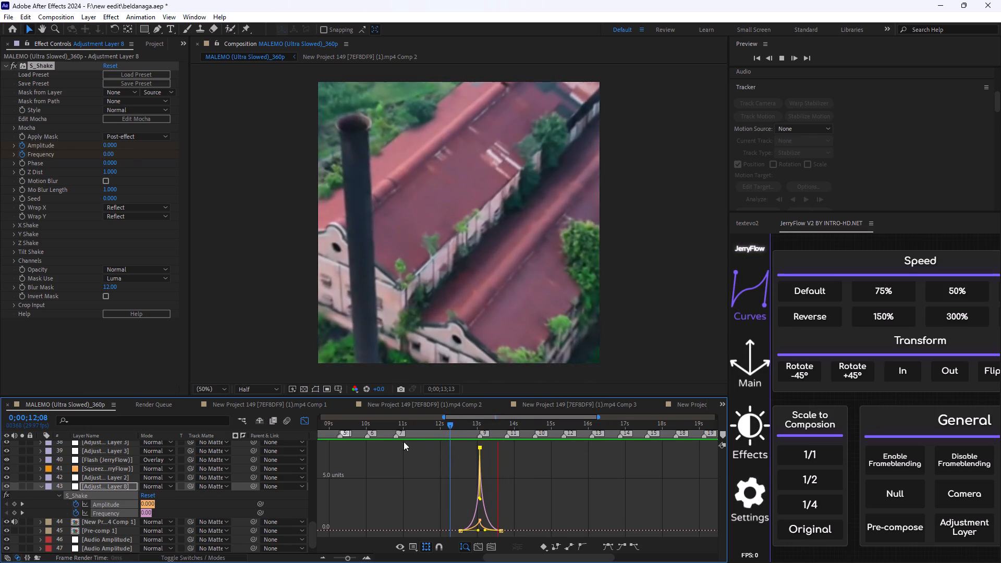
pyautogui.press('space')
pyautogui.click(303, 417)
# Play back the transition near 13 seconds from 0;00;10;25 and twice from 0;00;12;22 to check the shake.
pyautogui.moveTo(508, 425); pyautogui.dragTo(480, 436)
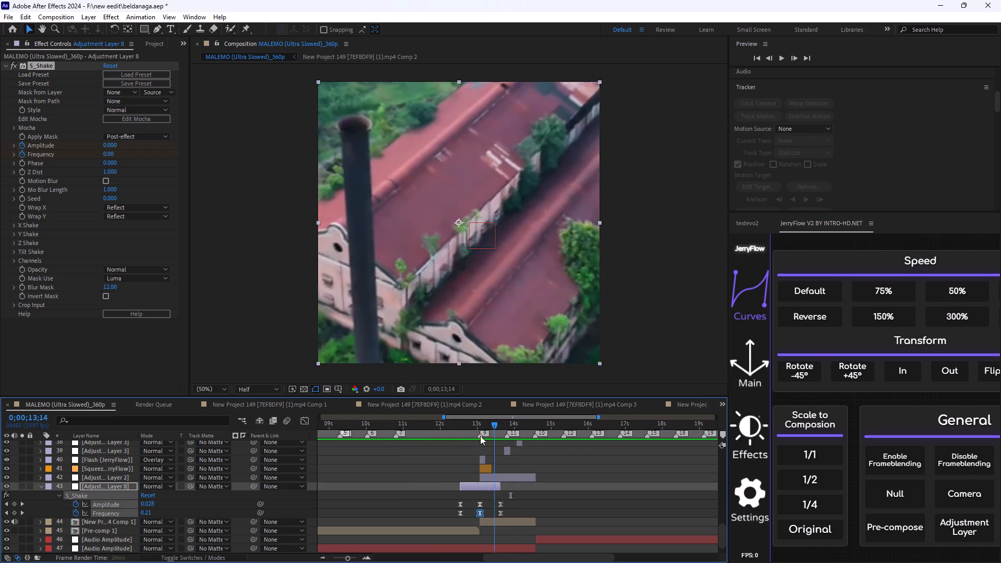
pyautogui.moveTo(480, 436); pyautogui.dragTo(394, 448)
pyautogui.press('space')
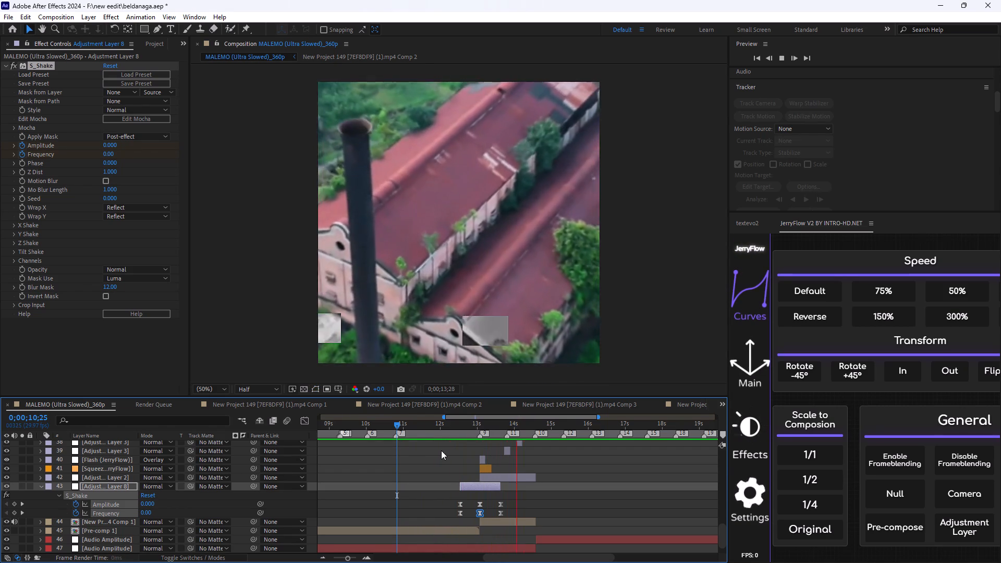
pyautogui.click(543, 508)
pyautogui.press('space')
pyautogui.moveTo(573, 425); pyautogui.dragTo(560, 433)
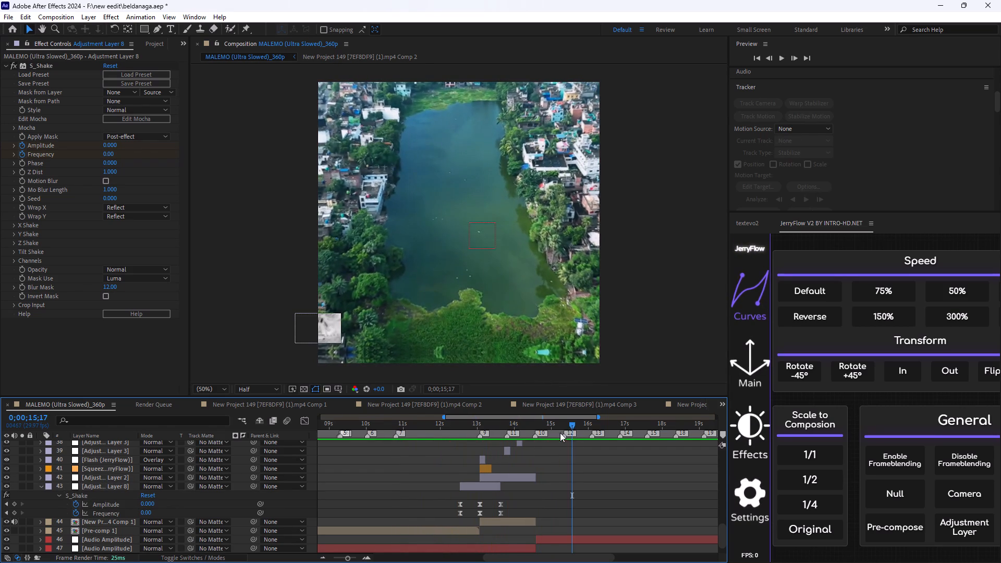
pyautogui.moveTo(560, 433); pyautogui.dragTo(481, 463)
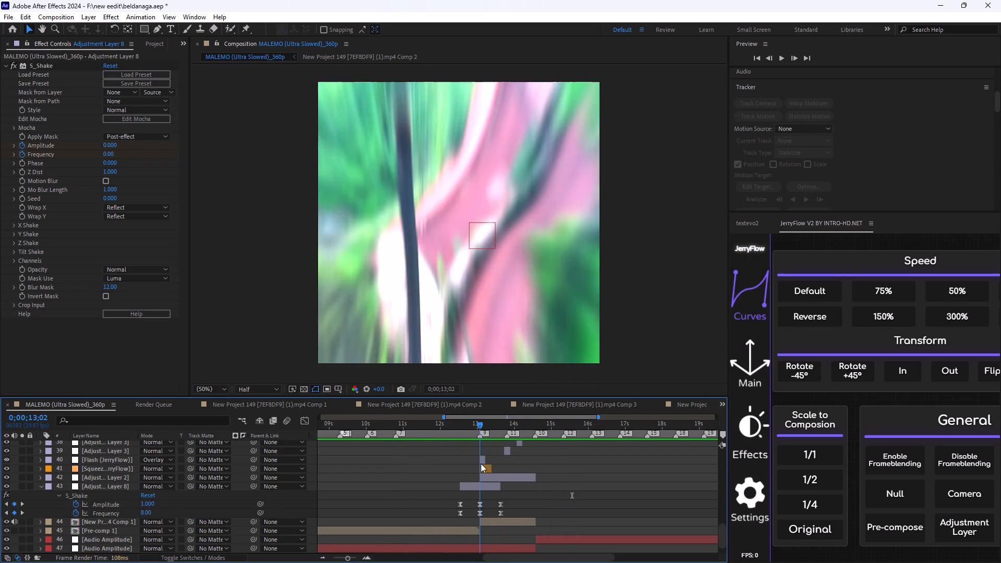
pyautogui.moveTo(481, 463); pyautogui.dragTo(468, 464)
pyautogui.press('space')
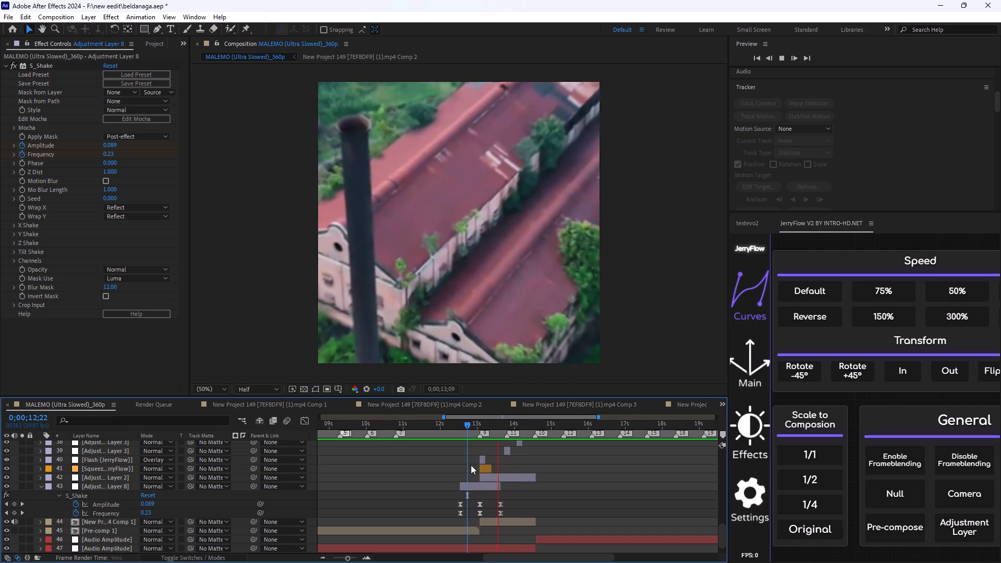
pyautogui.press('space')
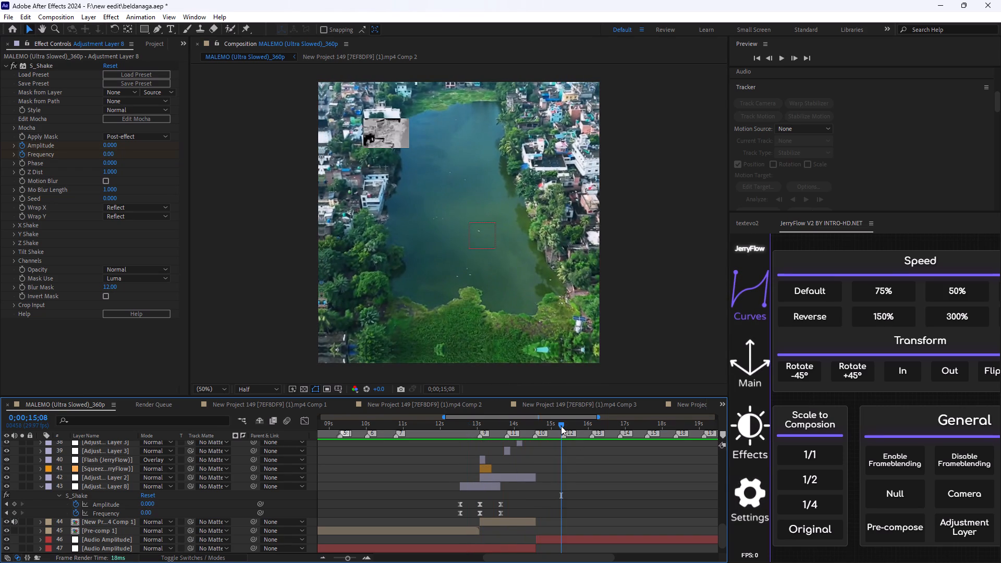
pyautogui.moveTo(561, 426); pyautogui.dragTo(482, 450)
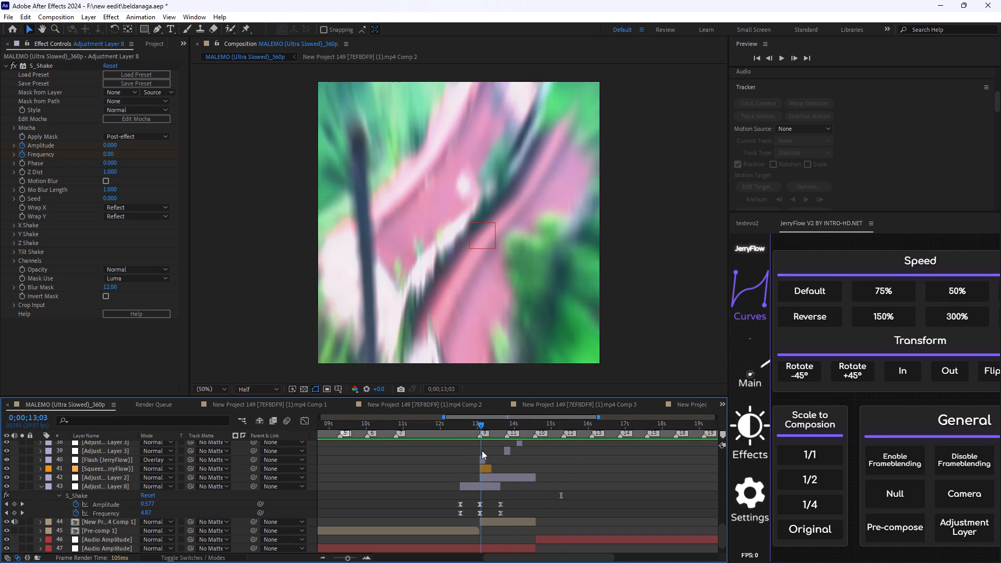
pyautogui.moveTo(482, 450); pyautogui.dragTo(467, 459)
pyautogui.press('space')
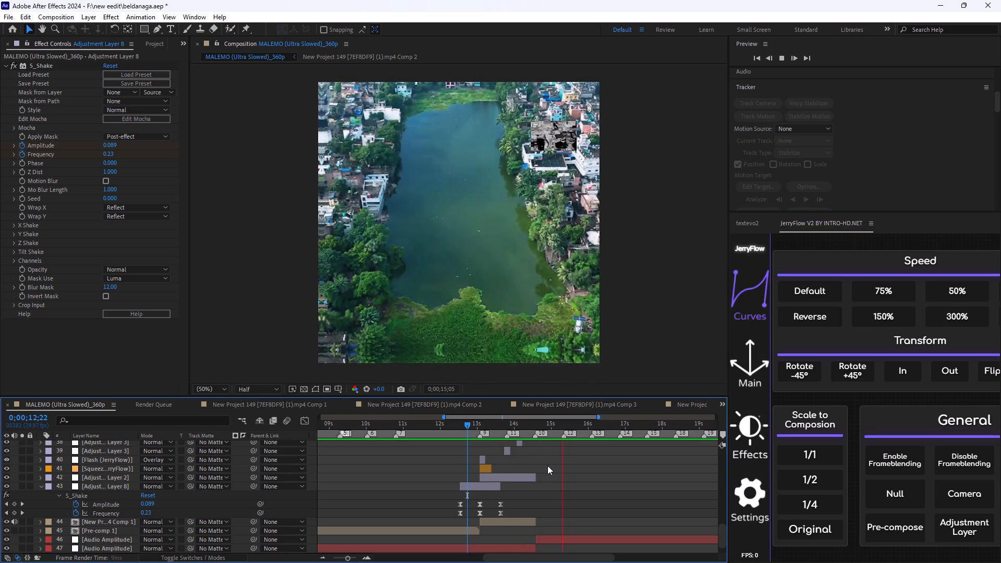
pyautogui.press('space')
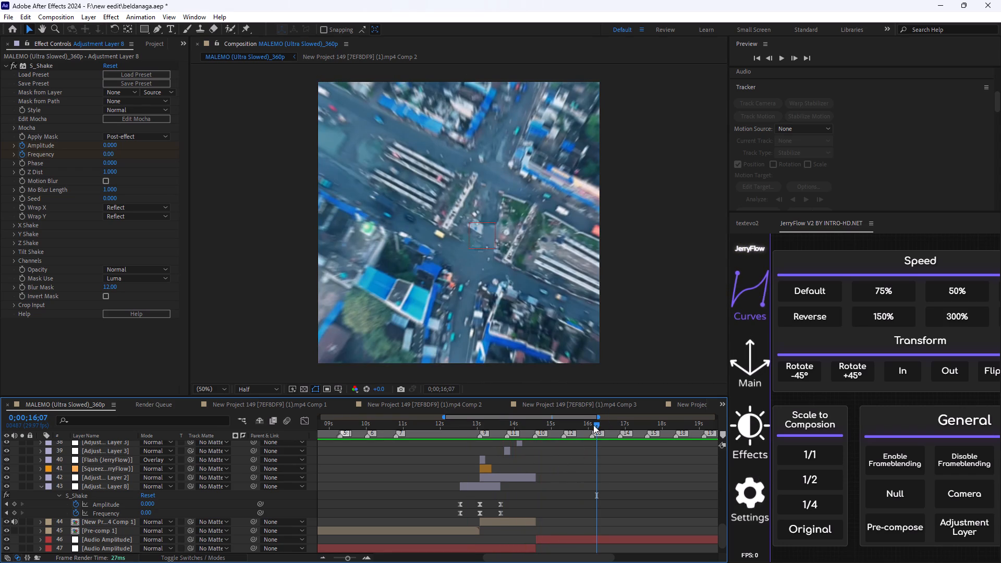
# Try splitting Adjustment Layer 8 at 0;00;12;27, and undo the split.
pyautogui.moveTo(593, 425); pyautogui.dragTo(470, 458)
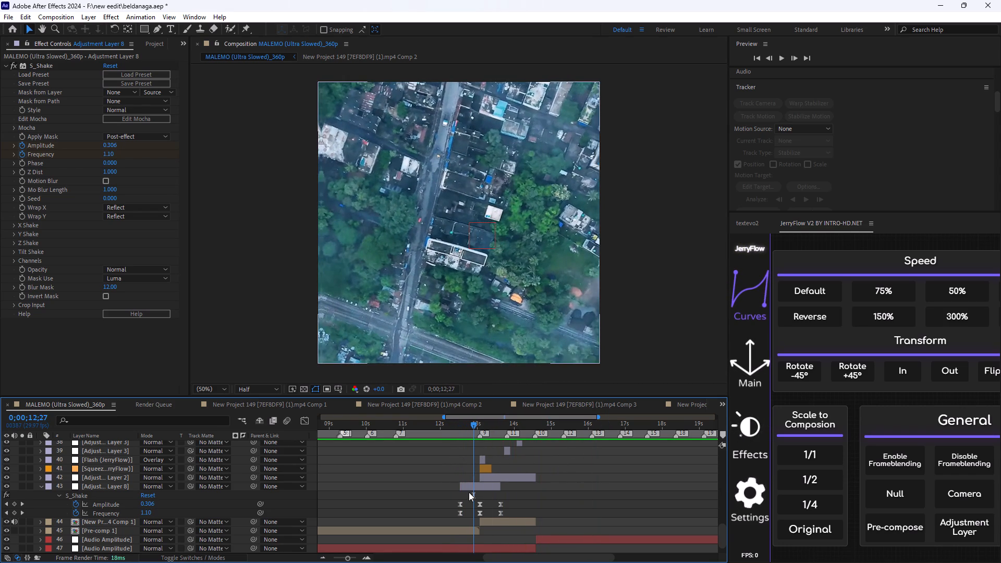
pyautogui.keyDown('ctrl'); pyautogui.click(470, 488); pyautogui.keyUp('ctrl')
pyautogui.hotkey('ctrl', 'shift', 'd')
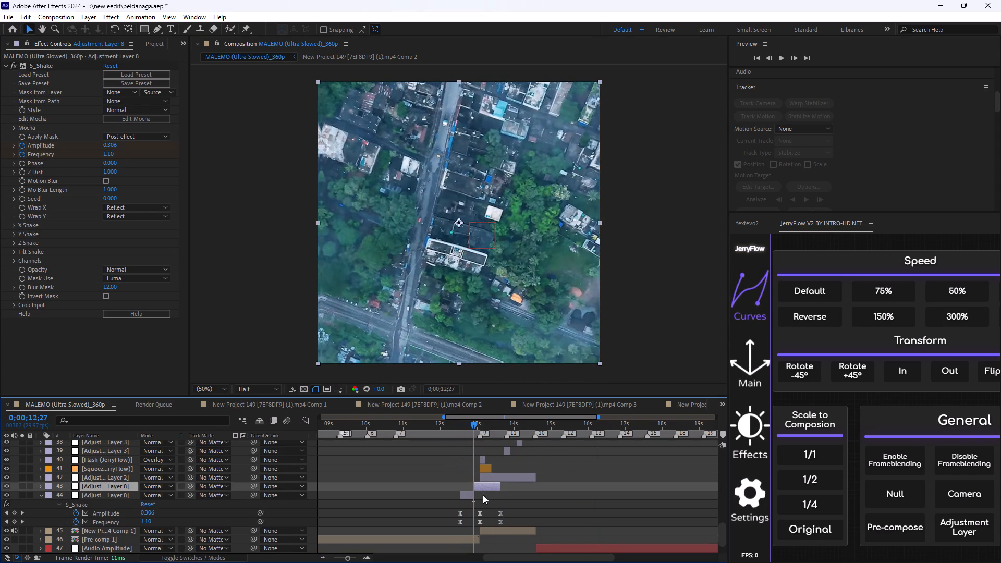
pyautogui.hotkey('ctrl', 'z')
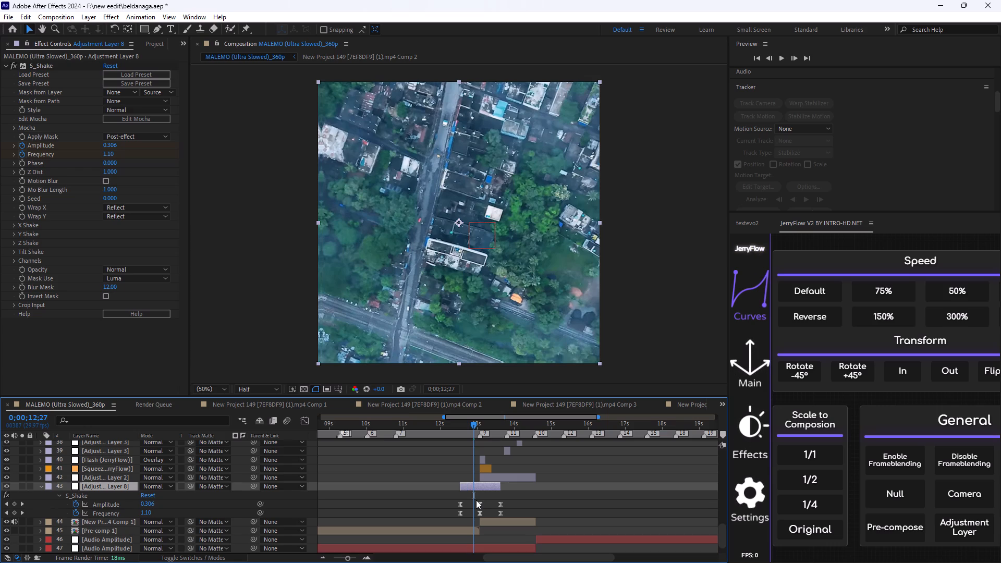
# Duplicate Adjustment Layer 8 and slide the copy so its middle shake keyframes sit at about 0;00;14;18.
pyautogui.hotkey('ctrl', 'd')
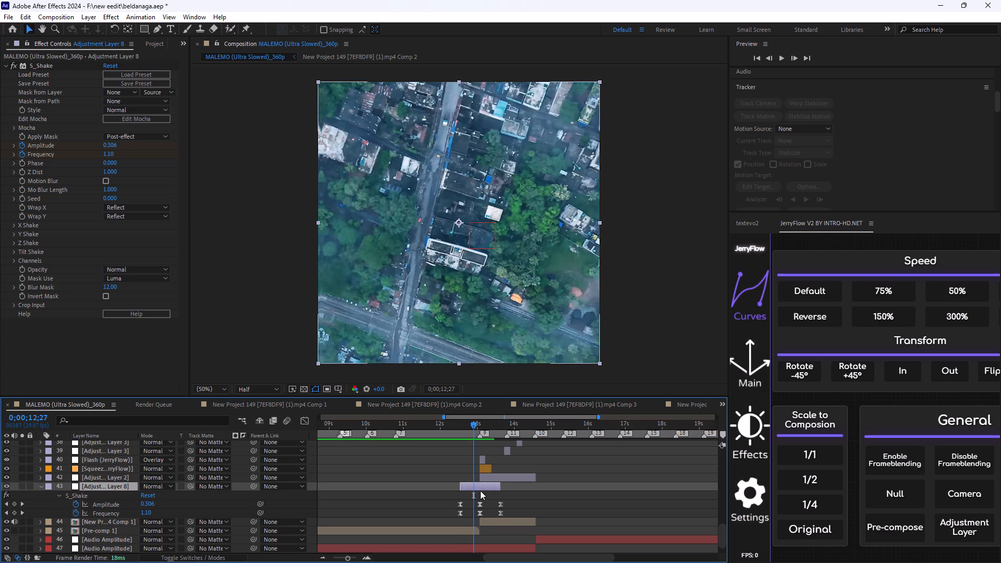
pyautogui.moveTo(478, 483); pyautogui.dragTo(523, 500)
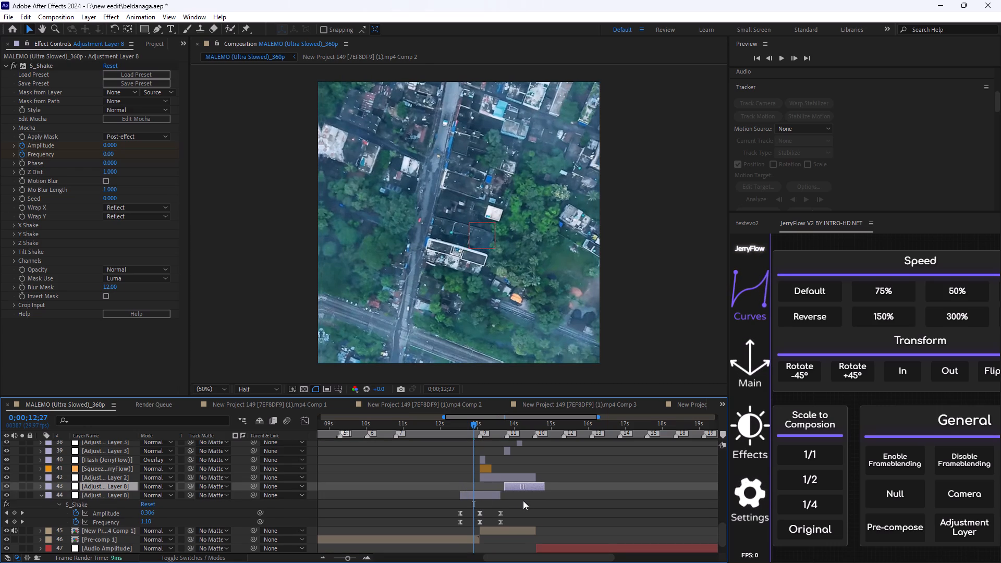
pyautogui.moveTo(523, 500); pyautogui.dragTo(535, 505)
# Restack the copied Adjustment Layer 8 directly above the New Project Comp 2 clip and below its Adjustment Layer 2.
pyautogui.scroll(3, 530, 501)
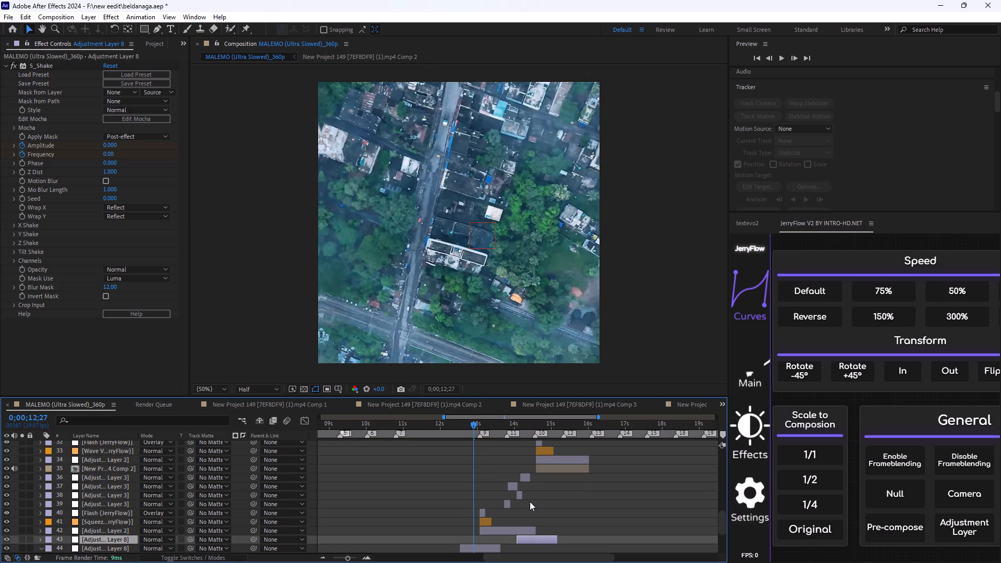
pyautogui.scroll(-1, 527, 502)
pyautogui.moveTo(114, 522); pyautogui.dragTo(116, 484)
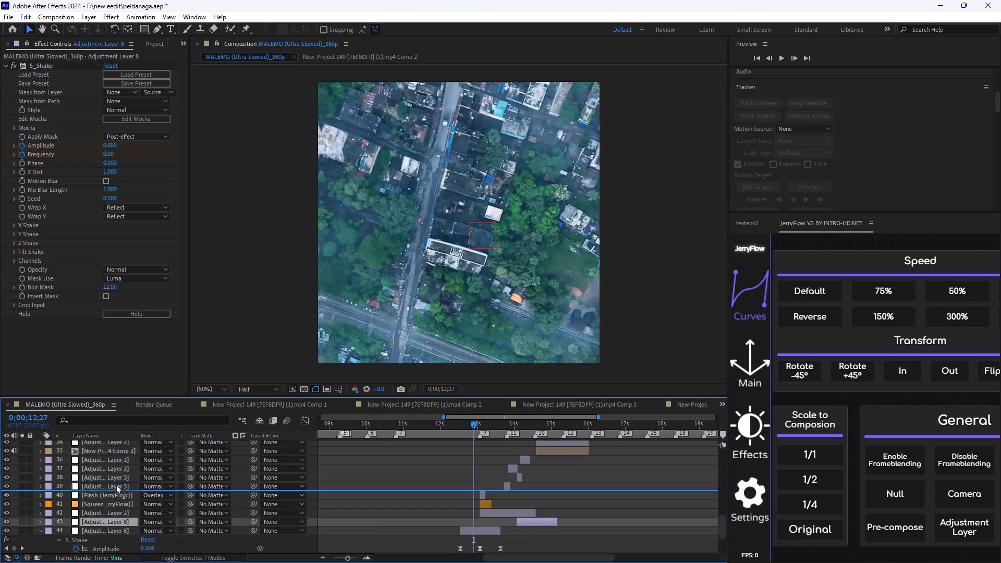
pyautogui.moveTo(116, 484); pyautogui.dragTo(118, 448)
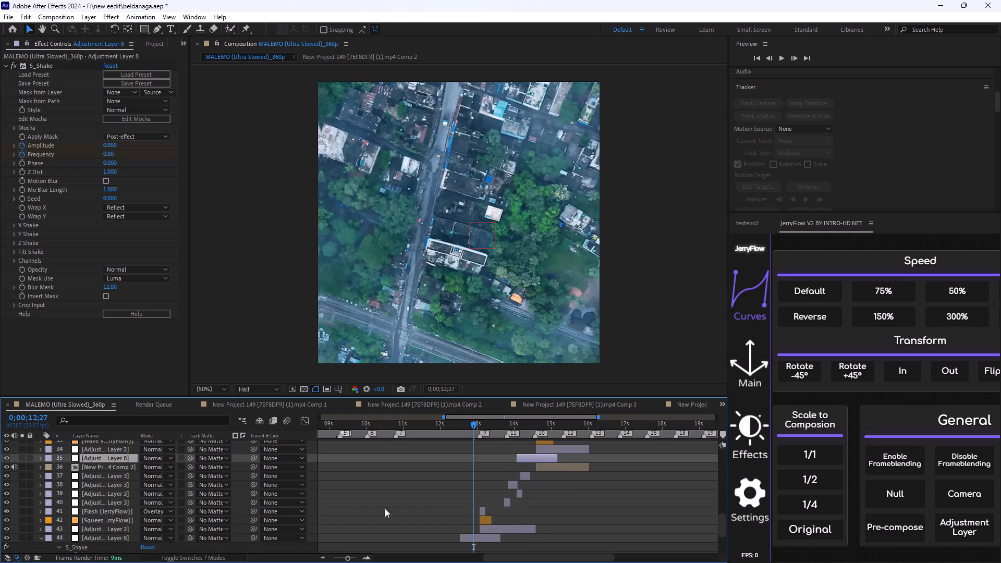
# Preview the copied shake from 0;00;12;27 and 0;00;13;27, revealing its keyframes to check the peak against the cut at 0;00;14;18.
pyautogui.scroll(-3, 397, 508)
pyautogui.press('space')
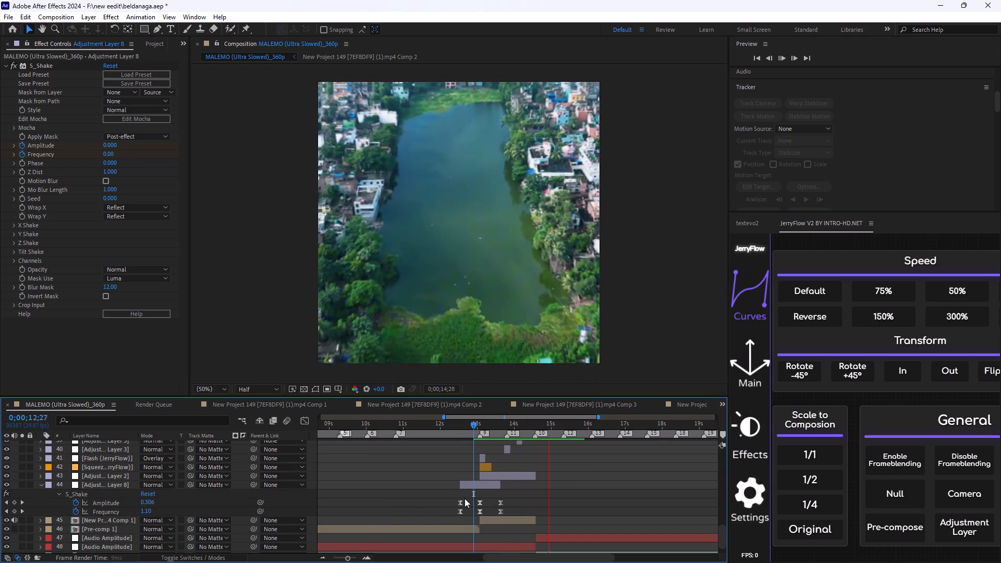
pyautogui.press('space')
pyautogui.scroll(4, 540, 491)
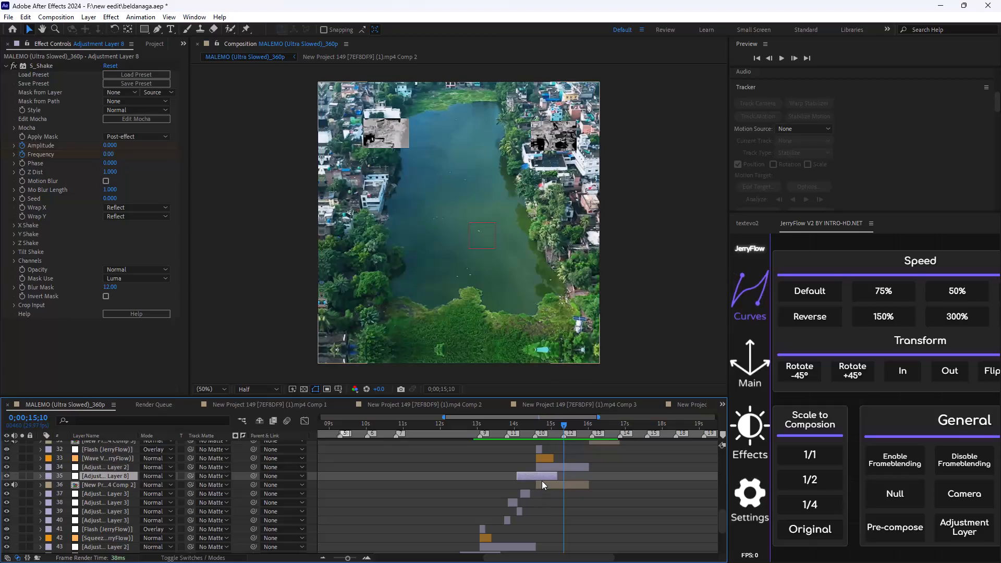
pyautogui.press('u')
pyautogui.moveTo(566, 429); pyautogui.dragTo(566, 429)
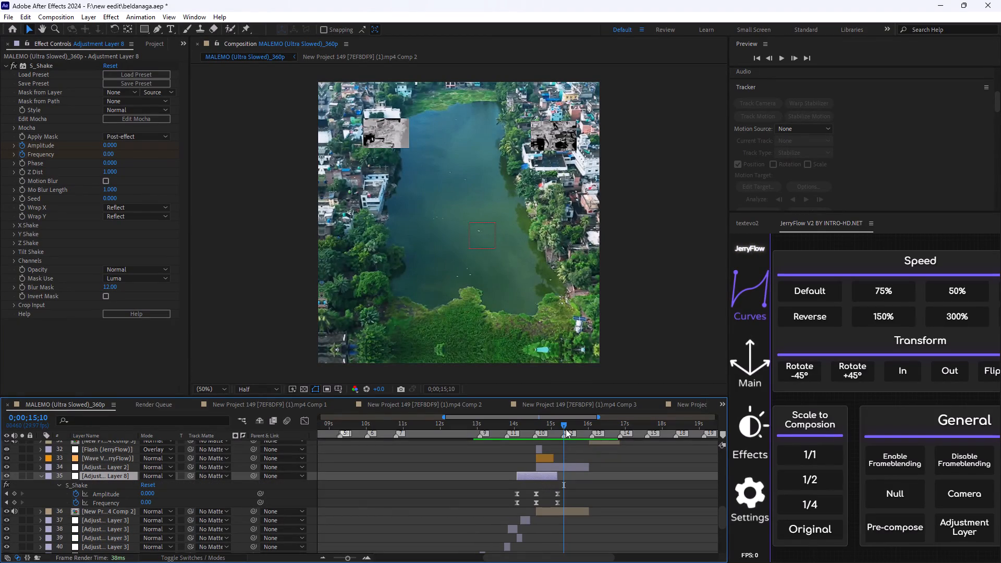
pyautogui.moveTo(566, 429); pyautogui.dragTo(538, 447)
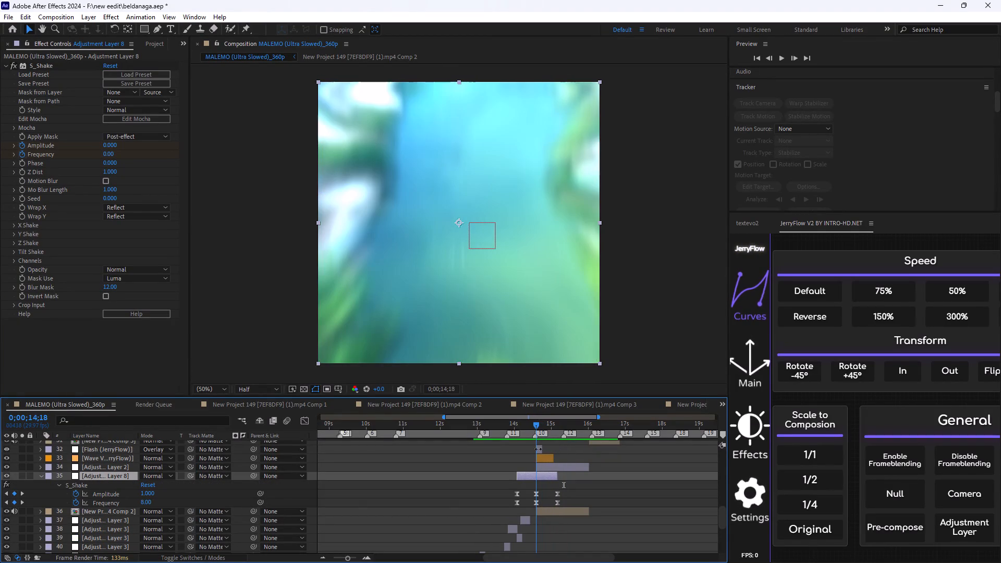
pyautogui.click(541, 475)
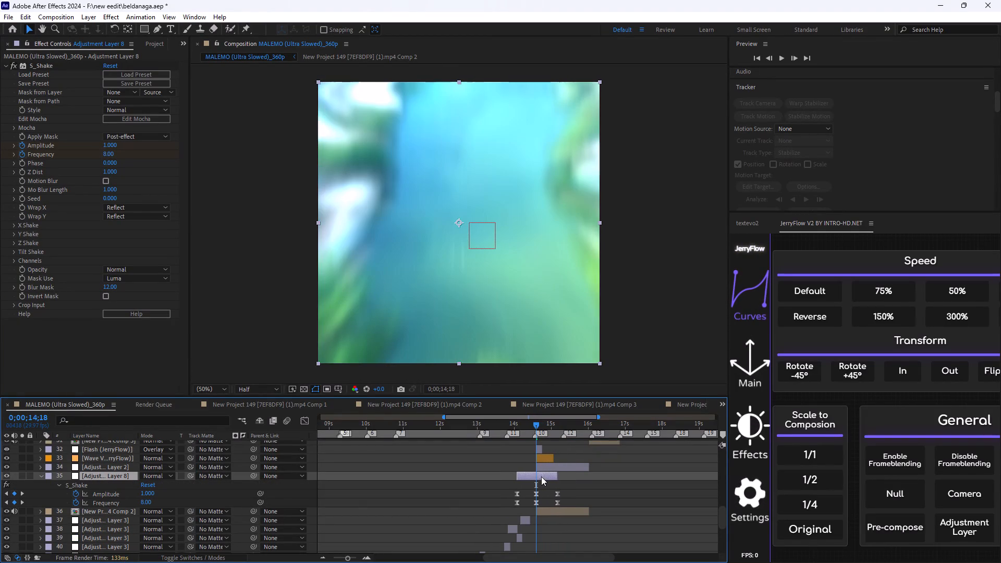
pyautogui.moveTo(534, 427); pyautogui.dragTo(508, 438)
pyautogui.press('space')
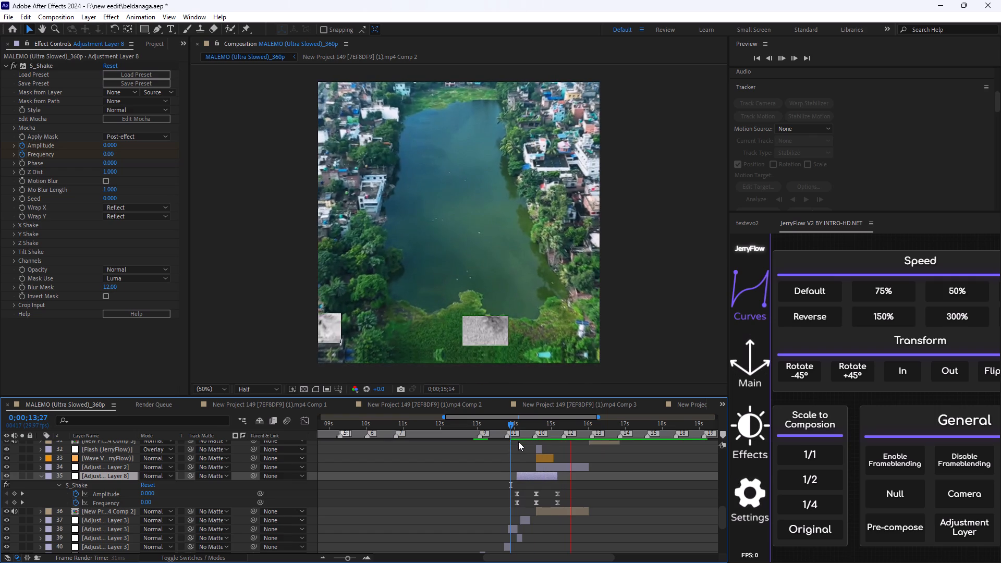
pyautogui.press('space')
# Duplicate the copied Adjustment Layer 8 again and slide the new copy over the cut near 16 seconds.
pyautogui.scroll(2, 561, 475)
pyautogui.hotkey('ctrl', 'd')
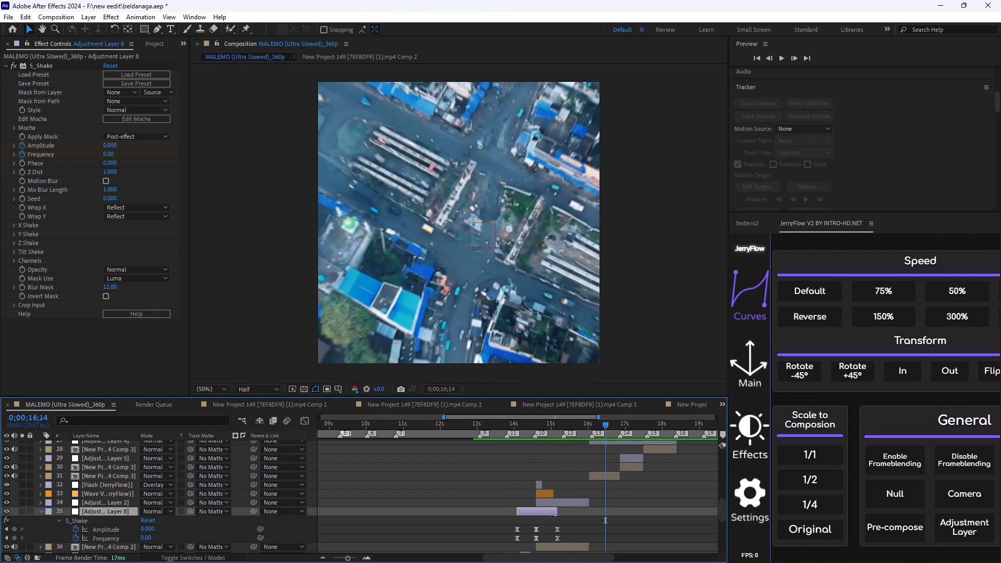
pyautogui.moveTo(539, 510); pyautogui.dragTo(588, 497)
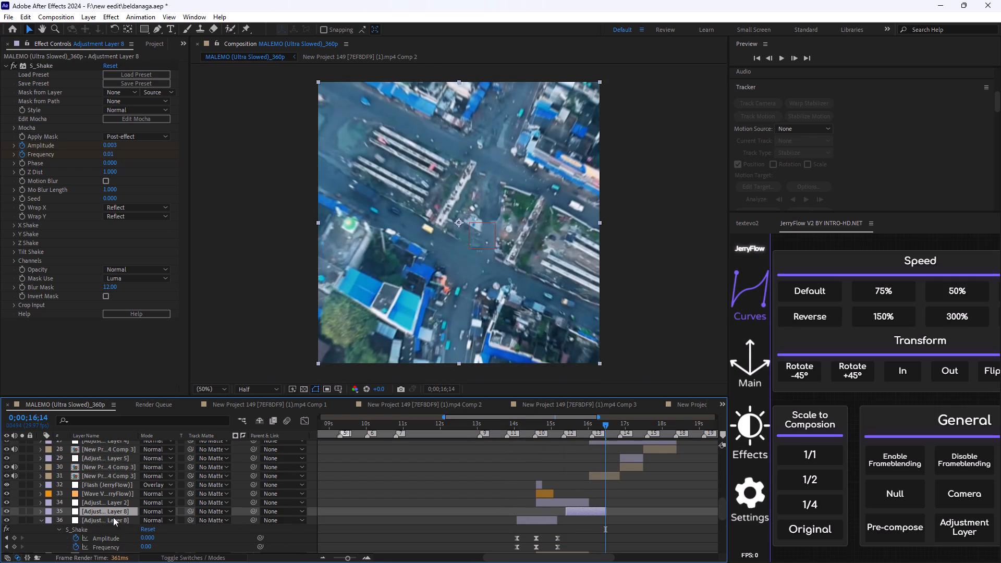
# Restack the newest Adjustment Layer 8 copy above the Comp 3 clip starting near 16 seconds and align its middle shake keyframes with that cut.
pyautogui.moveTo(119, 510); pyautogui.dragTo(125, 467)
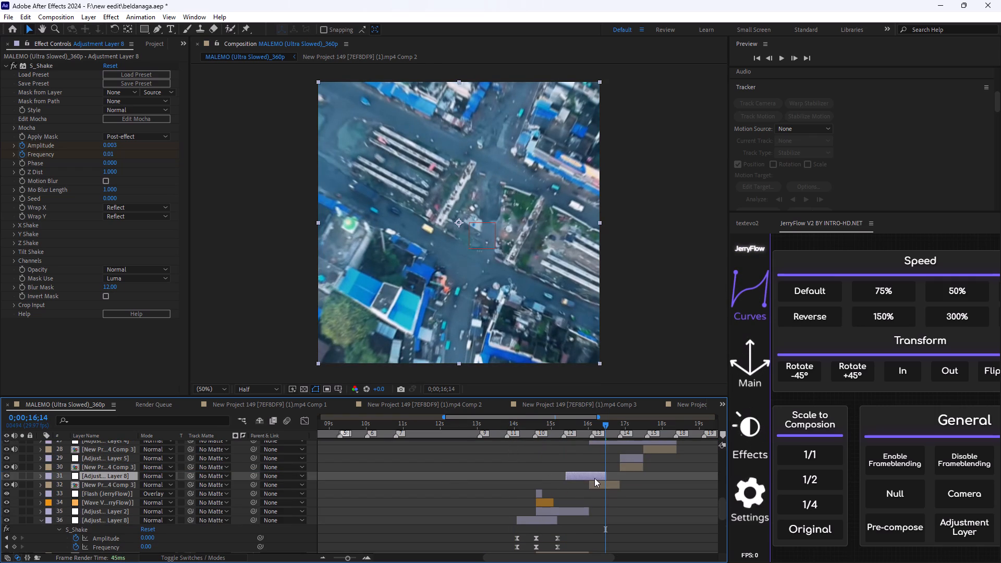
pyautogui.press('u')
pyautogui.click(590, 475)
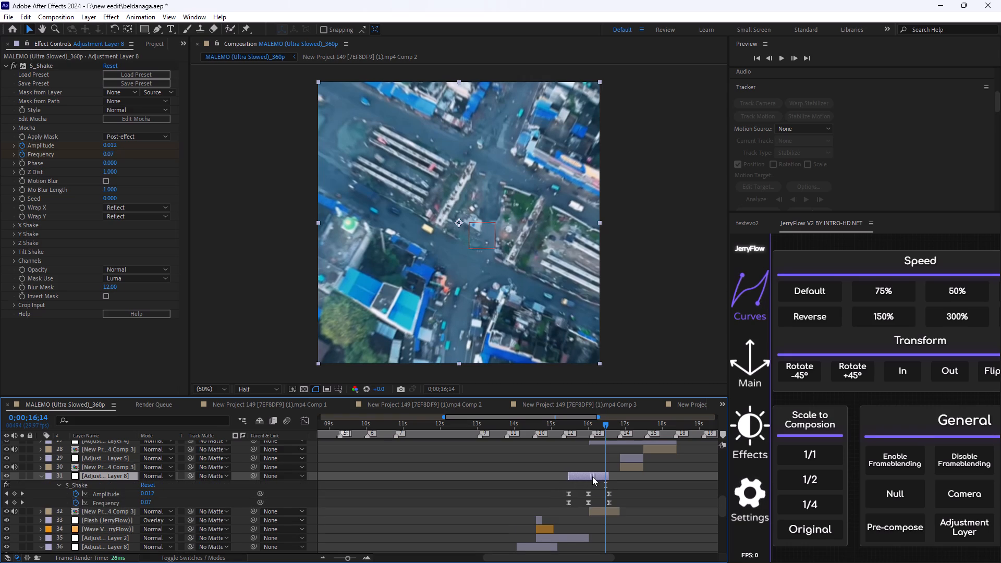
# Preview the copied shake across the 16-second cut from 0;00;15;07 and again from 0;00;16;13.
pyautogui.moveTo(607, 423); pyautogui.dragTo(561, 442)
pyautogui.press('space')
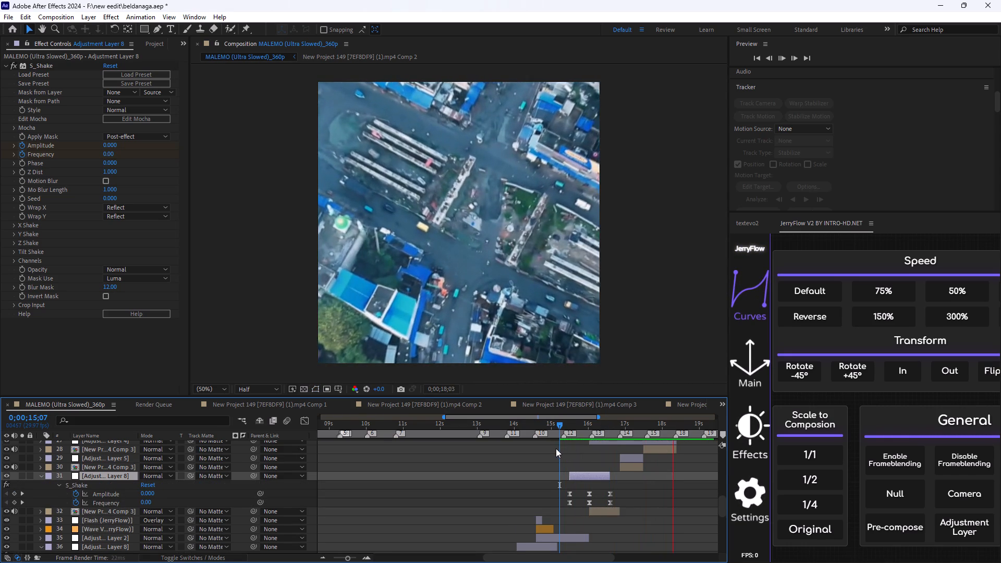
pyautogui.press('space')
pyautogui.moveTo(687, 425); pyautogui.dragTo(603, 449)
pyautogui.press('space')
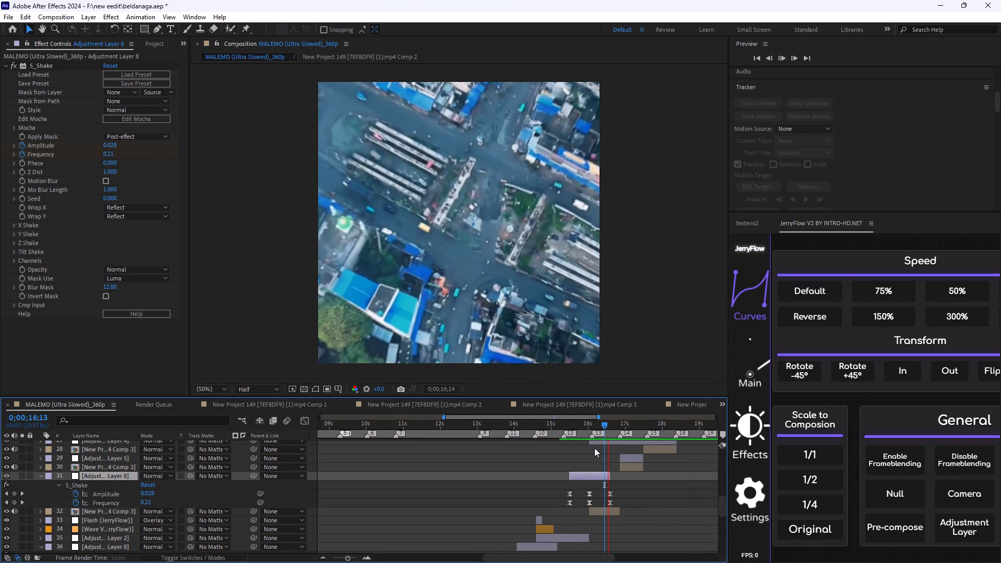
pyautogui.press('space')
# Delete the BCC+Black and White effect from Adjustment Layer 5 at about 0;00;17;03.
pyautogui.moveTo(658, 422); pyautogui.dragTo(646, 431)
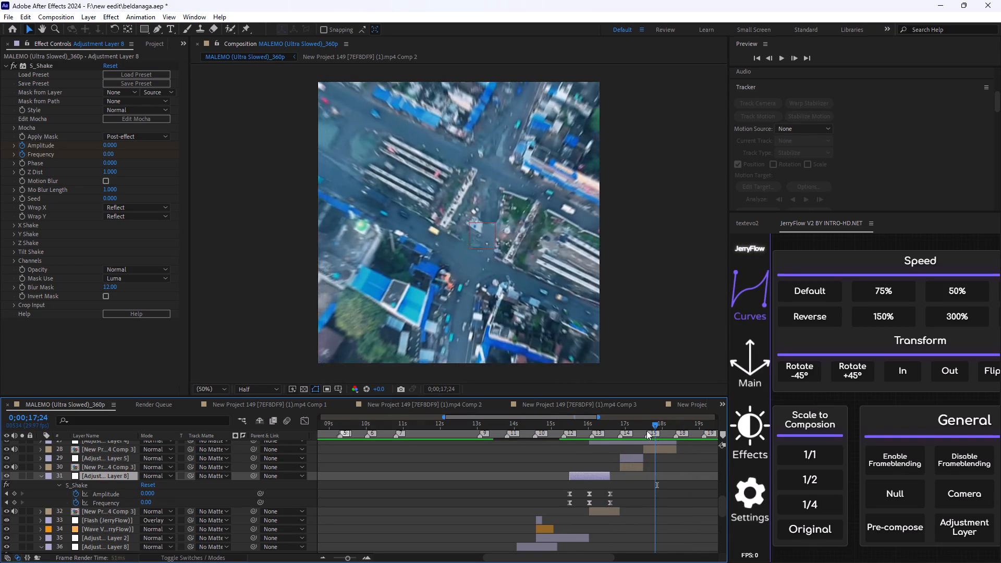
pyautogui.moveTo(646, 431); pyautogui.dragTo(630, 436)
pyautogui.click(636, 458)
pyautogui.click(627, 464)
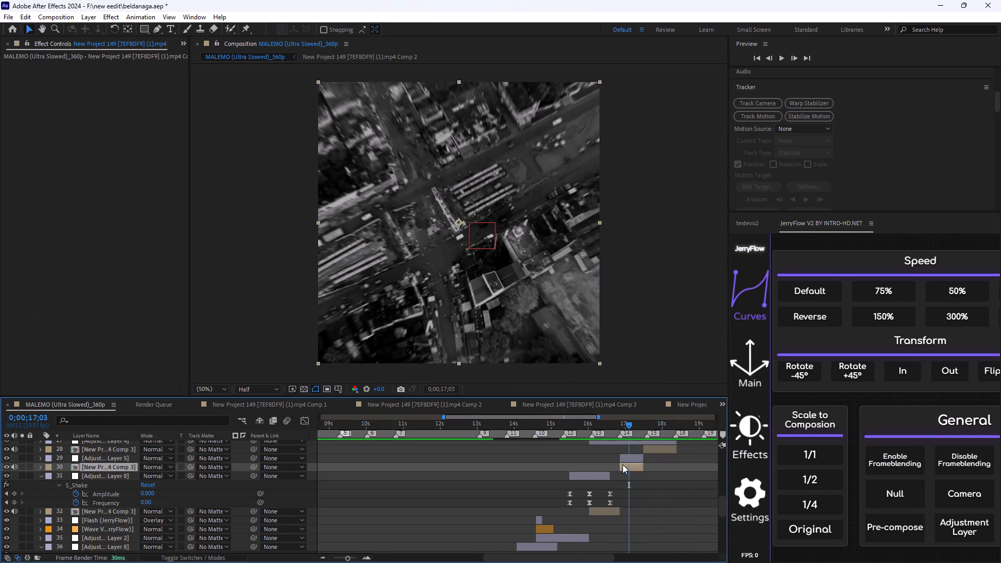
pyautogui.click(633, 457)
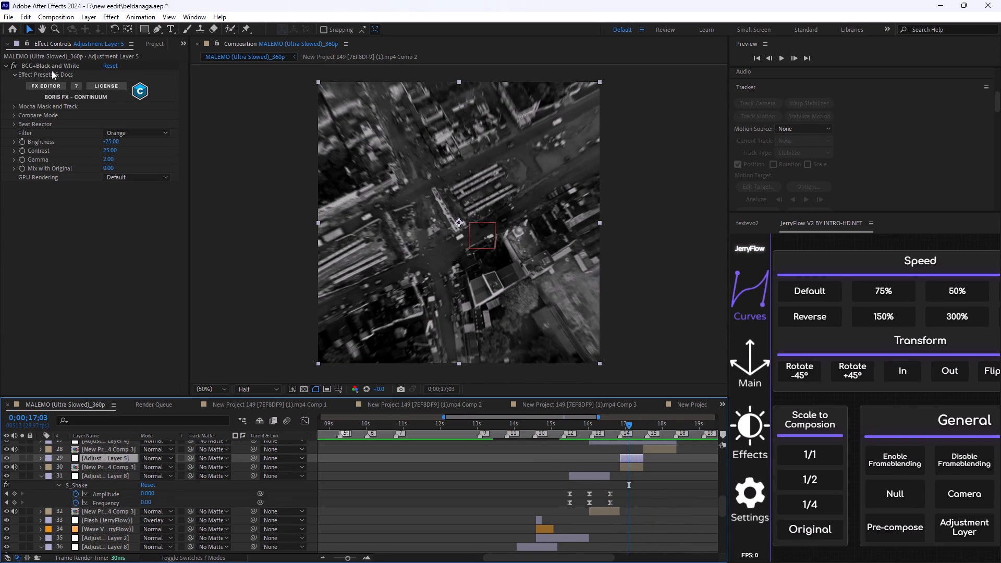
pyautogui.click(53, 66)
pyautogui.press('Delete')
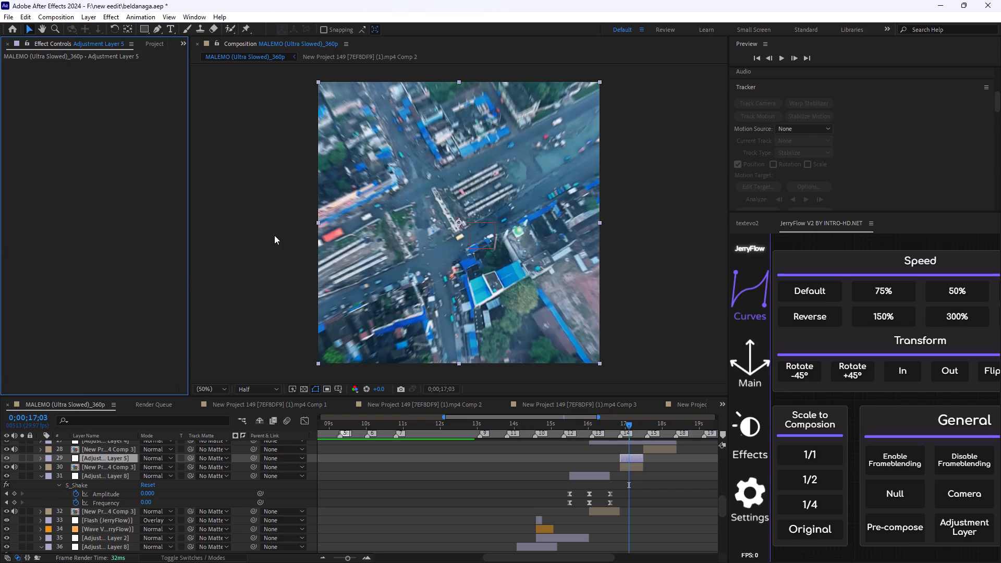
# Apply the Looks effect to Adjustment Layer 5 and open its Magic Bullet Looks editor.
pyautogui.hotkey('ctrl', 'space')
pyautogui.write('loo')
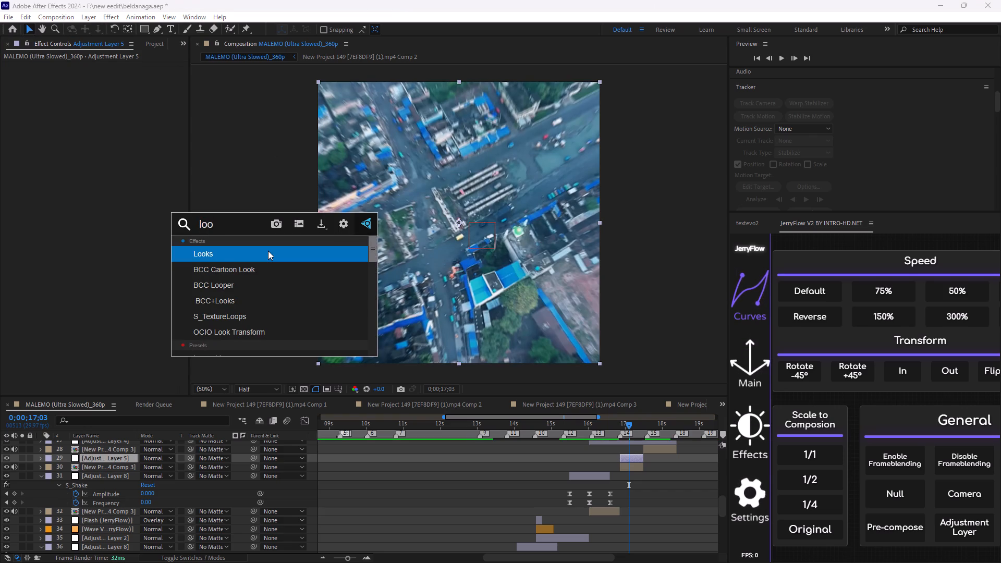
pyautogui.write('ks')
pyautogui.click(272, 254)
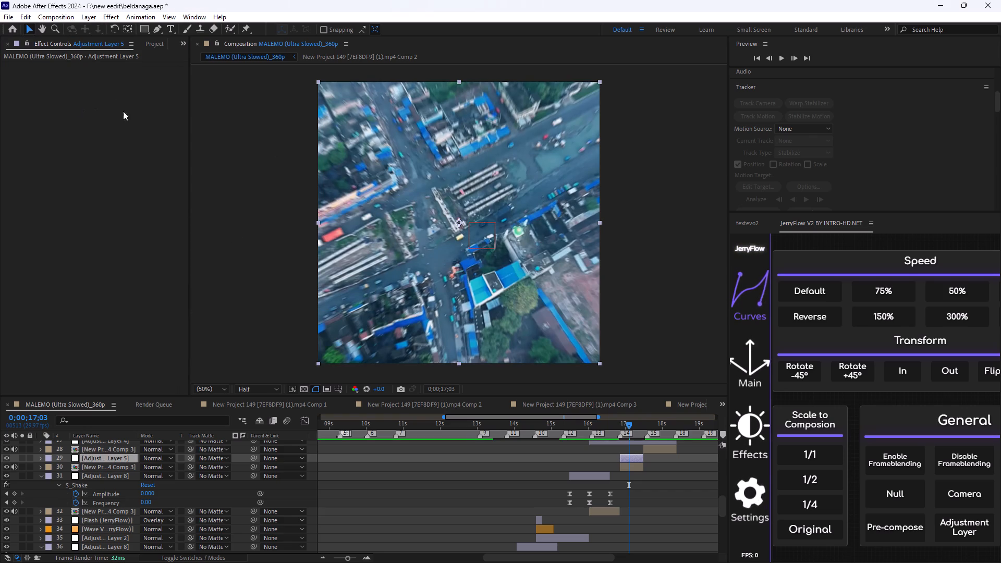
pyautogui.click(45, 126)
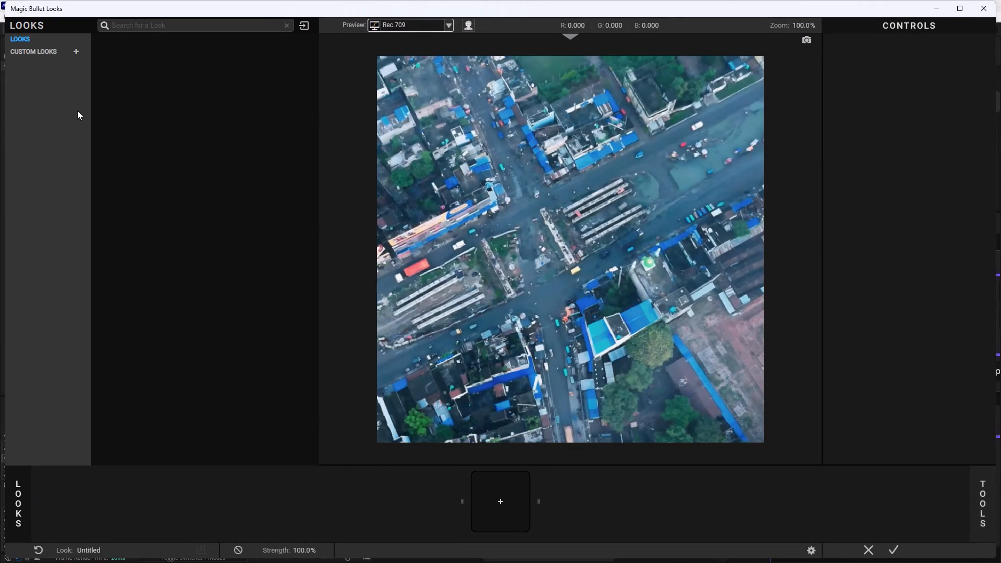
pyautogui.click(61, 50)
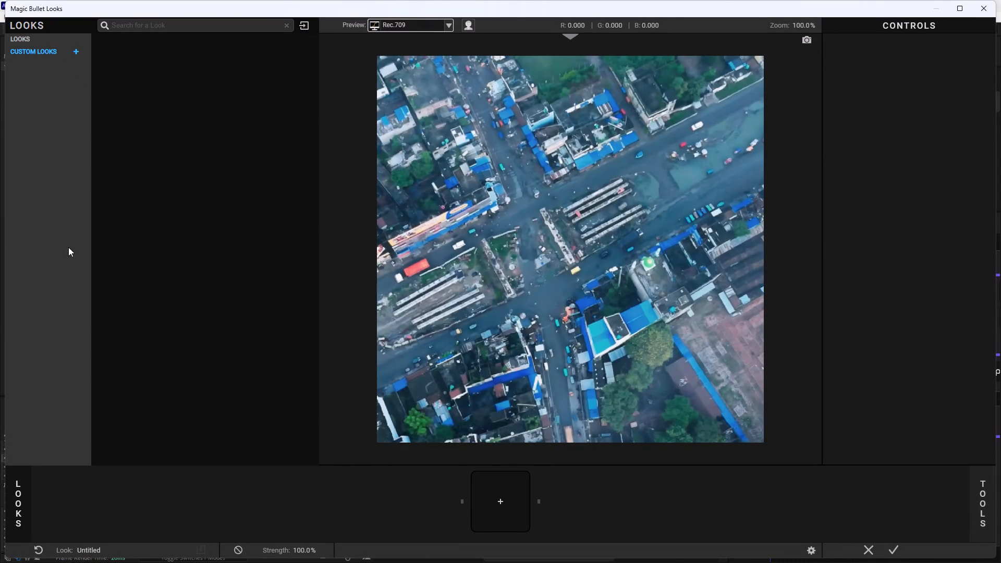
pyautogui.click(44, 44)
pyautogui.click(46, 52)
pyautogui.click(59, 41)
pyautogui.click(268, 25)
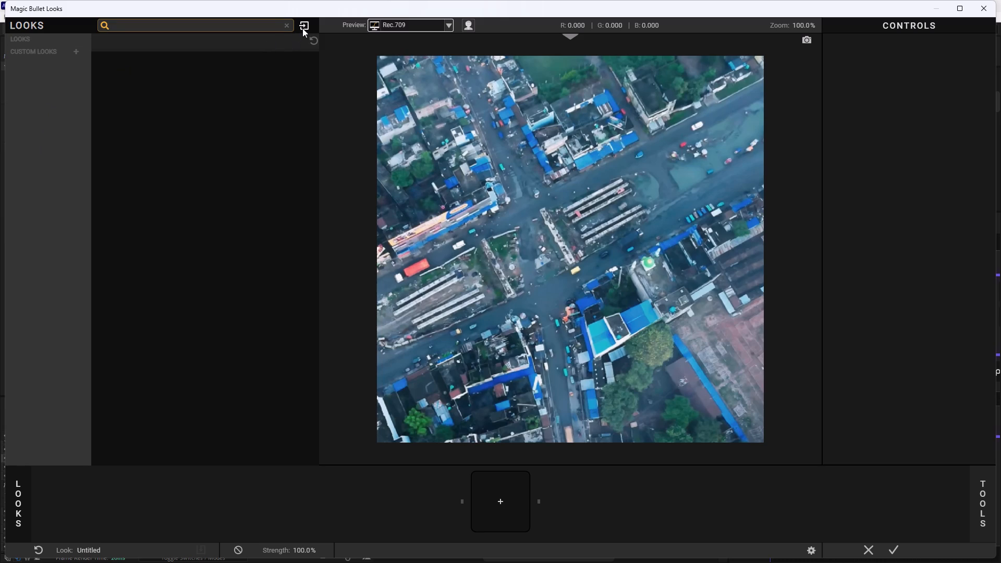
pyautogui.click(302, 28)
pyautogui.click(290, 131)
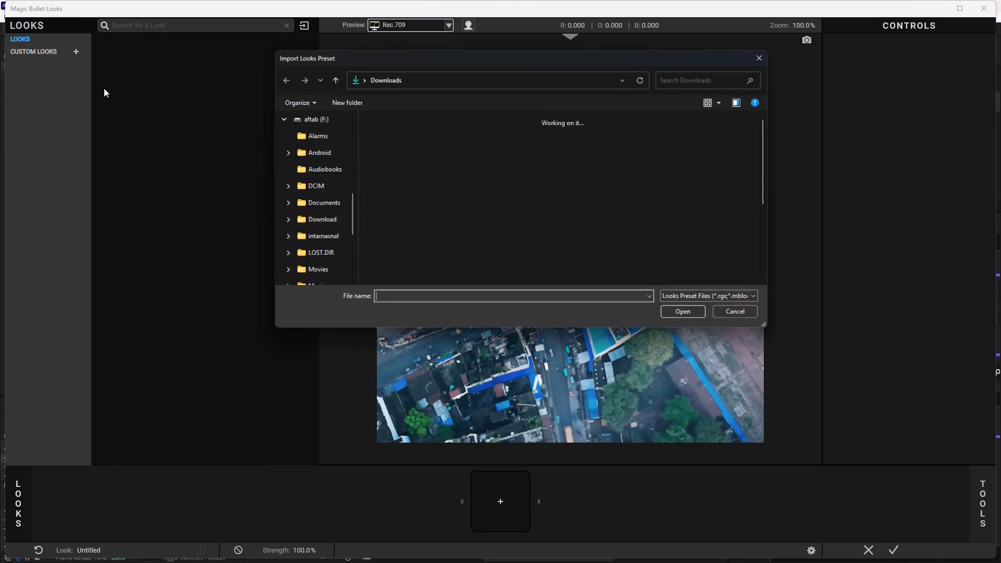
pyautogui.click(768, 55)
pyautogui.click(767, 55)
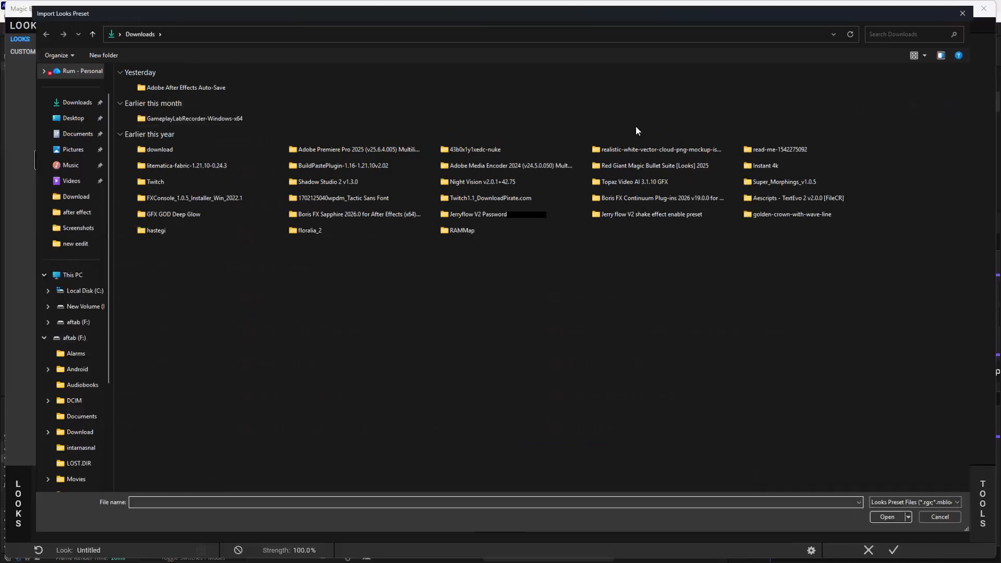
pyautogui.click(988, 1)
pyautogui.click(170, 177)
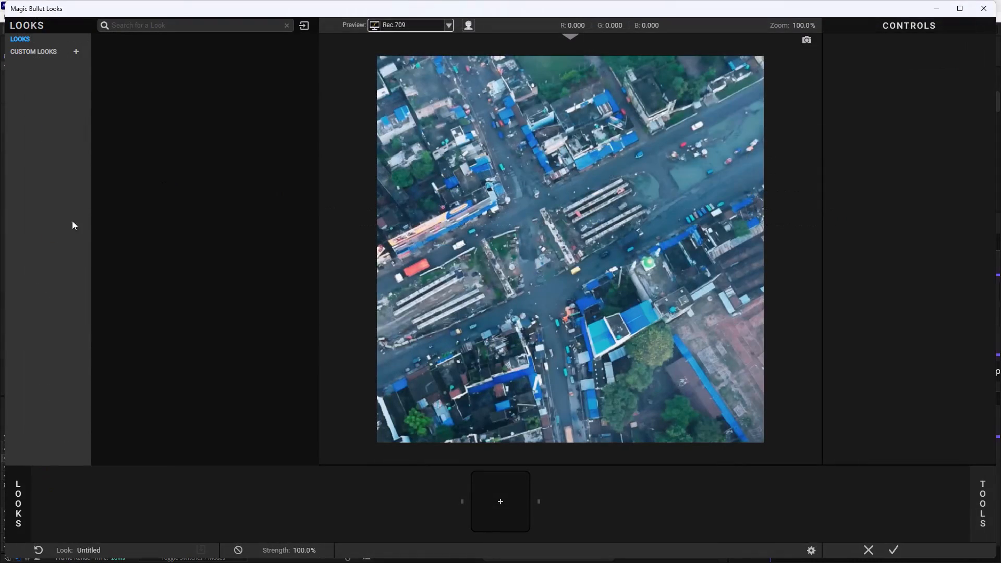
# Reload the looks library and apply the black-and-white Tuition look from the Analog Tribe category.
pyautogui.click(19, 507)
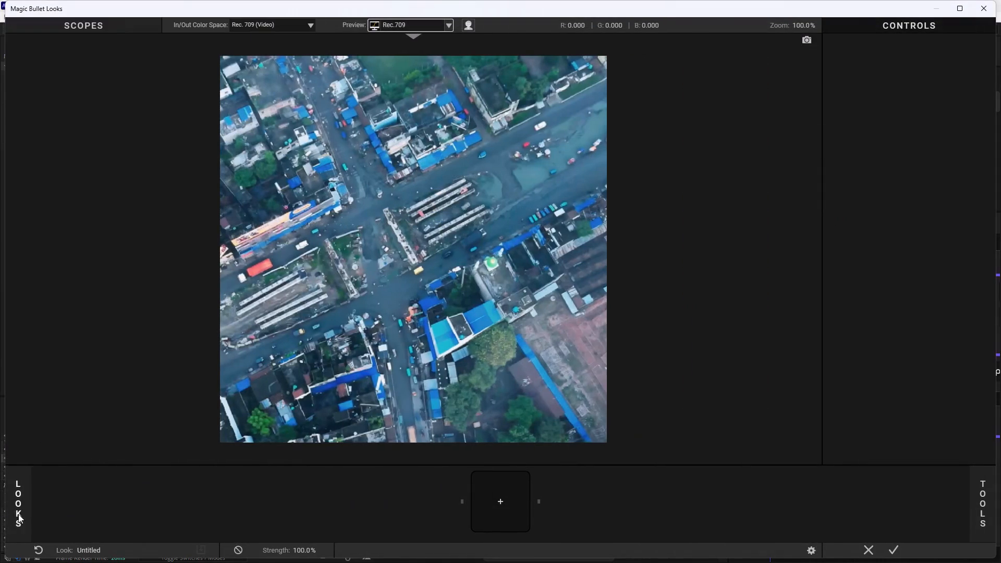
pyautogui.click(24, 510)
pyautogui.scroll(-2, 199, 185)
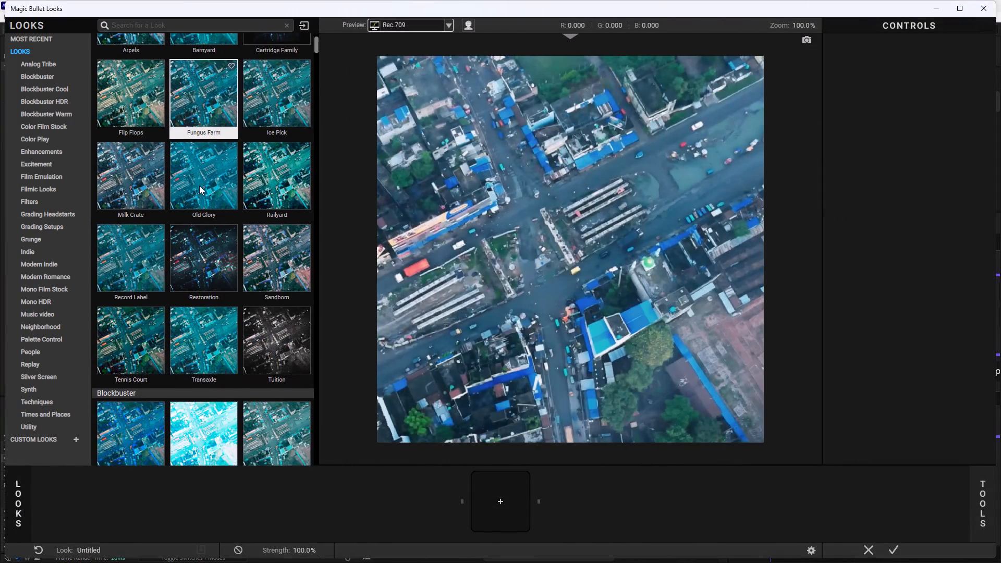
pyautogui.scroll(-4, 199, 186)
pyautogui.click(256, 219)
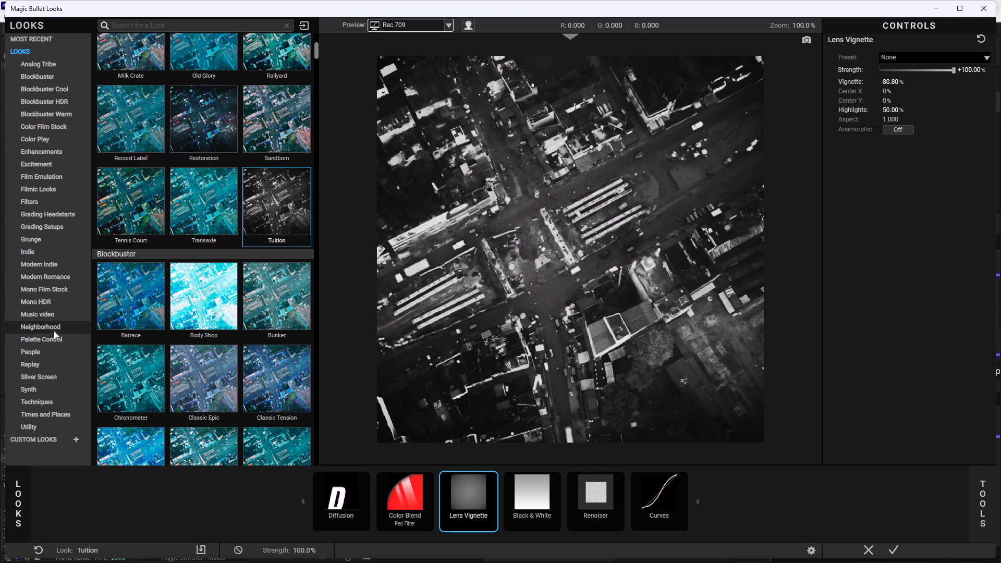
# Browse the look categories from Grunge through Mono Film Stock, Mono HDR and Silver Screen to Utility for alternative looks.
pyautogui.click(55, 242)
pyautogui.click(53, 272)
pyautogui.click(47, 290)
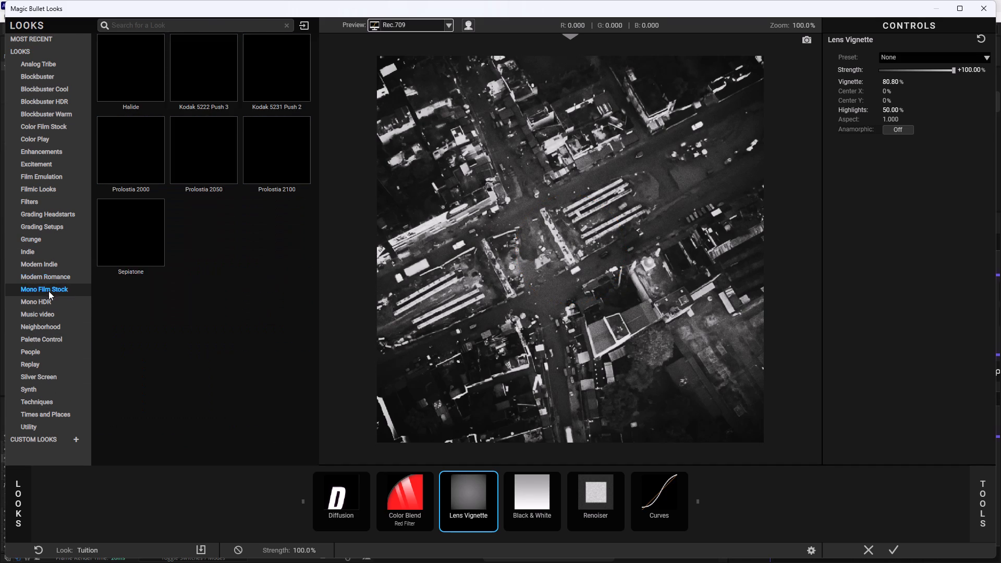
pyautogui.click(54, 308)
pyautogui.click(53, 317)
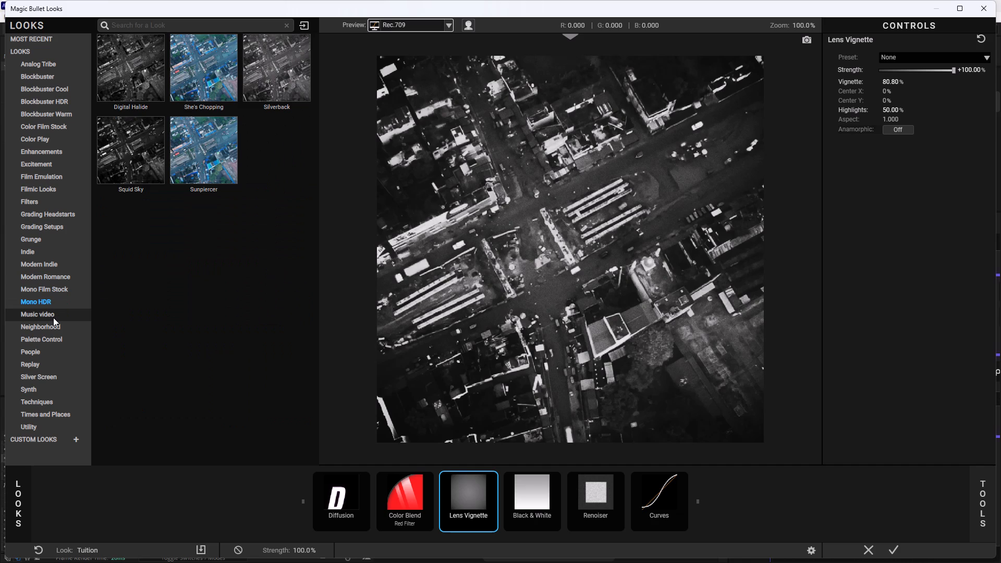
pyautogui.click(54, 335)
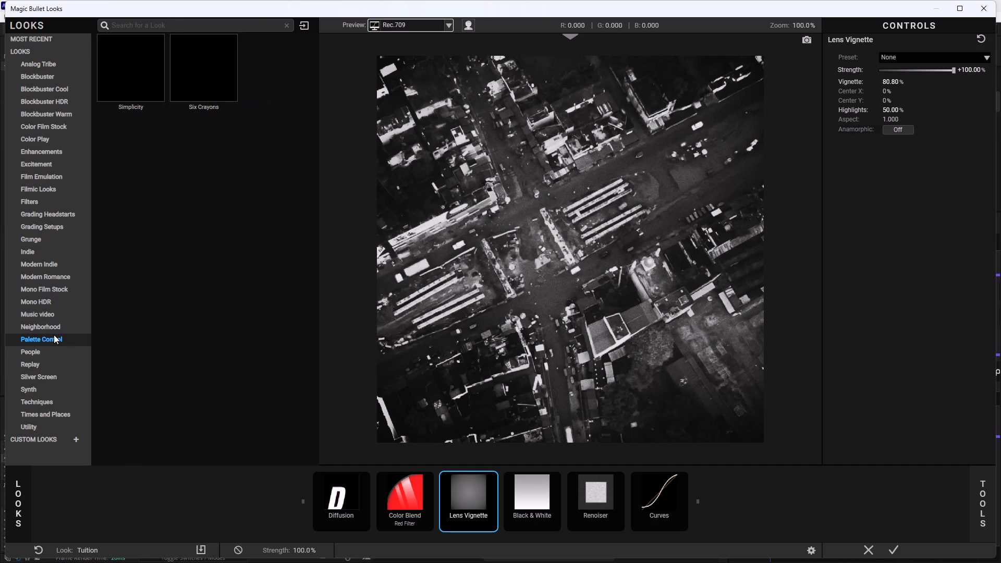
pyautogui.click(49, 357)
pyautogui.click(43, 360)
pyautogui.click(46, 371)
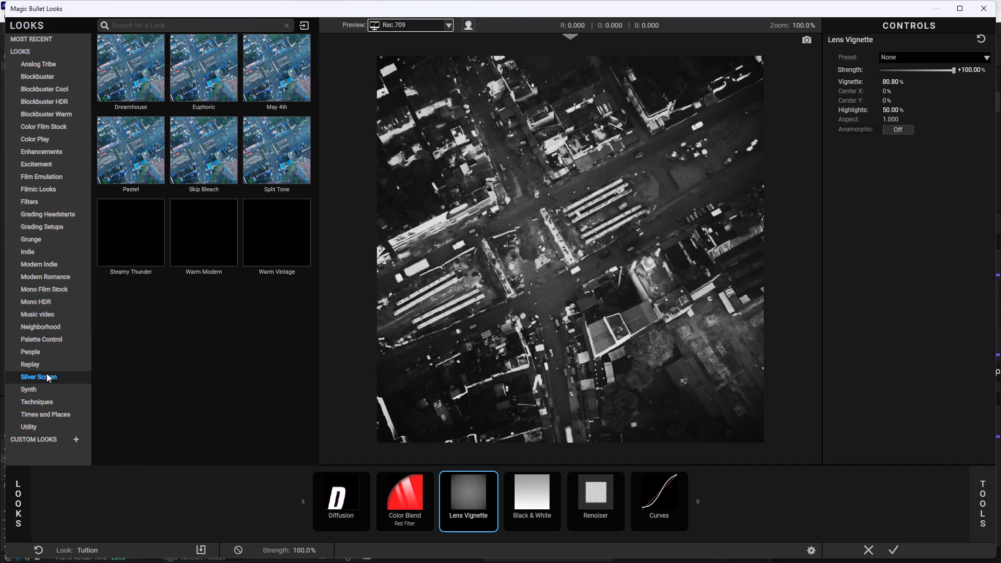
pyautogui.click(47, 383)
pyautogui.click(54, 394)
pyautogui.click(55, 402)
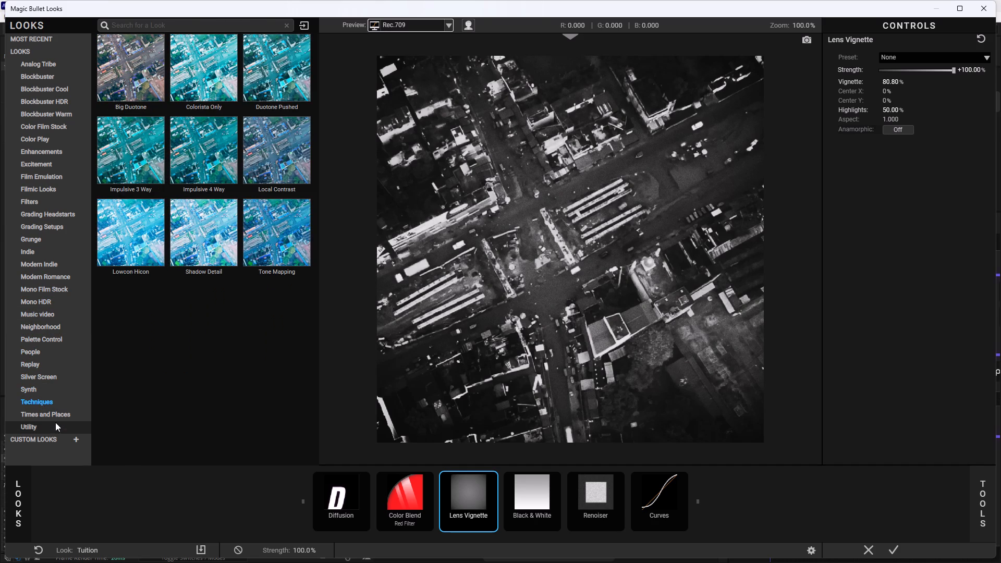
pyautogui.click(56, 422)
pyautogui.click(65, 404)
# Browse the look categories from Most Recent and Analog Tribe down to Filters for an alternative black-and-white look.
pyautogui.click(72, 33)
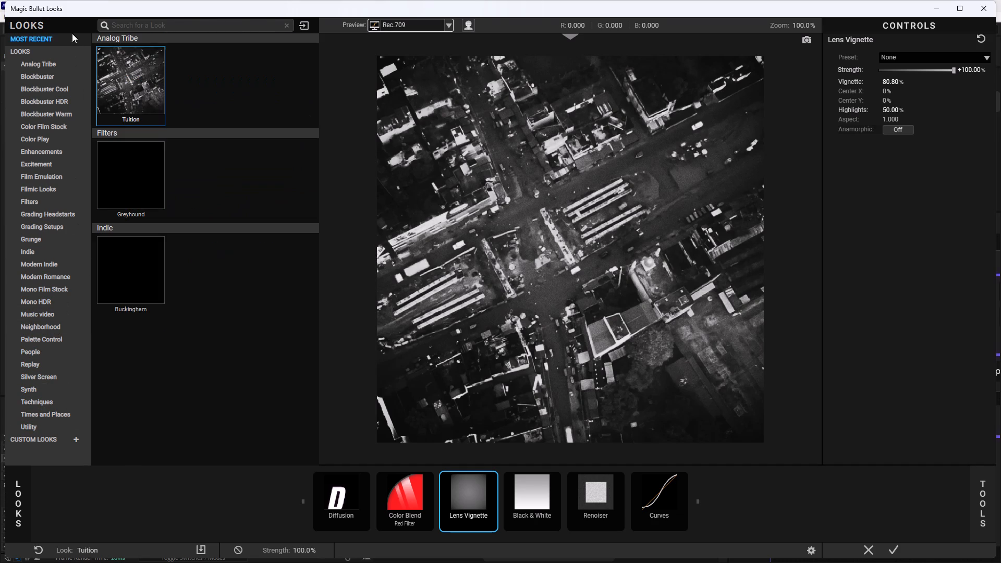
pyautogui.click(66, 67)
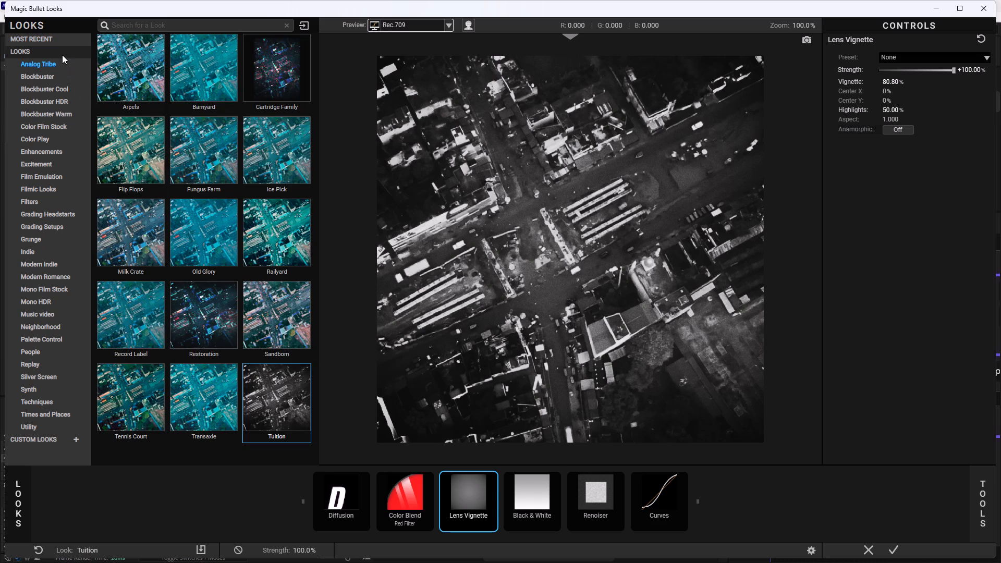
pyautogui.click(62, 54)
pyautogui.click(56, 59)
pyautogui.click(53, 71)
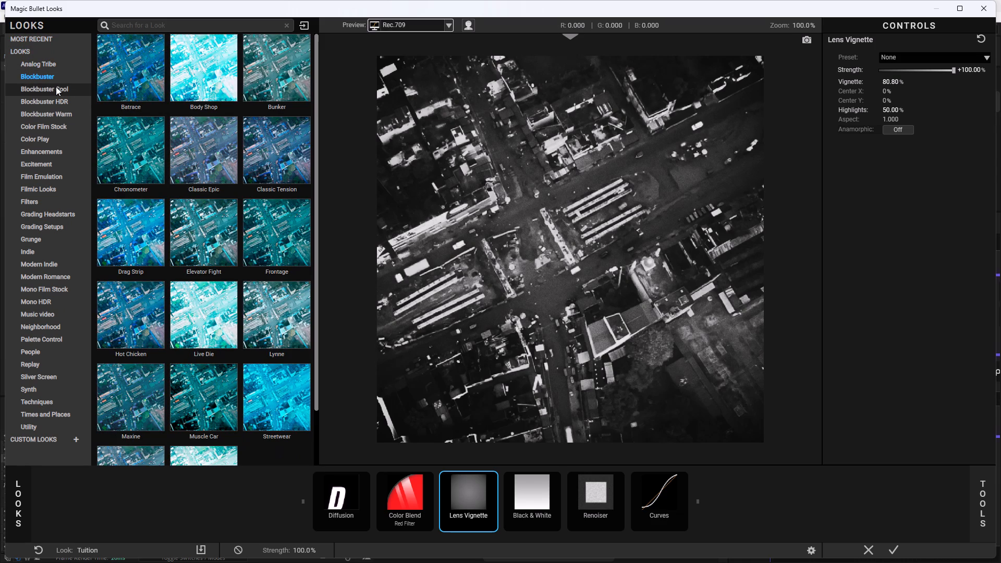
pyautogui.moveTo(56, 87); pyautogui.dragTo(140, 97)
pyautogui.scroll(-6, 167, 134)
pyautogui.click(80, 92)
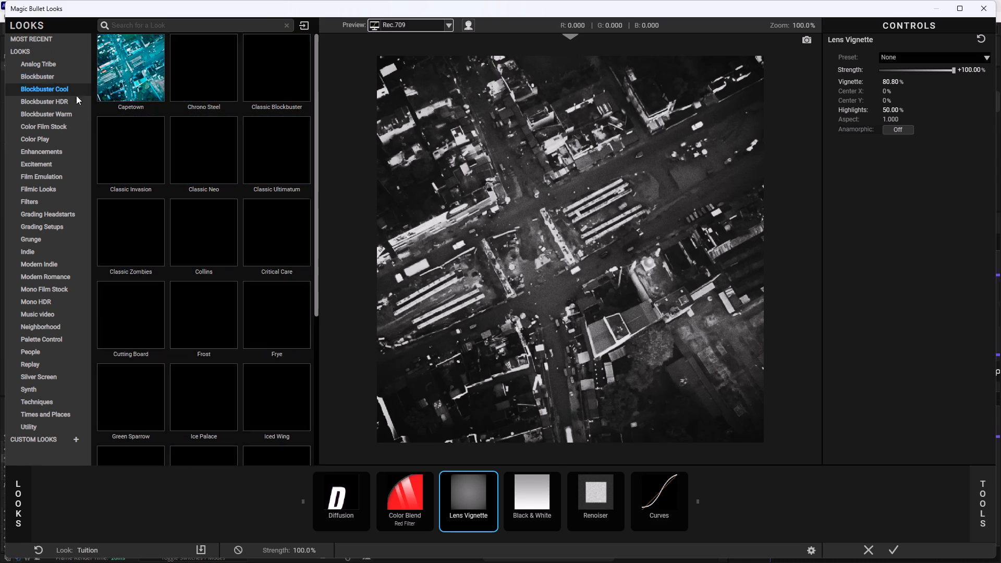
pyautogui.scroll(-13, 186, 146)
pyautogui.click(69, 102)
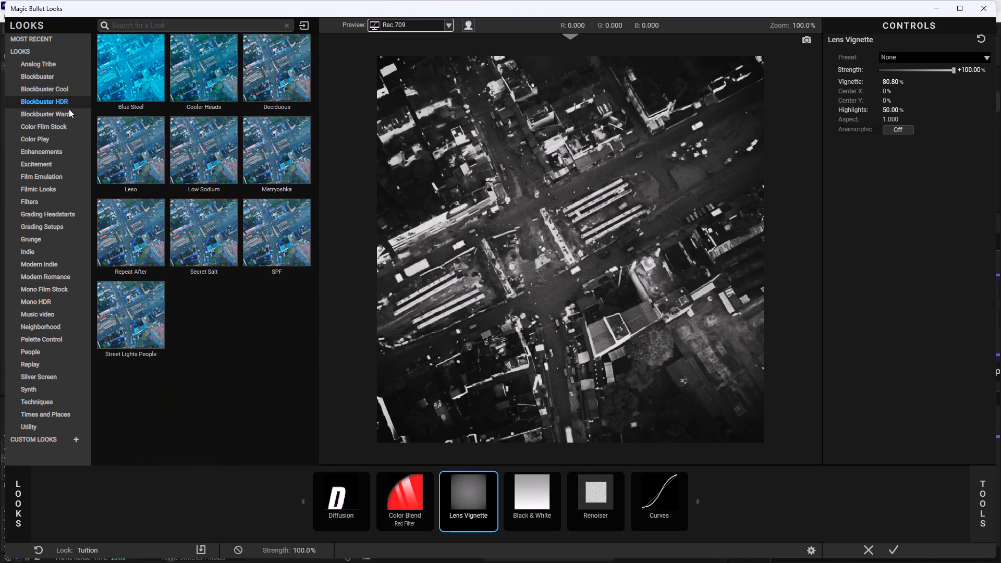
pyautogui.click(65, 117)
pyautogui.click(63, 121)
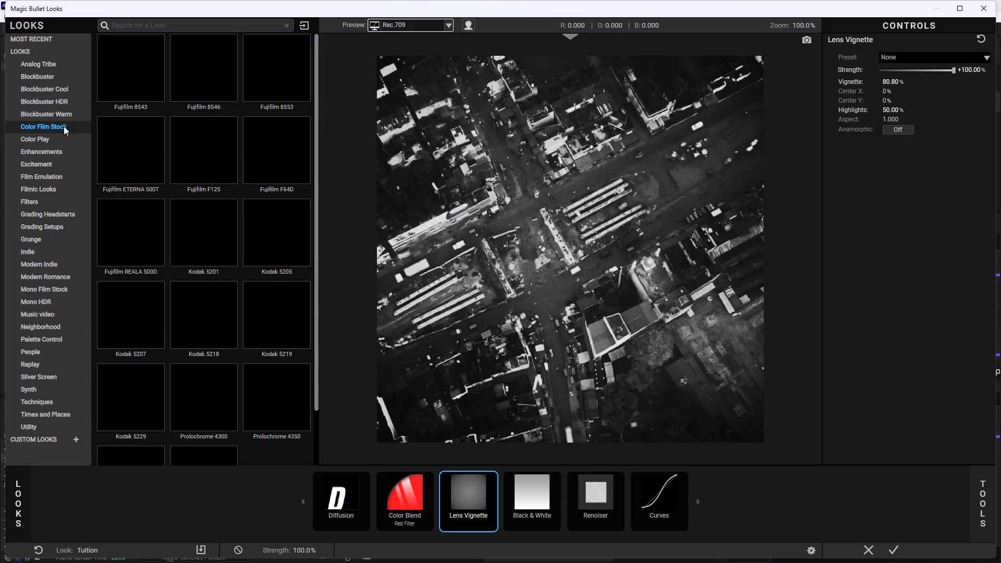
pyautogui.scroll(-6, 210, 163)
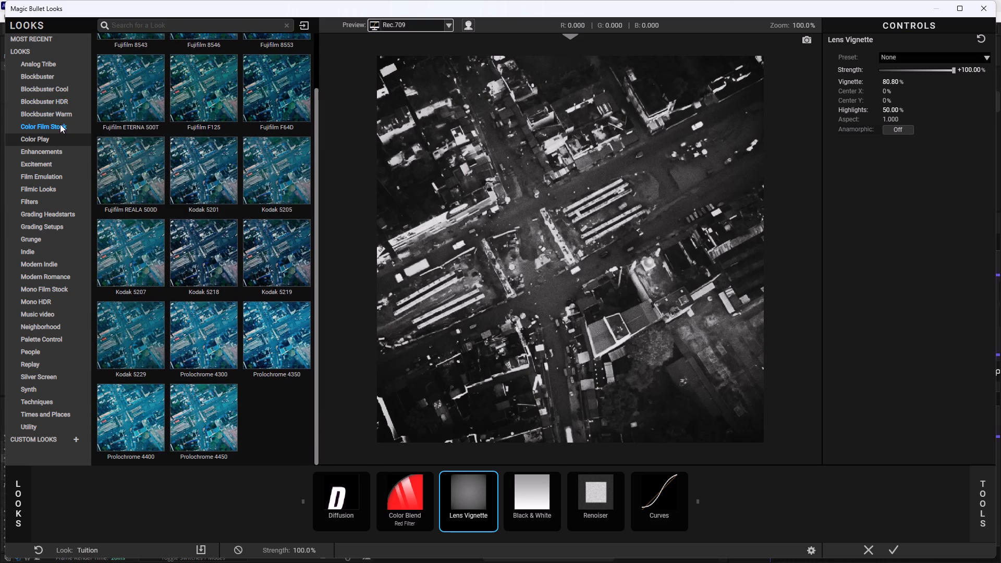
pyautogui.click(55, 133)
pyautogui.click(56, 150)
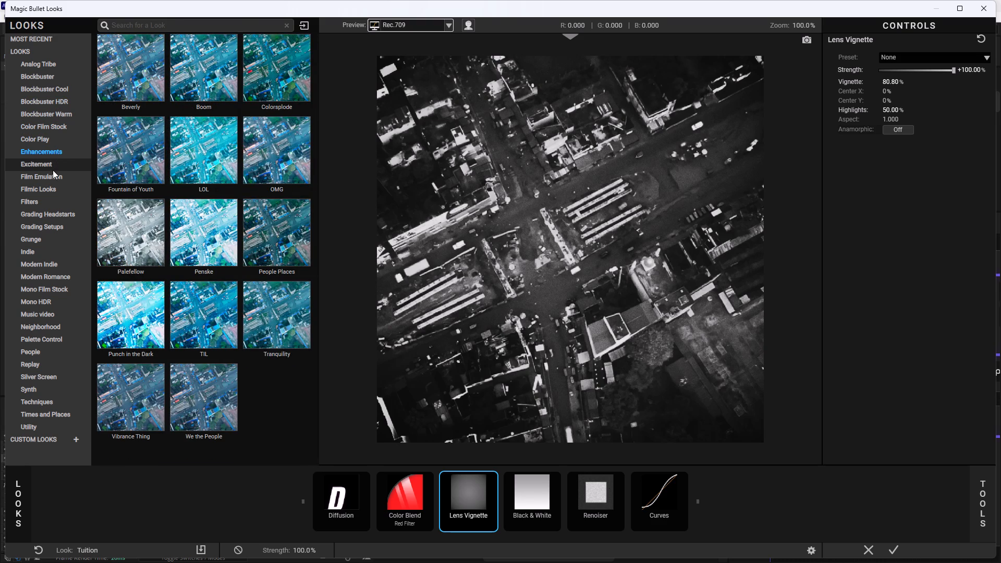
pyautogui.click(53, 170)
pyautogui.click(60, 153)
pyautogui.click(57, 176)
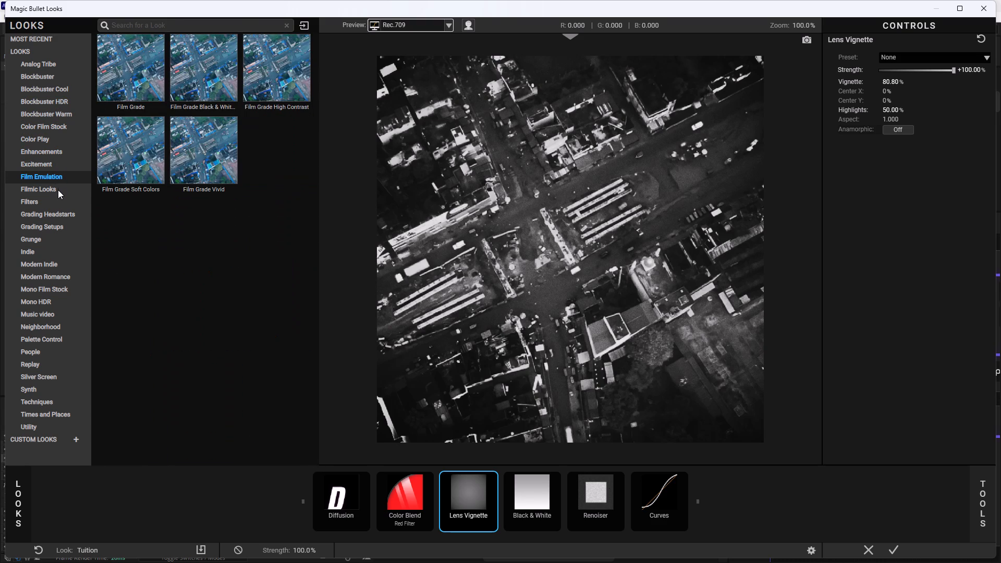
pyautogui.click(58, 192)
pyautogui.click(58, 206)
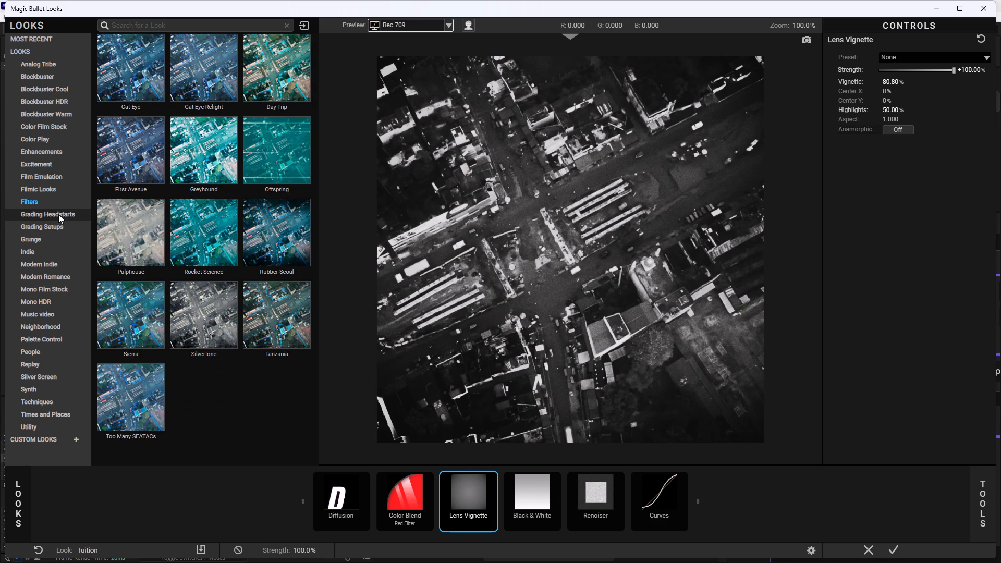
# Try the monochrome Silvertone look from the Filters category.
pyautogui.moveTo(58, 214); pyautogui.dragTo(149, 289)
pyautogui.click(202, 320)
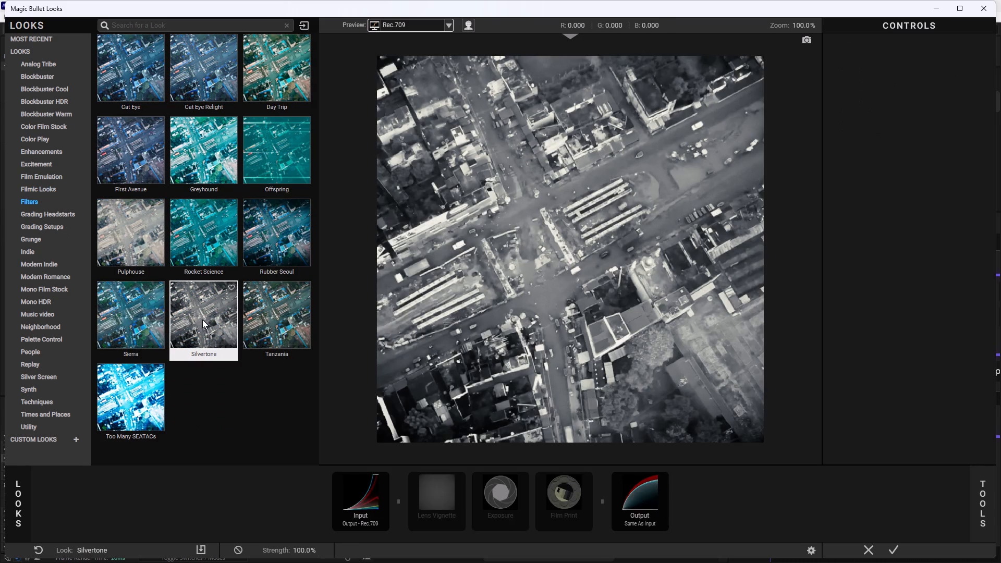
# Check the Grading Headstarts and Grading Setups categories, and apply the high-contrast Sid look from Grunge.
pyautogui.click(57, 214)
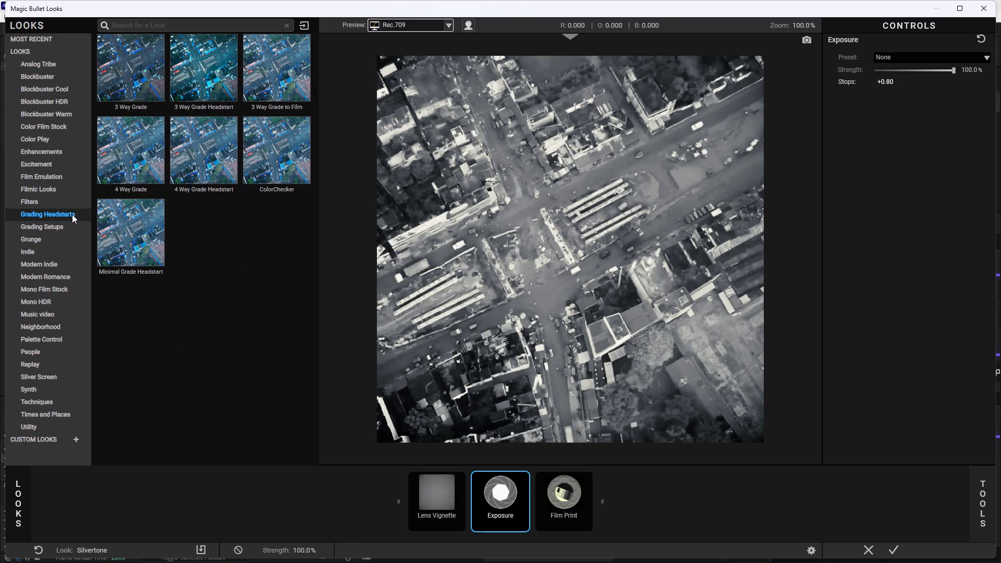
pyautogui.click(47, 224)
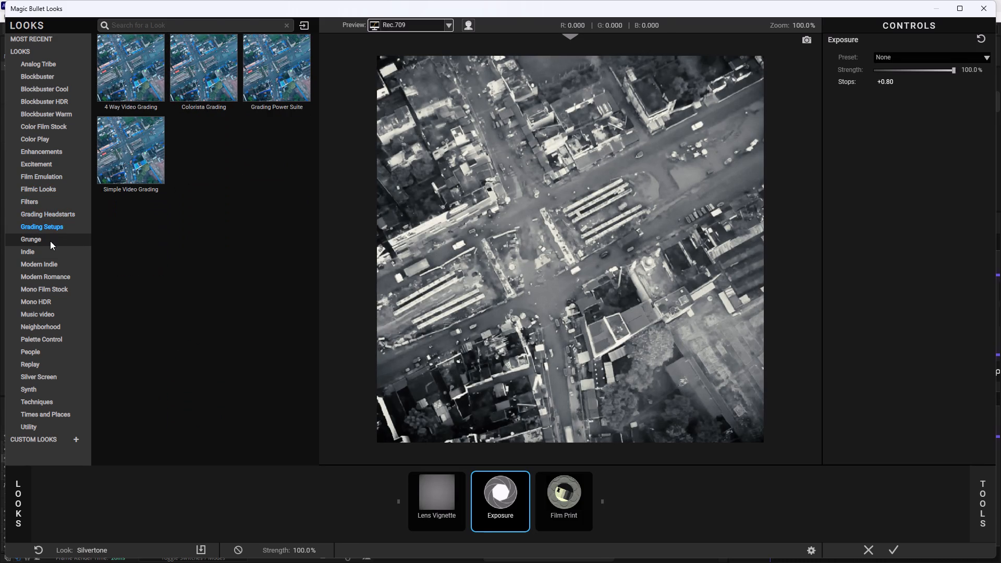
pyautogui.click(50, 241)
pyautogui.click(271, 230)
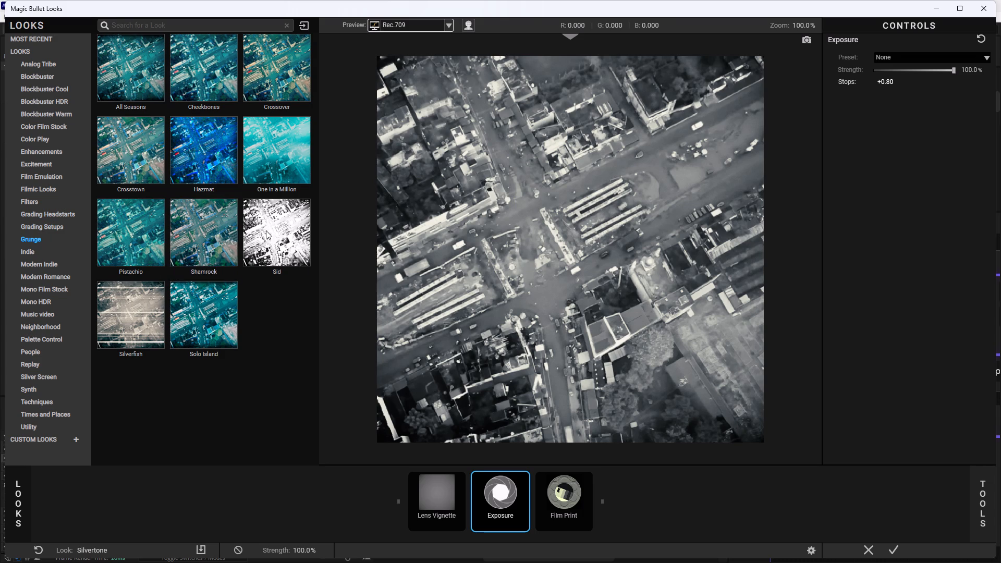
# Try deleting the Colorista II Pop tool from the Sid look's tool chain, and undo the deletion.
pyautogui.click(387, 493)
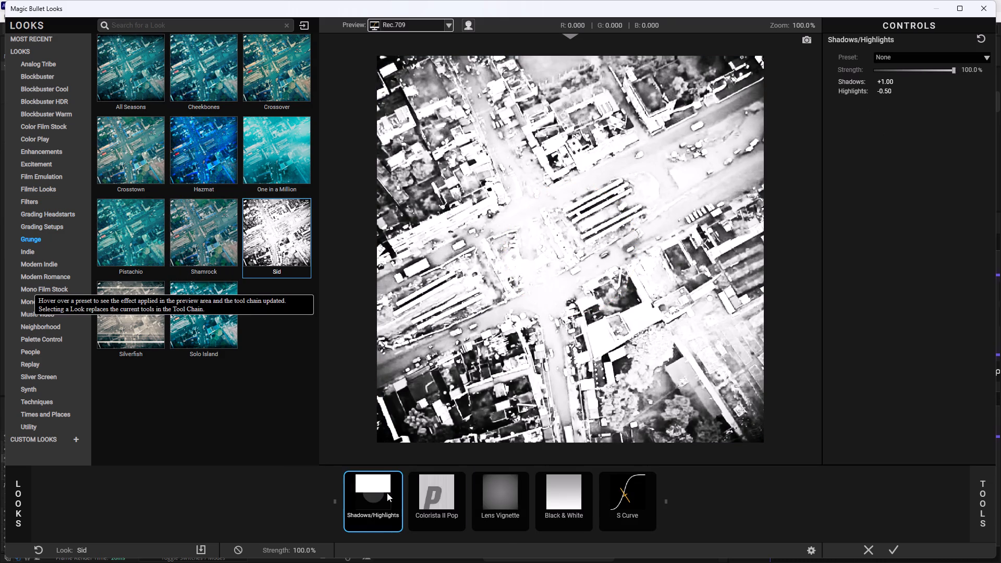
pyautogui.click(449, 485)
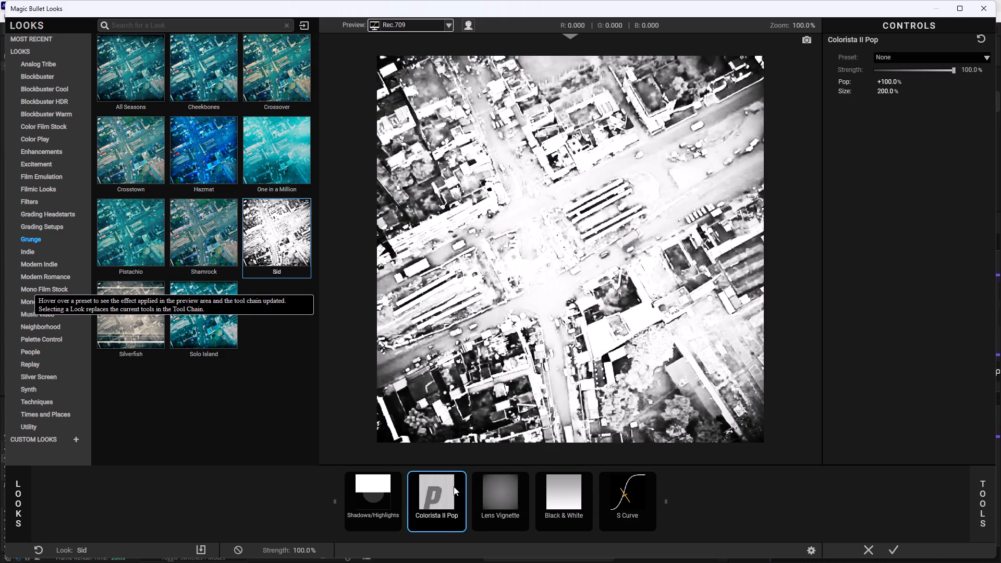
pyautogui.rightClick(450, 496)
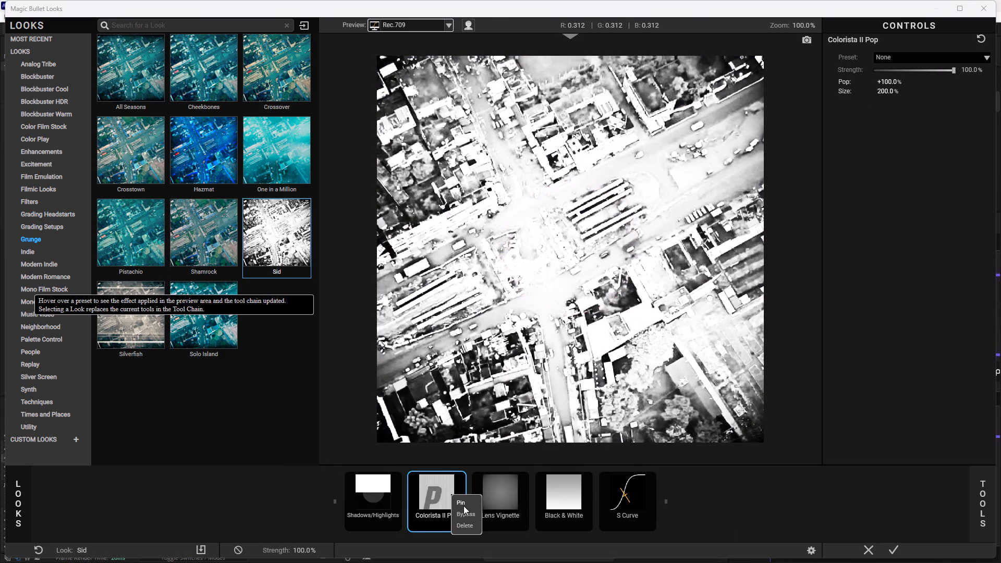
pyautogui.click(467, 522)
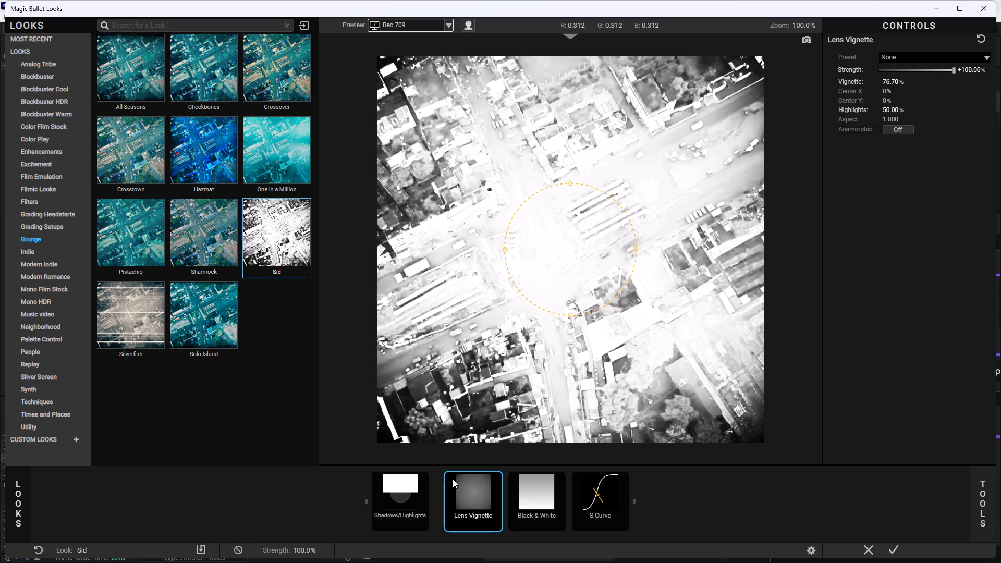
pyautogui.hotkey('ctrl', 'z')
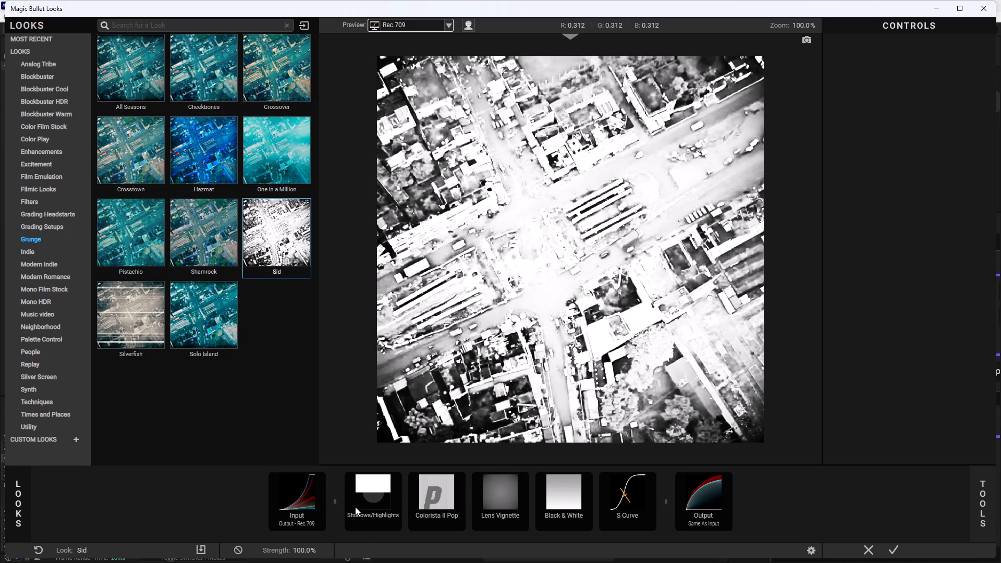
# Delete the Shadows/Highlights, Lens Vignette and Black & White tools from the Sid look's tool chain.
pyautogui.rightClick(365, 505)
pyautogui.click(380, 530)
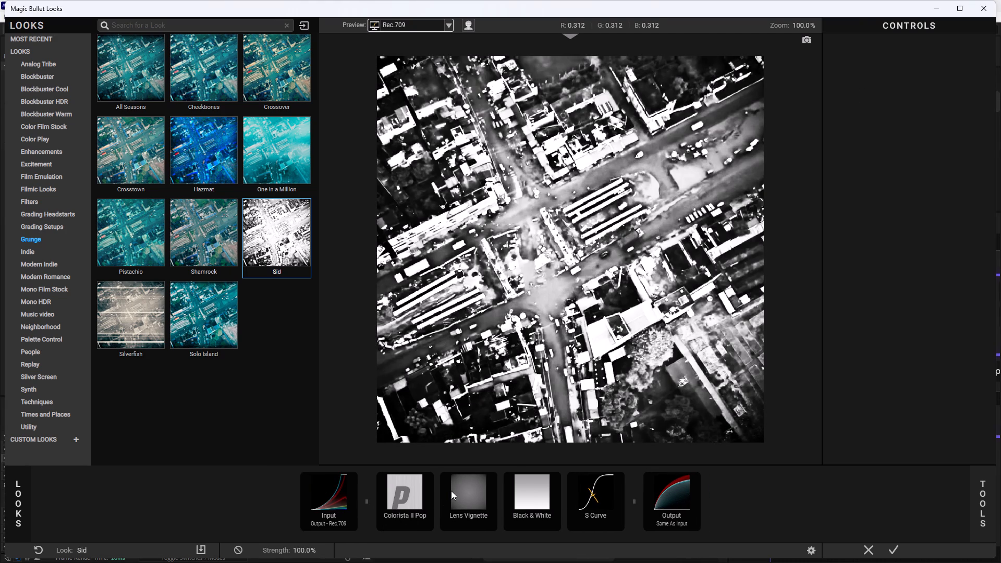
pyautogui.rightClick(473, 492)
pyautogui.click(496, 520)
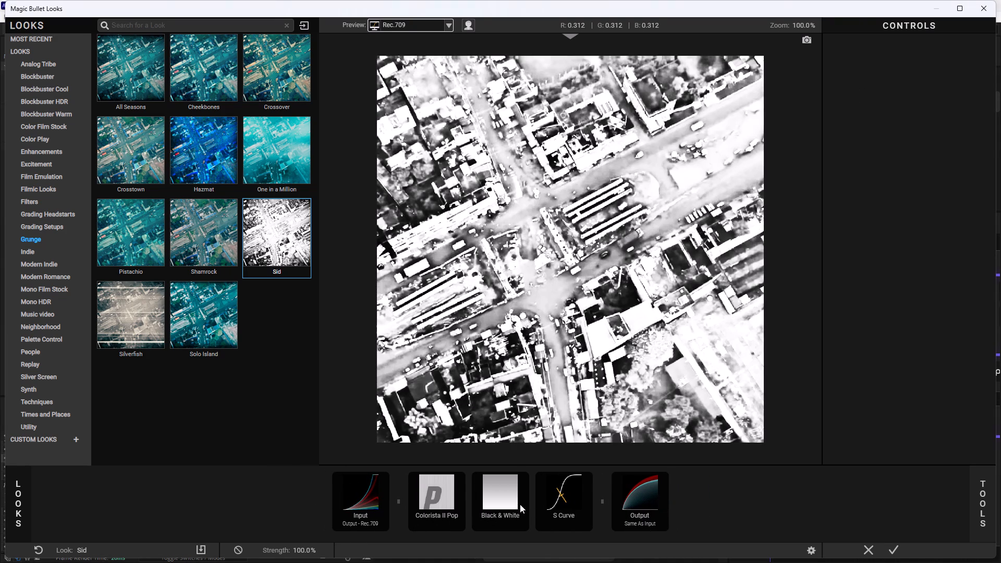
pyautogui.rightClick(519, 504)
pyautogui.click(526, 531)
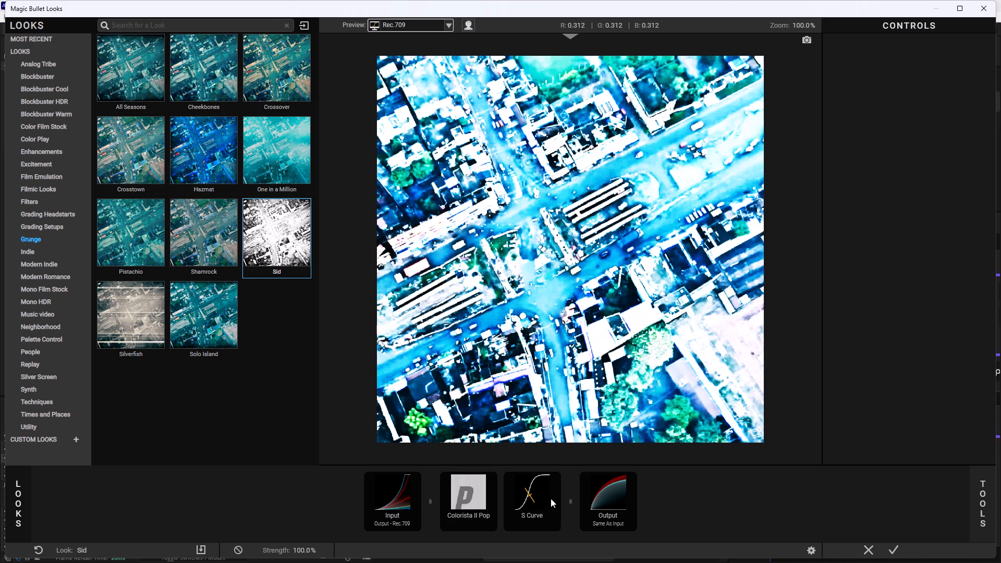
# Try the Silverfish look from Grunge, and reapply the Sid look with its full tool chain.
pyautogui.click(154, 332)
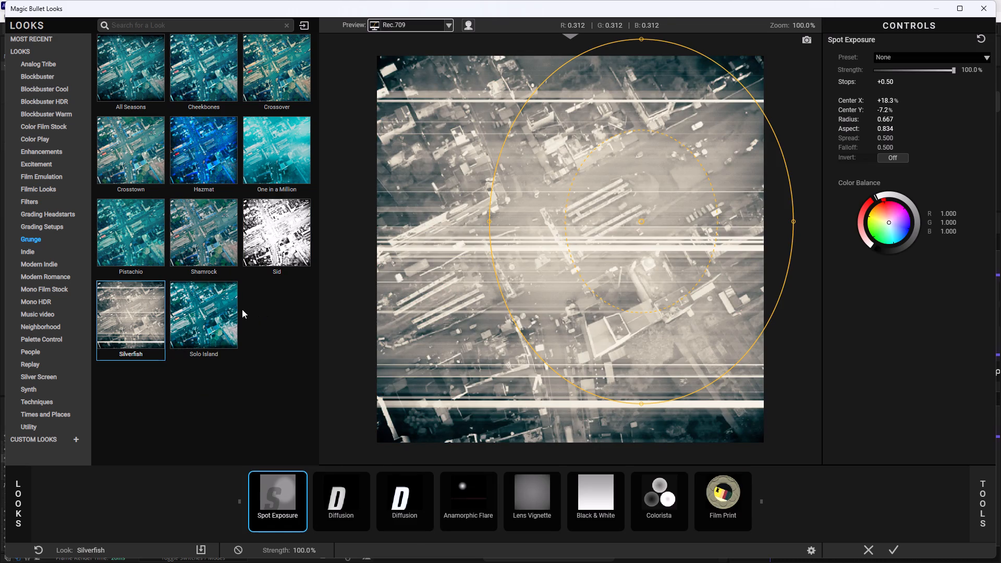
pyautogui.click(285, 237)
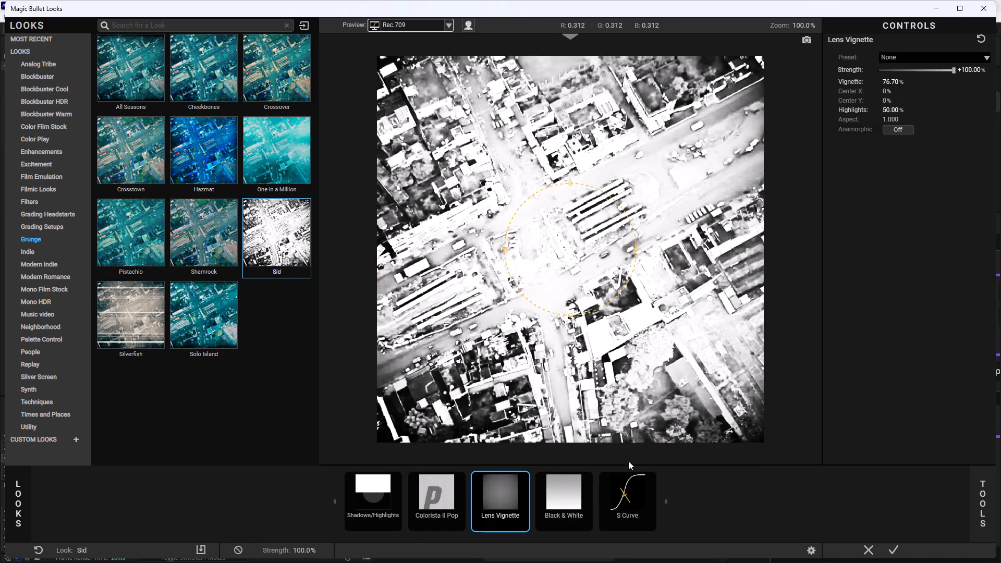
# Delete only the Shadows/Highlights tool from the reapplied Sid look's tool chain.
pyautogui.click(565, 499)
pyautogui.rightClick(558, 499)
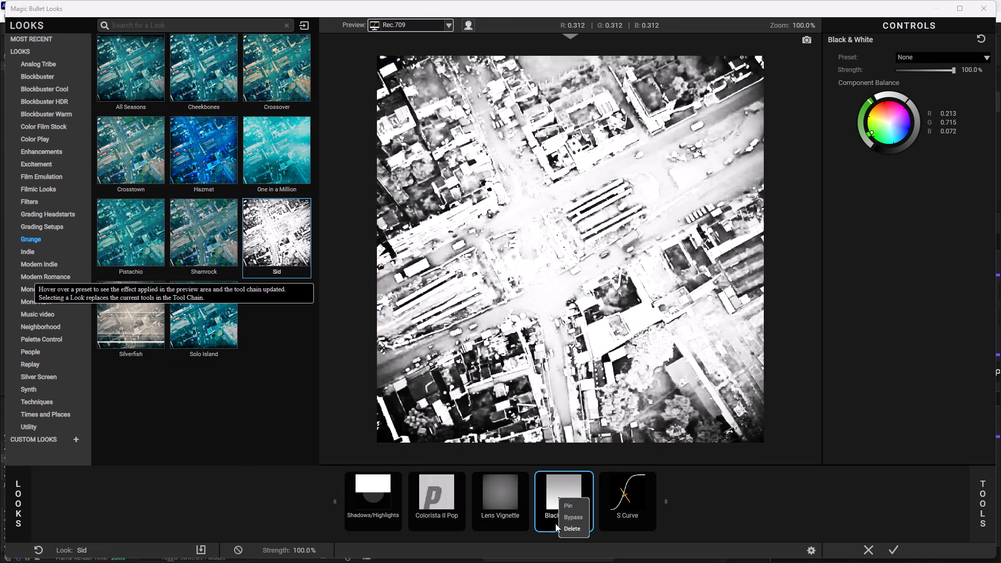
pyautogui.click(510, 502)
pyautogui.rightClick(361, 491)
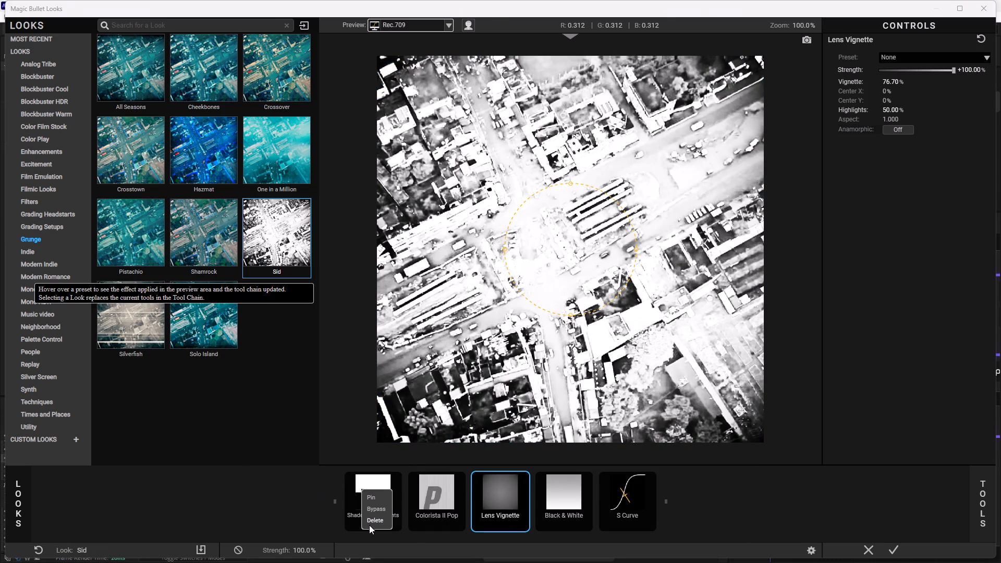
pyautogui.click(373, 519)
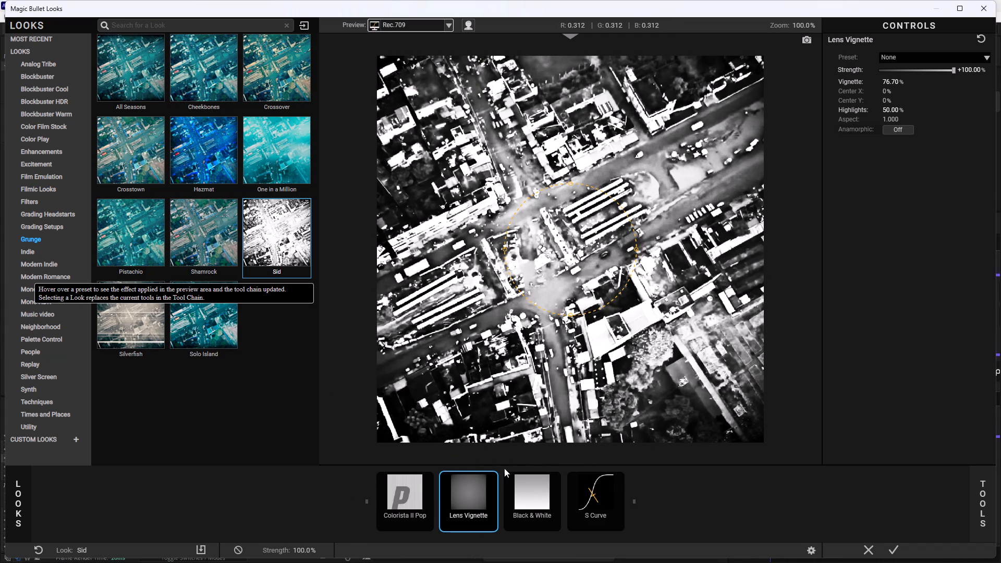
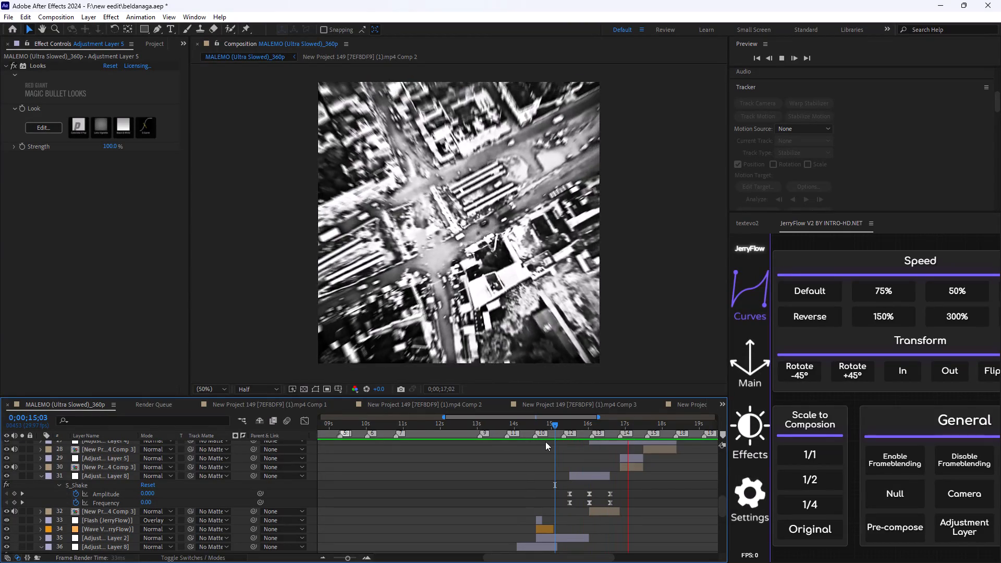
# Lower the Looks effect's Strength on Adjustment Layer 5 to 79%.
pyautogui.press('space')
pyautogui.moveTo(668, 422); pyautogui.dragTo(634, 437)
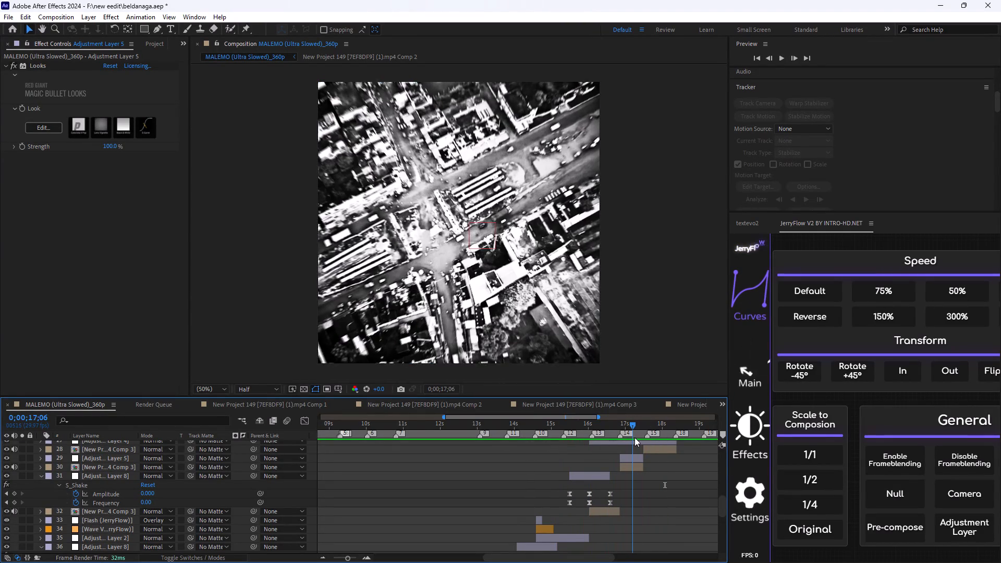
pyautogui.moveTo(634, 437); pyautogui.dragTo(634, 437)
pyautogui.click(636, 457)
pyautogui.moveTo(110, 144); pyautogui.dragTo(111, 151)
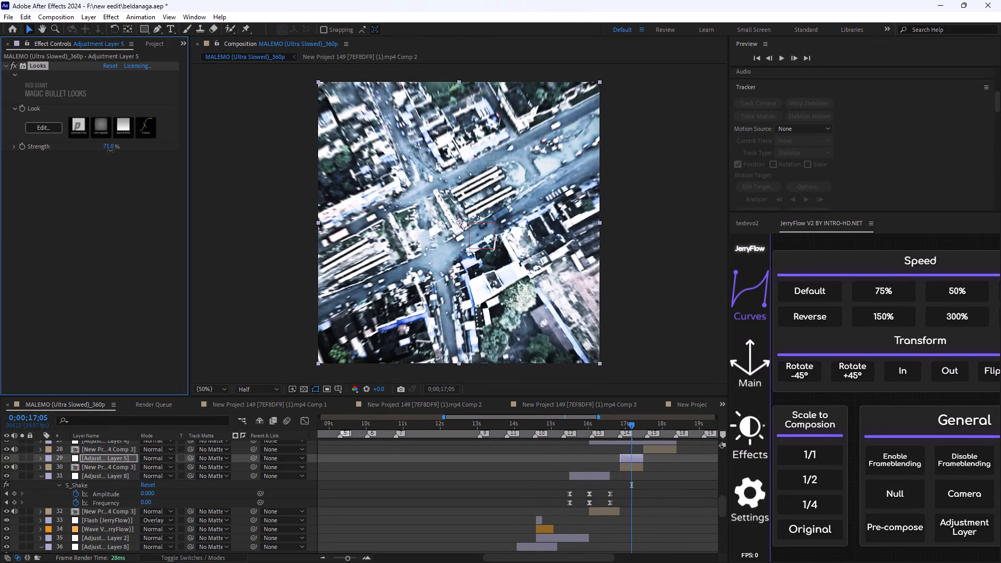
pyautogui.moveTo(111, 151); pyautogui.dragTo(139, 162)
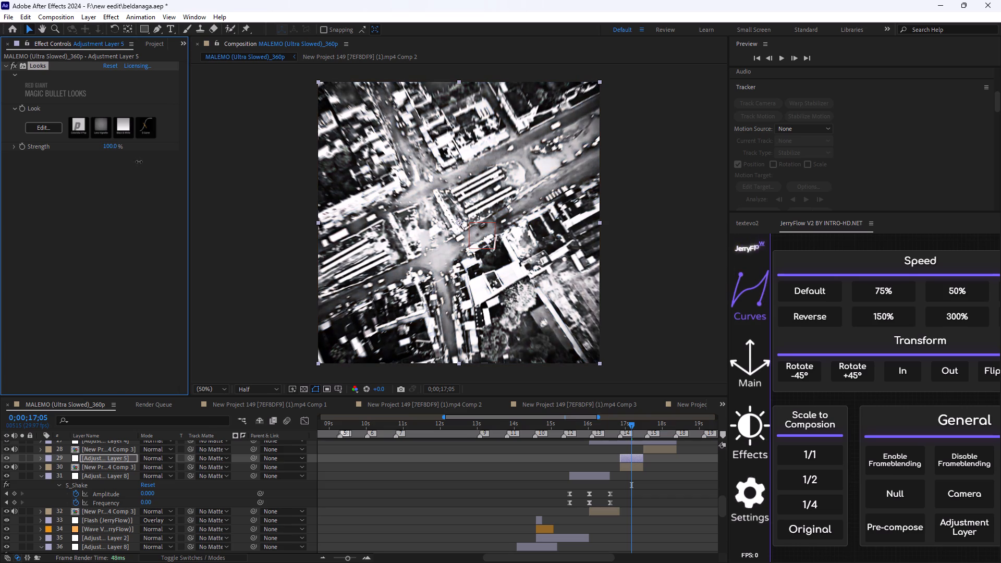
pyautogui.moveTo(139, 162); pyautogui.dragTo(129, 162)
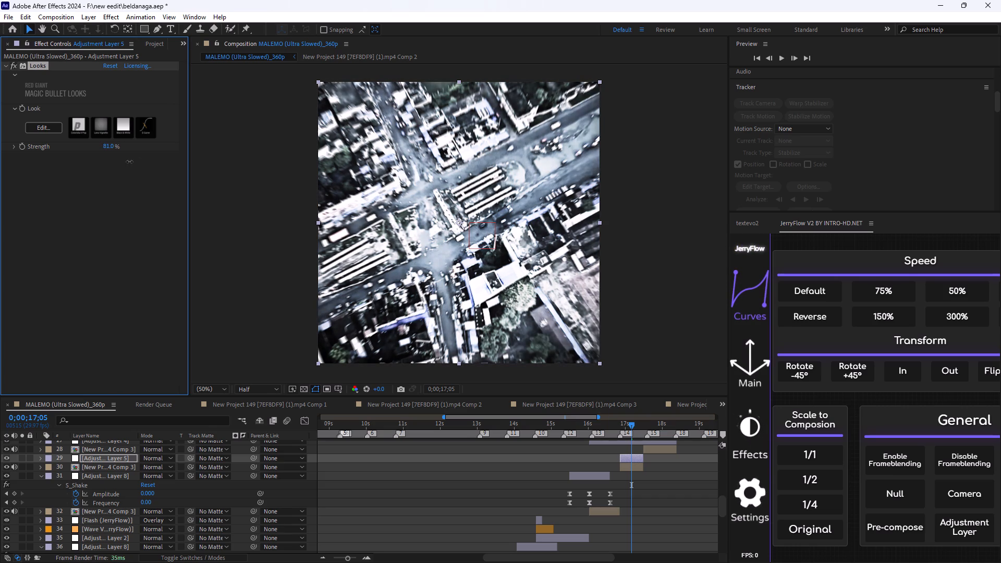
pyautogui.moveTo(129, 162); pyautogui.dragTo(128, 162)
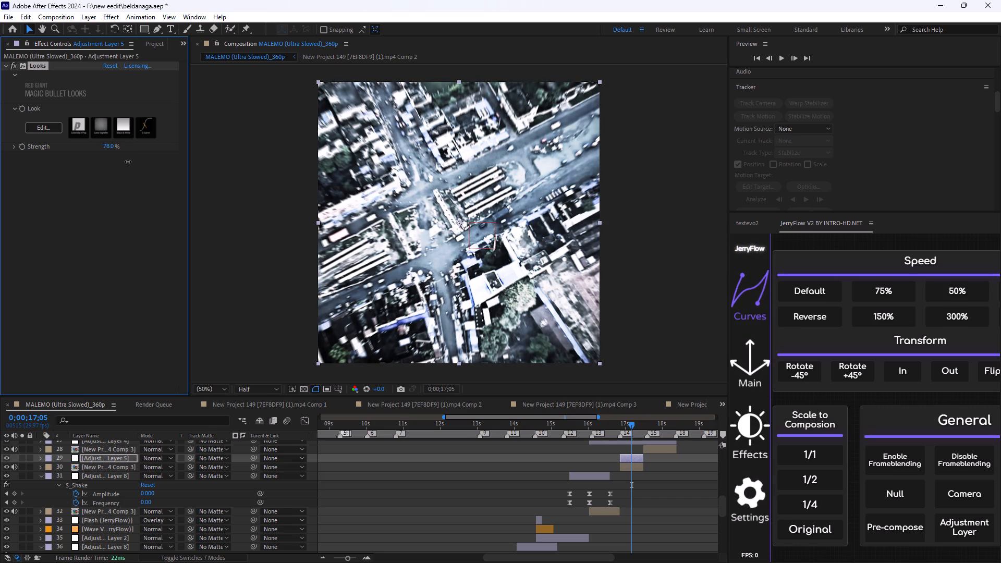
pyautogui.moveTo(128, 162); pyautogui.dragTo(130, 163)
# Play back the sequence from about 0;00;15;06 to review the Looks grade in context, and return to the Adjustment Layer 5 section at 0;00;17;10.
pyautogui.moveTo(632, 423); pyautogui.dragTo(564, 443)
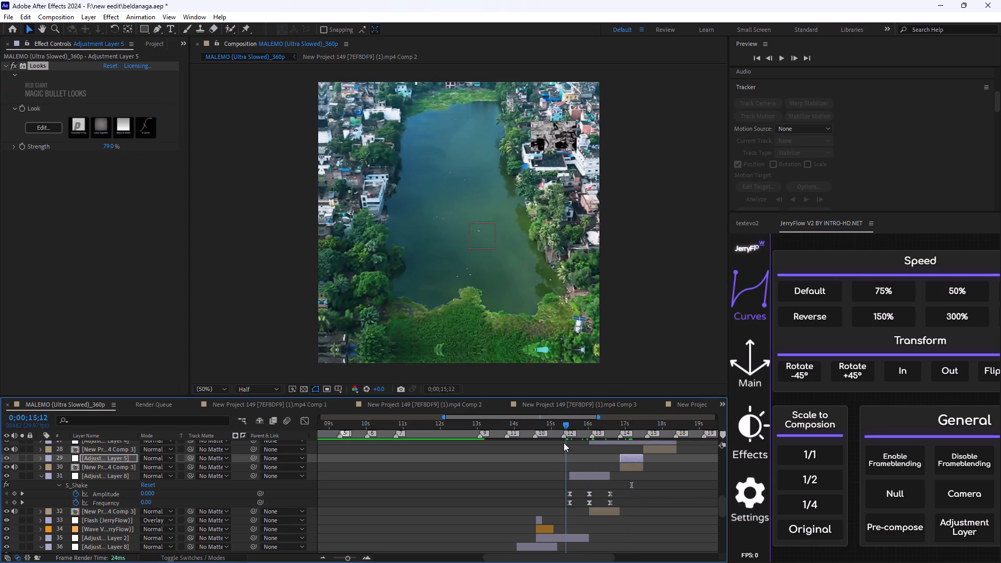
pyautogui.moveTo(564, 443); pyautogui.dragTo(559, 443)
pyautogui.press('space')
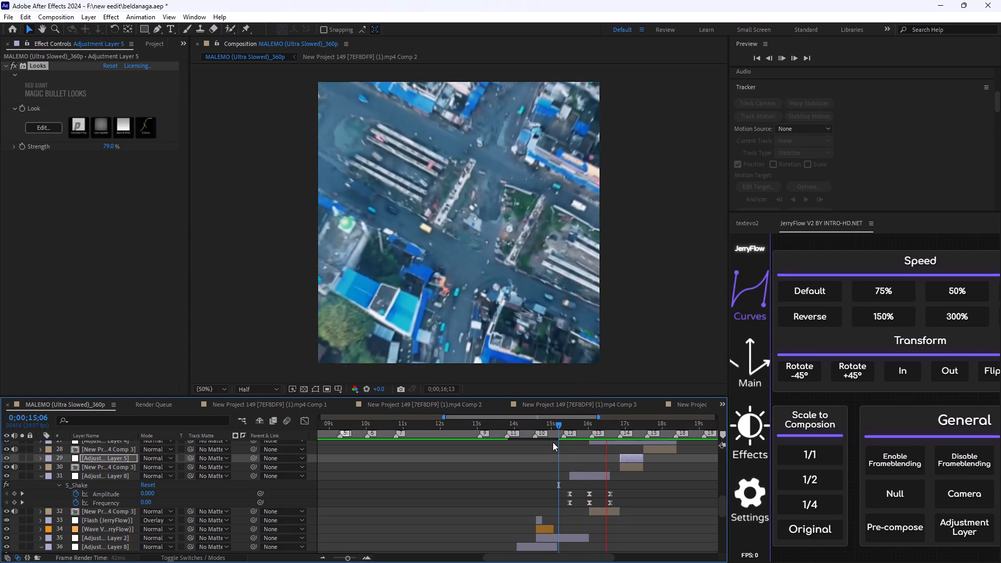
pyautogui.press('space')
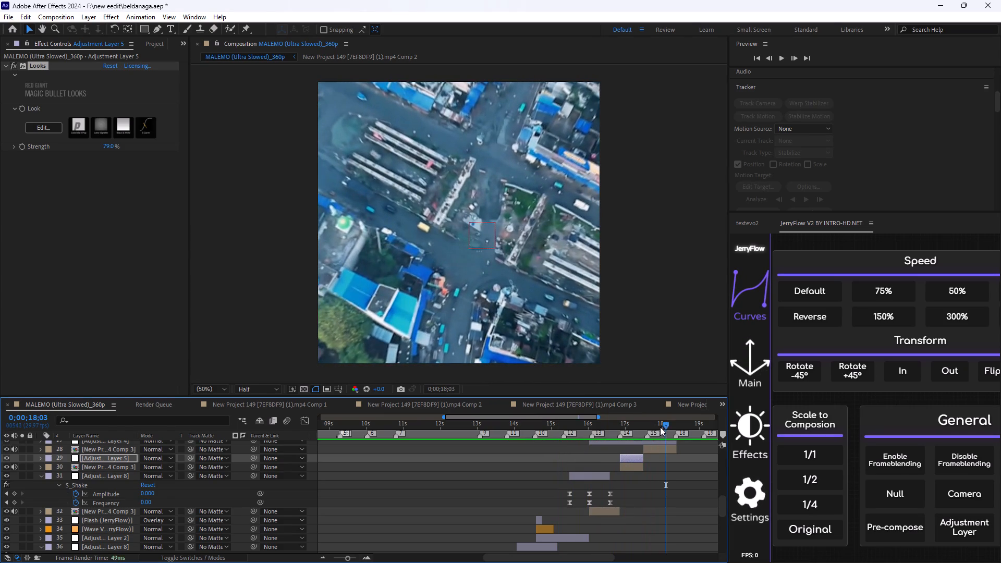
pyautogui.moveTo(662, 427); pyautogui.dragTo(637, 443)
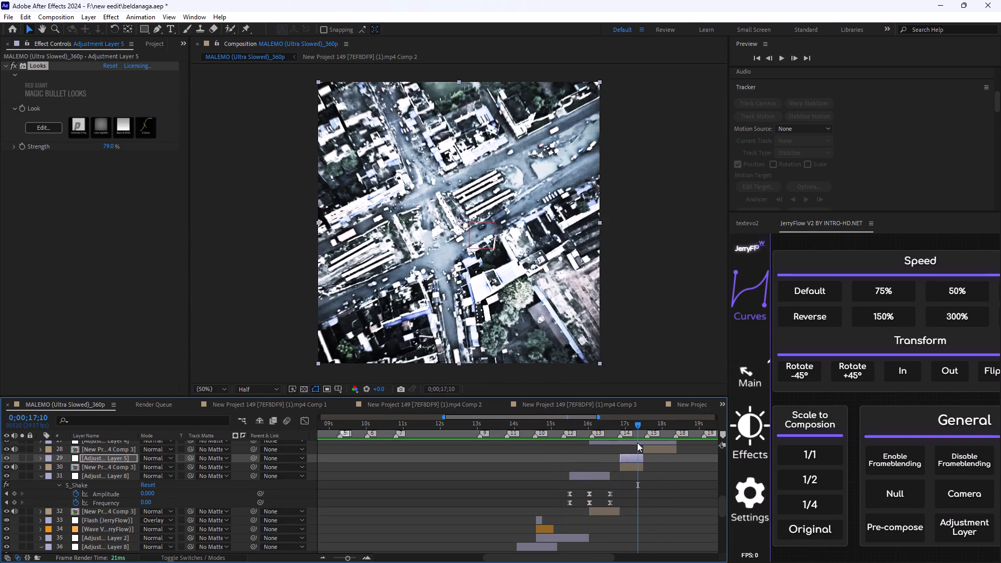
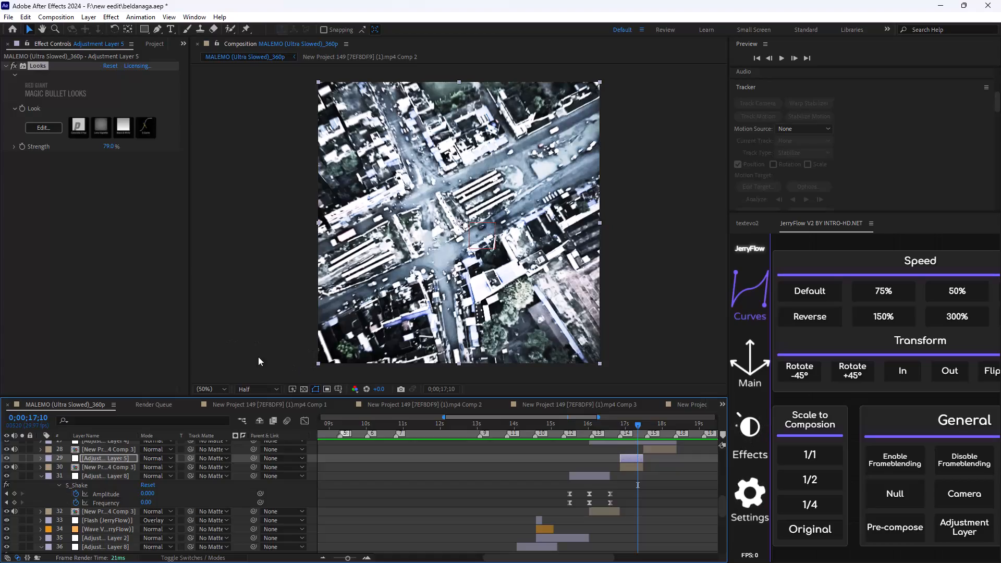
# Reopen the Magic Bullet Looks editor for Adjustment Layer 5 and reapply the Sid preset from the Grunge looks.
pyautogui.click(603, 466)
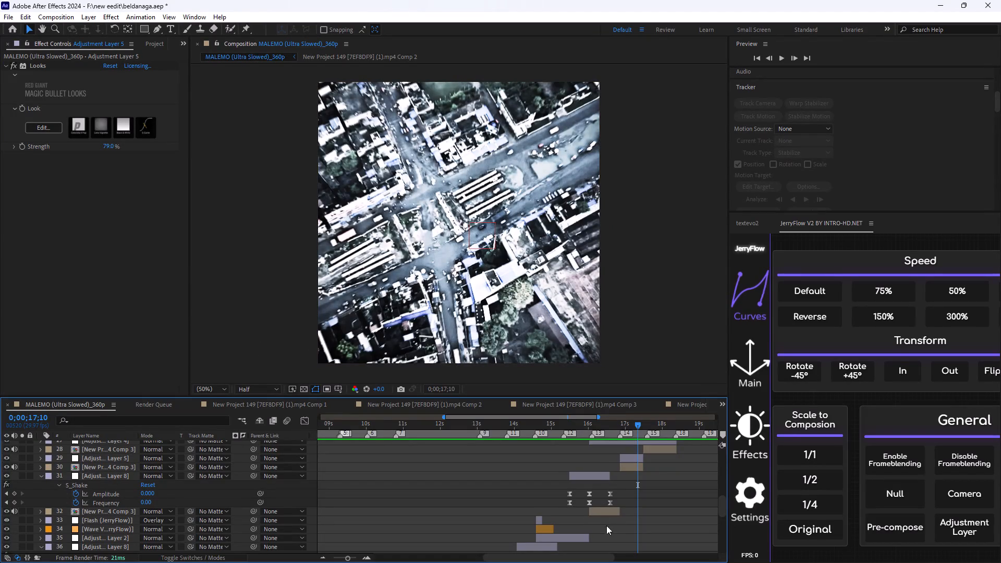
pyautogui.click(639, 458)
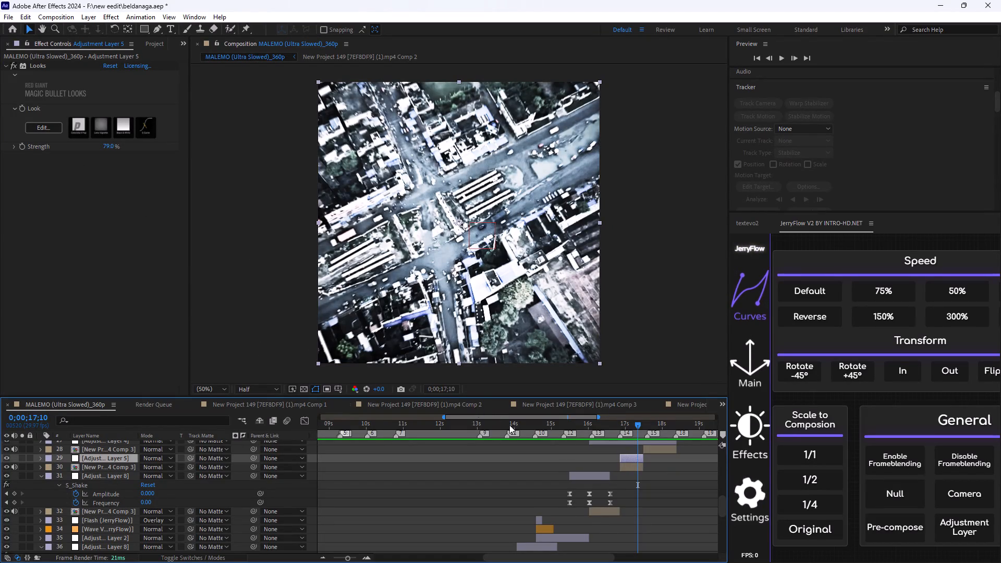
pyautogui.click(32, 126)
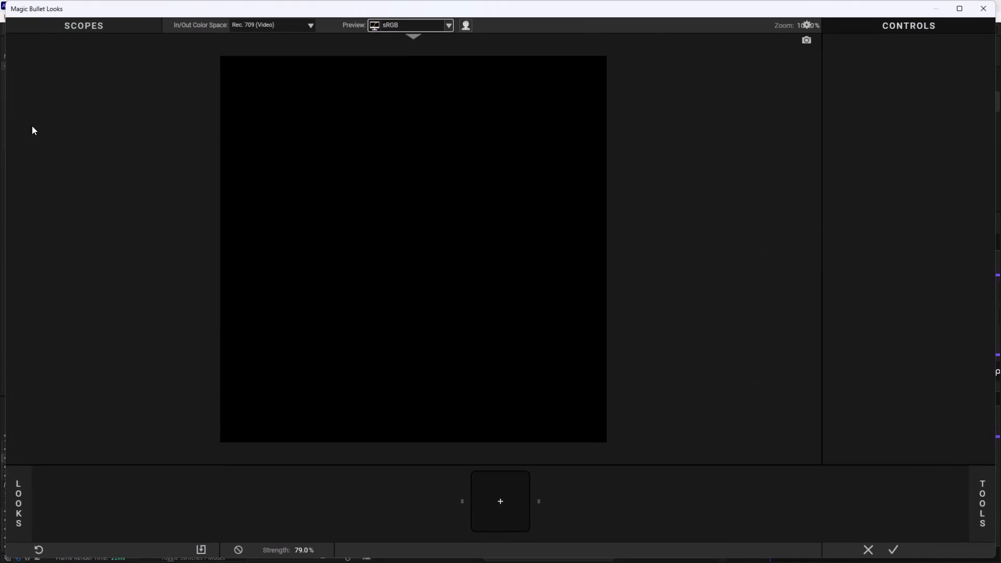
pyautogui.hotkey('ctrl', 'z')
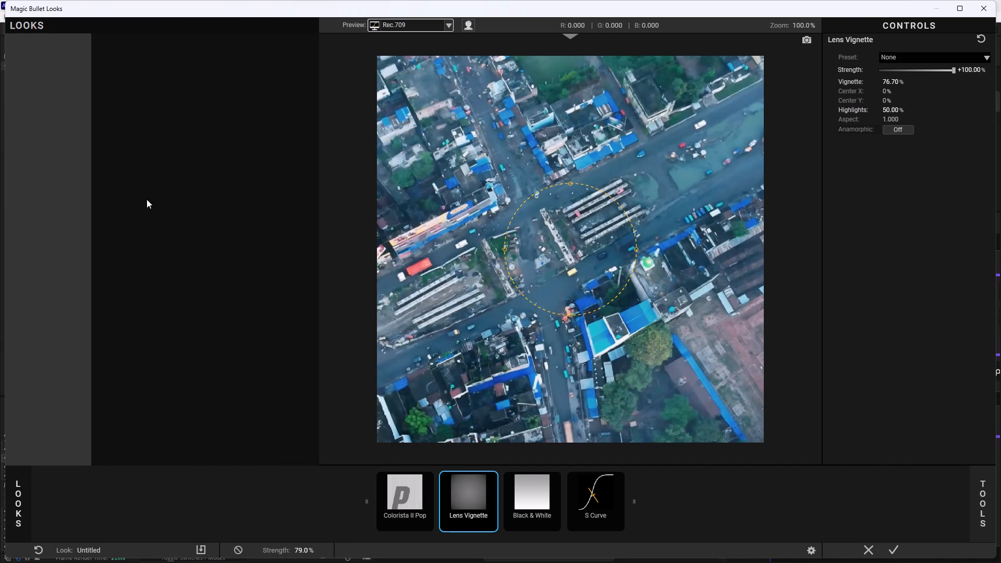
pyautogui.hotkey('ctrl', 'z')
pyautogui.hotkey('ctrl', 'z')
pyautogui.hotkey('ctrl', 'z')
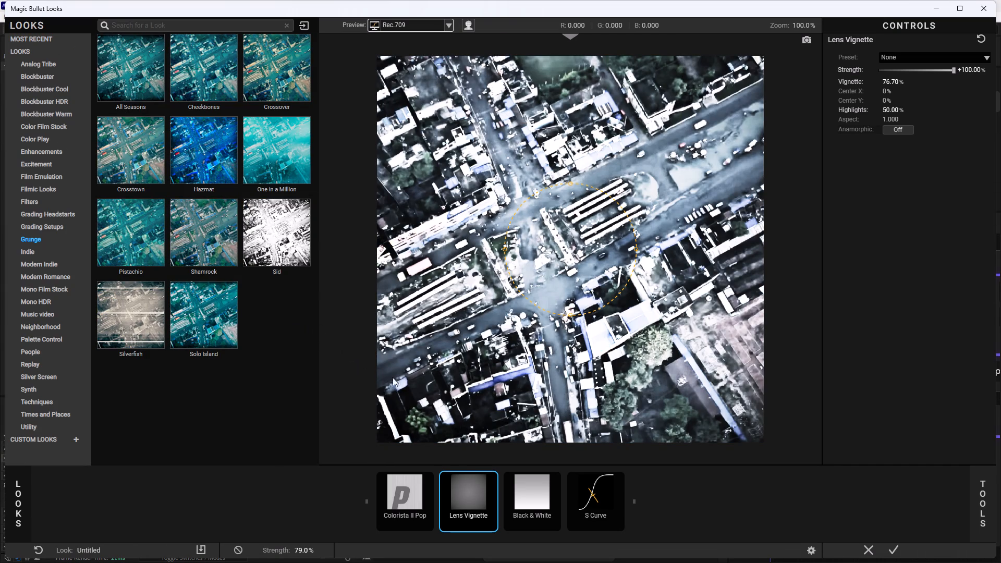
pyautogui.hotkey('ctrl', 'z')
pyautogui.hotkey('ctrl', 'z')
pyautogui.click(300, 256)
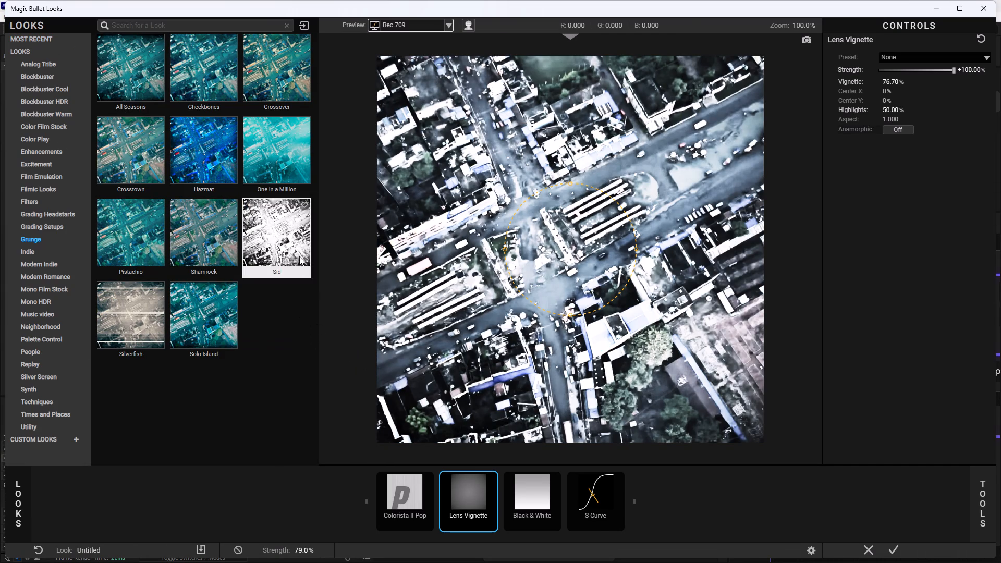
# Compare the Sid look with Shadows/Highlights and Lens Vignette bypassed, and re-enable both tools.
pyautogui.click(387, 494)
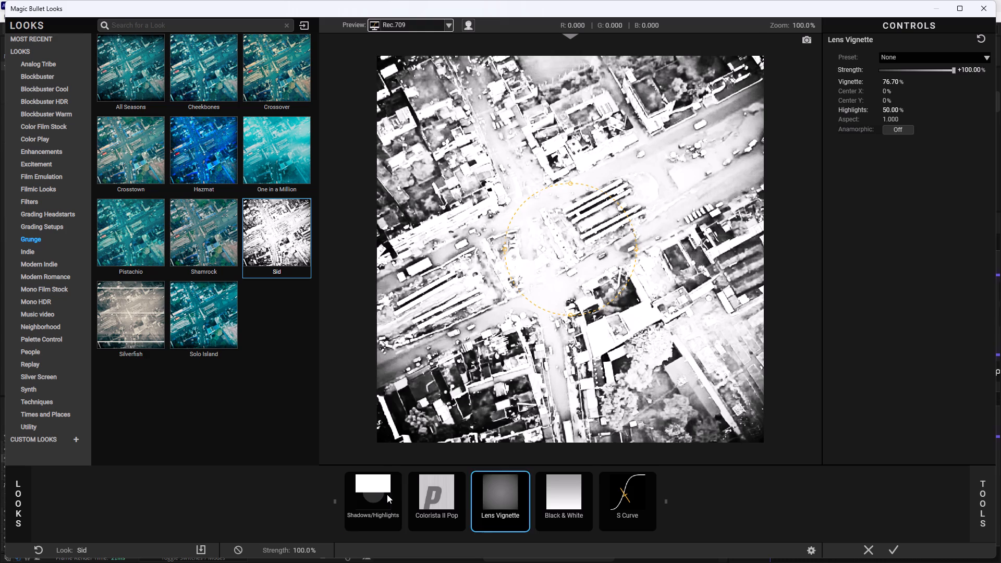
pyautogui.click(394, 479)
pyautogui.click(526, 483)
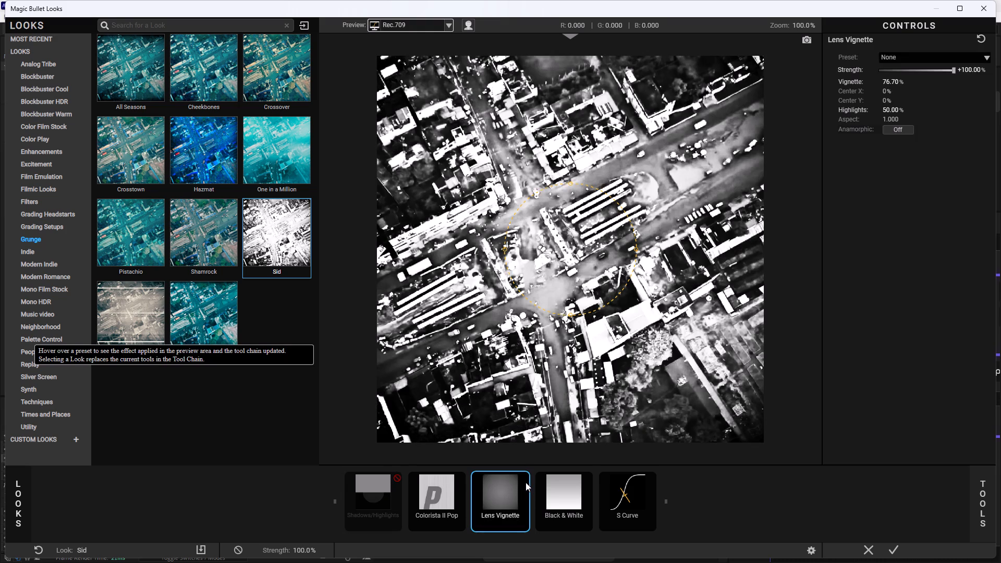
pyautogui.click(523, 475)
pyautogui.click(530, 475)
pyautogui.click(527, 476)
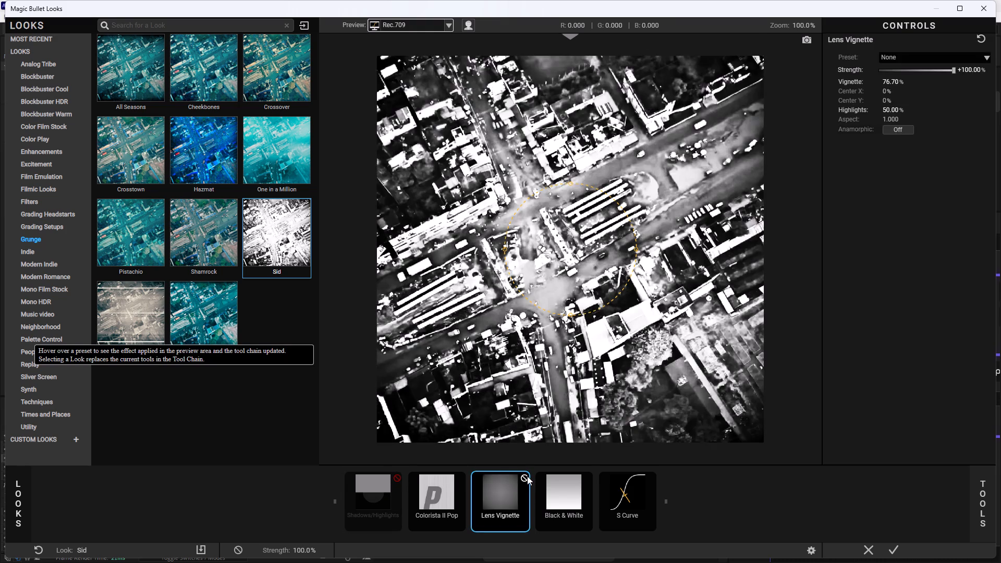
pyautogui.click(527, 476)
pyautogui.click(527, 476)
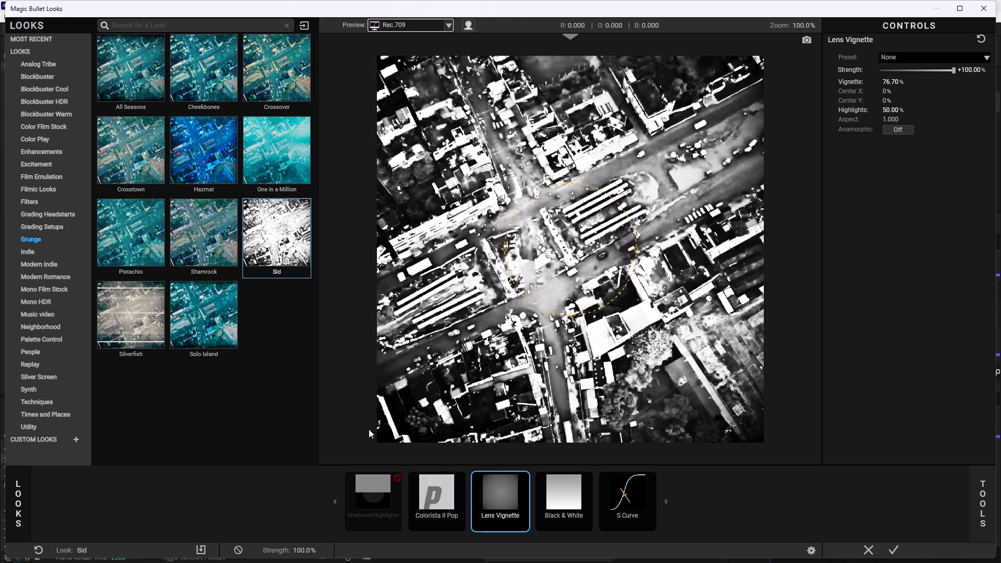
pyautogui.click(394, 476)
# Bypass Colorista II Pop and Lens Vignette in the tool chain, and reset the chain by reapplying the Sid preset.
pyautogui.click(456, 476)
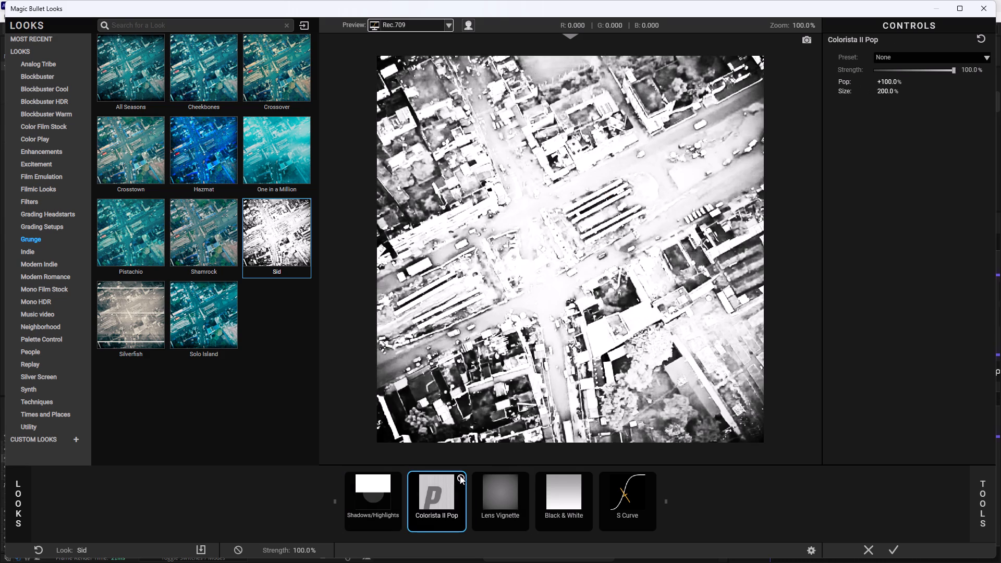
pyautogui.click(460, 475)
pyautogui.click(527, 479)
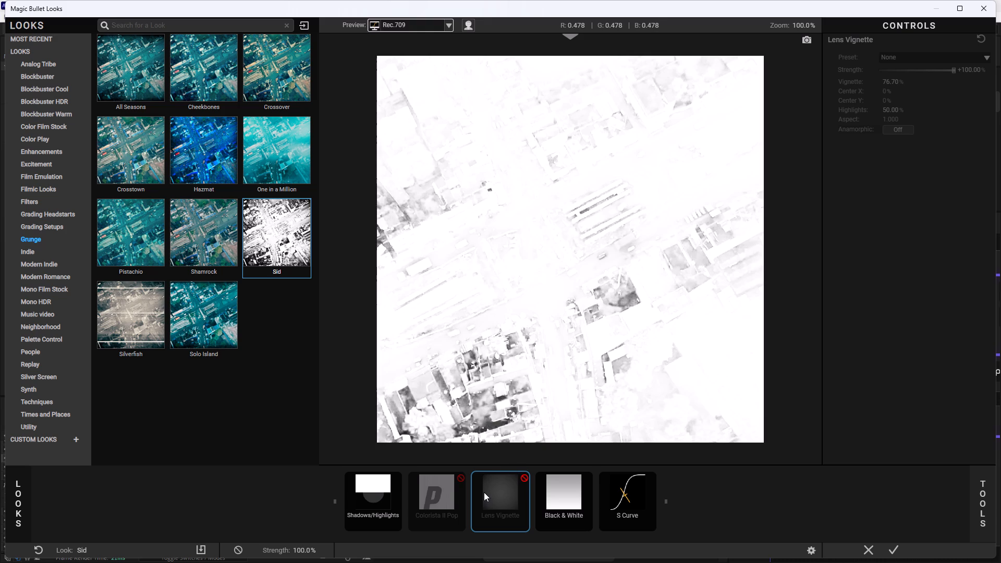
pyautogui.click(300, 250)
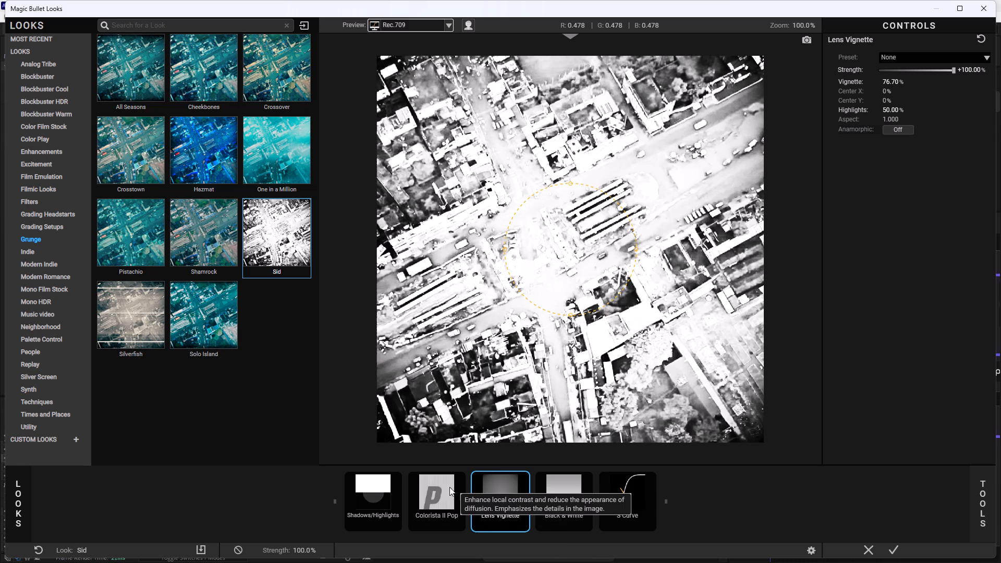
# Examine the settings of the Sid look's individual tools and compare the image with Lens Vignette bypassed and enabled.
pyautogui.doubleClick(432, 508)
pyautogui.doubleClick(392, 509)
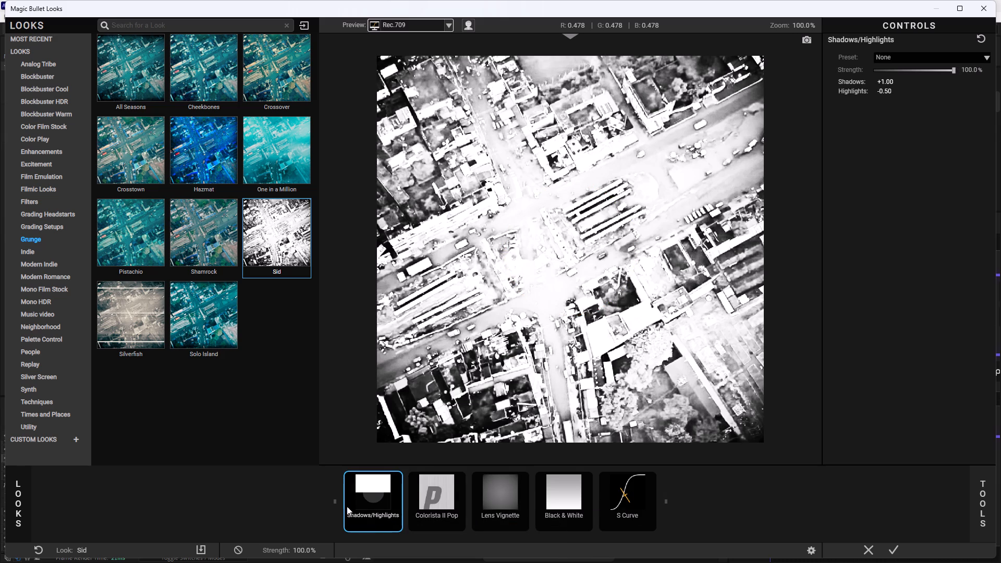
pyautogui.click(337, 500)
pyautogui.click(578, 516)
pyautogui.click(480, 509)
pyautogui.click(447, 509)
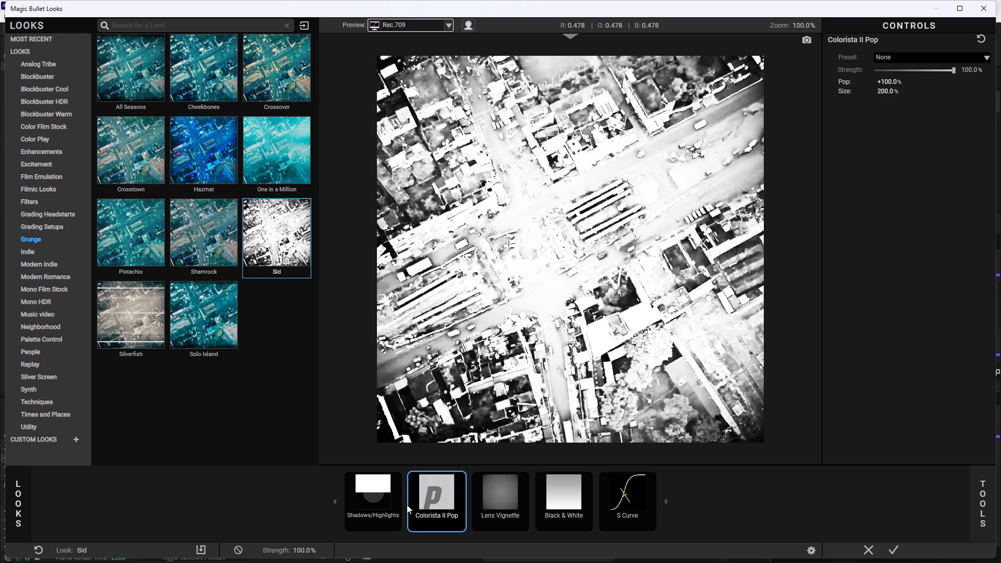
pyautogui.click(520, 482)
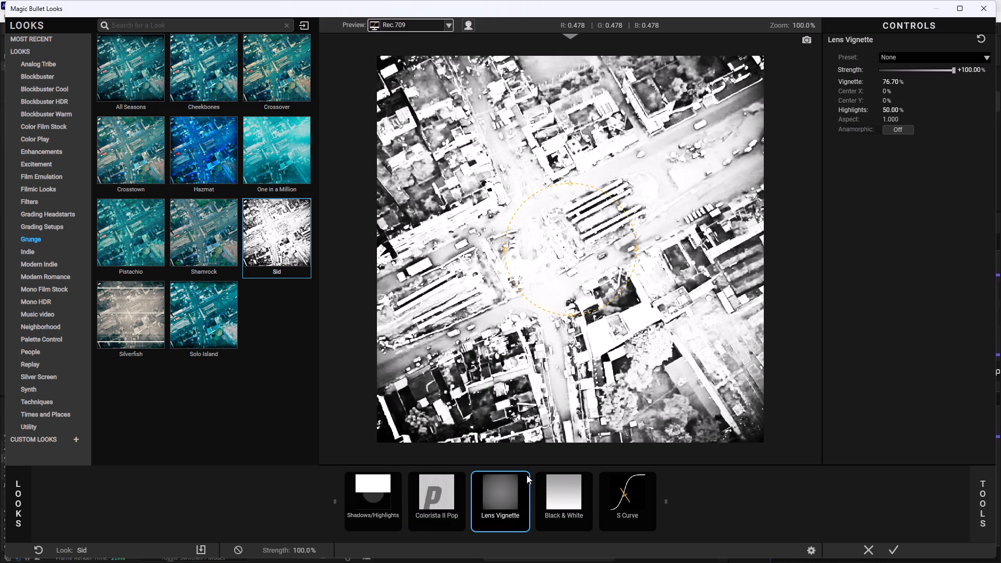
pyautogui.click(527, 475)
pyautogui.click(524, 475)
pyautogui.doubleClick(522, 476)
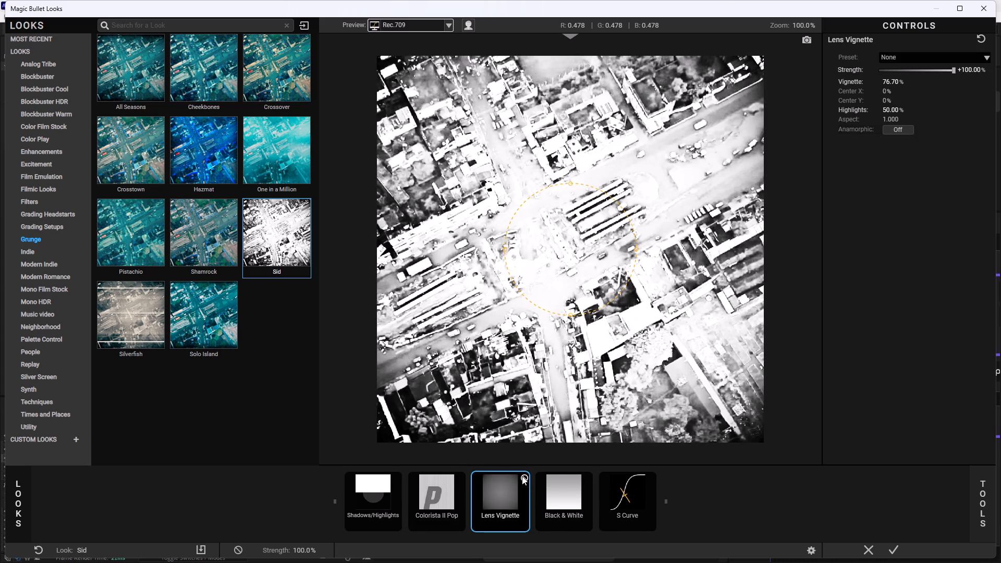
pyautogui.click(522, 476)
pyautogui.click(522, 476)
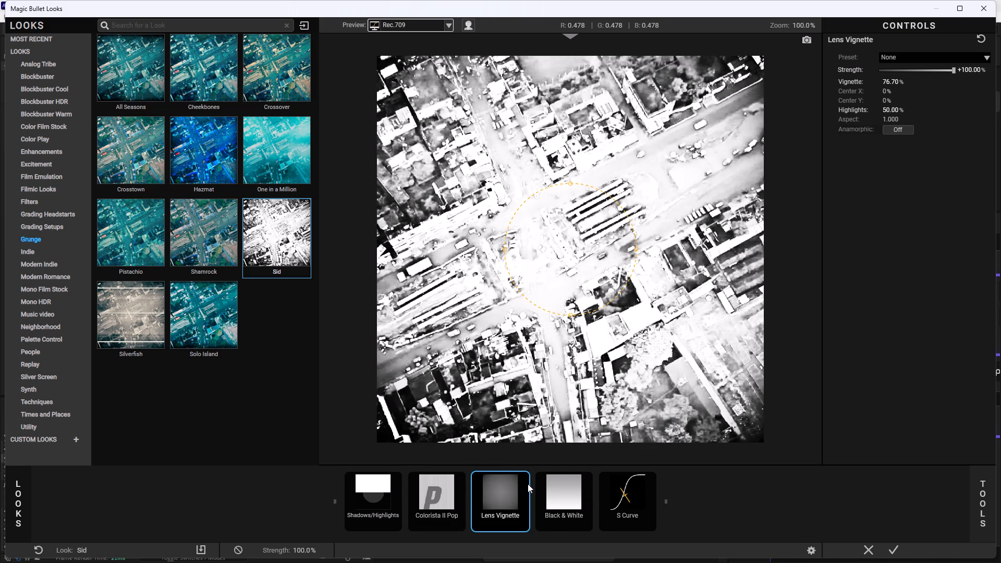
pyautogui.doubleClick(525, 479)
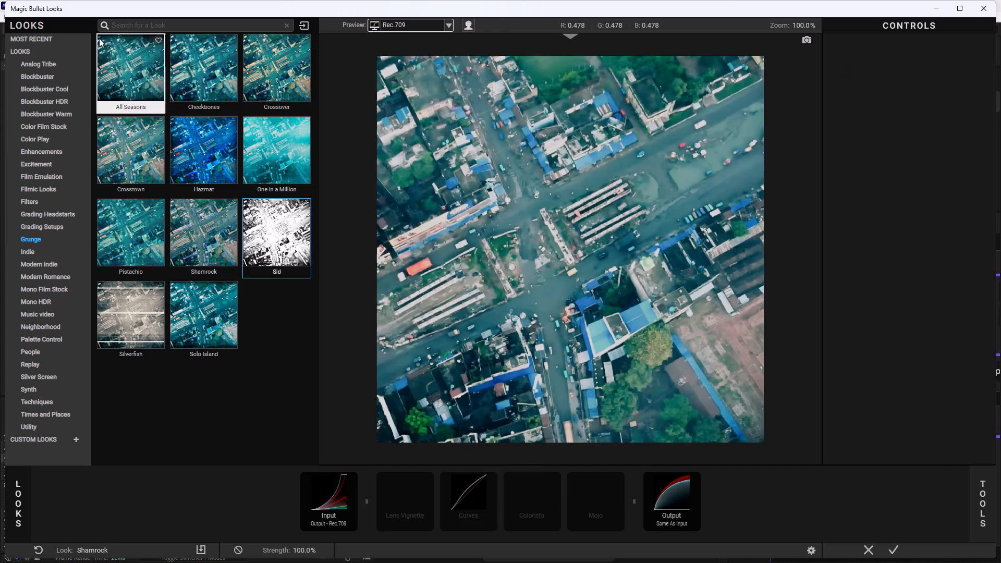
# Search the looks library for "sid" and reapply the Sid look from the Grunge group.
pyautogui.click(125, 18)
pyautogui.click(153, 30)
pyautogui.write('sid')
pyautogui.click(154, 42)
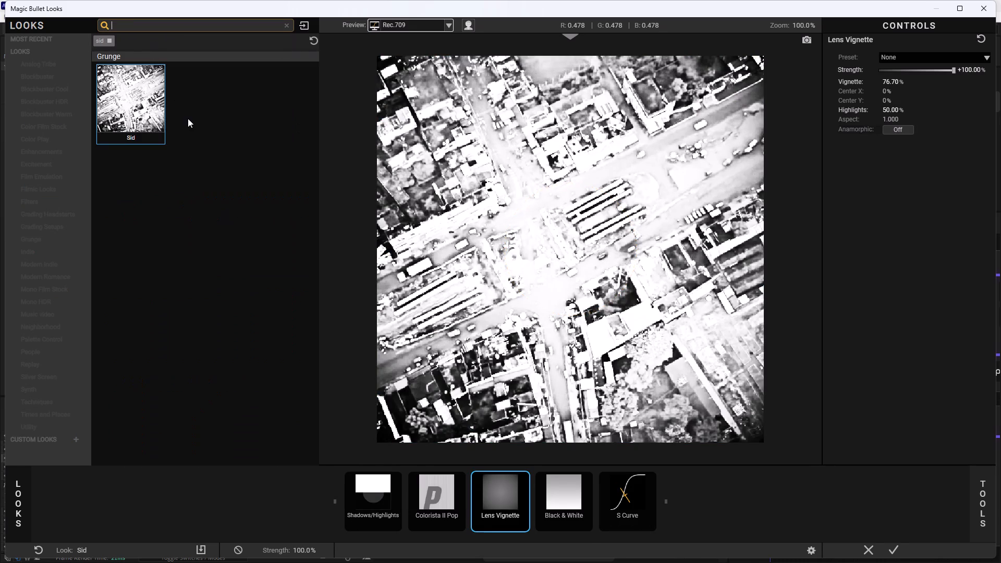
pyautogui.click(161, 113)
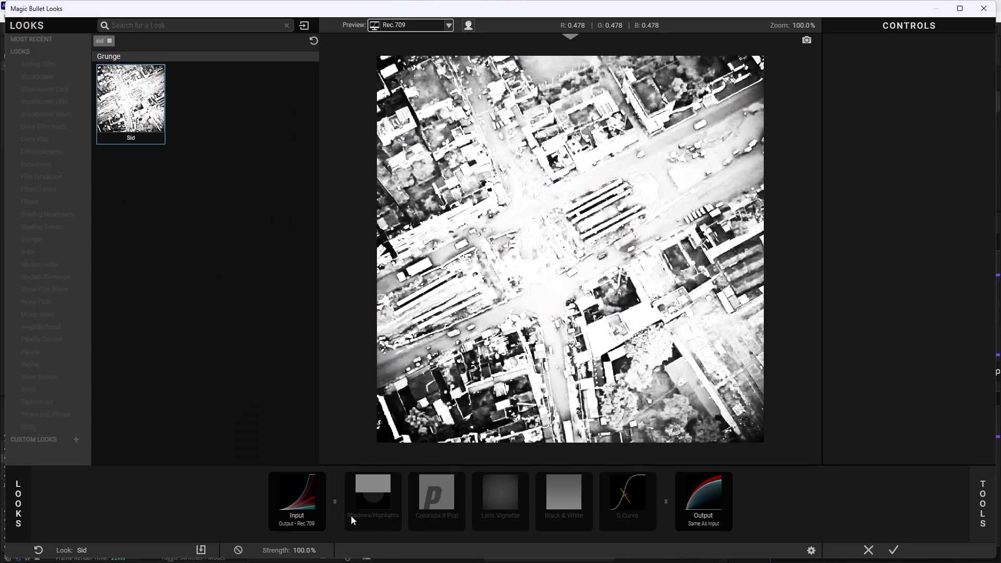
pyautogui.click(113, 84)
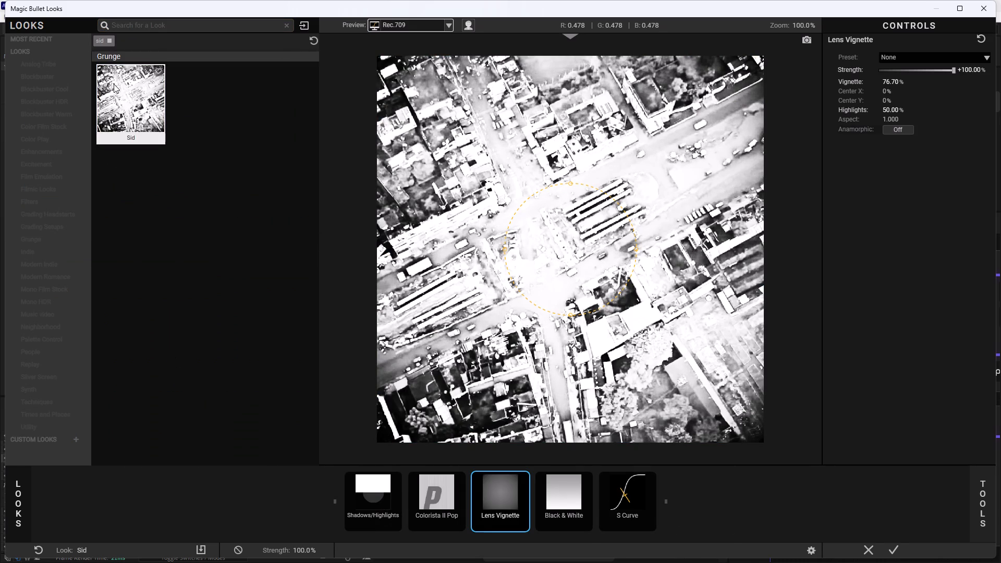
pyautogui.click(122, 83)
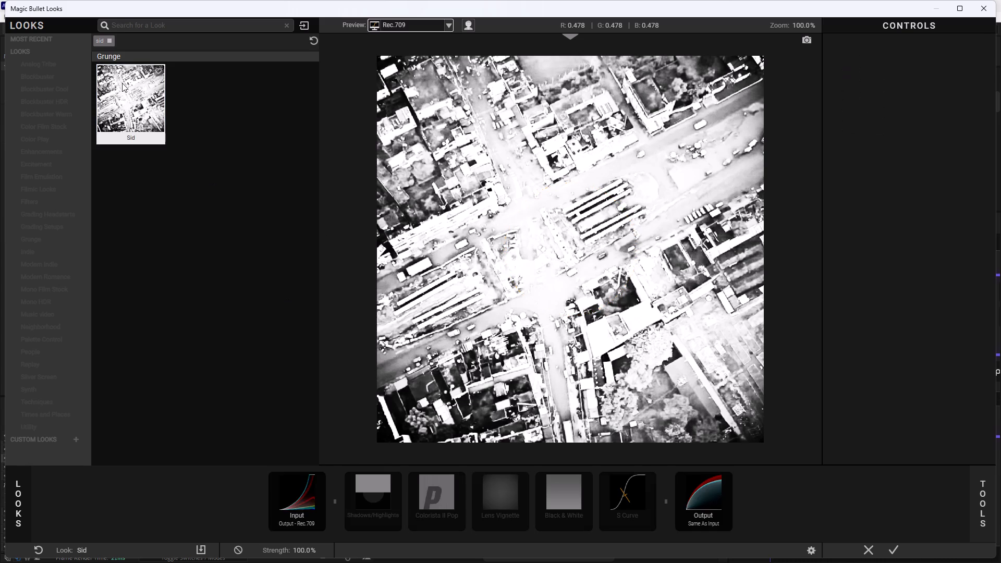
pyautogui.click(682, 480)
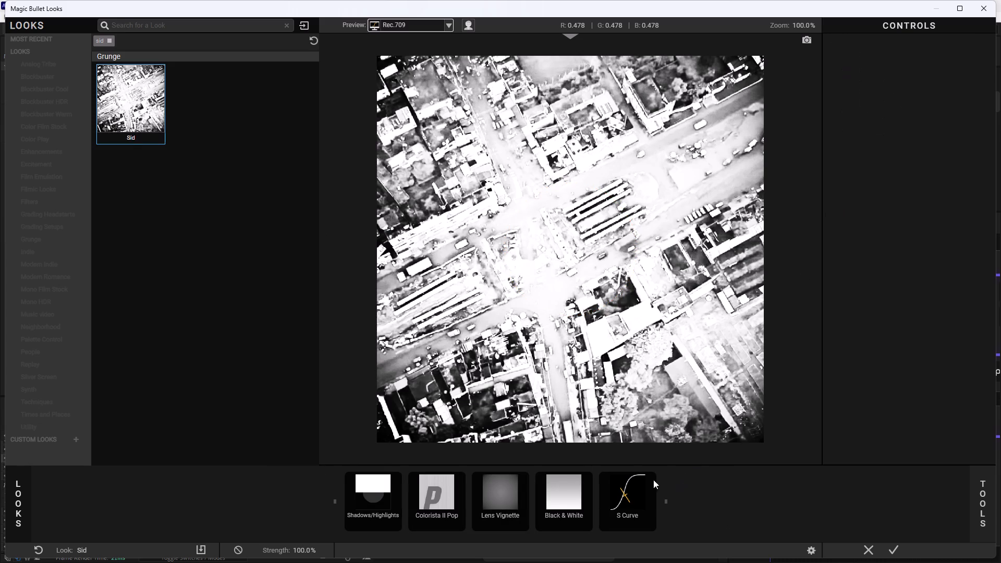
pyautogui.click(485, 490)
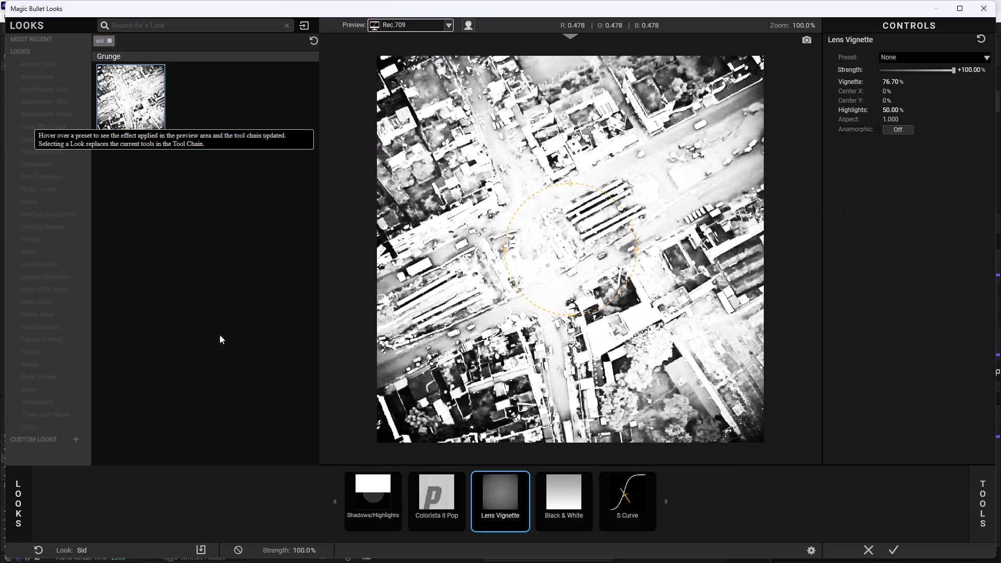
pyautogui.click(286, 26)
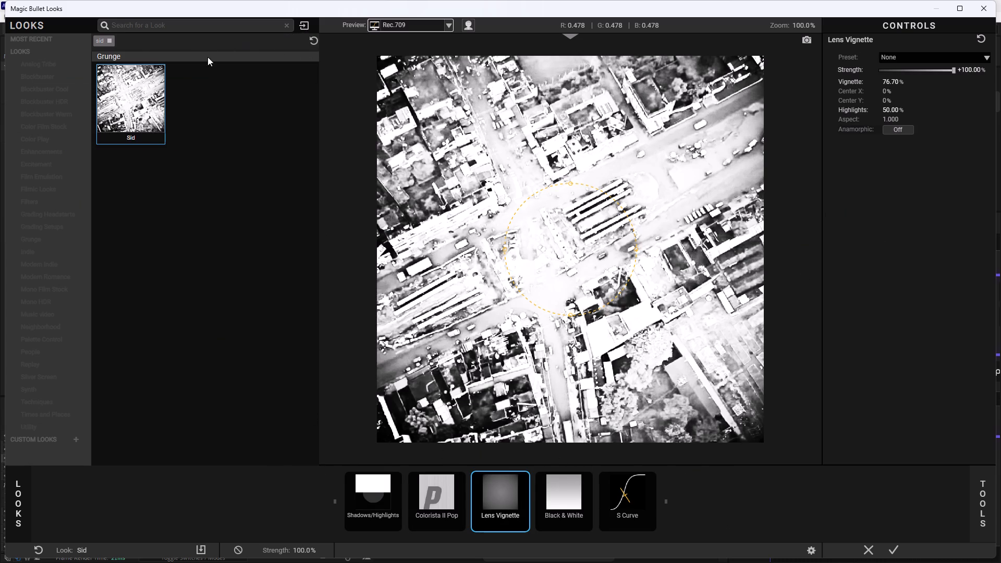
pyautogui.click(147, 66)
# Compare the image with Colorista II Pop, Shadows/Highlights and Lens Vignette each bypassed in turn, leaving all three enabled.
pyautogui.click(440, 498)
pyautogui.click(466, 475)
pyautogui.click(461, 475)
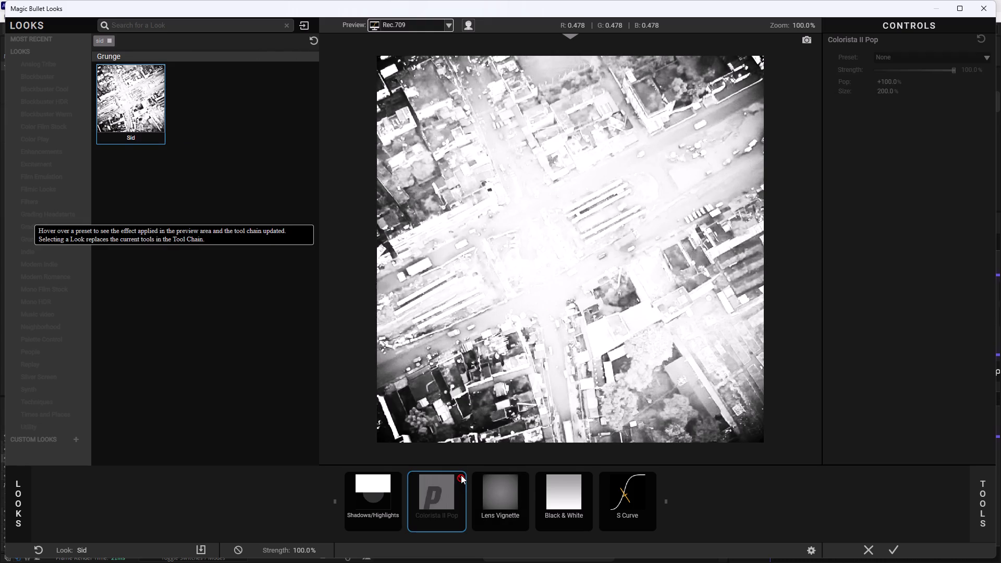
pyautogui.click(461, 475)
pyautogui.click(397, 476)
pyautogui.click(397, 476)
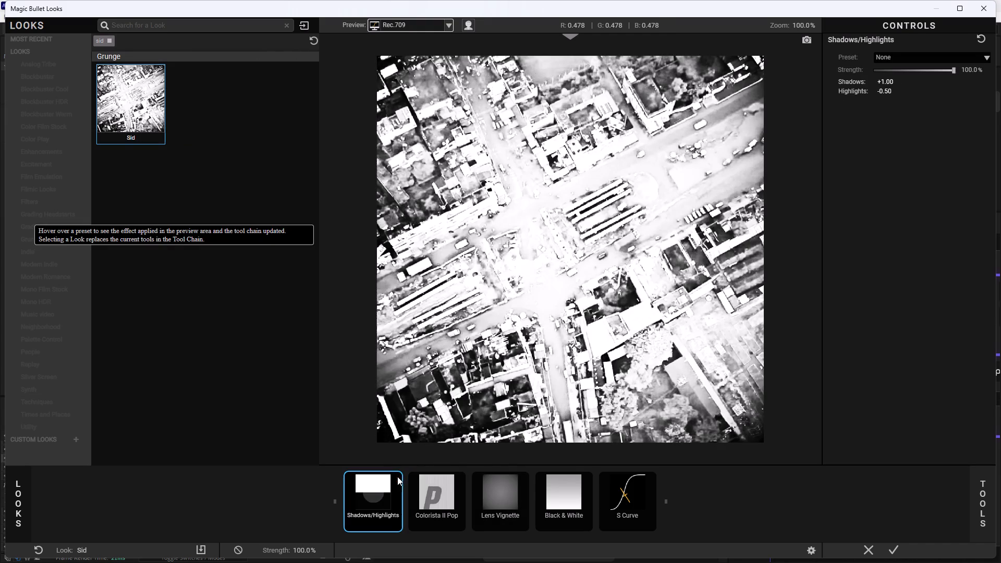
pyautogui.click(520, 481)
pyautogui.click(523, 476)
pyautogui.click(523, 476)
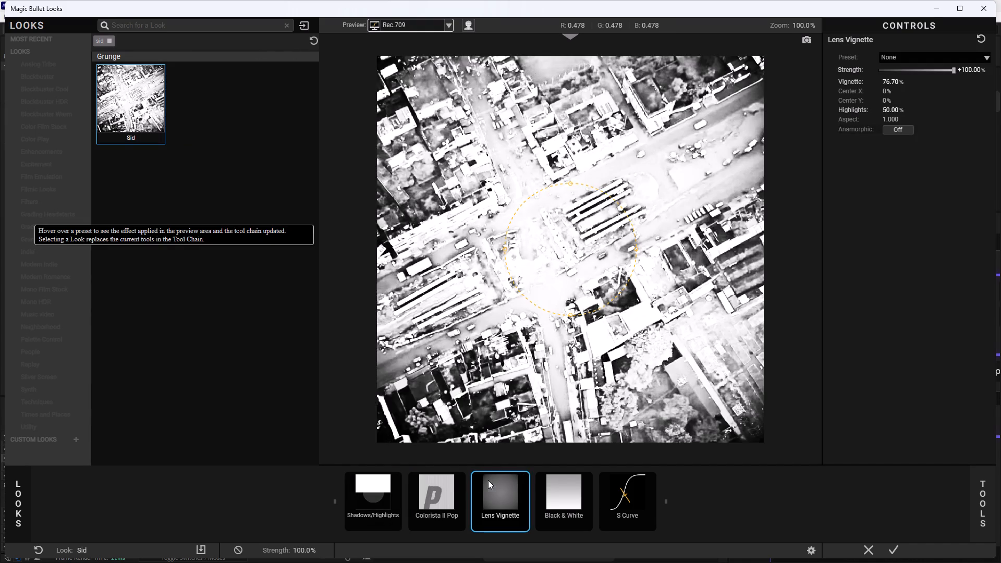
pyautogui.click(460, 480)
pyautogui.click(460, 479)
# Compare the image with Black & White and S Curve each bypassed in turn, leaving both enabled.
pyautogui.click(587, 475)
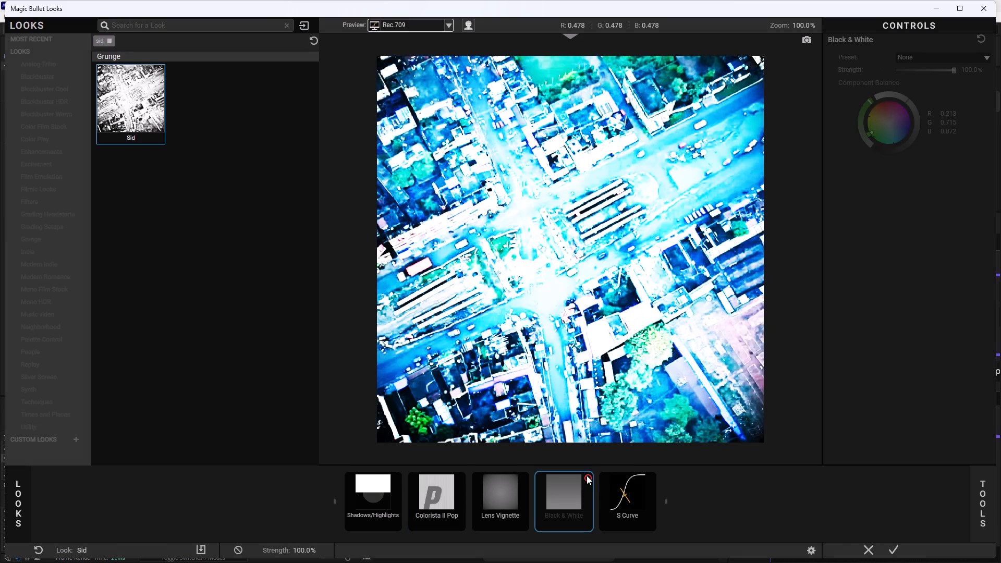
pyautogui.click(587, 475)
pyautogui.click(640, 478)
pyautogui.click(645, 476)
pyautogui.click(650, 474)
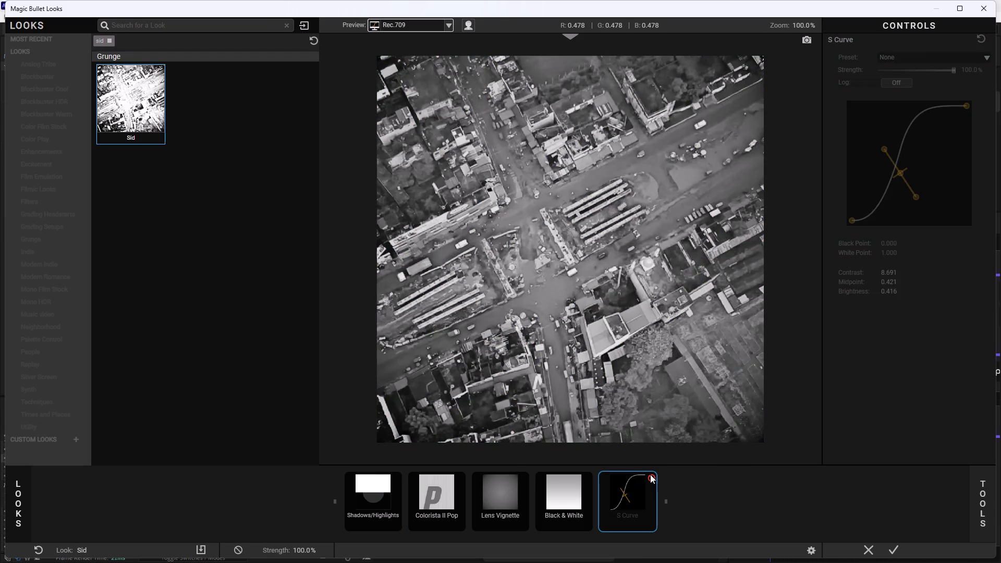
pyautogui.doubleClick(650, 474)
pyautogui.click(649, 474)
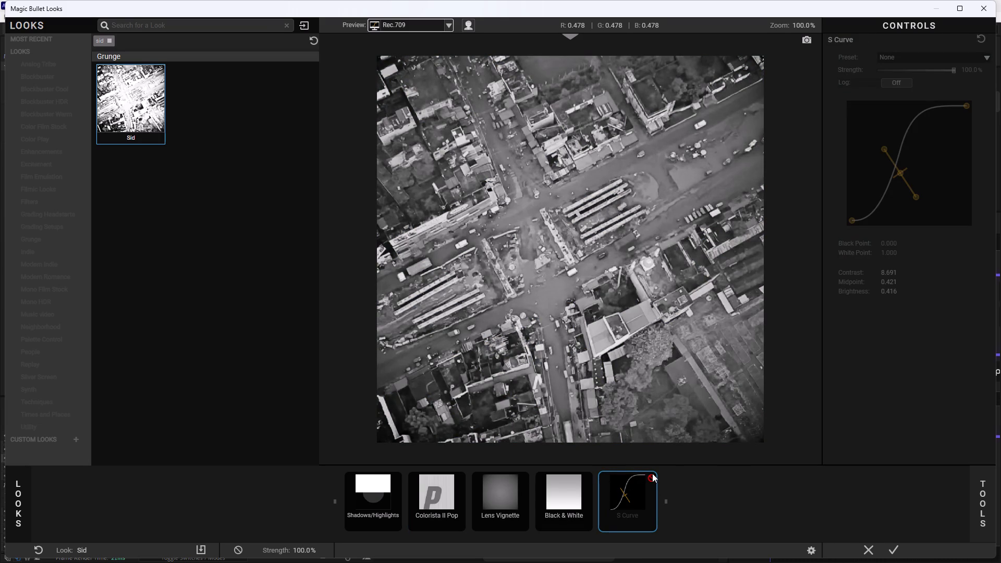
pyautogui.click(652, 473)
pyautogui.click(648, 475)
pyautogui.click(577, 481)
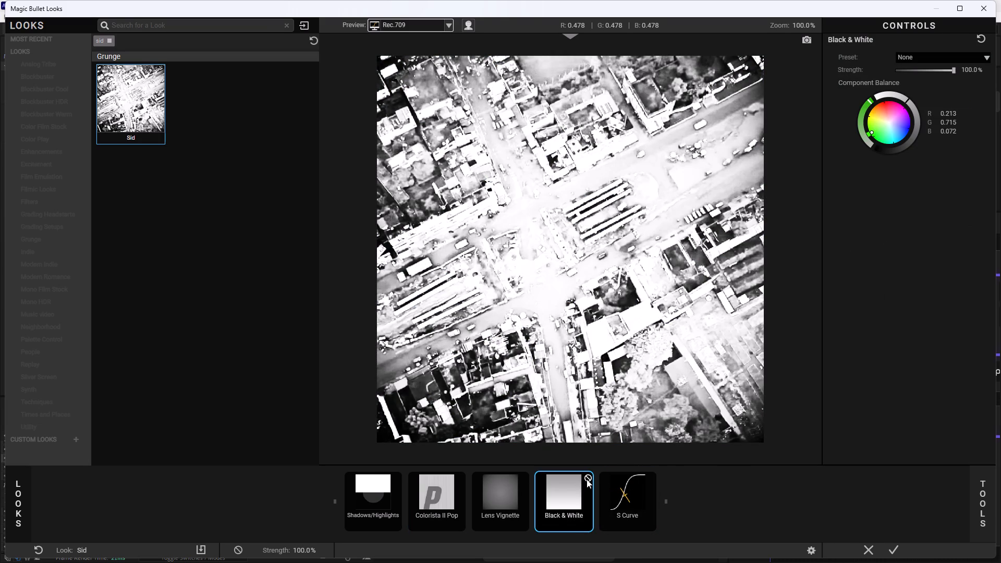
pyautogui.doubleClick(587, 475)
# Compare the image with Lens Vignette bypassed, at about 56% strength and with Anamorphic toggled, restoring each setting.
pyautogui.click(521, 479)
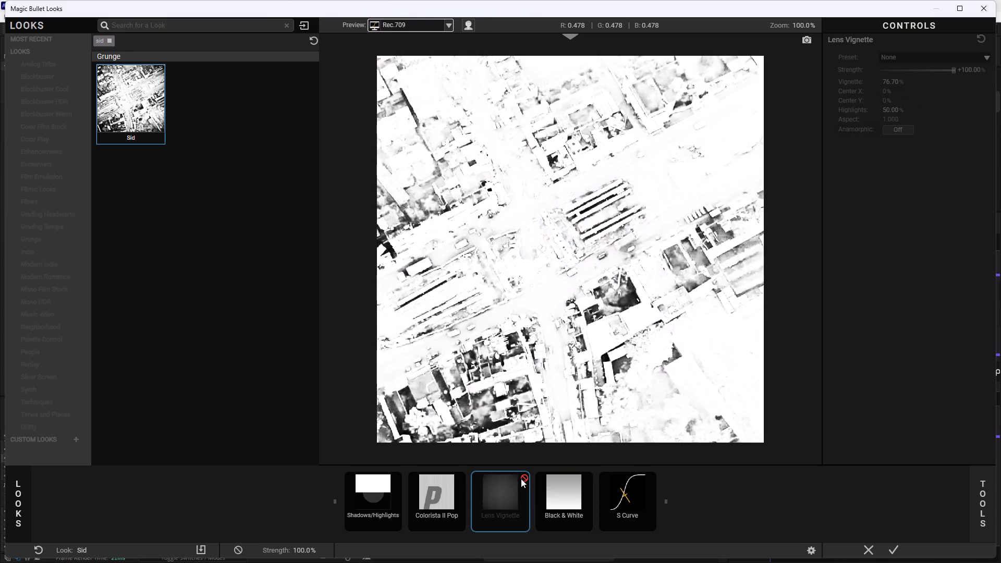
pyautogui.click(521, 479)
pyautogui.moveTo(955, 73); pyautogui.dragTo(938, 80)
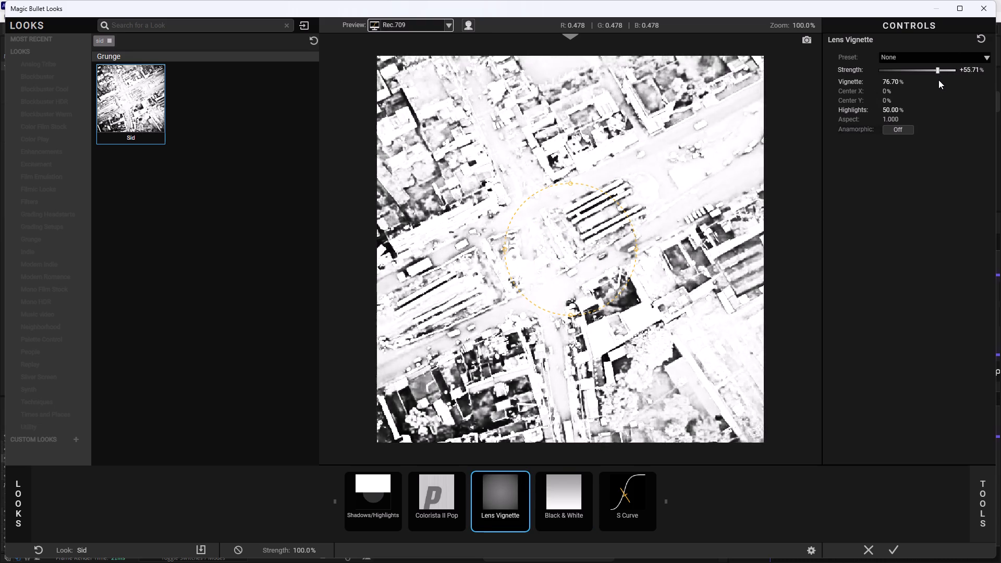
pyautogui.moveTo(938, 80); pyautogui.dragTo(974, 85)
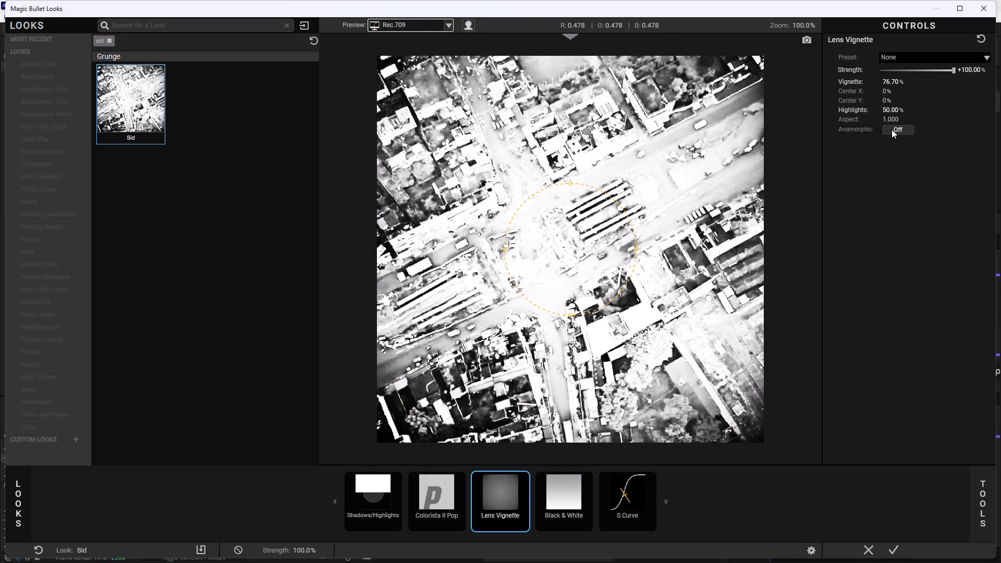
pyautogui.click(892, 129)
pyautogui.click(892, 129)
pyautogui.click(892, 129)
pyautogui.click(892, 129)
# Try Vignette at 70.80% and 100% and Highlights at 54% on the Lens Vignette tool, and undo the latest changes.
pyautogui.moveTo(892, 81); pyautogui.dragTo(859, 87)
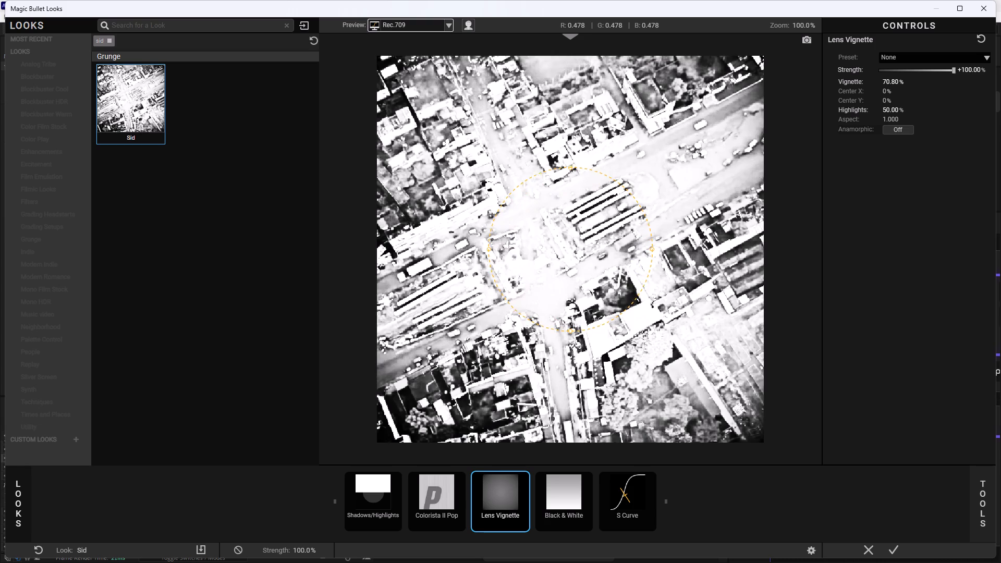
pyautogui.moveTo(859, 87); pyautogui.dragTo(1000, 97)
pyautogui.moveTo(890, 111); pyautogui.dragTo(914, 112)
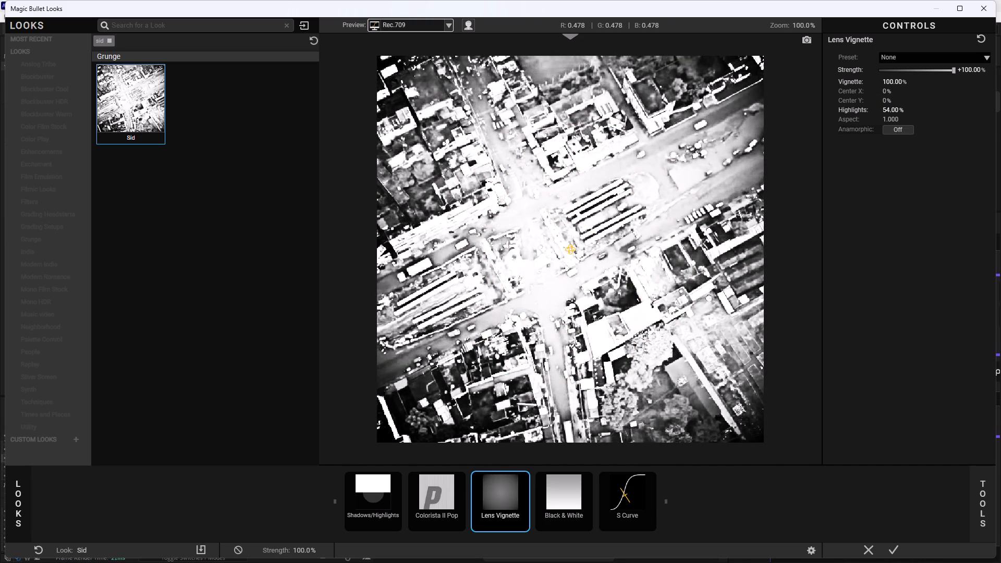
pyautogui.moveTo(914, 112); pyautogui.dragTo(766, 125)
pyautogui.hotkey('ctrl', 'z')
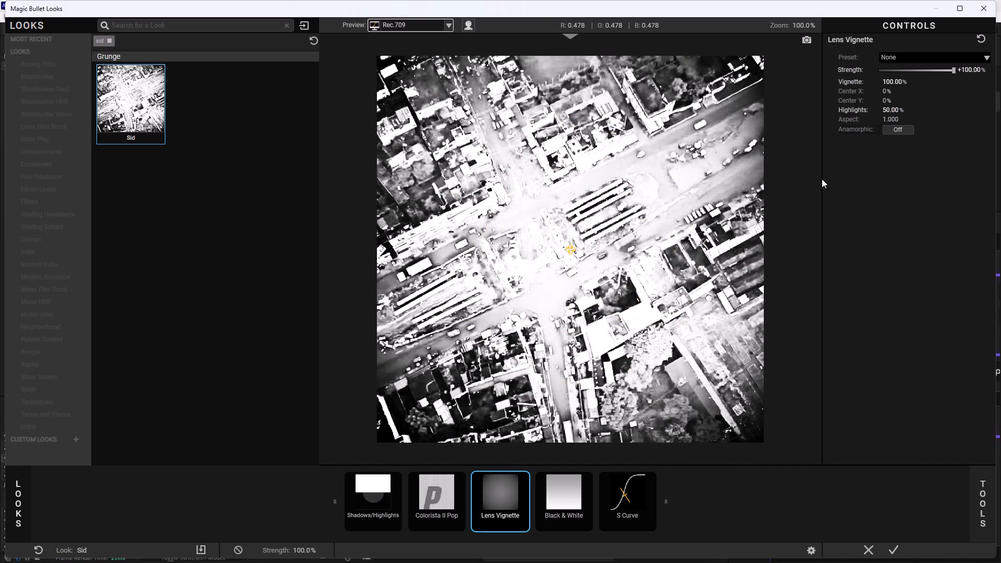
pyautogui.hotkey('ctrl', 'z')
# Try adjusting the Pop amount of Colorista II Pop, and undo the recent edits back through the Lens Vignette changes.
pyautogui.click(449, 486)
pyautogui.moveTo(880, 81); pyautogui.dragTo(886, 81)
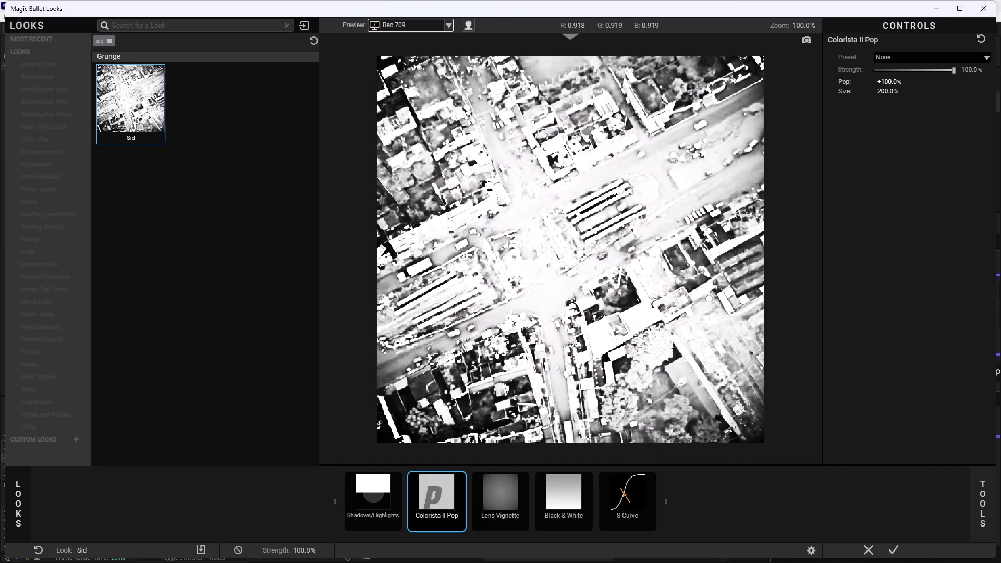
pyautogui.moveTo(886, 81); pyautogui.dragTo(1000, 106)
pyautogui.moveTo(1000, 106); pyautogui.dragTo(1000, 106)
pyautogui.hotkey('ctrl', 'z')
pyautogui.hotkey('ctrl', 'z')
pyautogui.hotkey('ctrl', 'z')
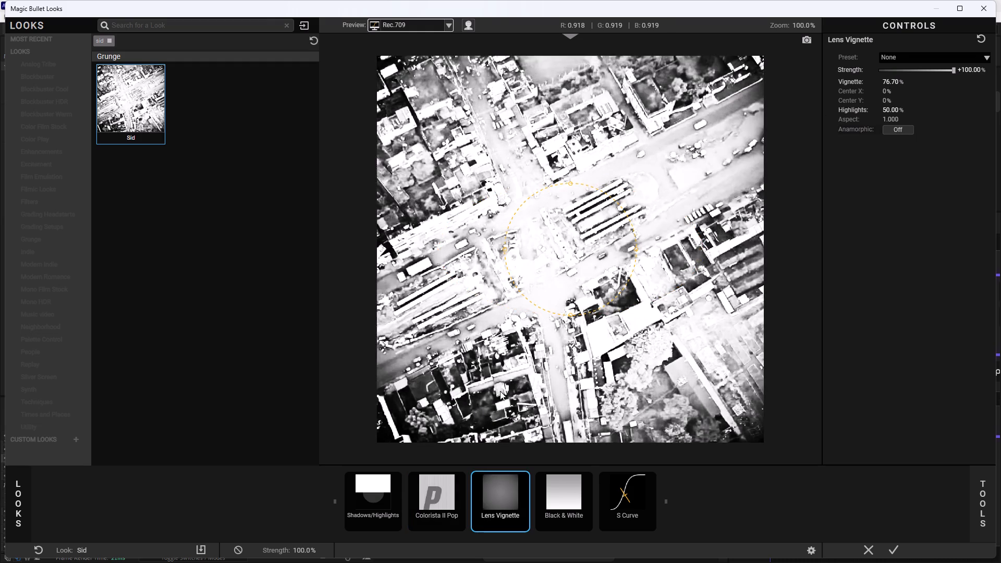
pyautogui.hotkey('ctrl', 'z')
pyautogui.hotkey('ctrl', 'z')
# Clear the "sid" search filter and apply the Silverfish look from the Grunge group.
pyautogui.click(108, 40)
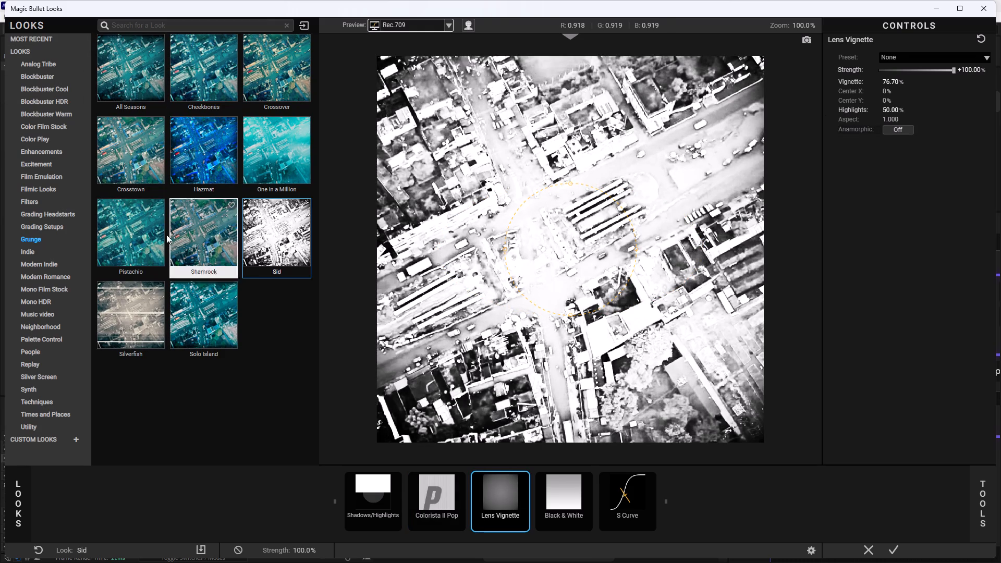
pyautogui.click(107, 318)
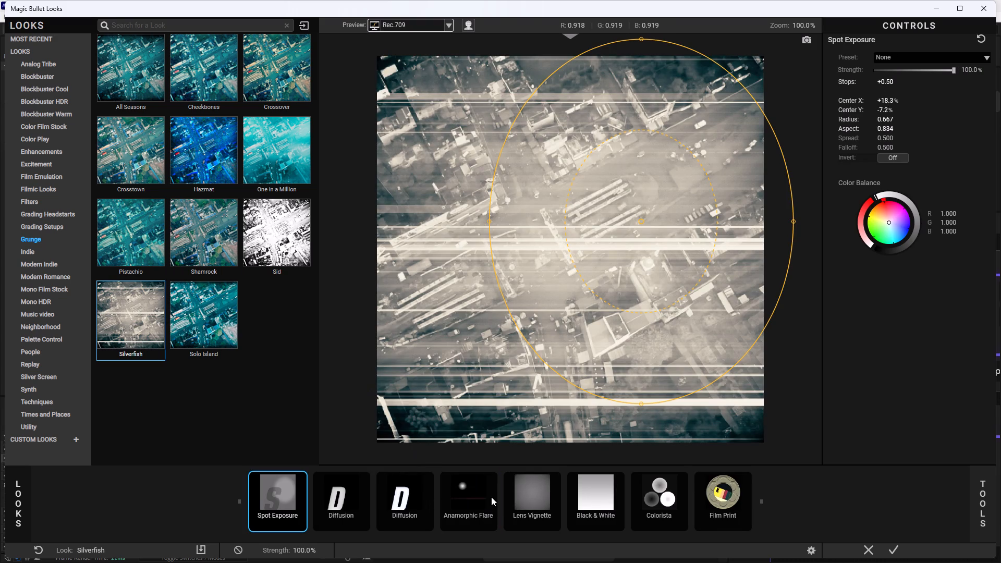
# Bypass the Anamorphic Flare tool in the Silverfish look.
pyautogui.click(491, 496)
pyautogui.click(493, 477)
pyautogui.doubleClick(493, 477)
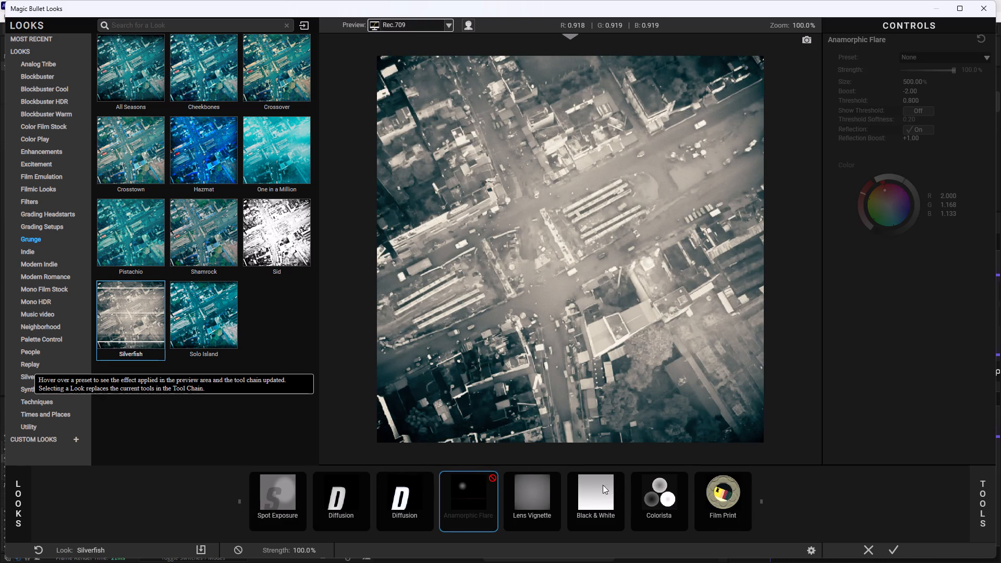
# Compare the image with Black & White and Lens Vignette each bypassed in turn, leaving both enabled.
pyautogui.click(620, 477)
pyautogui.click(620, 477)
pyautogui.click(552, 478)
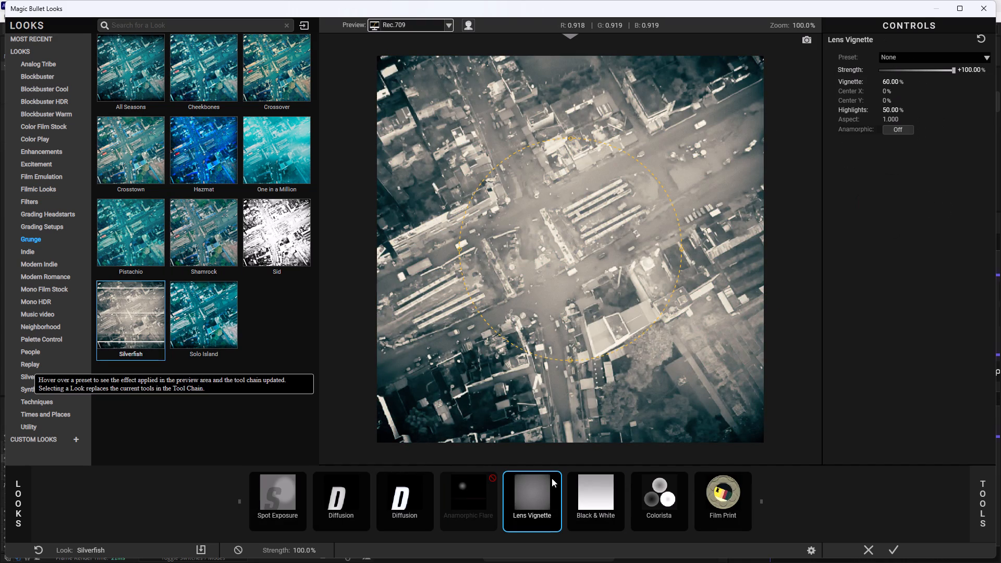
pyautogui.click(552, 478)
pyautogui.click(557, 477)
pyautogui.click(557, 477)
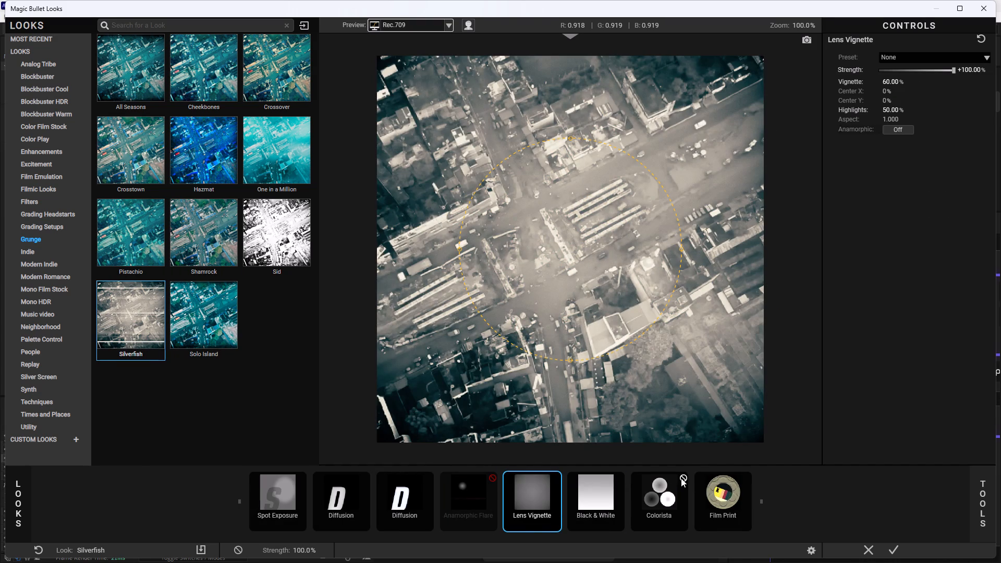
# Compare the image with Colorista on and off, leave it bypassed, and apply the look to Adjustment Layer 5.
pyautogui.click(681, 478)
pyautogui.doubleClick(681, 478)
pyautogui.doubleClick(681, 478)
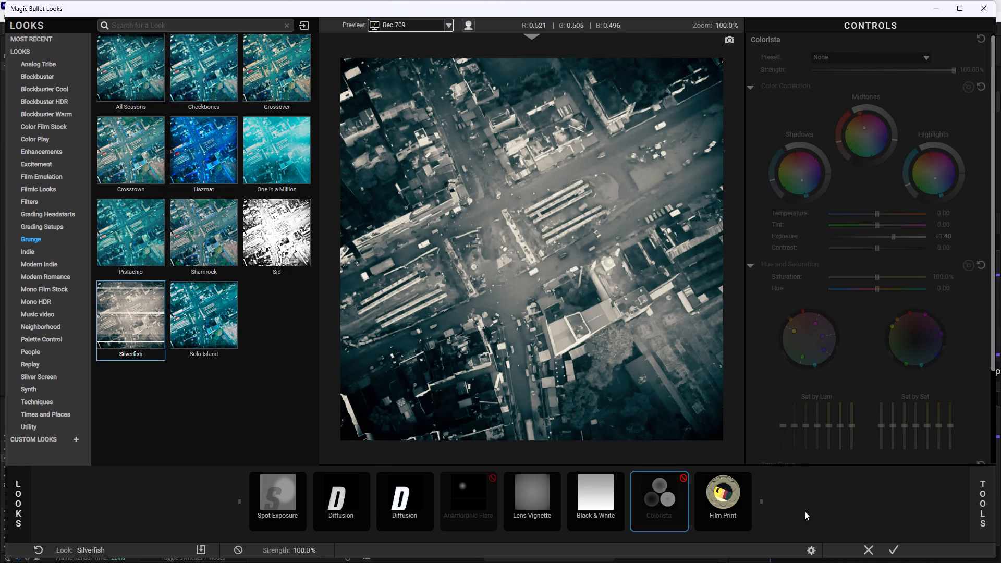
pyautogui.click(892, 544)
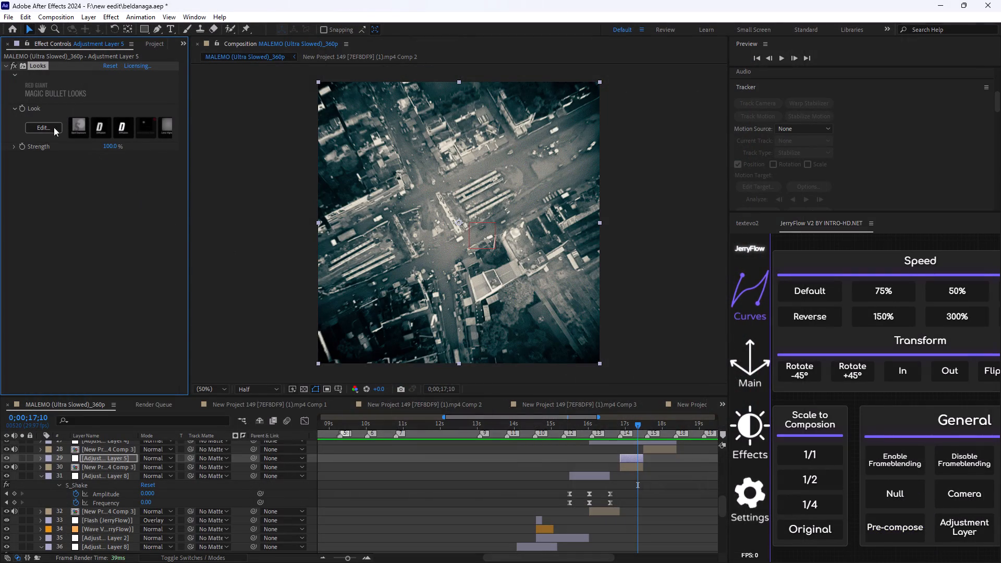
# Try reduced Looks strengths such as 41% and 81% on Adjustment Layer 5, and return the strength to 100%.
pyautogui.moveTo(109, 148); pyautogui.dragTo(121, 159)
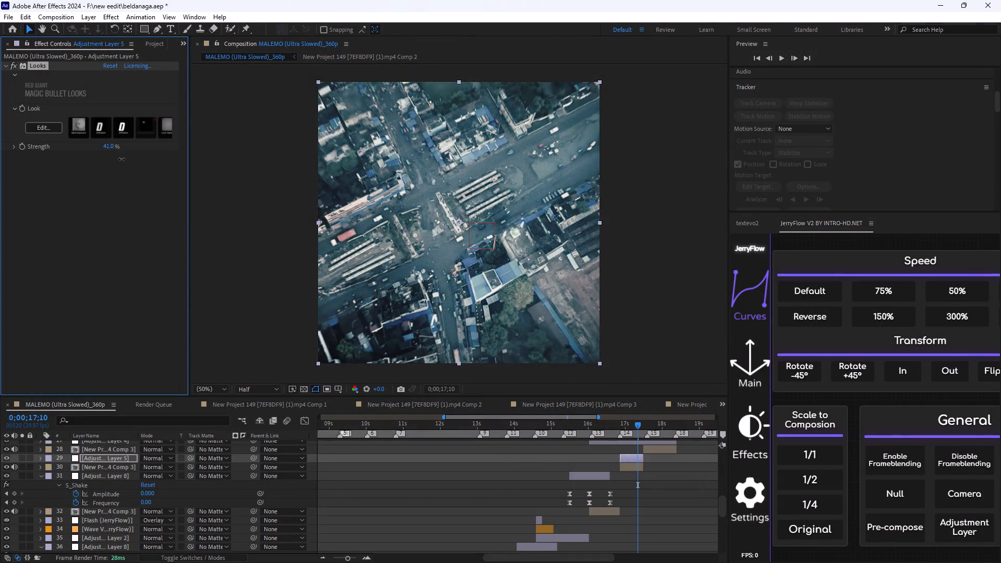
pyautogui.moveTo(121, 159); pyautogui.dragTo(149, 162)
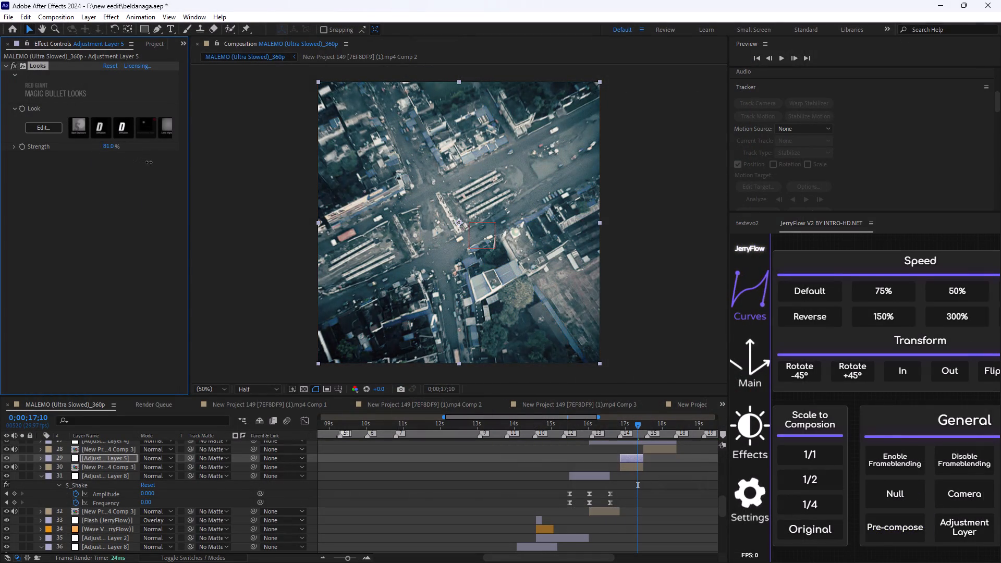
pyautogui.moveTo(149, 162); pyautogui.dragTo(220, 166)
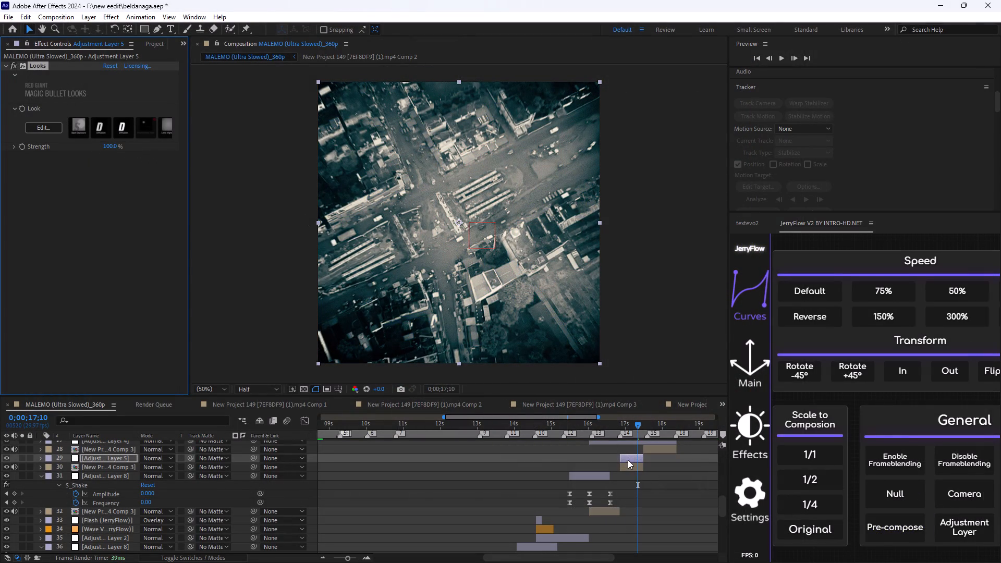
# Copy the Looks effect from Adjustment Layer 5.
pyautogui.hotkey('ctrl', 'c')
# Examine Adjustment Layer 6's effect around 0;00;18;15, and play back the composition from 0;00;15;11.
pyautogui.scroll(3, 712, 495)
pyautogui.click(665, 487)
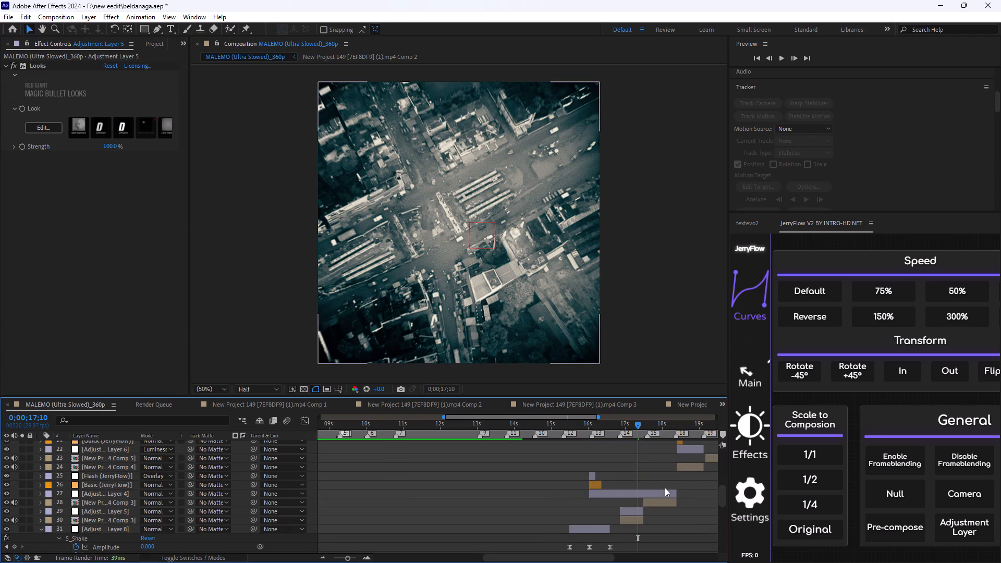
pyautogui.moveTo(638, 420); pyautogui.dragTo(676, 424)
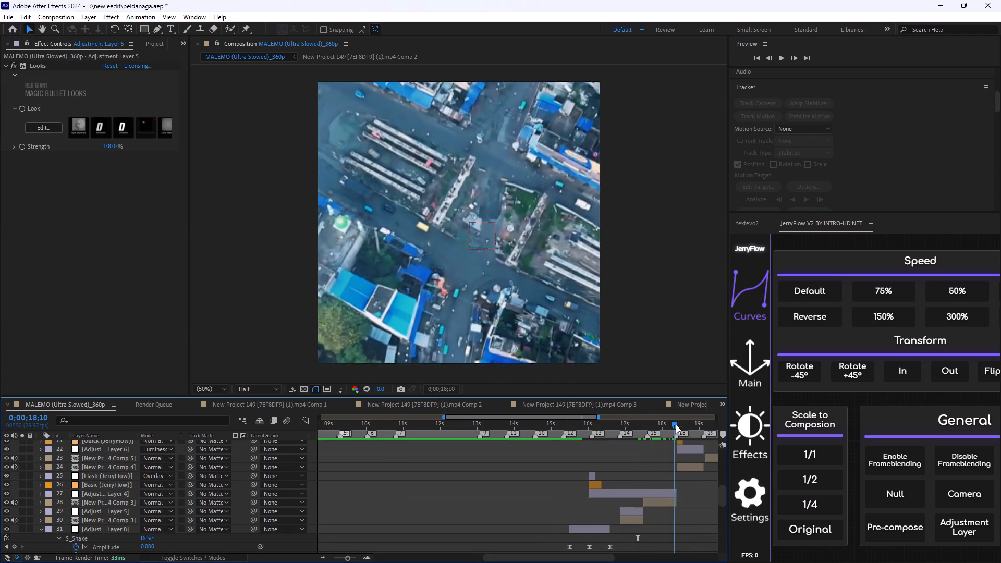
pyautogui.moveTo(676, 424); pyautogui.dragTo(680, 426)
pyautogui.click(687, 446)
pyautogui.moveTo(680, 419); pyautogui.dragTo(562, 455)
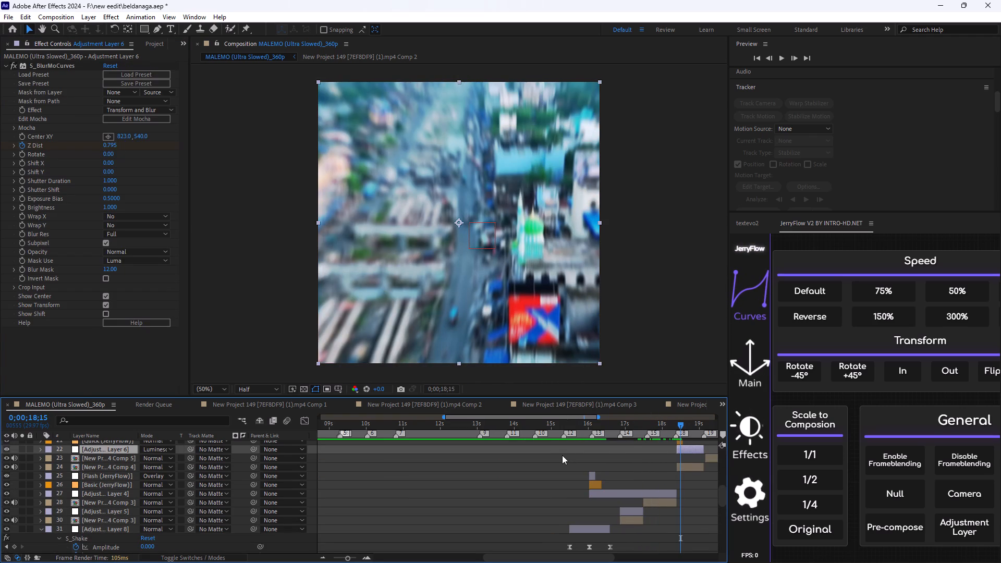
pyautogui.moveTo(562, 455); pyautogui.dragTo(565, 455)
pyautogui.moveTo(685, 425); pyautogui.dragTo(565, 458)
pyautogui.press('space')
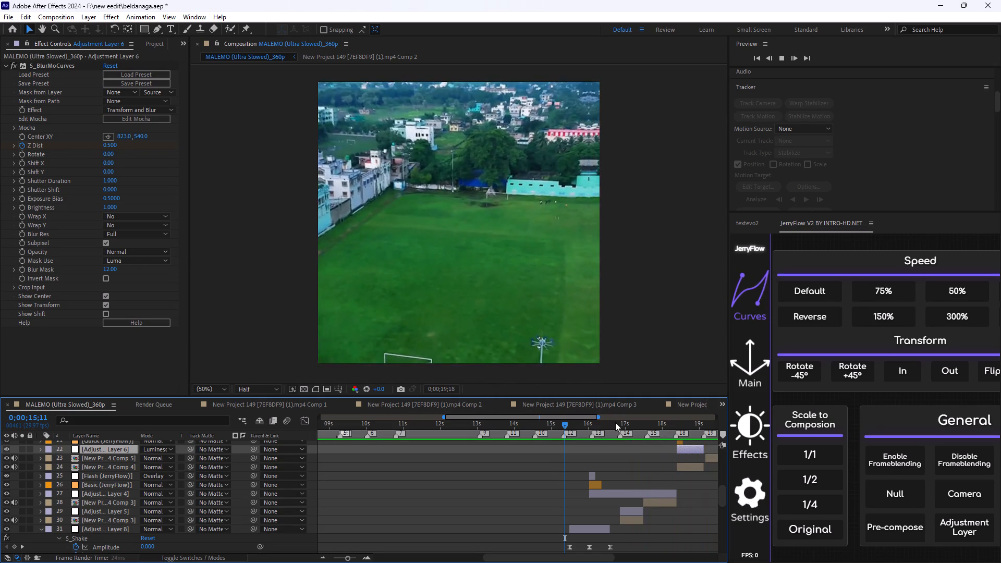
pyautogui.press('space')
# On the Adjustment Layer 5 near 0;00;20;08, replace the BCC+Black and White effect with the copied Looks effect.
pyautogui.scroll(3, 687, 474)
pyautogui.scroll(2, 516, 482)
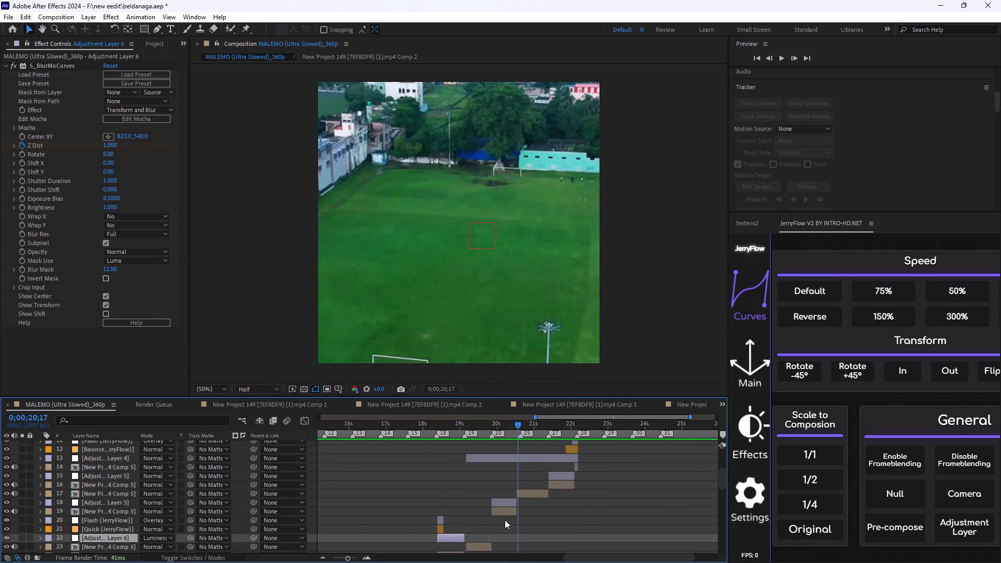
pyautogui.click(506, 502)
pyautogui.moveTo(518, 425); pyautogui.dragTo(506, 434)
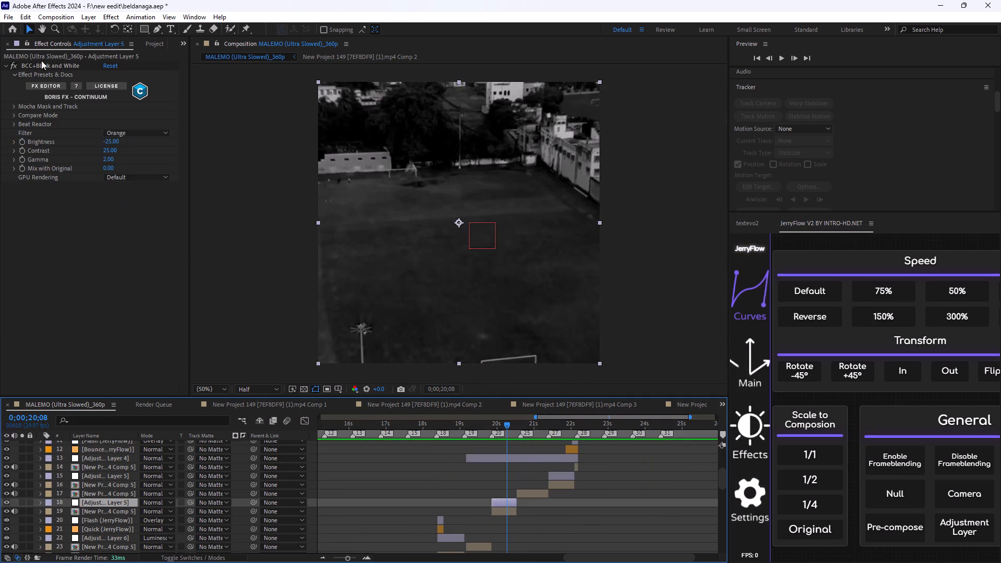
pyautogui.click(59, 68)
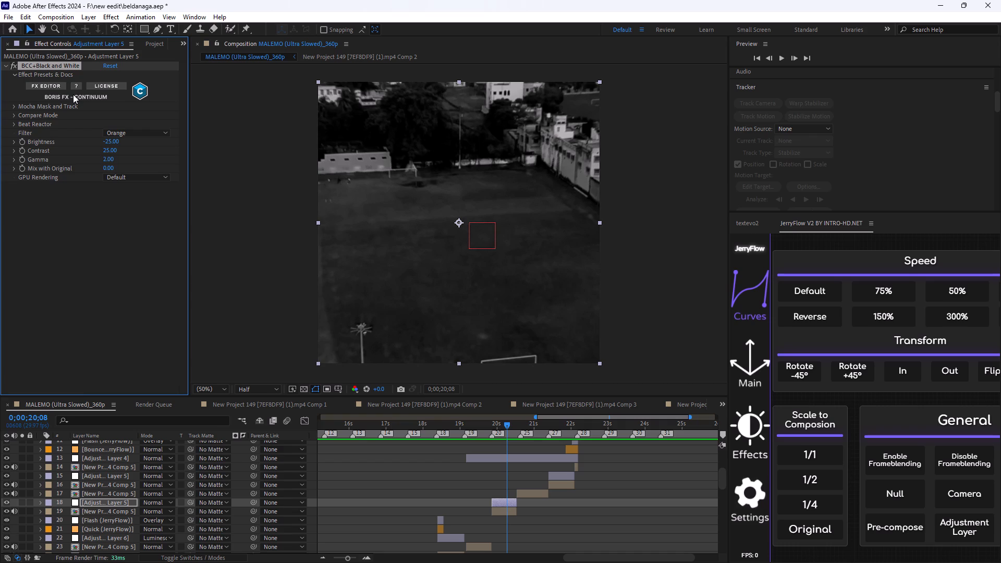
pyautogui.press('Delete')
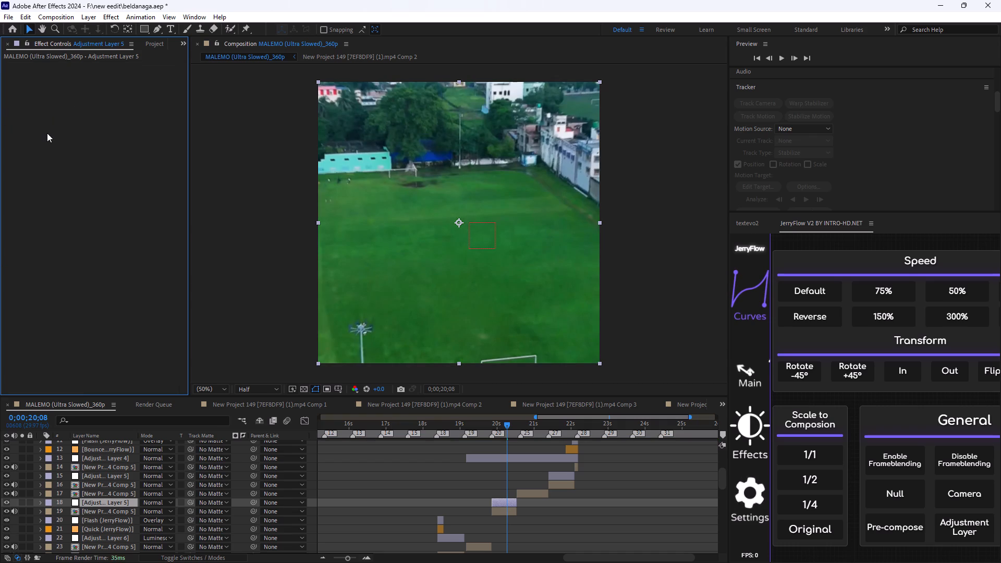
pyautogui.hotkey('ctrl', 'v')
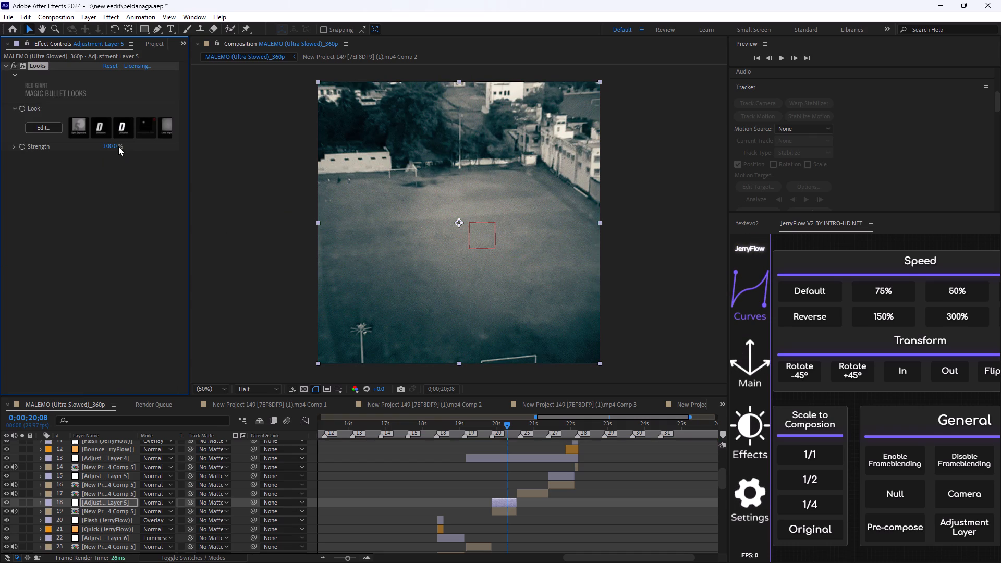
# Set the pasted Looks effect's strength to 99%.
pyautogui.moveTo(116, 146); pyautogui.dragTo(135, 149)
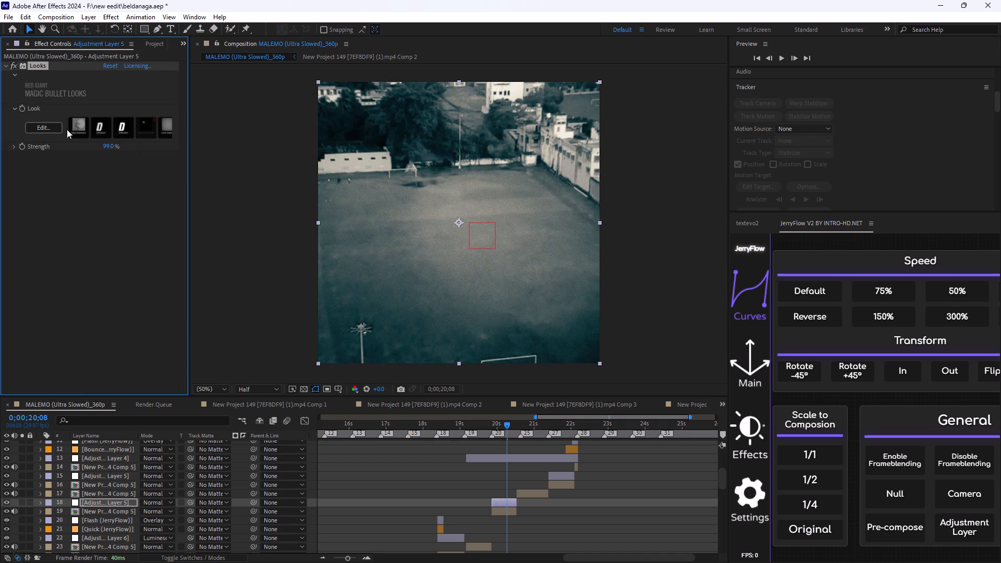
# In the Looks editor, switch Colorista, Black & White, Lens Vignette and the second Diffusion off and on to compare their contribution.
pyautogui.click(42, 121)
pyautogui.click(44, 124)
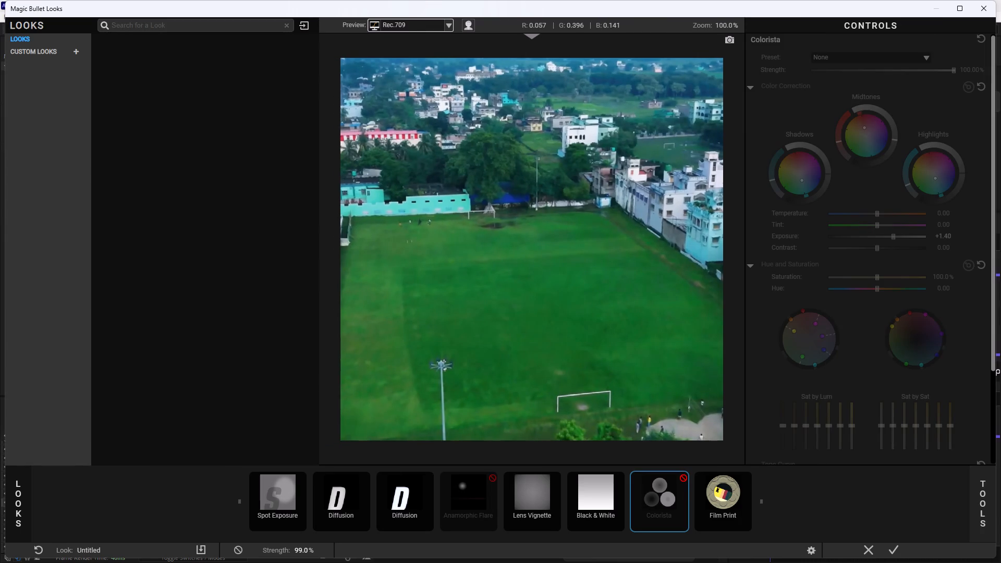
pyautogui.tripleClick(682, 479)
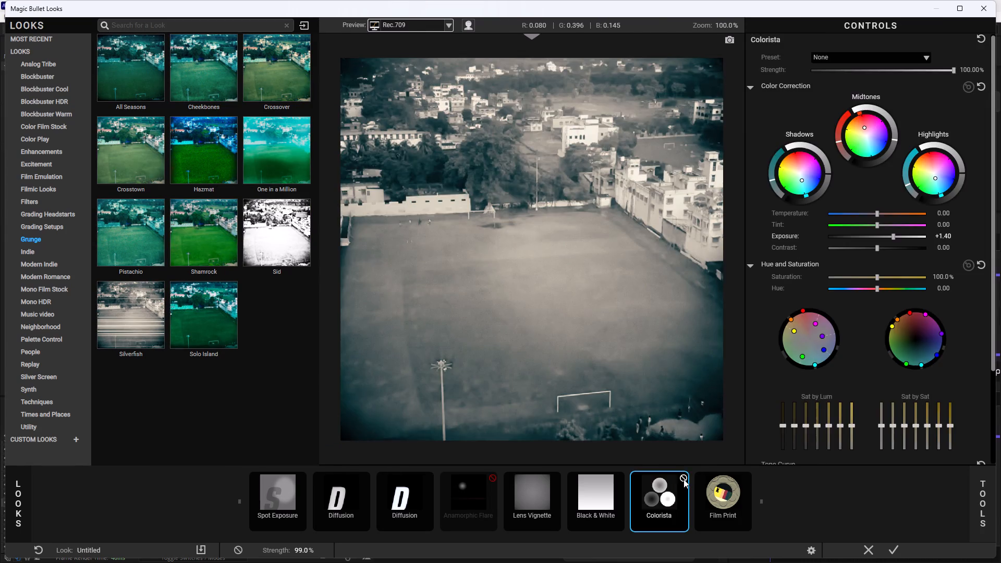
pyautogui.doubleClick(684, 480)
pyautogui.tripleClick(685, 480)
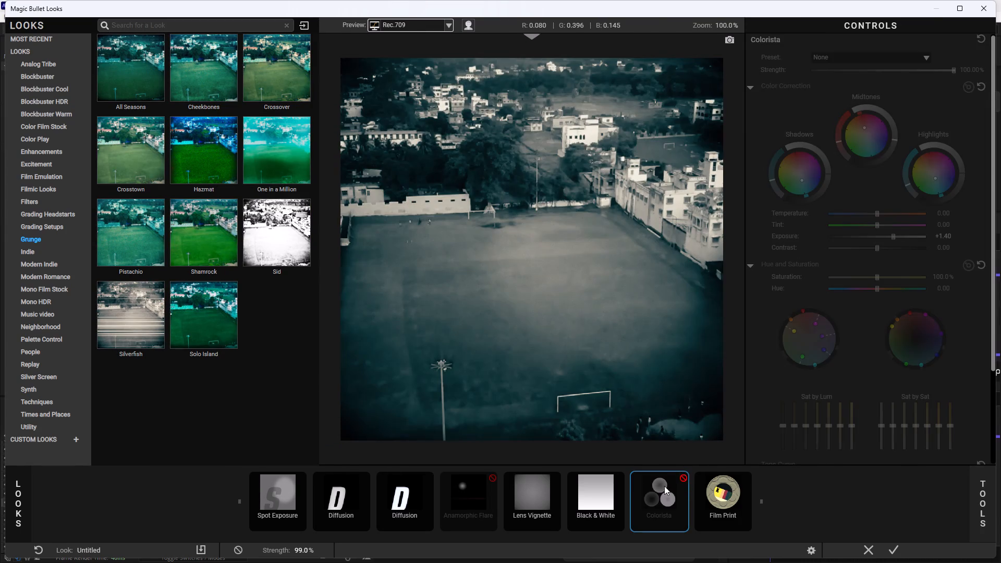
pyautogui.click(610, 476)
pyautogui.doubleClick(619, 477)
pyautogui.doubleClick(555, 473)
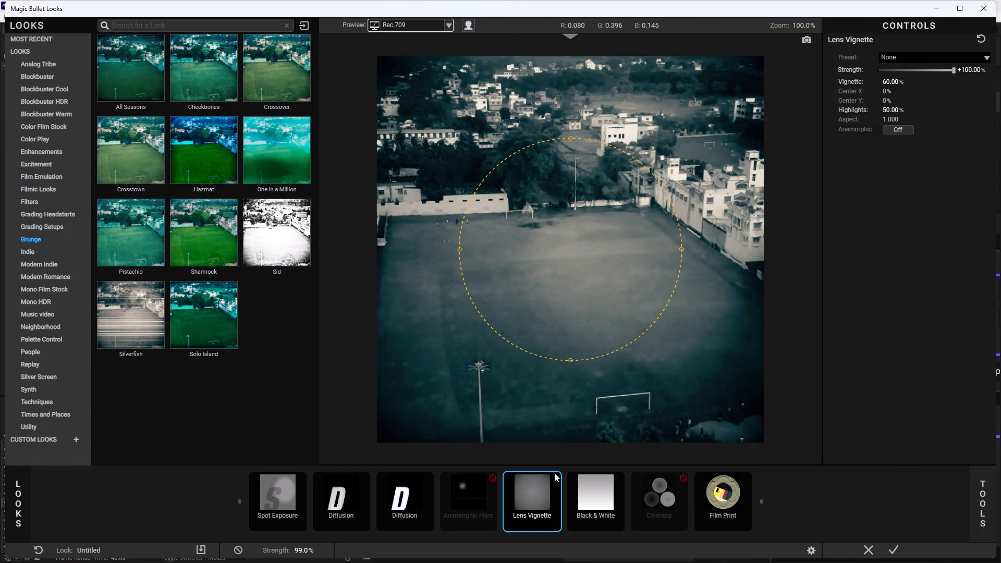
pyautogui.click(554, 476)
pyautogui.tripleClick(554, 476)
pyautogui.click(424, 478)
pyautogui.click(425, 477)
pyautogui.click(428, 478)
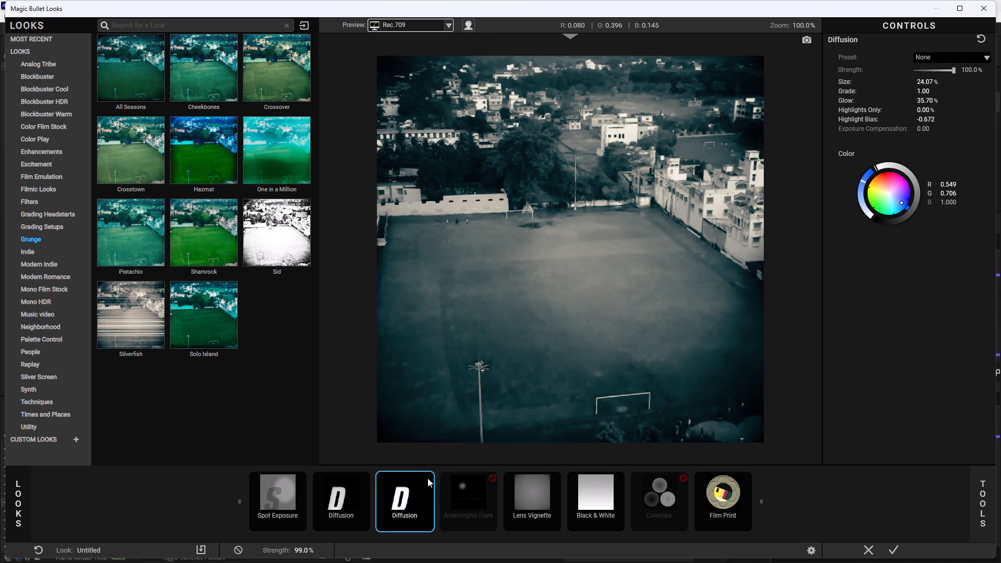
pyautogui.click(429, 479)
# Replace the look with the Grunge preset Sid, disable its S Curve and Shadows/Highlights tools, and apply it to the layer.
pyautogui.click(292, 277)
pyautogui.click(289, 268)
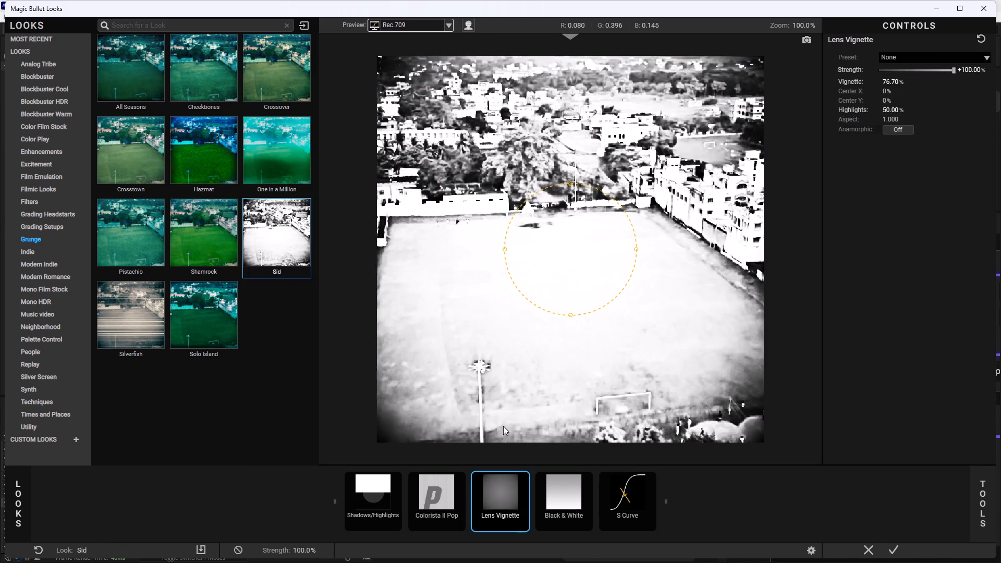
pyautogui.doubleClick(524, 476)
pyautogui.click(461, 476)
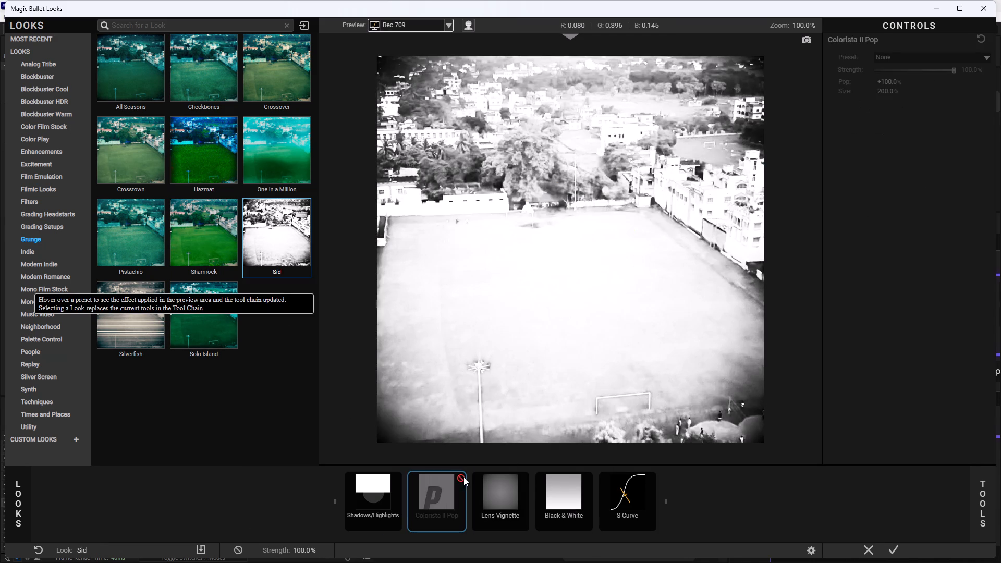
pyautogui.click(463, 477)
pyautogui.click(593, 479)
pyautogui.click(655, 478)
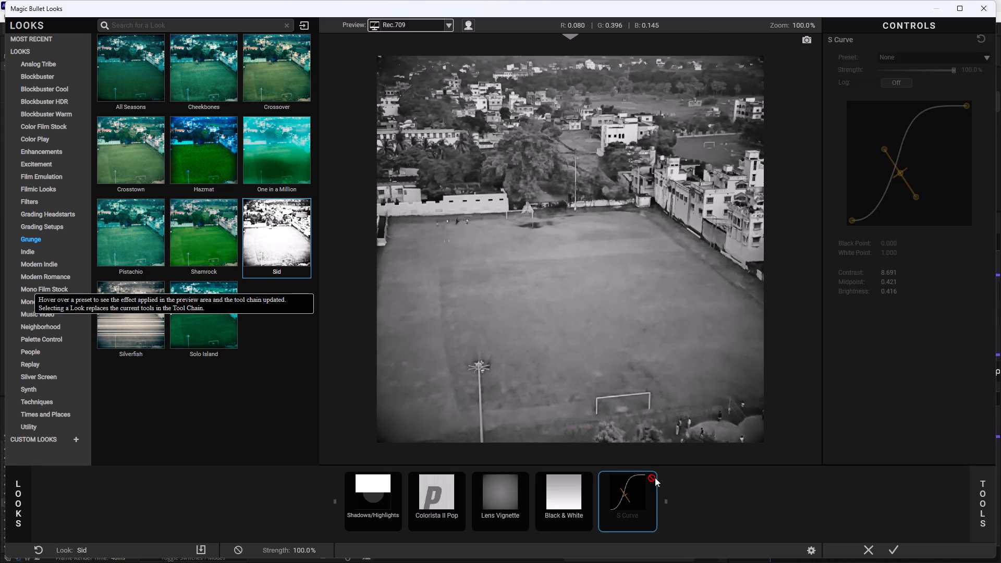
pyautogui.doubleClick(653, 478)
pyautogui.click(399, 480)
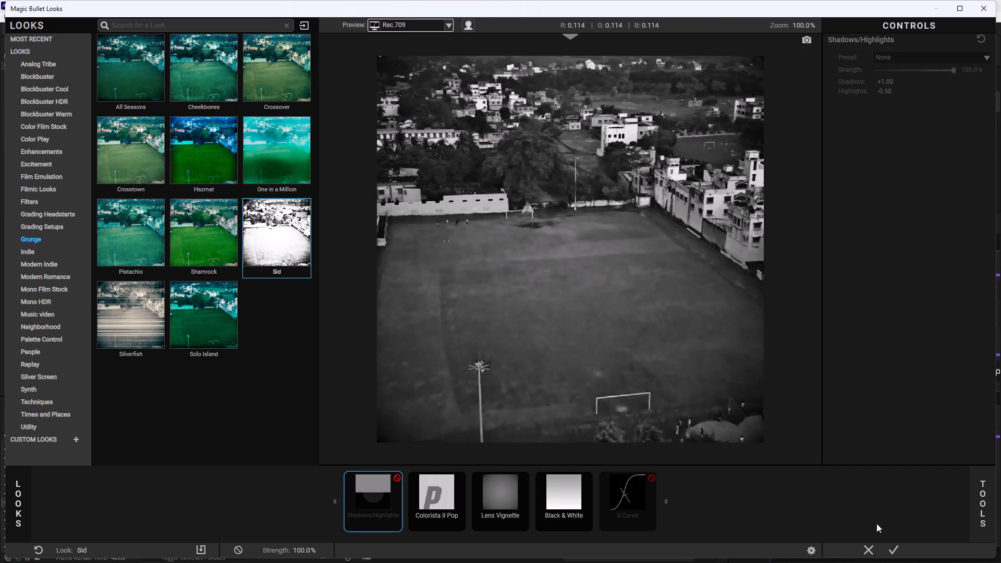
pyautogui.click(894, 547)
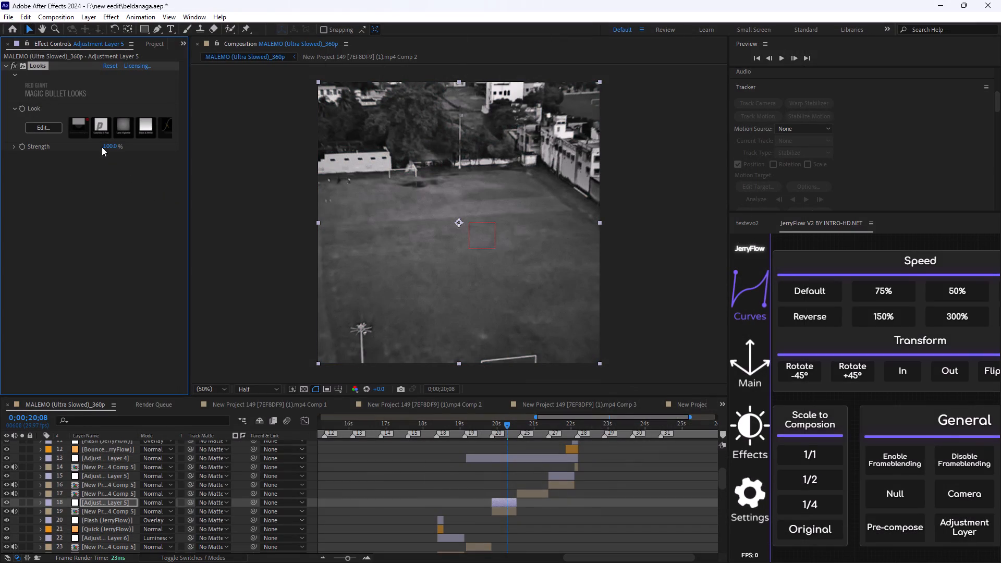
# Set the Looks effect's strength to 98%.
pyautogui.moveTo(111, 145); pyautogui.dragTo(162, 160)
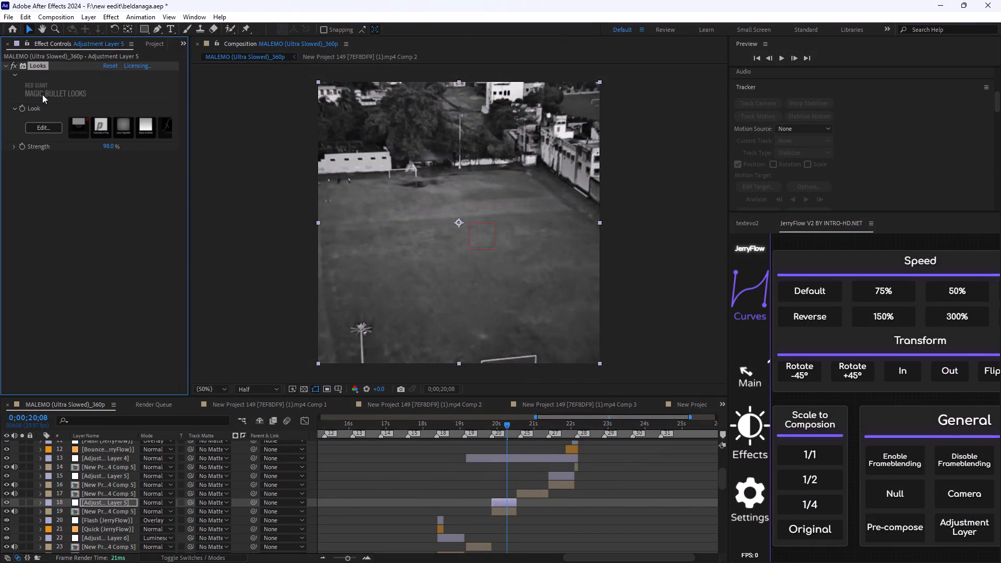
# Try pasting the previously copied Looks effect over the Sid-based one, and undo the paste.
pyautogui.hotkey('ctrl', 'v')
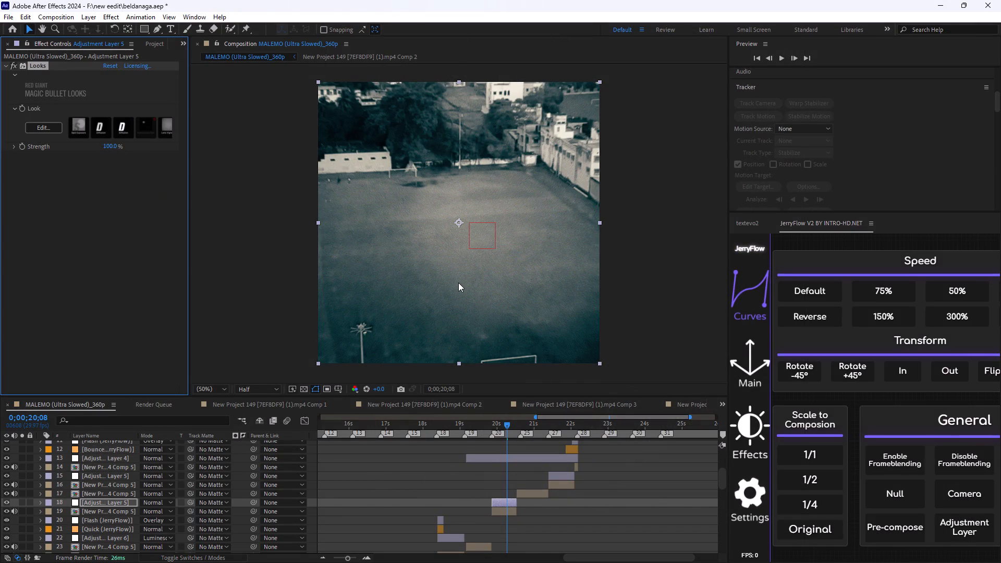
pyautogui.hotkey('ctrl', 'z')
# Copy the Sid-based Looks effect and paste it onto the other Adjustment Layer 5, near 0;00;22;00.
pyautogui.hotkey('ctrl', 'c')
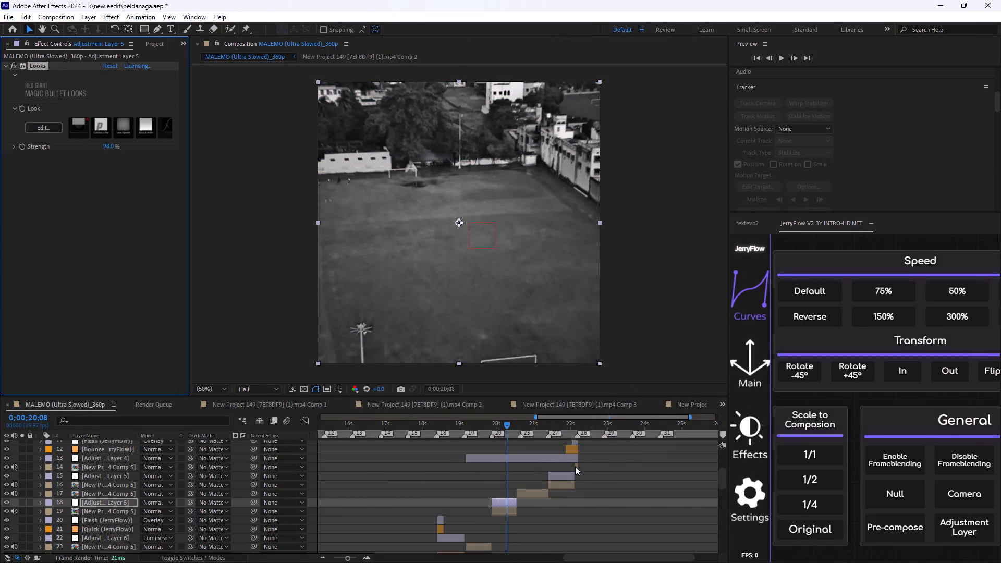
pyautogui.click(560, 473)
pyautogui.hotkey('ctrl', 'v')
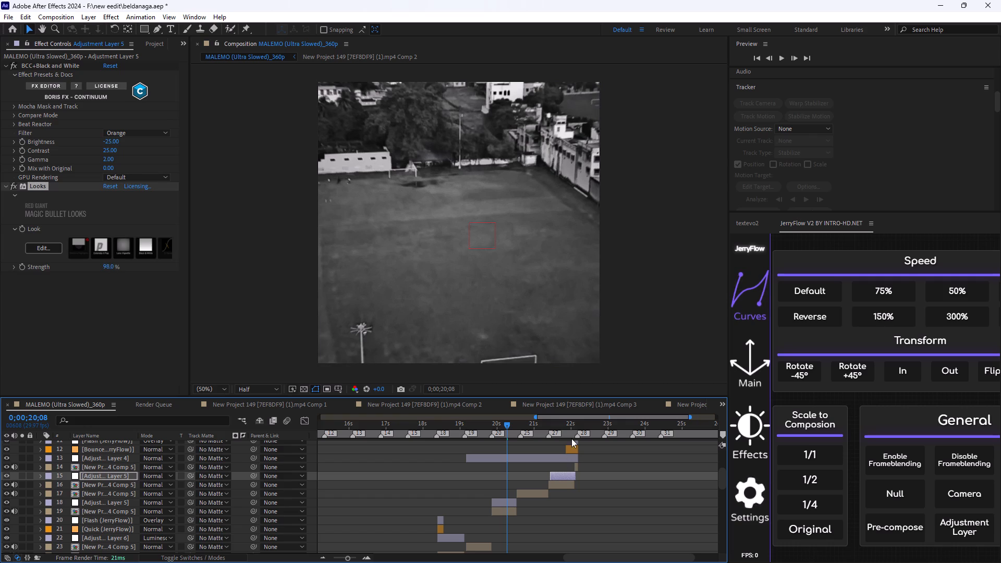
# Play back and scrub the section between 0;00;20;08 and 0;00;23;04 to examine the pasted grade and the transition around 0;00;22;00.
pyautogui.press('space')
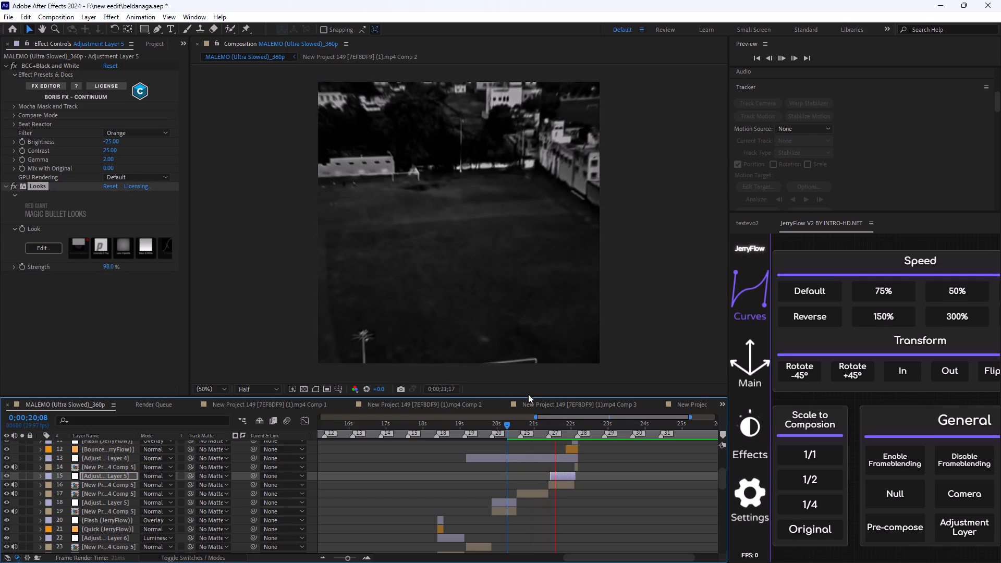
pyautogui.press('space')
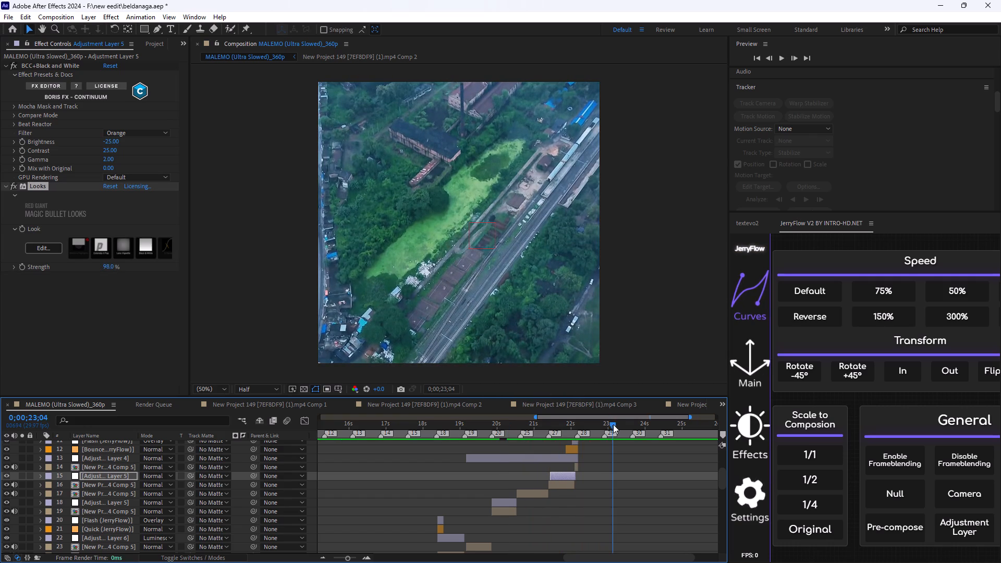
pyautogui.moveTo(614, 424); pyautogui.dragTo(560, 443)
pyautogui.press('space')
pyautogui.press('space')
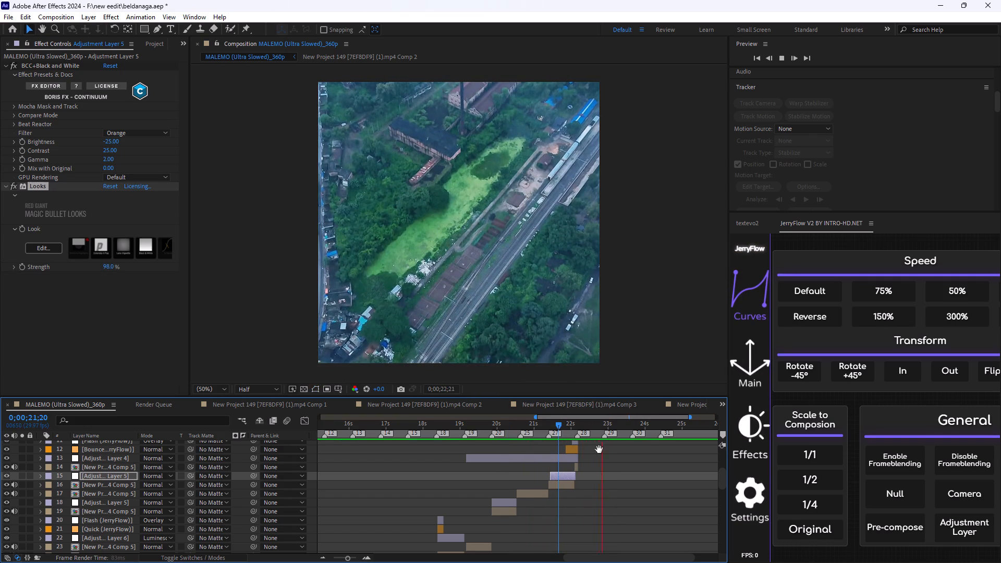
pyautogui.moveTo(604, 423); pyautogui.dragTo(571, 440)
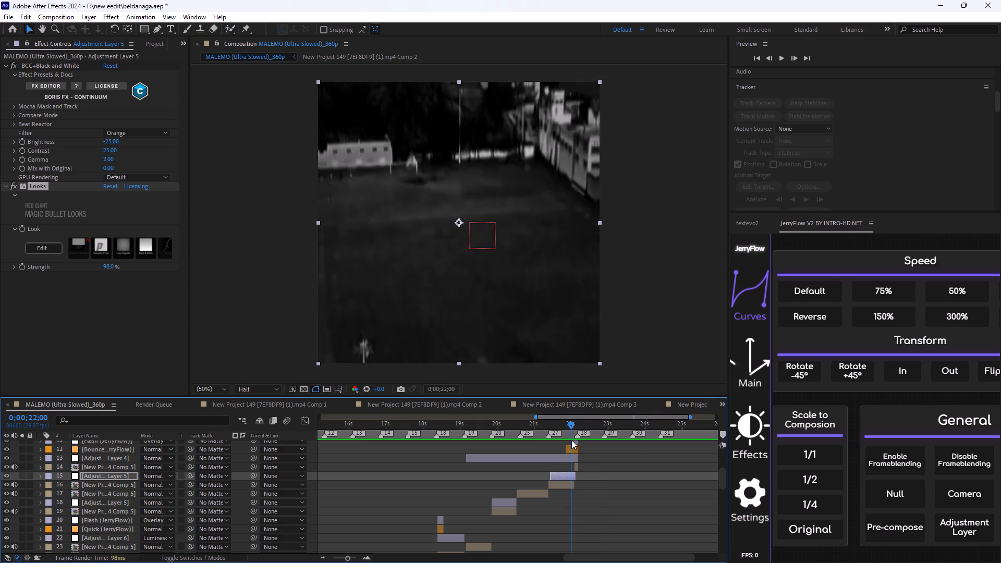
pyautogui.moveTo(571, 440); pyautogui.dragTo(561, 440)
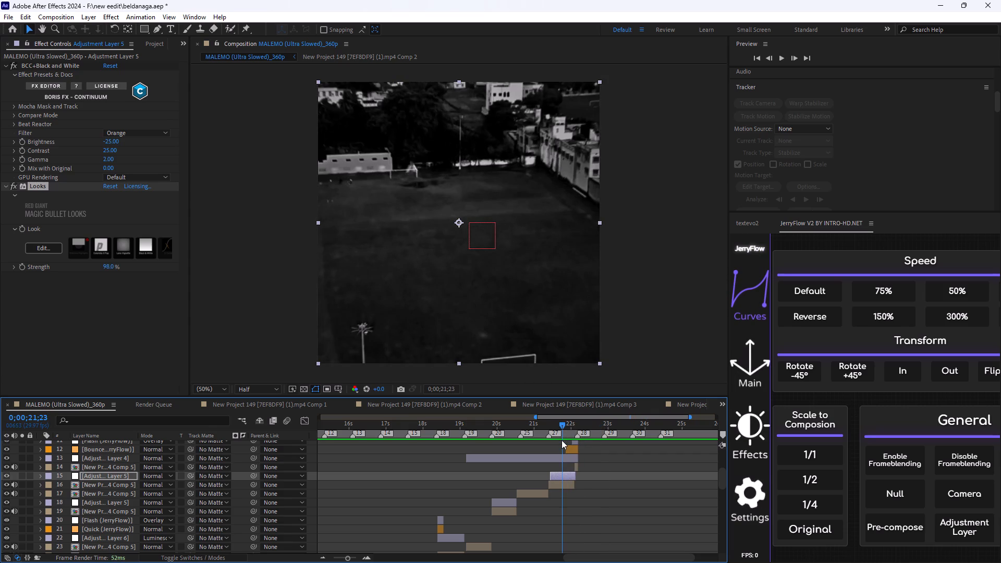
pyautogui.moveTo(561, 440); pyautogui.dragTo(562, 440)
pyautogui.click(566, 460)
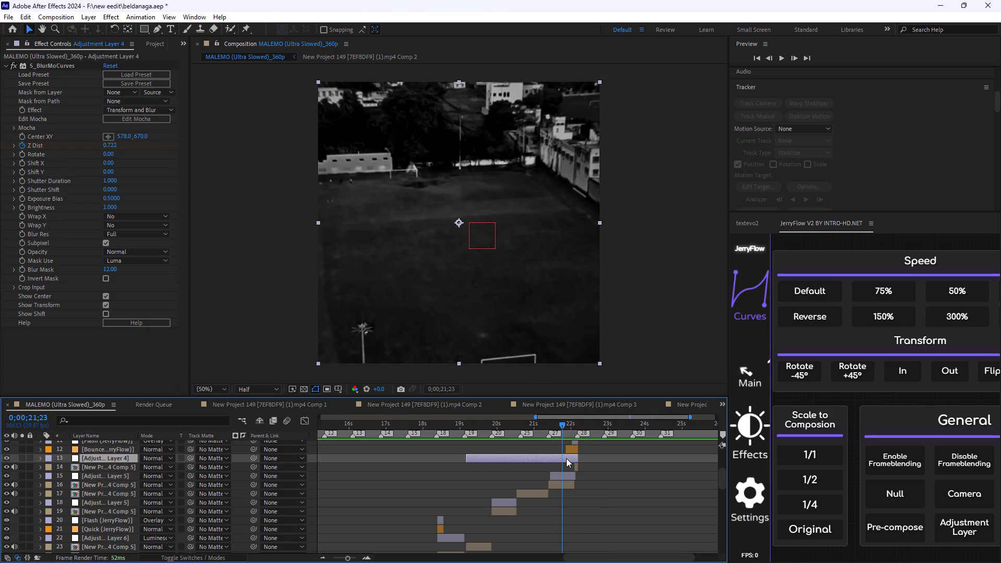
pyautogui.moveTo(562, 423); pyautogui.dragTo(557, 425)
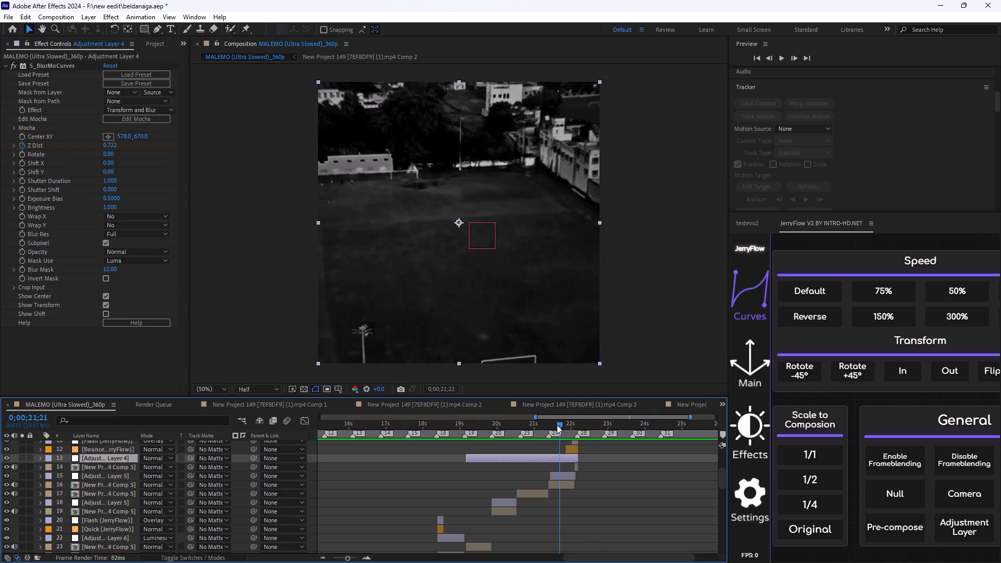
pyautogui.moveTo(557, 425); pyautogui.dragTo(565, 425)
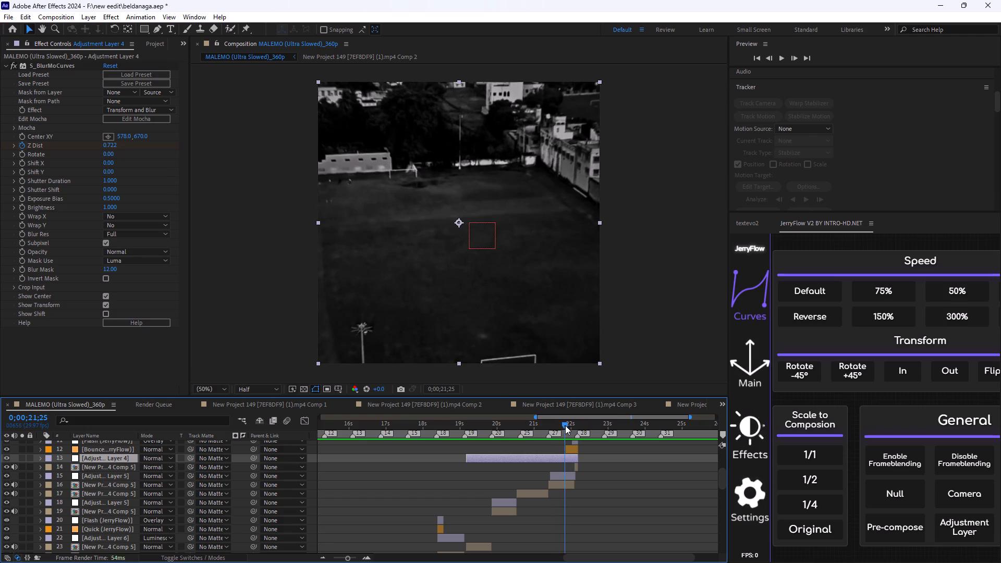
pyautogui.moveTo(565, 425); pyautogui.dragTo(544, 432)
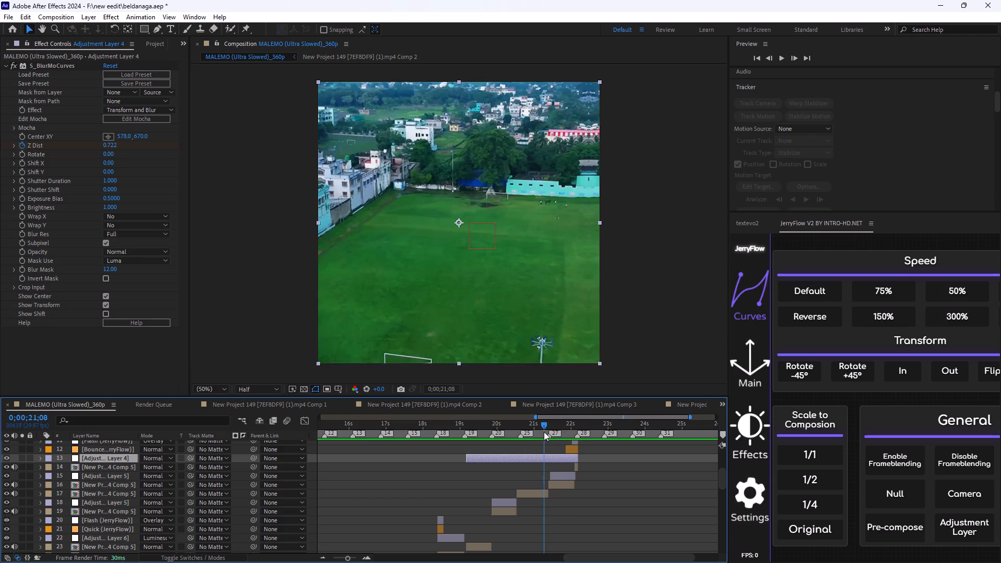
pyautogui.moveTo(544, 432); pyautogui.dragTo(568, 432)
# Delete the Bounce out (JerryFlow) layer near 0;00;22;00.
pyautogui.click(575, 450)
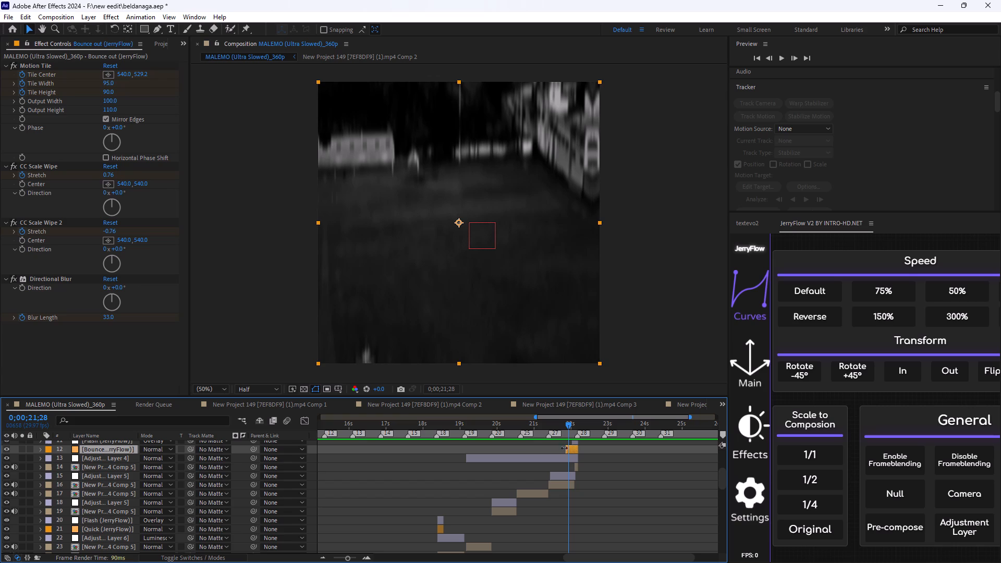
pyautogui.press('Delete')
# Play back the composition from 0;00;21;22 and from 0;00;16;07, and scrub back to about 0;00;06;08 to review the edit.
pyautogui.press('space')
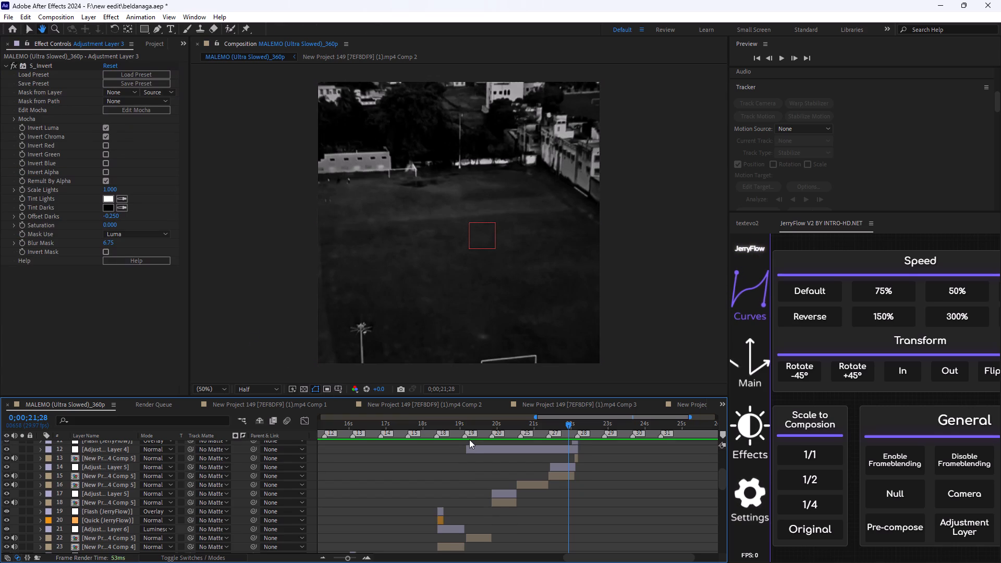
pyautogui.press('space')
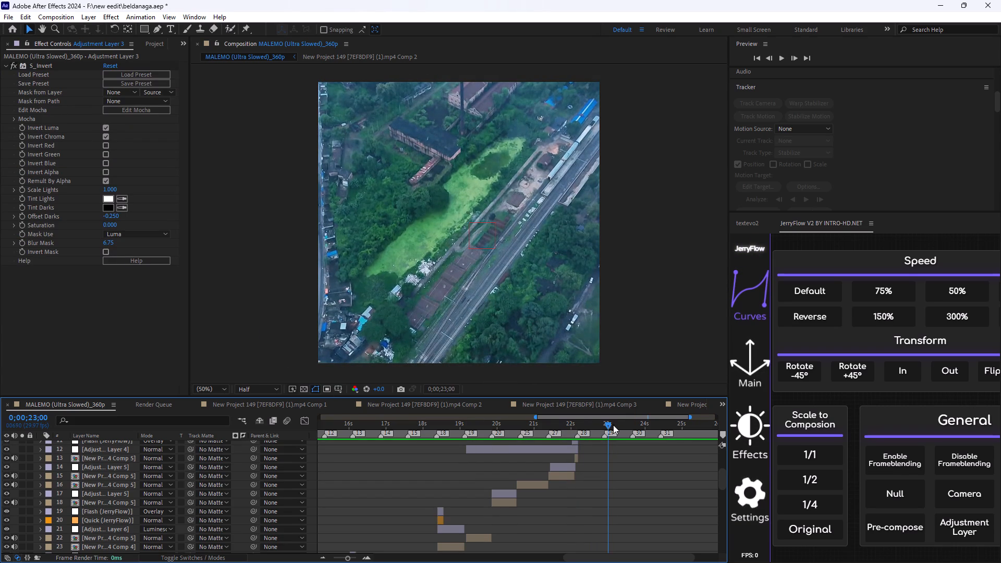
pyautogui.moveTo(613, 425); pyautogui.dragTo(560, 447)
pyautogui.press('space')
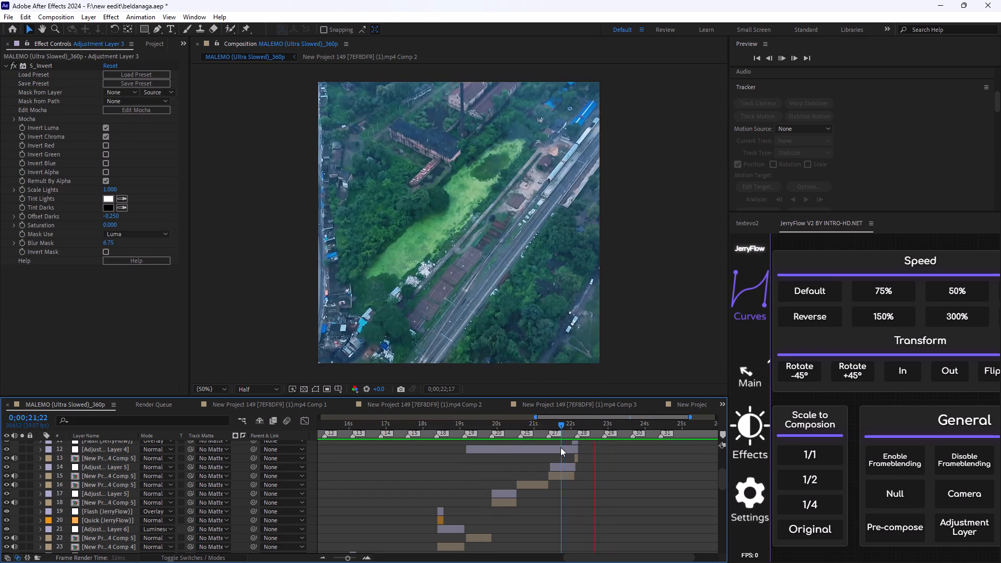
pyautogui.press('space')
pyautogui.moveTo(626, 426); pyautogui.dragTo(358, 446)
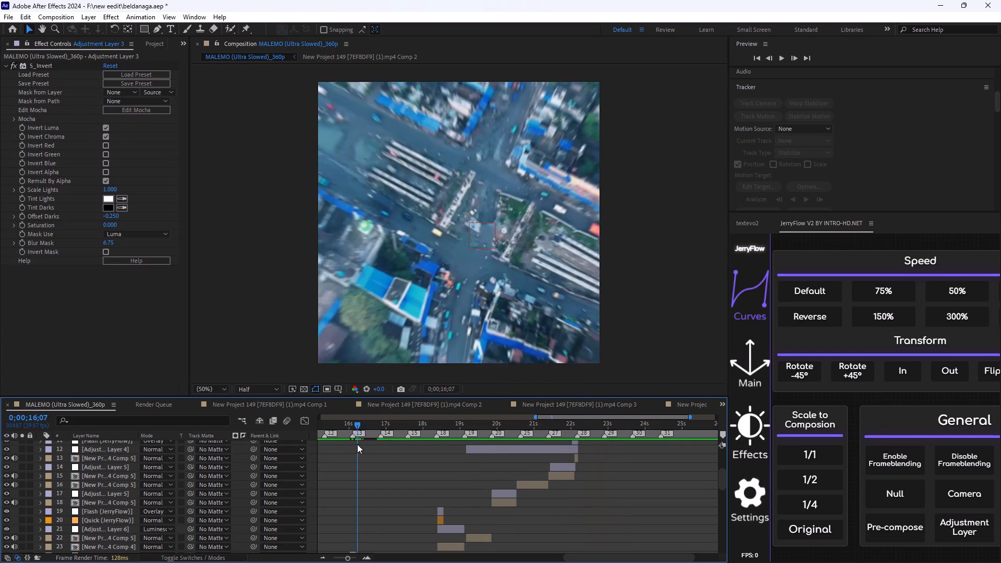
pyautogui.press('space')
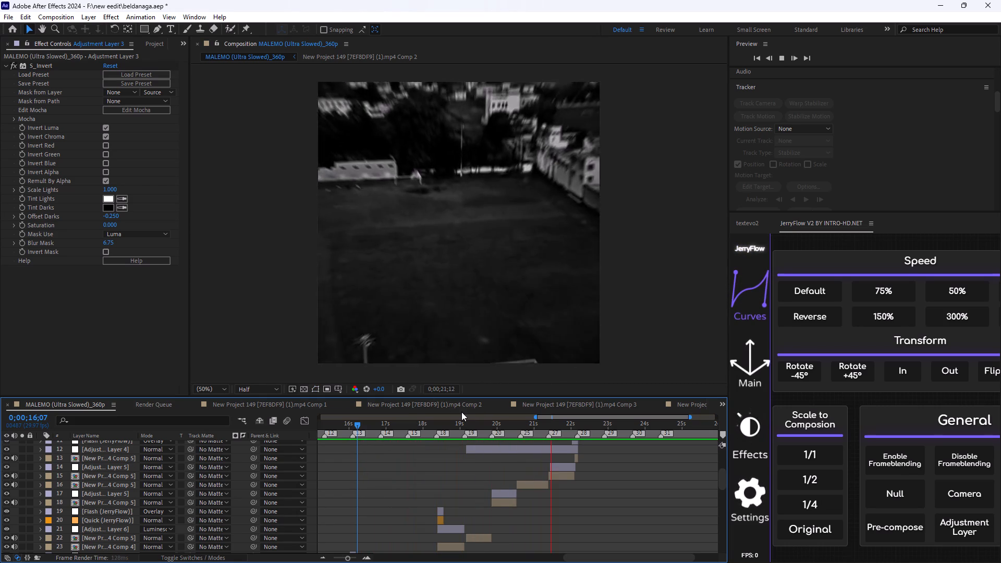
pyautogui.press('space')
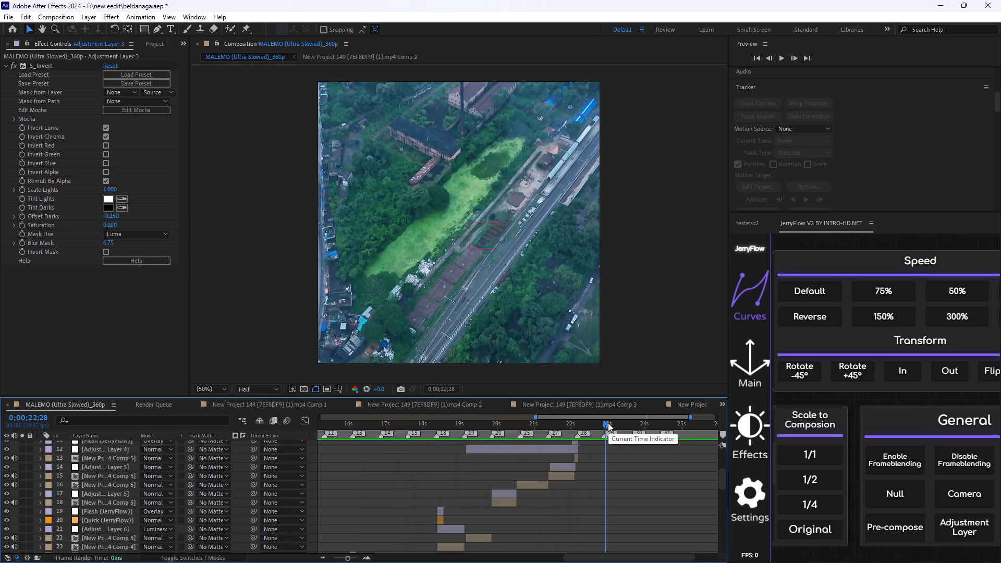
pyautogui.moveTo(608, 423); pyautogui.dragTo(546, 460)
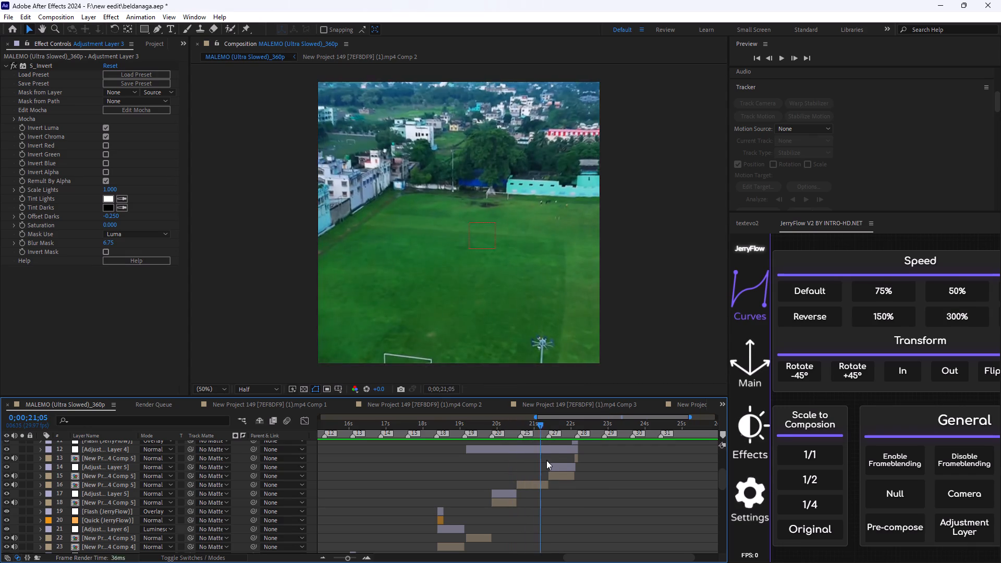
pyautogui.moveTo(546, 460); pyautogui.dragTo(481, 469)
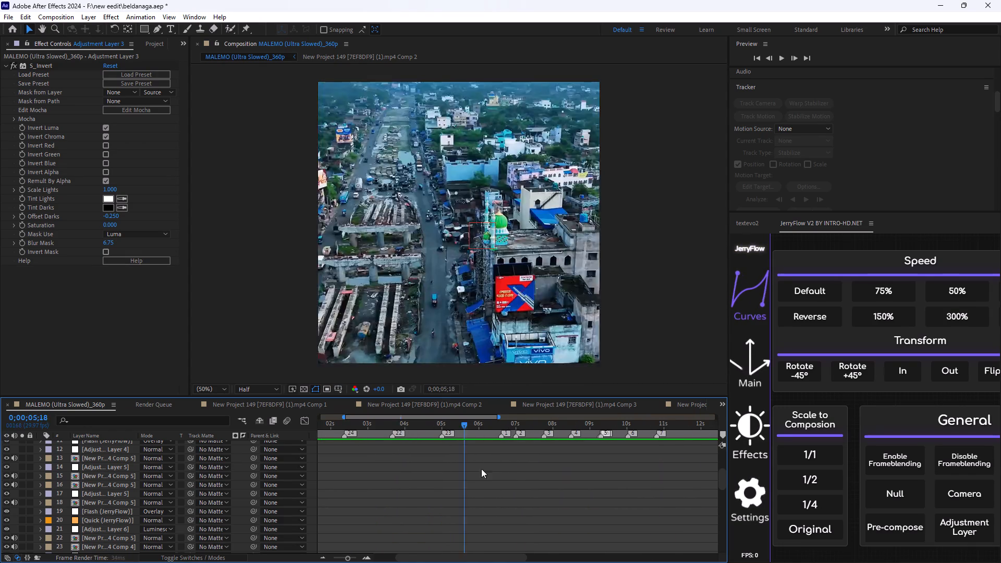
pyautogui.moveTo(481, 469); pyautogui.dragTo(491, 470)
# Show the composition's full duration in the timeline.
pyautogui.moveTo(345, 417); pyautogui.dragTo(301, 429)
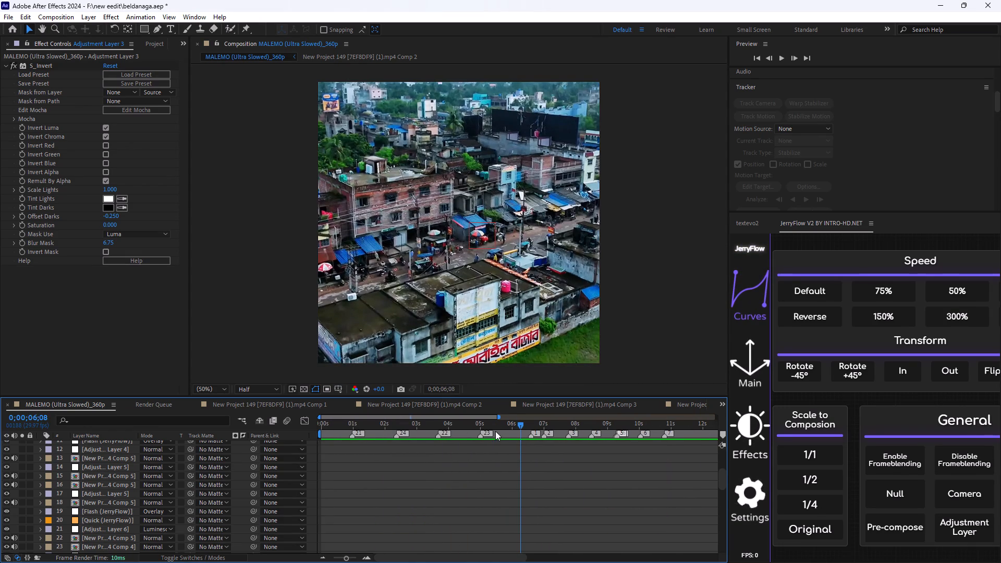
pyautogui.moveTo(499, 414); pyautogui.dragTo(532, 423)
pyautogui.moveTo(500, 416); pyautogui.dragTo(759, 434)
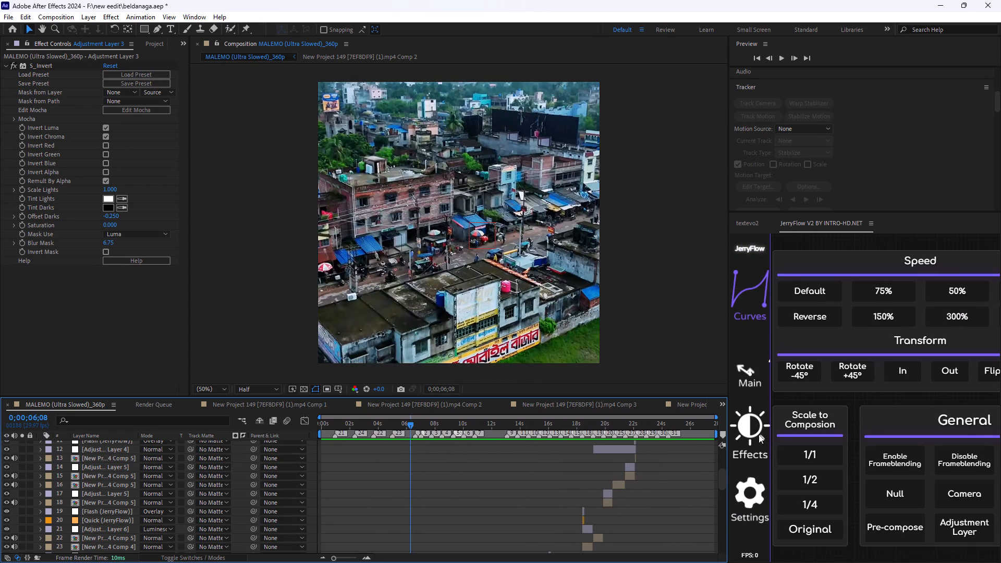
# Play back the composition from the start and scrub between 0;00;14;08 and 0;00;18;21 to examine the transition near 0;00;16;26.
pyautogui.moveTo(759, 434); pyautogui.dragTo(777, 434)
pyautogui.moveTo(414, 423); pyautogui.dragTo(290, 452)
pyautogui.press('space')
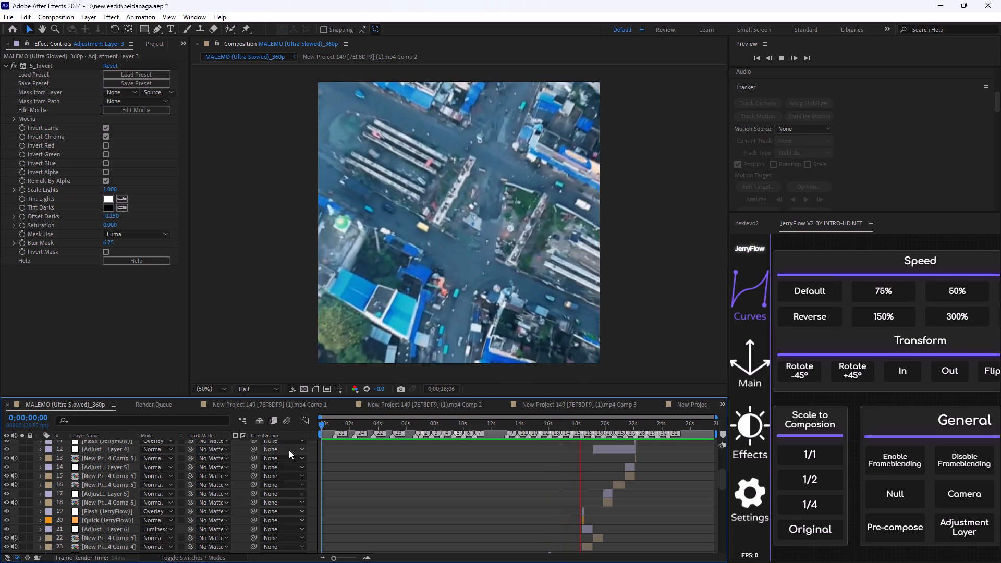
pyautogui.press('space')
pyautogui.moveTo(594, 423); pyautogui.dragTo(568, 437)
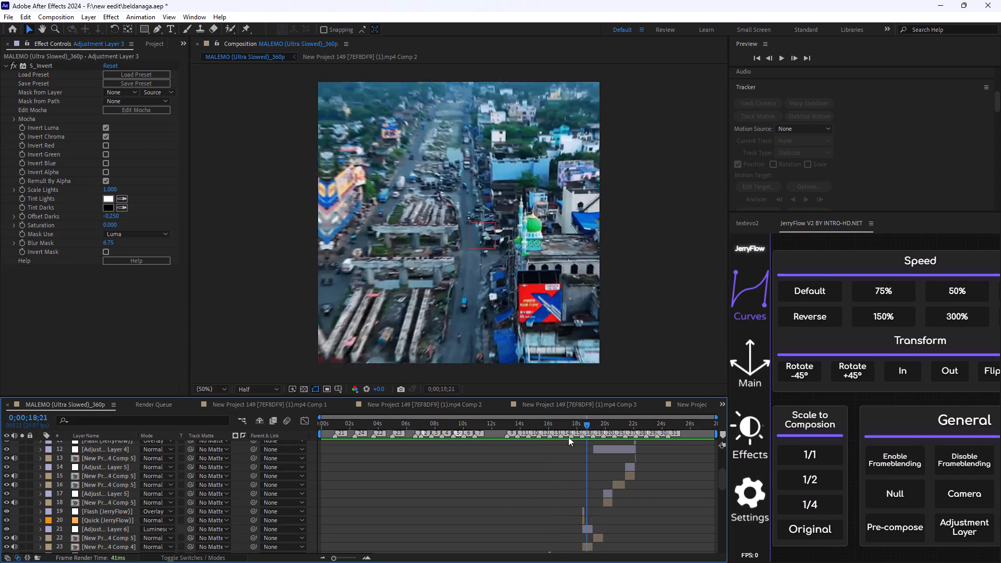
pyautogui.moveTo(568, 437); pyautogui.dragTo(525, 450)
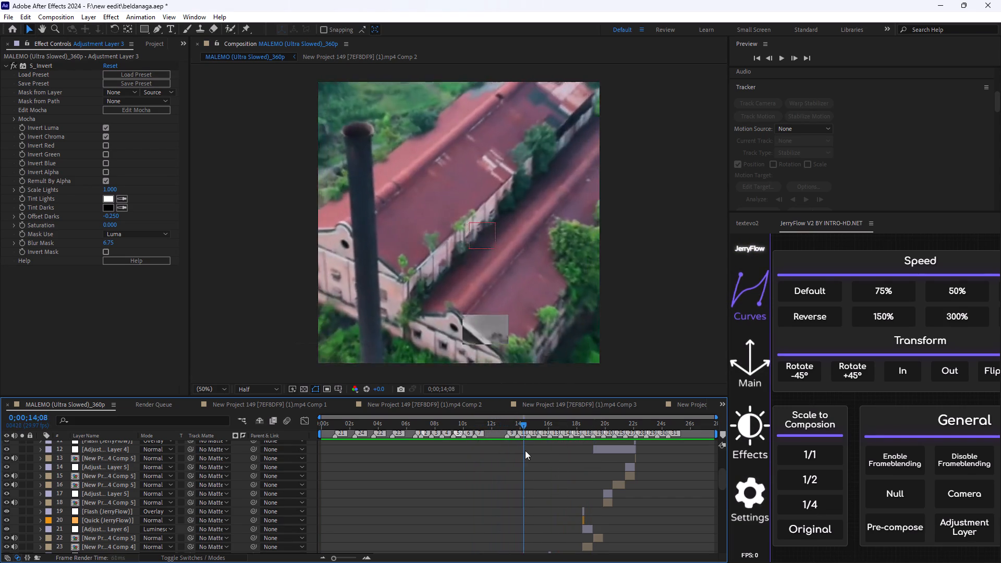
pyautogui.moveTo(525, 450); pyautogui.dragTo(551, 450)
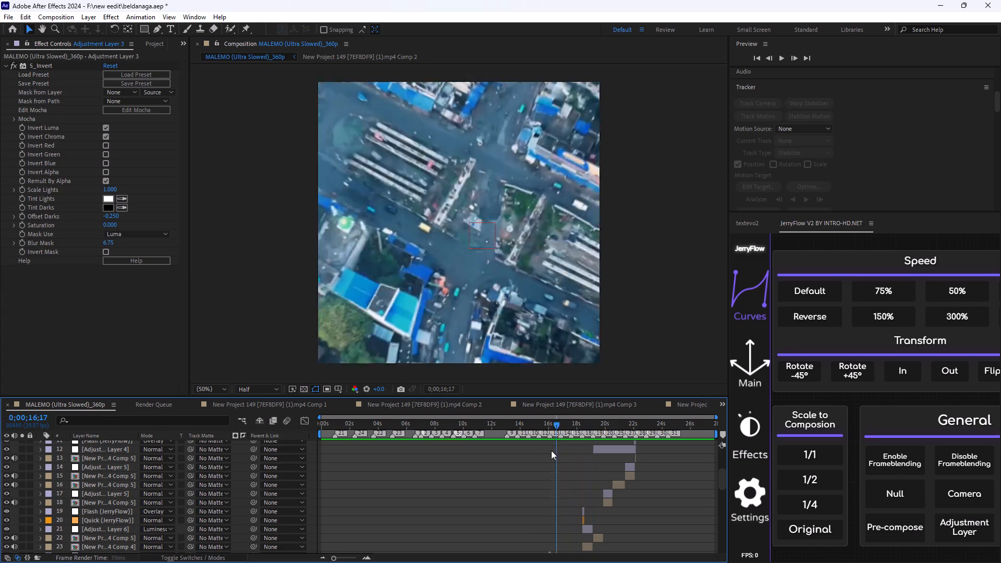
pyautogui.moveTo(551, 450); pyautogui.dragTo(558, 452)
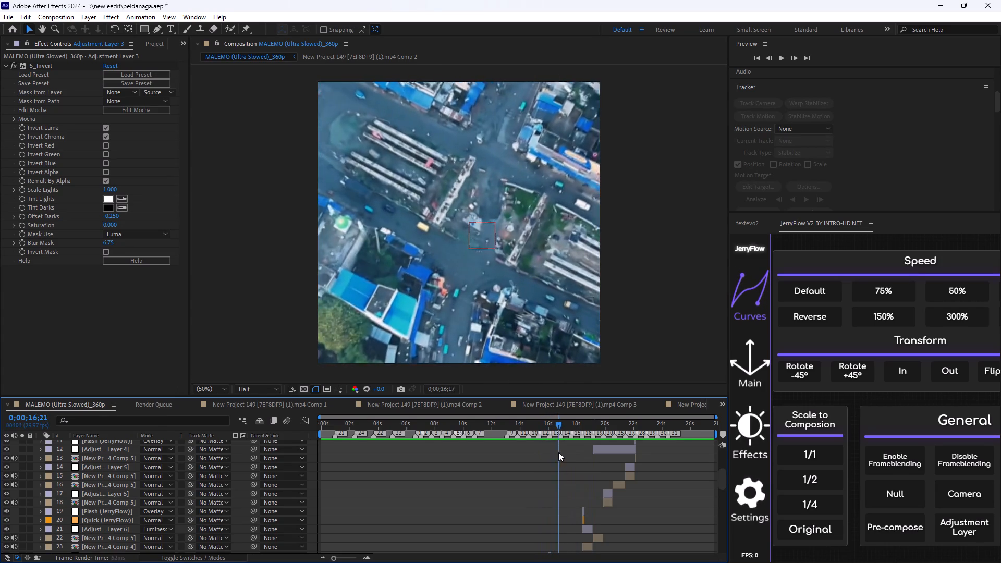
pyautogui.moveTo(558, 452); pyautogui.dragTo(560, 451)
# Duplicate Adjustment Layer 8 with its S_Shake and place the copy directly above Adjustment Layer 5, starting at about 0;00;16;08.
pyautogui.scroll(-8, 560, 497)
pyautogui.scroll(2, 558, 500)
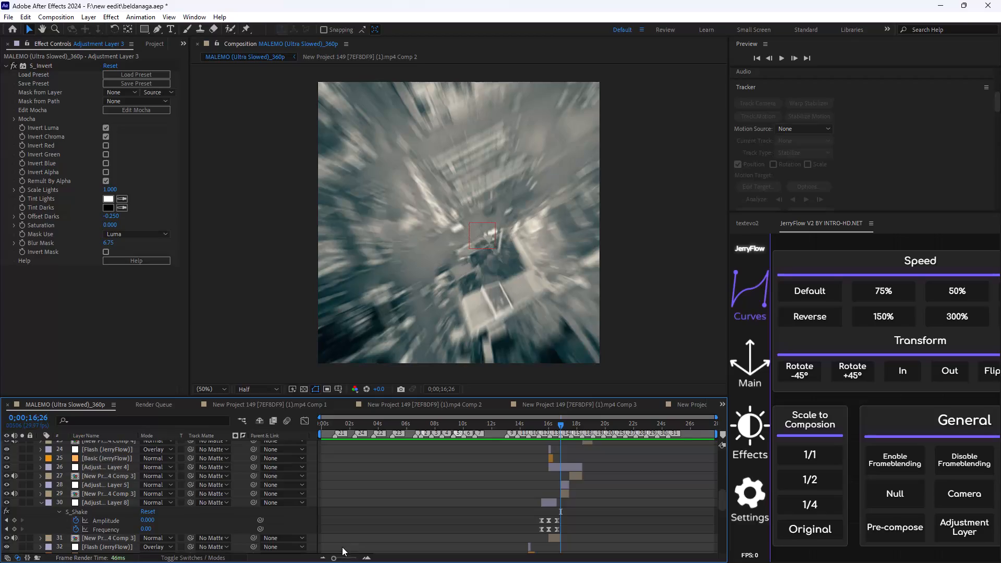
pyautogui.click(341, 555)
pyautogui.moveTo(340, 556); pyautogui.dragTo(356, 558)
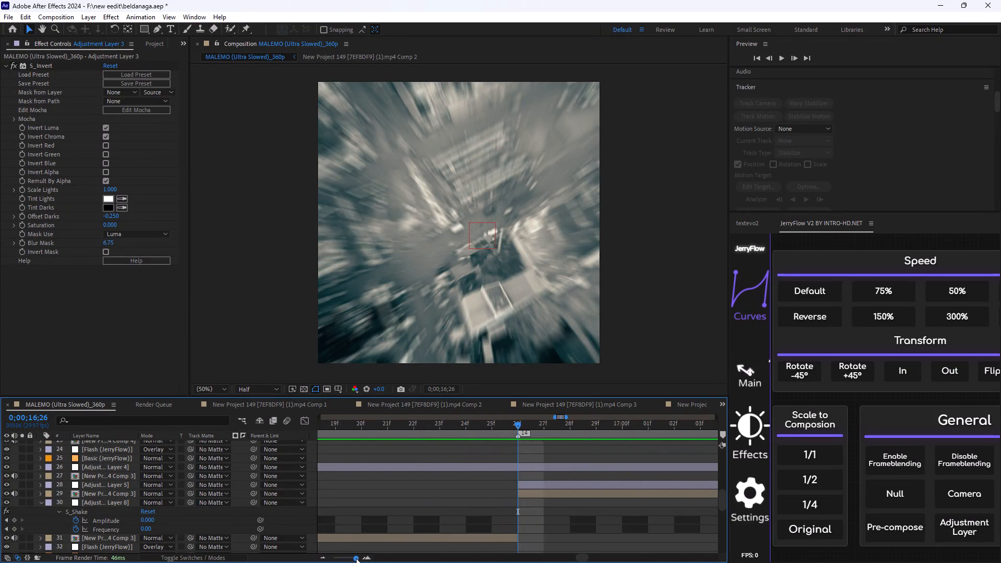
pyautogui.moveTo(356, 558); pyautogui.dragTo(352, 557)
pyautogui.moveTo(519, 425); pyautogui.dragTo(504, 432)
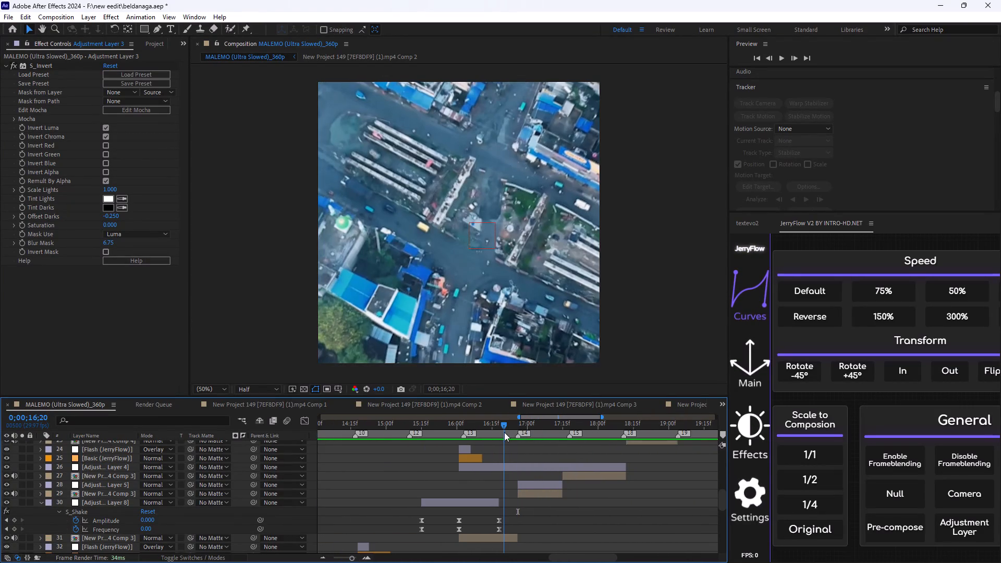
pyautogui.moveTo(504, 432); pyautogui.dragTo(504, 432)
pyautogui.click(468, 506)
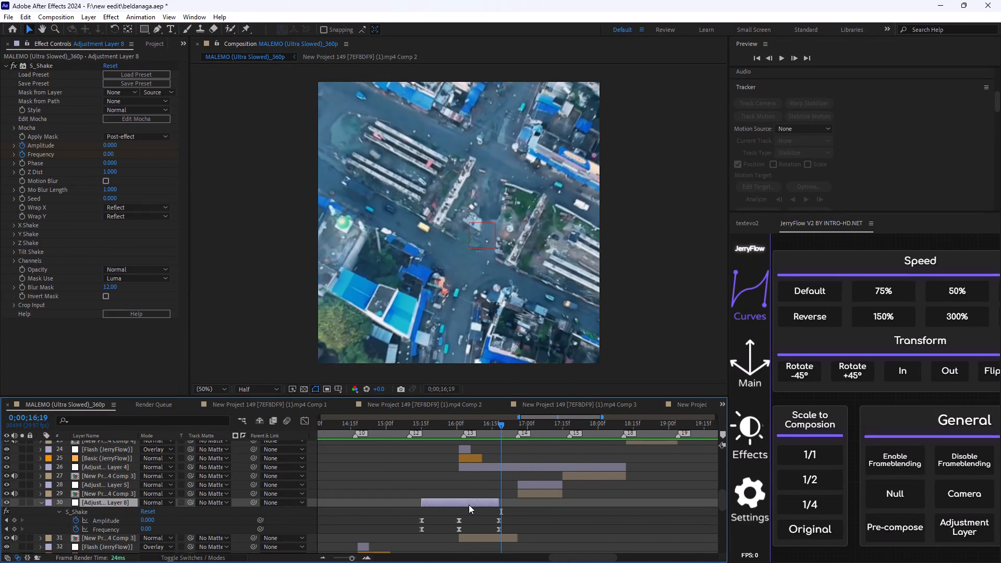
pyautogui.hotkey('ctrl', 'd')
pyautogui.moveTo(486, 499); pyautogui.dragTo(506, 485)
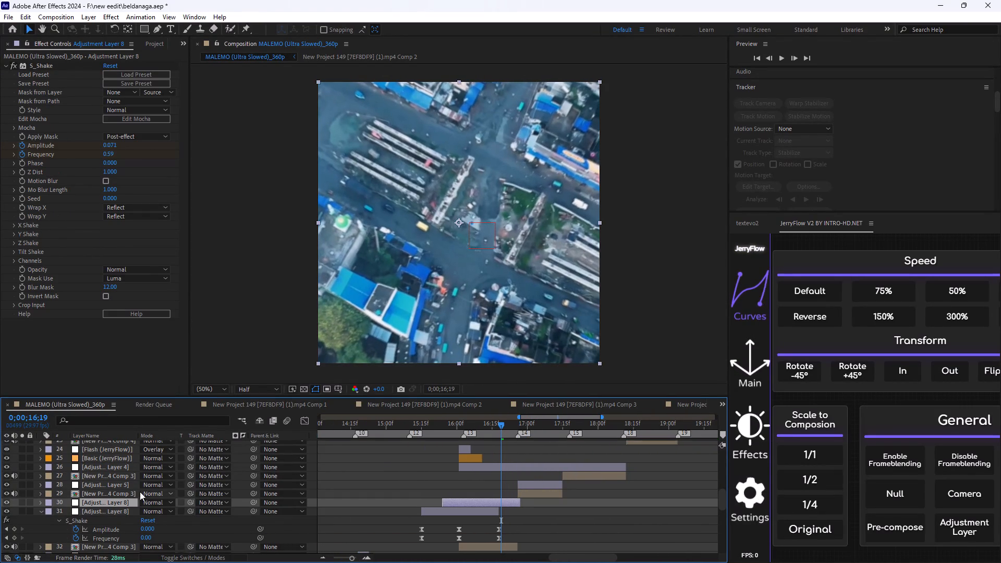
pyautogui.moveTo(134, 501); pyautogui.dragTo(142, 474)
pyautogui.moveTo(498, 475); pyautogui.dragTo(520, 494)
pyautogui.moveTo(95, 472); pyautogui.dragTo(101, 485)
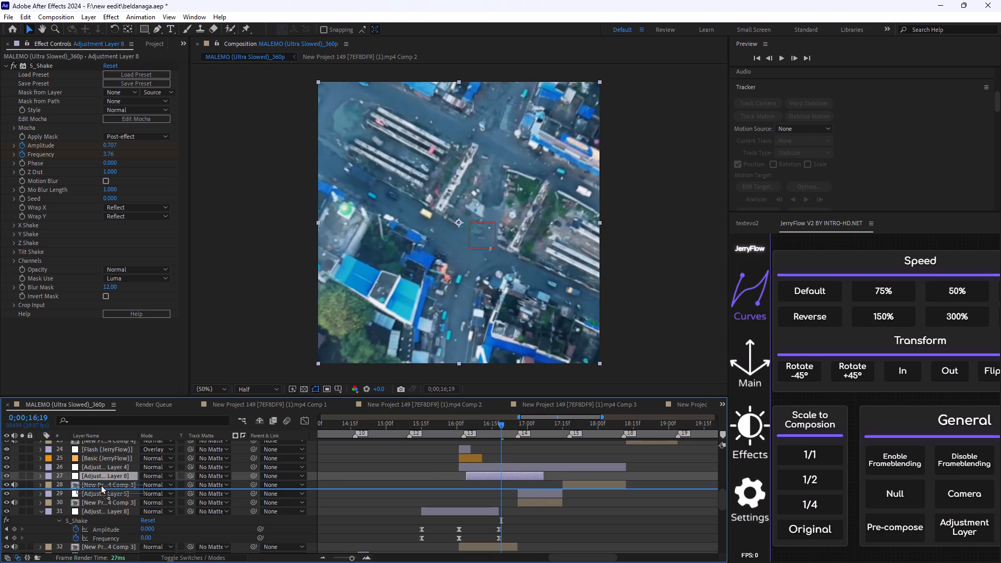
pyautogui.moveTo(101, 485); pyautogui.dragTo(101, 485)
pyautogui.moveTo(471, 486); pyautogui.dragTo(477, 487)
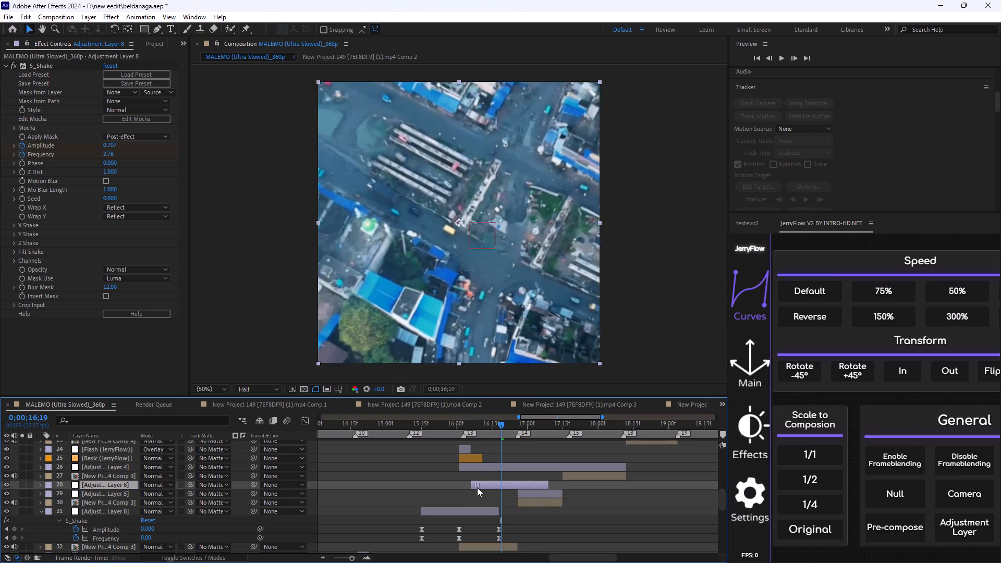
pyautogui.moveTo(477, 487); pyautogui.dragTo(480, 488)
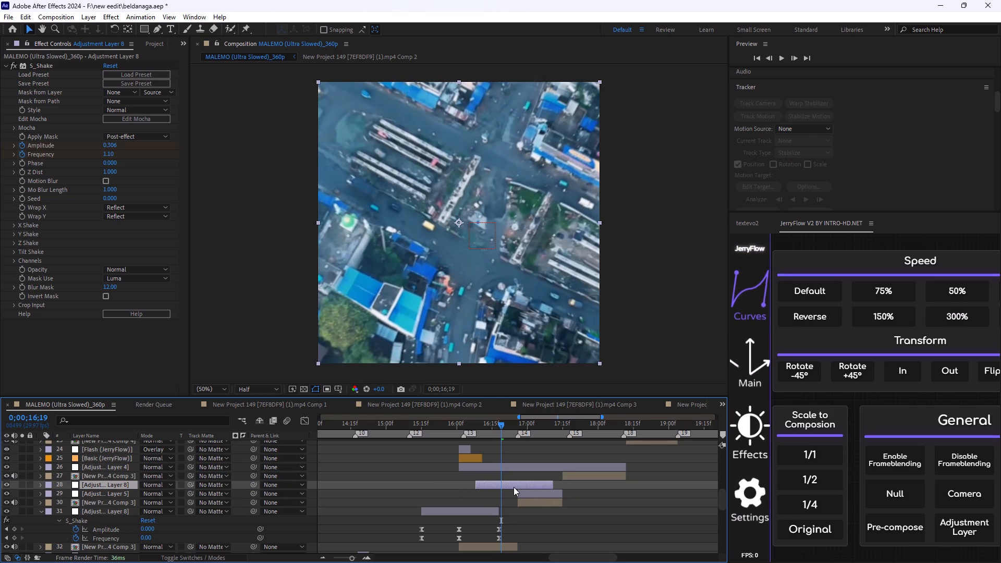
# Move the duplicate's outer S_Shake Amplitude and Frequency keyframes inward to about 0;00;16;14 and 0;00;17;05.
pyautogui.press('u')
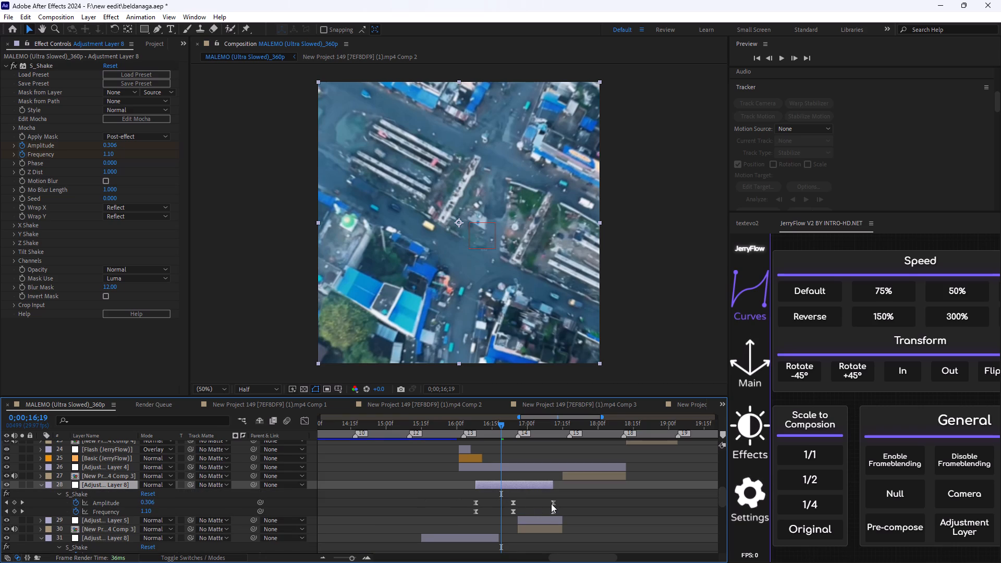
pyautogui.keyDown('alt'); pyautogui.moveTo(550, 496); pyautogui.dragTo(558, 514); pyautogui.keyUp('alt')
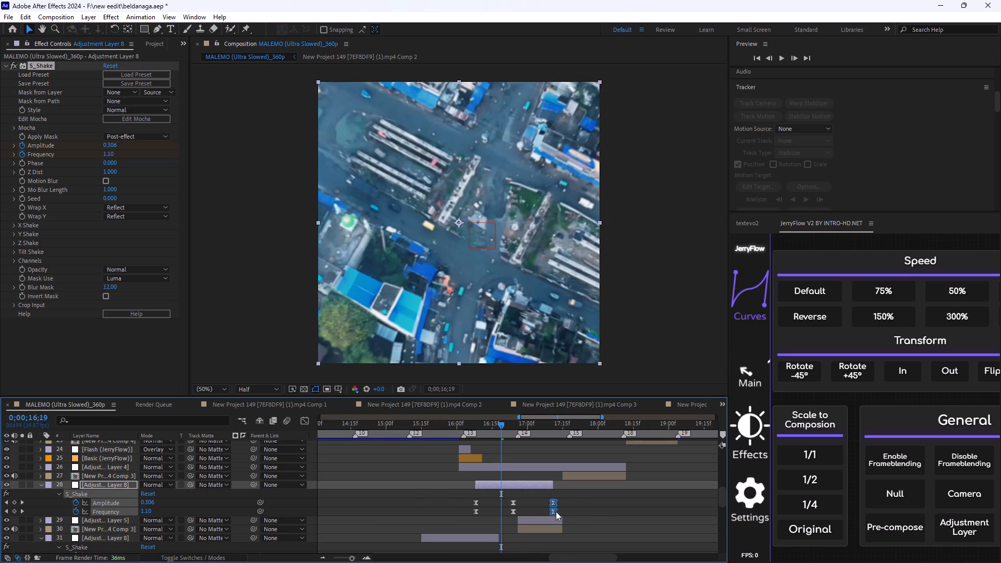
pyautogui.moveTo(553, 511); pyautogui.dragTo(538, 516)
pyautogui.keyDown('alt'); pyautogui.moveTo(469, 493); pyautogui.dragTo(482, 516); pyautogui.keyUp('alt')
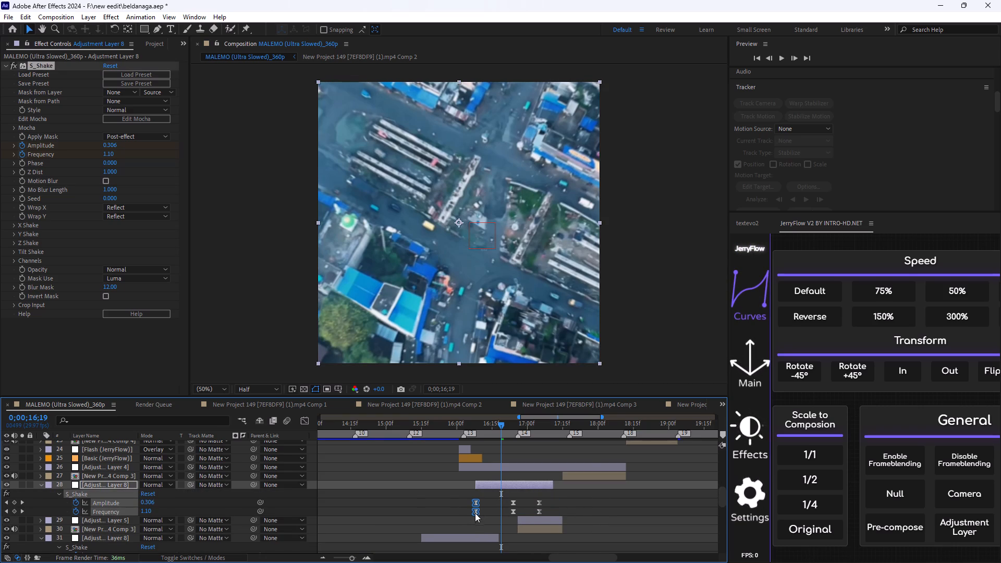
pyautogui.keyDown('alt'); pyautogui.moveTo(475, 512); pyautogui.dragTo(489, 522); pyautogui.keyUp('alt')
# Trim both ends of the duplicated shake layer to its keyframes and shift it so the middle keyframes fall on the cut at 0;00;16;26.
pyautogui.moveTo(477, 485); pyautogui.dragTo(484, 491)
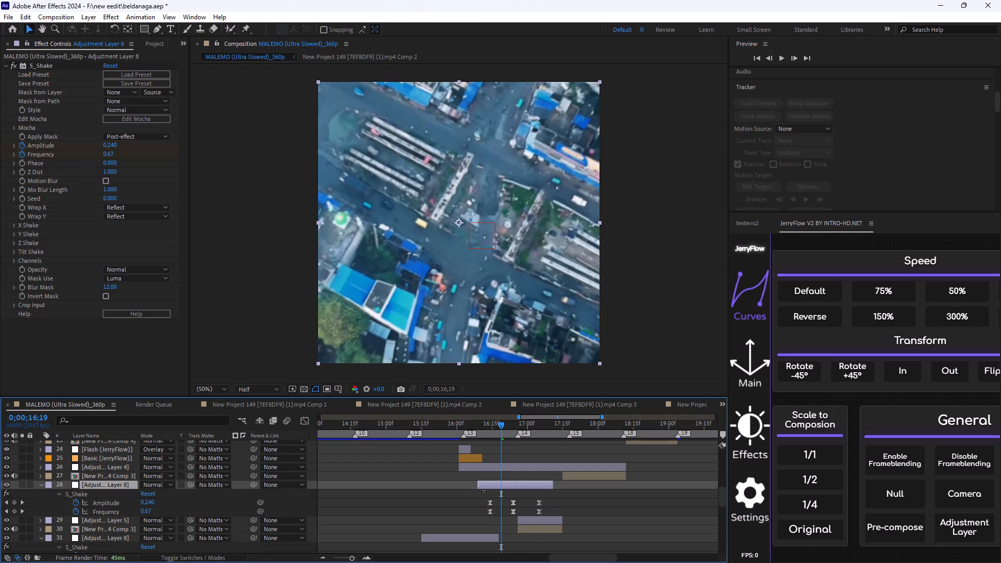
pyautogui.moveTo(484, 491); pyautogui.dragTo(489, 501)
pyautogui.moveTo(553, 488); pyautogui.dragTo(542, 497)
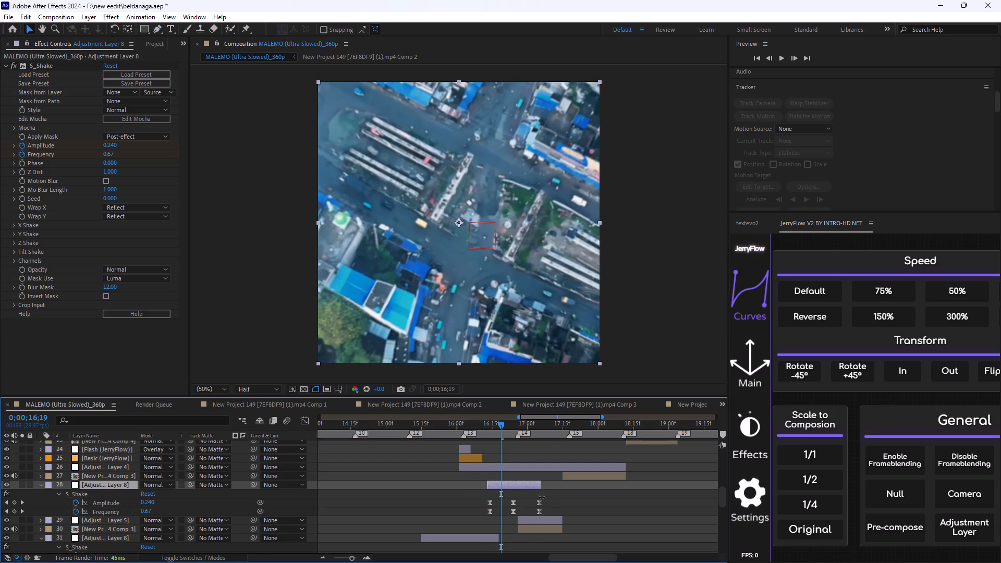
pyautogui.moveTo(542, 497); pyautogui.dragTo(540, 498)
pyautogui.moveTo(520, 487); pyautogui.dragTo(525, 494)
# Play back the section around 0;00;16;26 from starting points between 0;00;15;23 and 0;00;16;11, and from 0;00;19;15, to check the added shake.
pyautogui.moveTo(502, 427); pyautogui.dragTo(479, 443)
pyautogui.press('space')
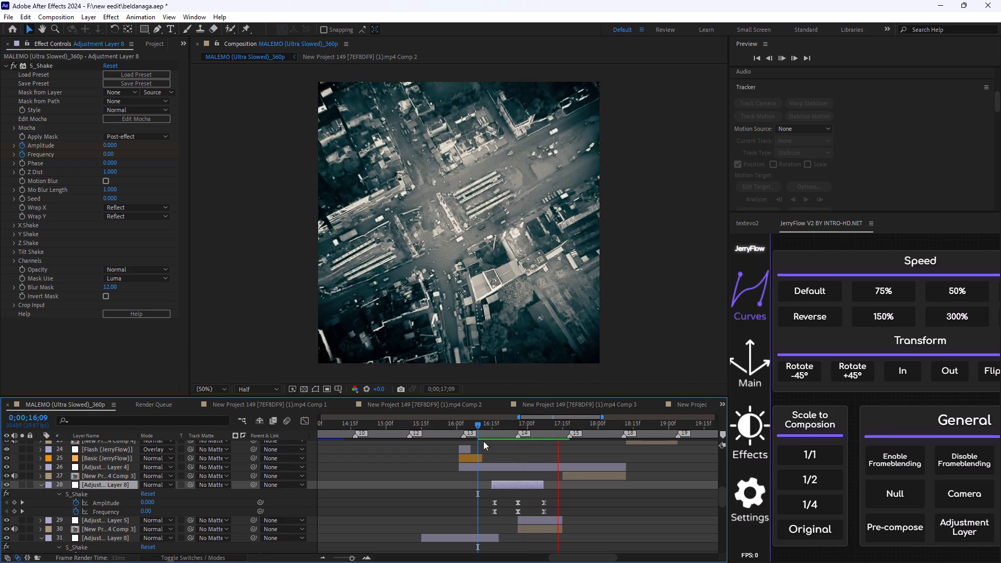
pyautogui.press('space')
pyautogui.moveTo(581, 424); pyautogui.dragTo(486, 463)
pyautogui.press('space')
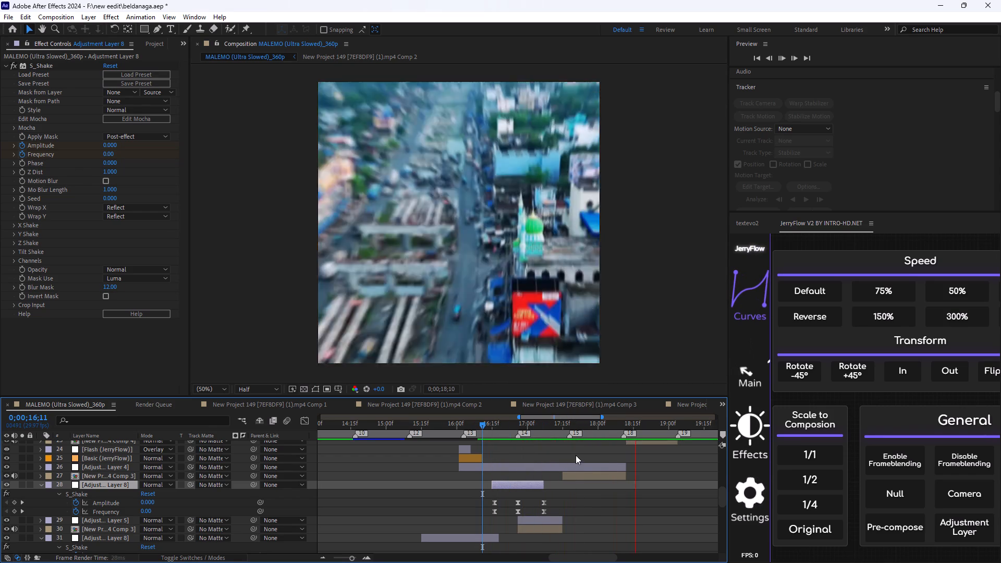
pyautogui.press('space')
pyautogui.moveTo(665, 426); pyautogui.dragTo(440, 473)
pyautogui.press('space')
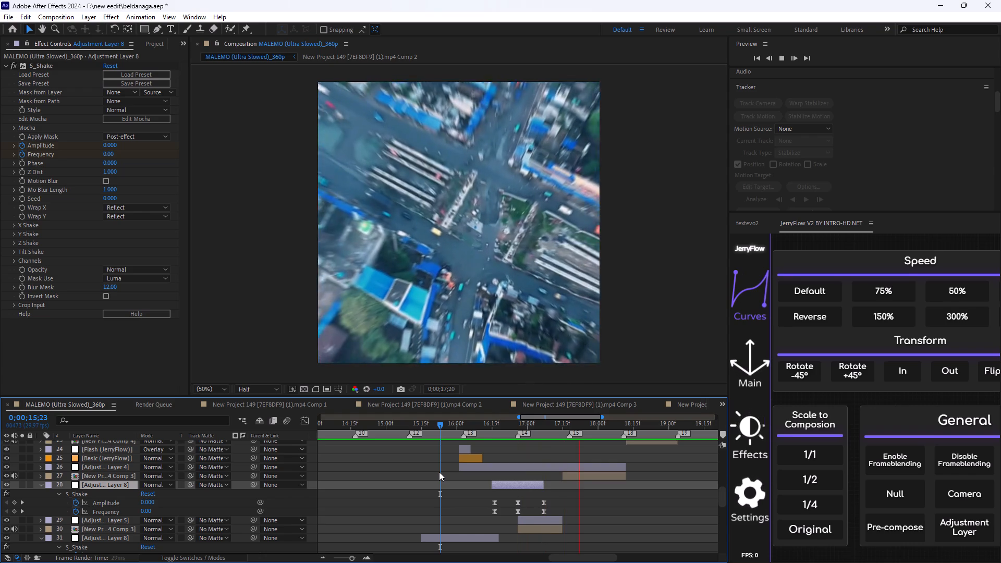
pyautogui.press('space')
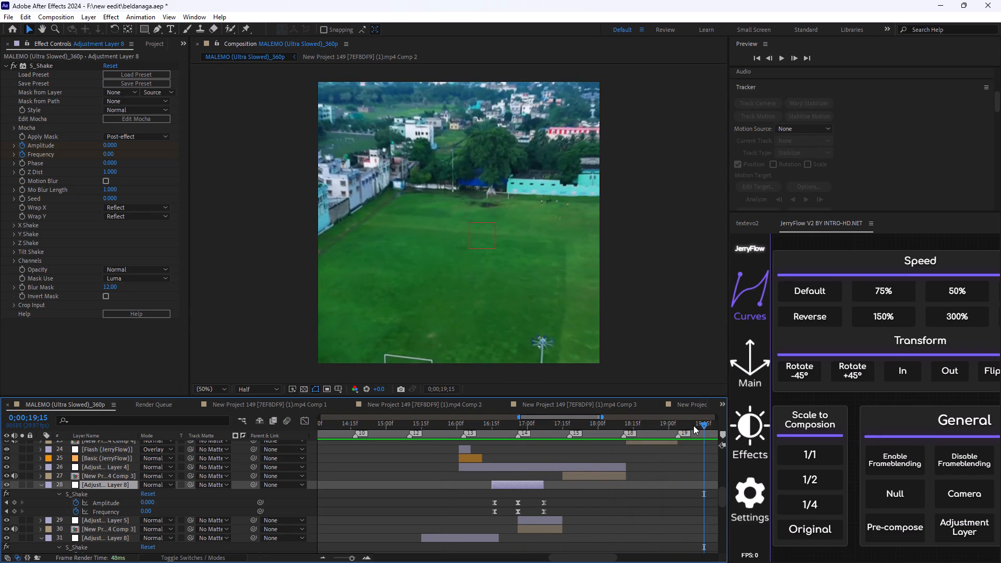
pyautogui.moveTo(701, 427); pyautogui.dragTo(478, 489)
pyautogui.press('space')
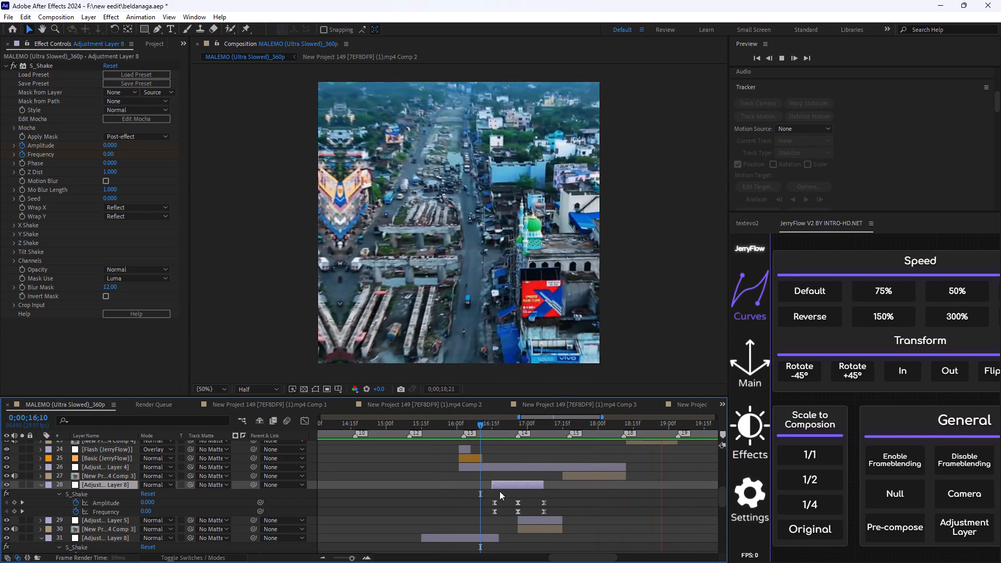
pyautogui.click(704, 436)
pyautogui.press('space')
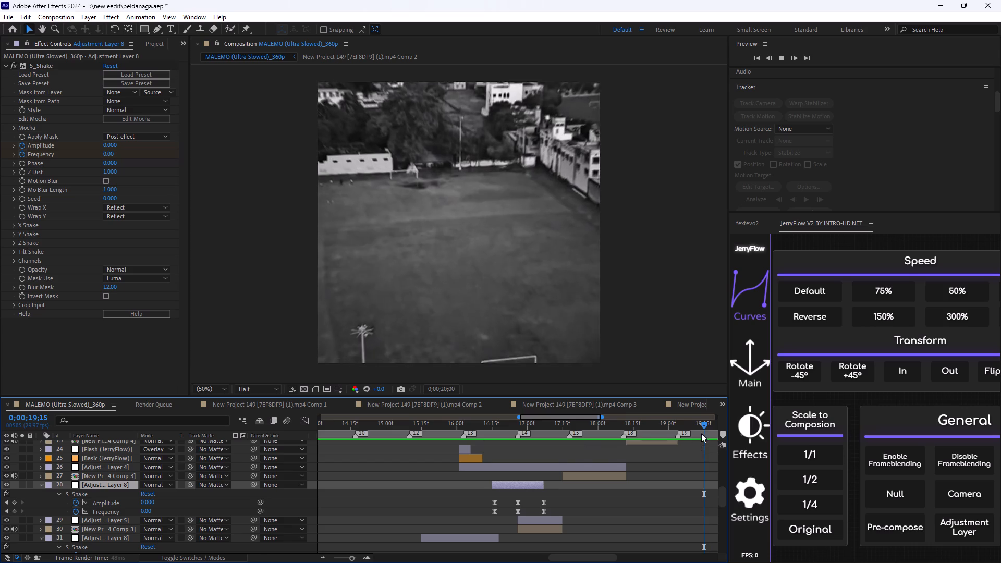
# Set the duplicated shake layer's S_Shake Frequency keyframe at 0;00;16;26 to 3.
pyautogui.moveTo(705, 424); pyautogui.dragTo(518, 482)
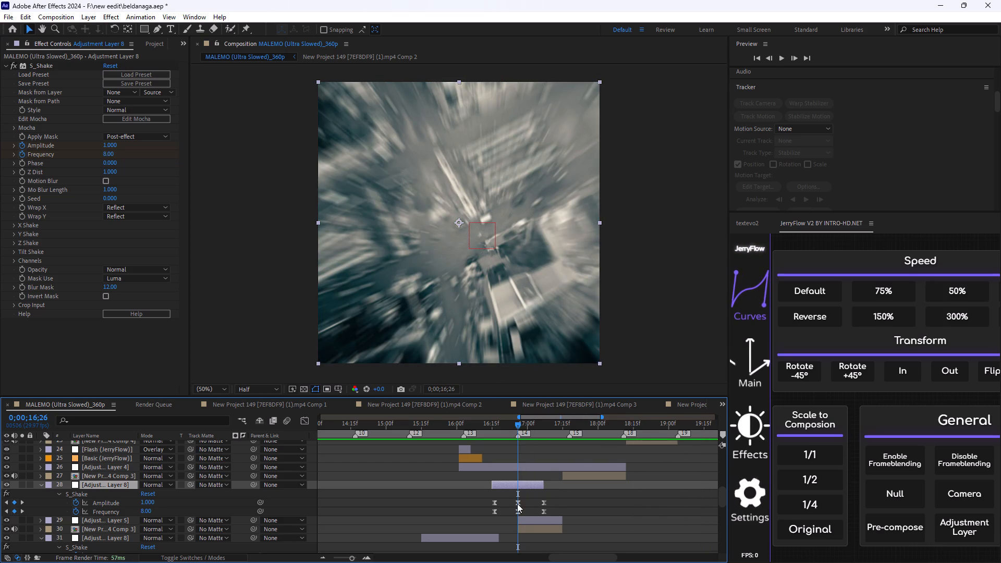
pyautogui.click(517, 501)
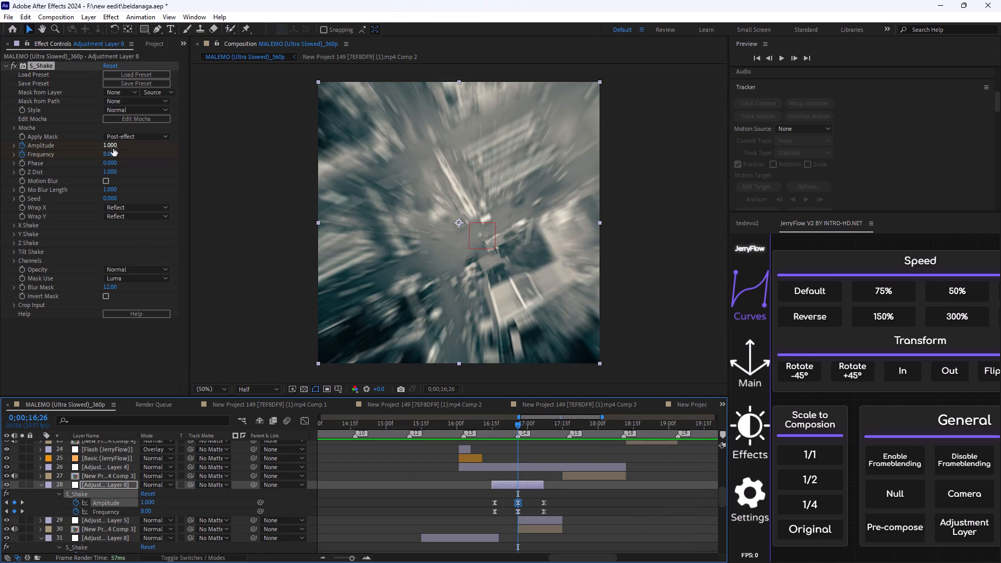
pyautogui.click(113, 149)
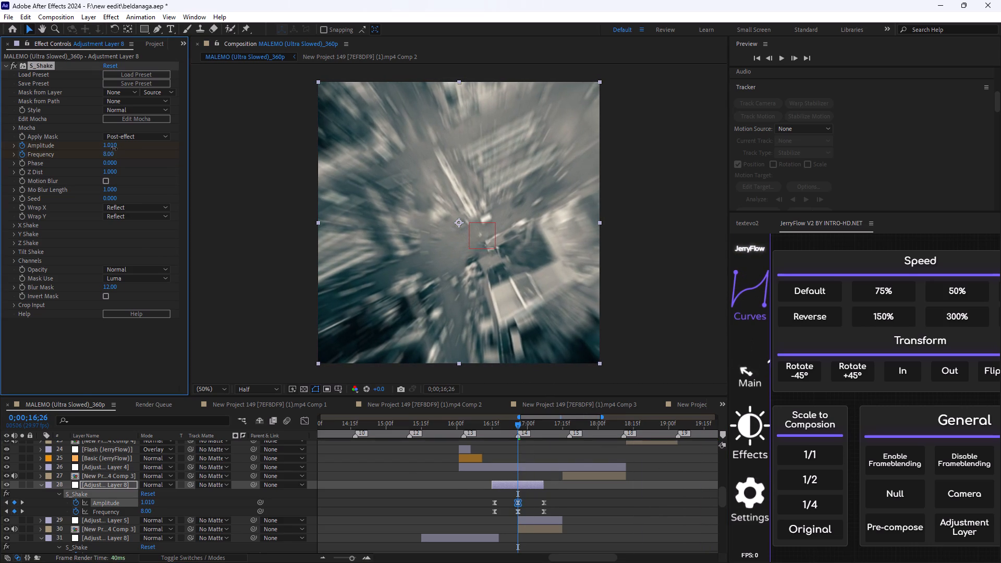
pyautogui.hotkey('ctrl', 'z')
pyautogui.click(112, 154)
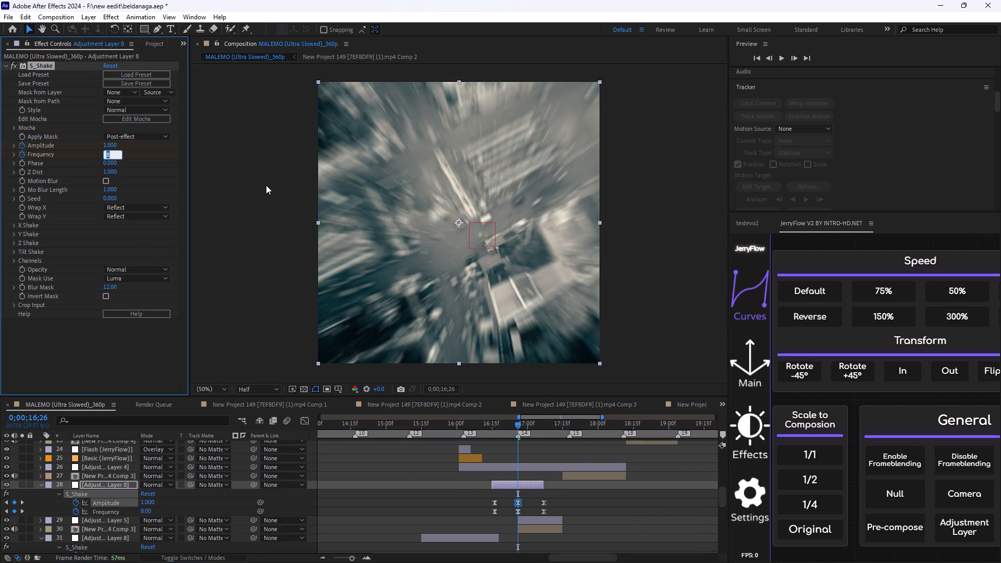
pyautogui.press('BackSpace')
pyautogui.press('3')
pyautogui.press('Return')
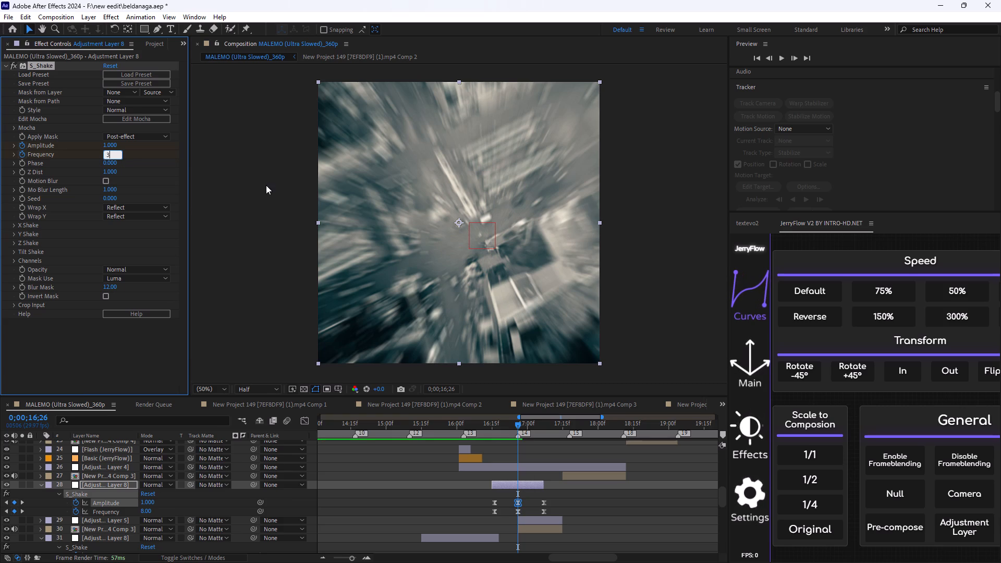
# Play back from 0;00;16;14 and 0;00;16;20 through to about 0;00;23;12 to check the adjusted shake and following clips.
pyautogui.moveTo(517, 425); pyautogui.dragTo(488, 441)
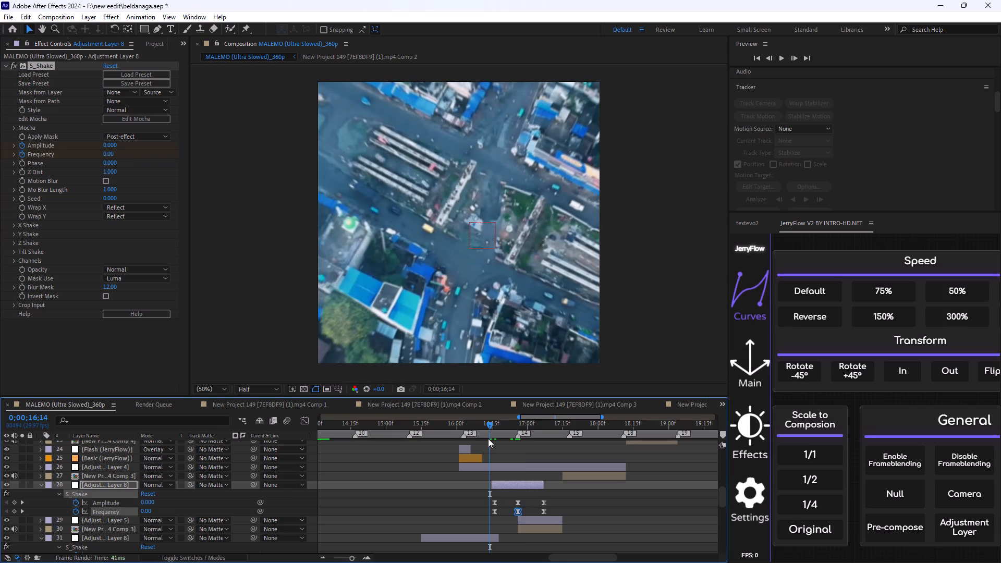
pyautogui.press('space')
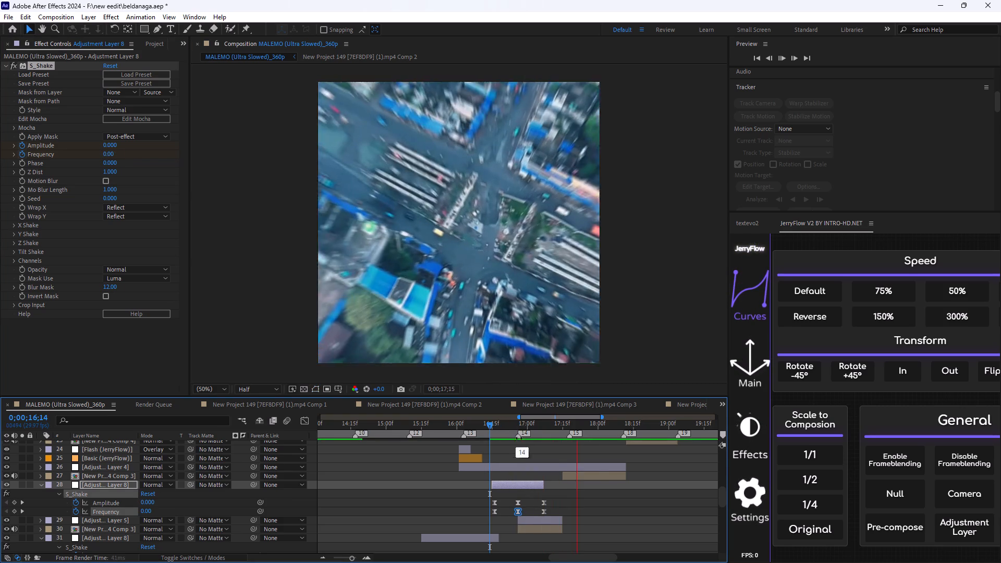
pyautogui.press('space')
pyautogui.moveTo(612, 425); pyautogui.dragTo(505, 463)
pyautogui.press('space')
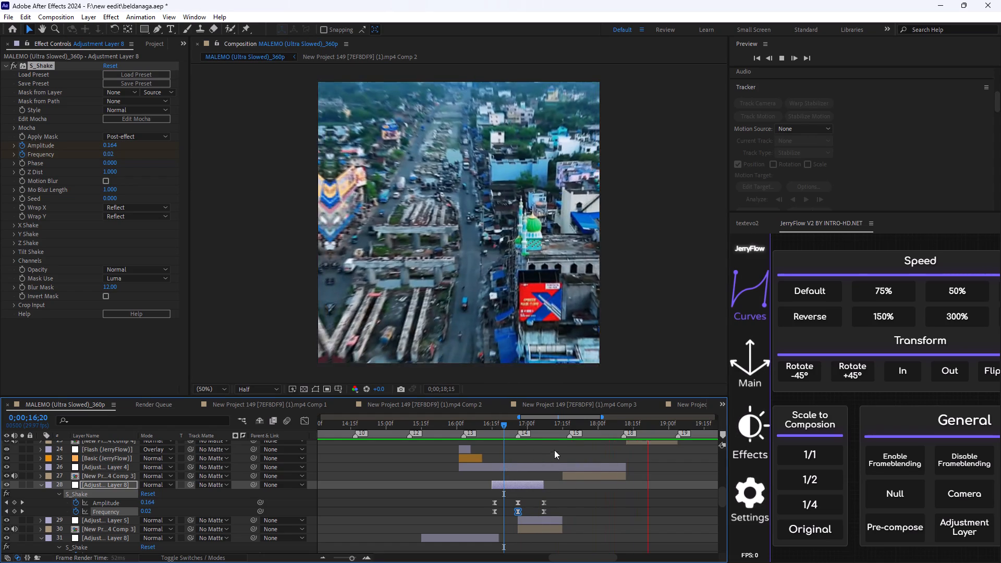
pyautogui.press('space')
pyautogui.press('space')
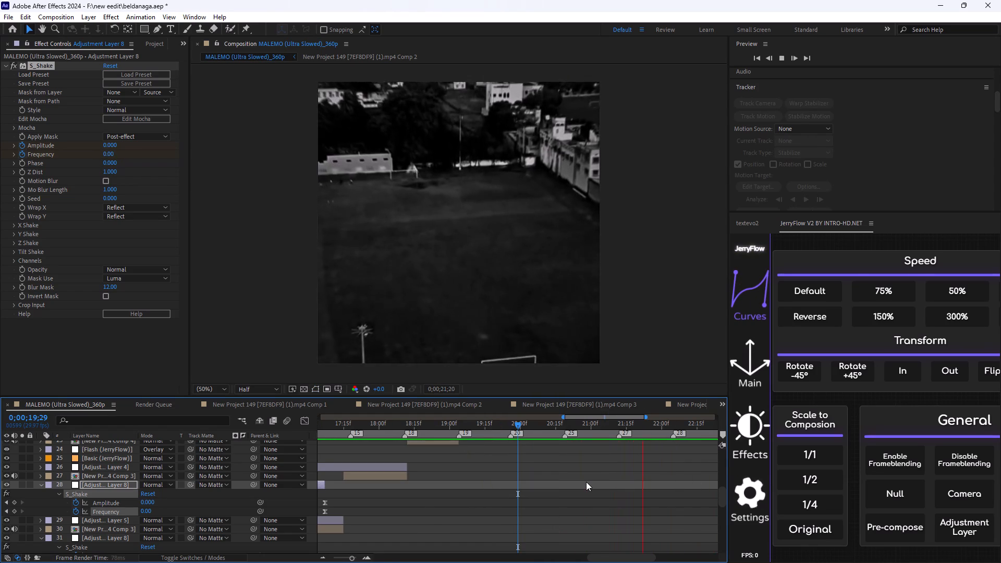
pyautogui.press('space')
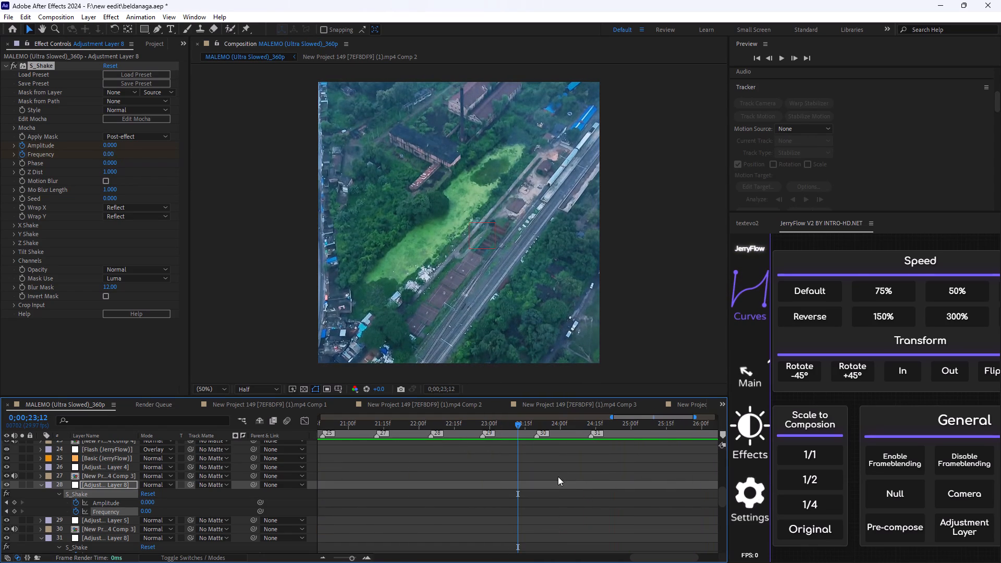
# Play back repeatedly from 0;00;21;24 and 0;00;22;06 to examine the flash and bounce transition into the last clip.
pyautogui.scroll(15, 558, 476)
pyautogui.moveTo(516, 427); pyautogui.dragTo(409, 461)
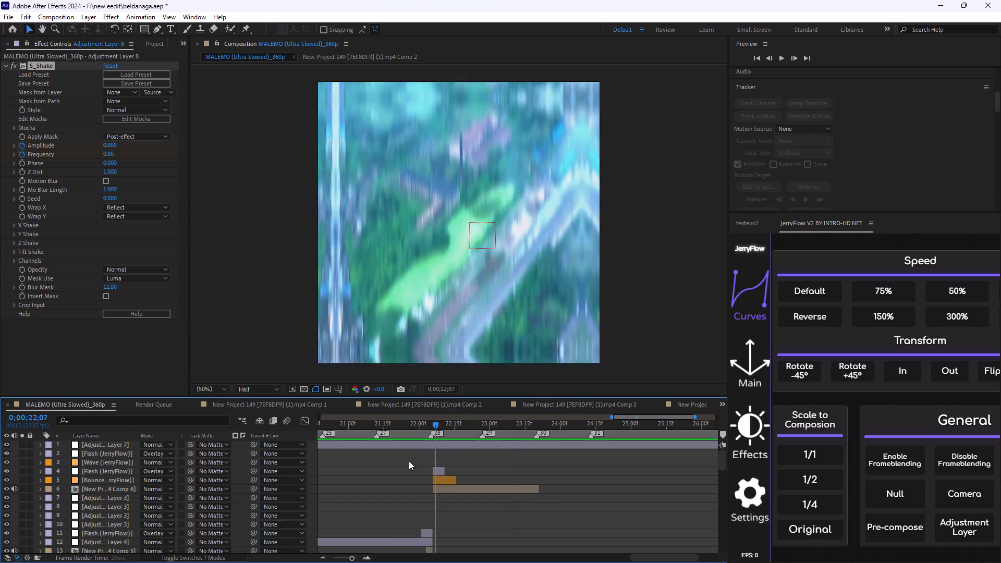
pyautogui.moveTo(409, 461); pyautogui.dragTo(402, 463)
pyautogui.press('space')
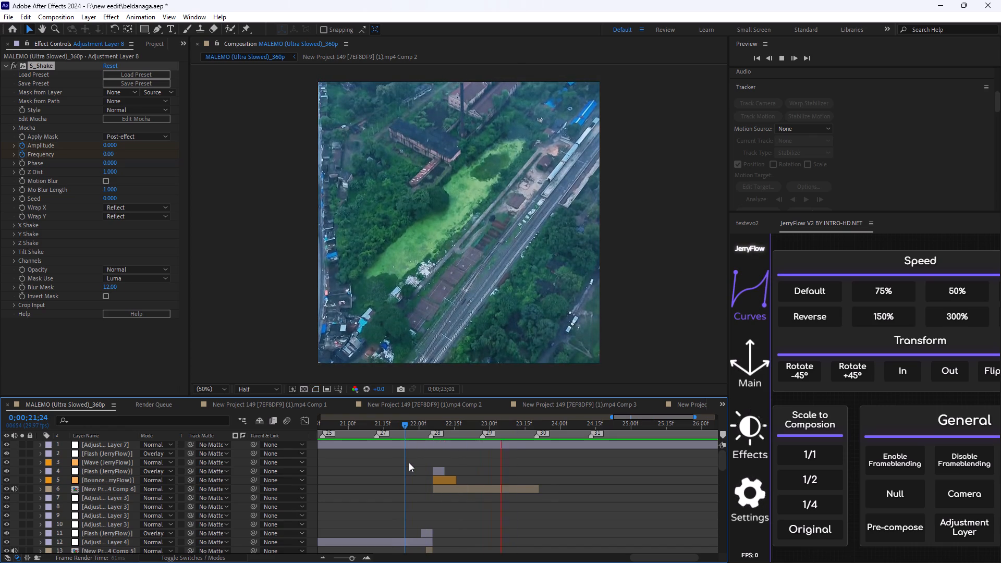
pyautogui.press('space')
pyautogui.moveTo(573, 423); pyautogui.dragTo(444, 466)
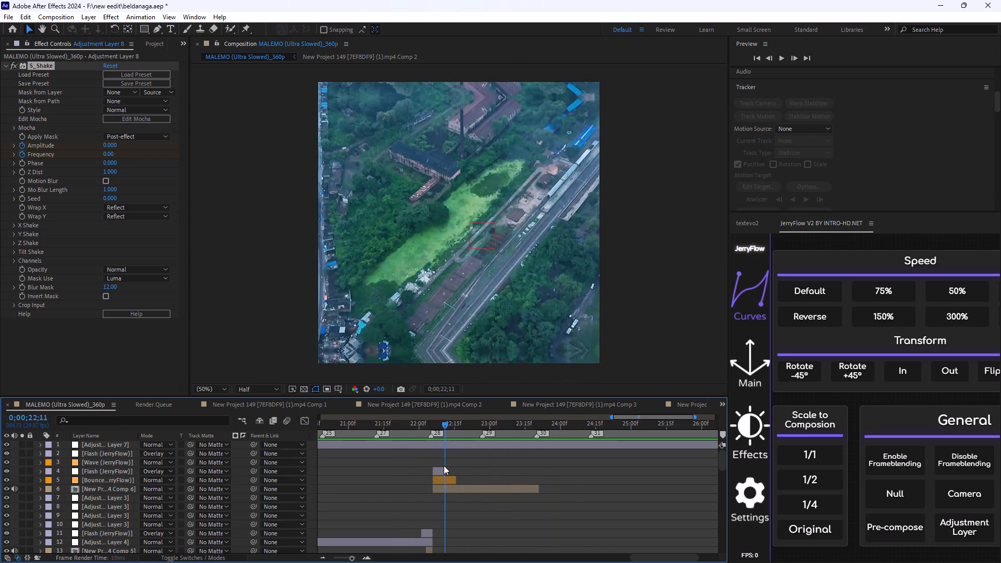
pyautogui.moveTo(444, 466); pyautogui.dragTo(434, 466)
pyautogui.press('space')
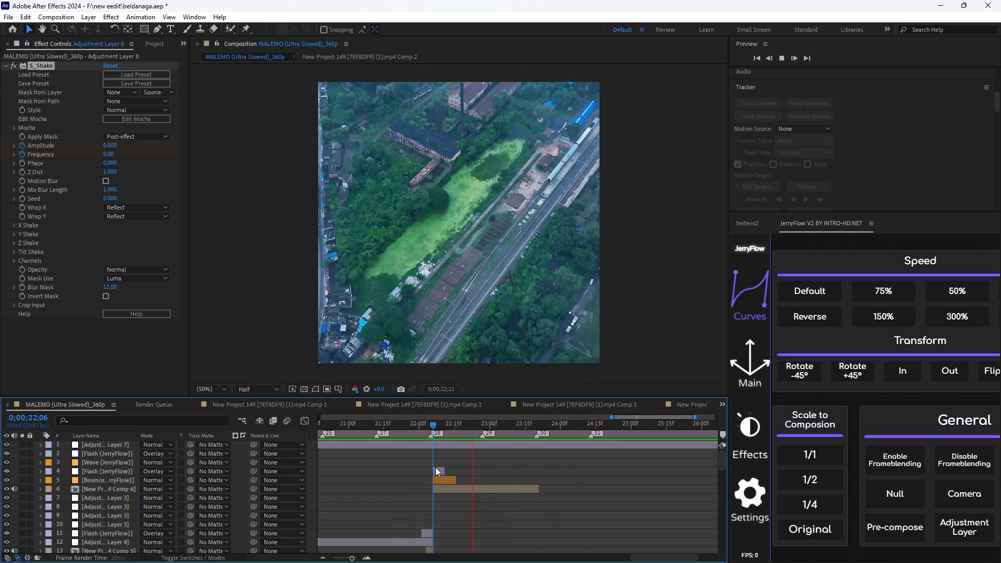
pyautogui.press('space')
pyautogui.moveTo(536, 427); pyautogui.dragTo(405, 464)
pyautogui.press('space')
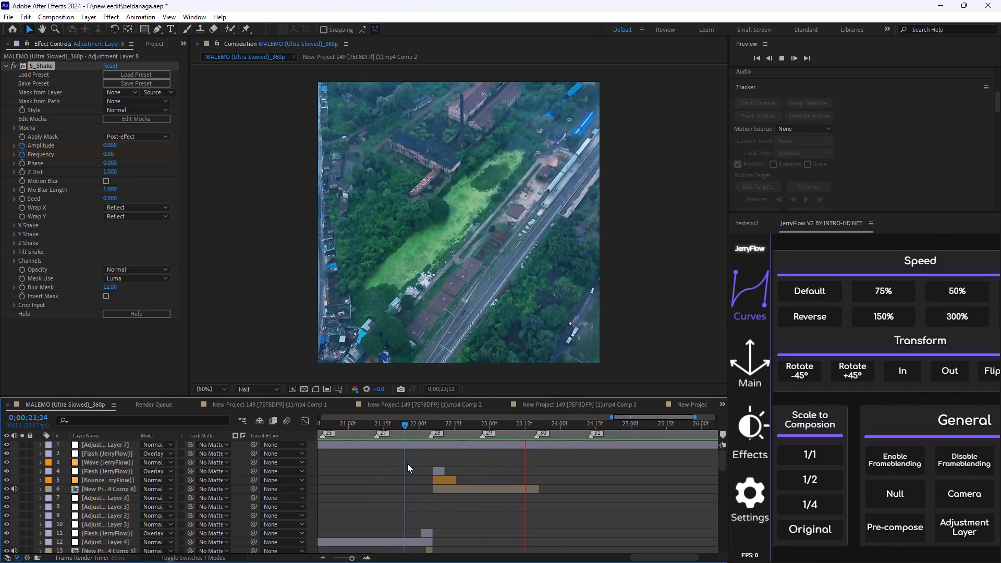
pyautogui.press('space')
pyautogui.press('space')
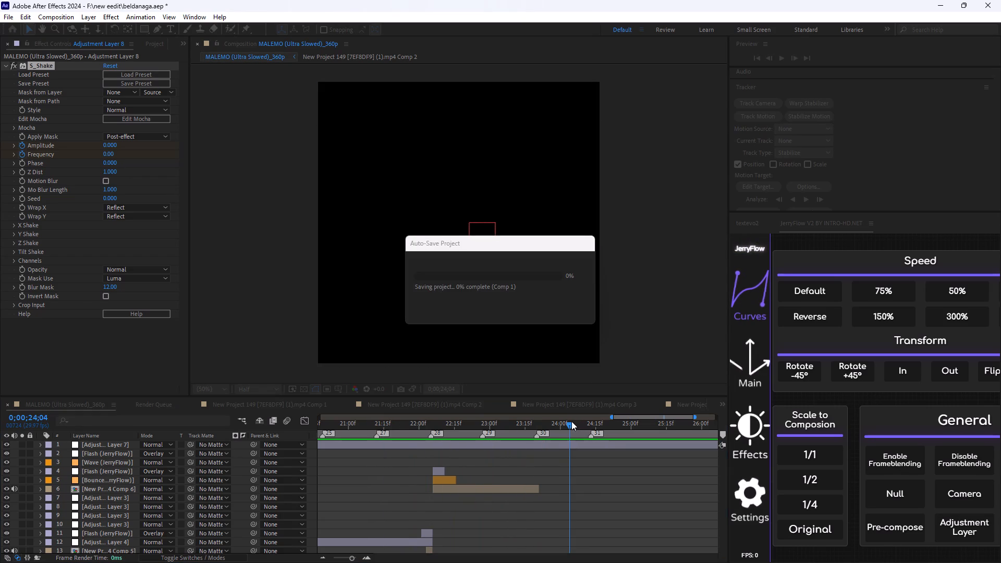
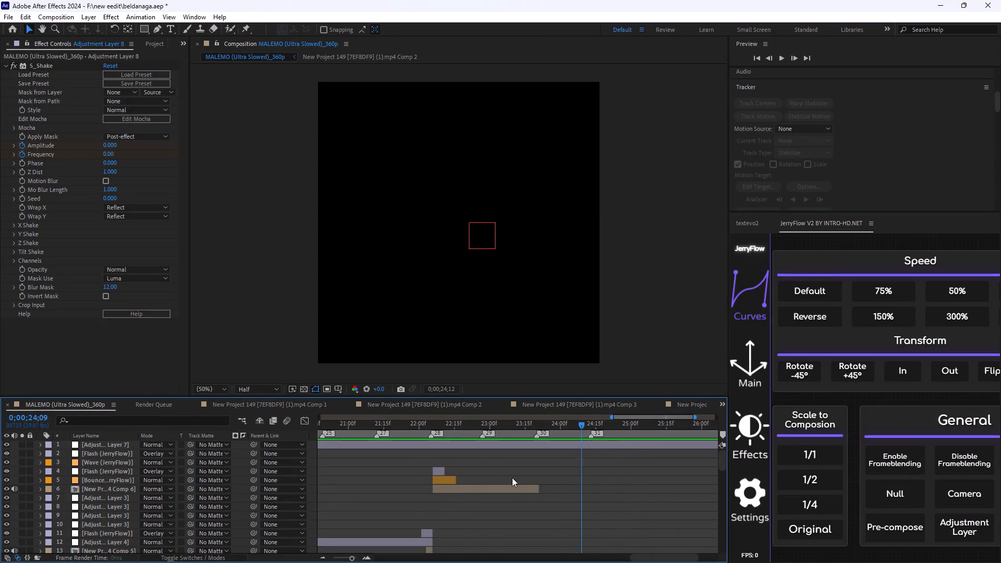
# Play back the last clips from 0;00;21;26, 0;00;22;15 and 0;00;21;29 to check the transition and ending.
pyautogui.moveTo(512, 478); pyautogui.dragTo(413, 482)
pyautogui.press('space')
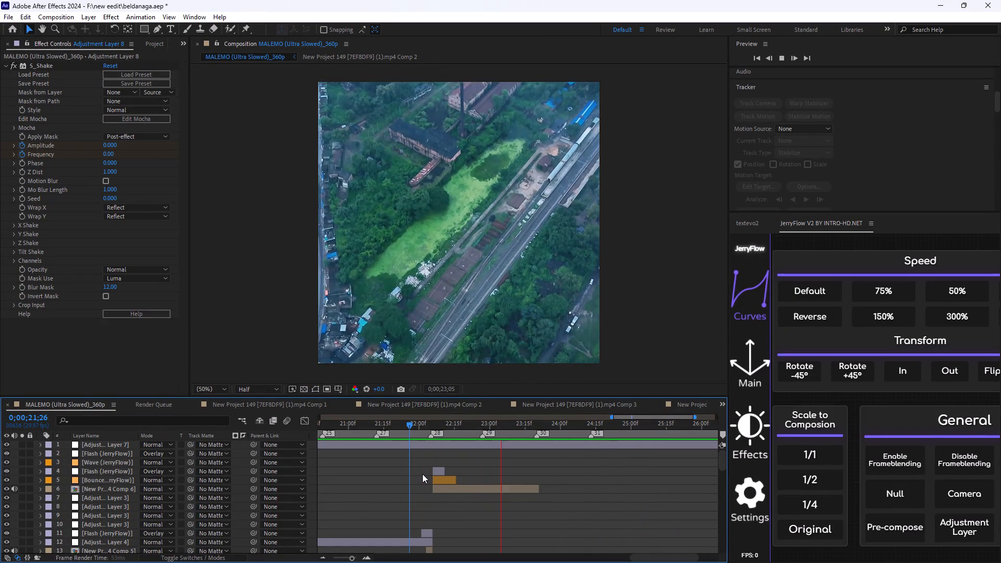
pyautogui.press('space')
pyautogui.moveTo(536, 425); pyautogui.dragTo(455, 446)
pyautogui.press('space')
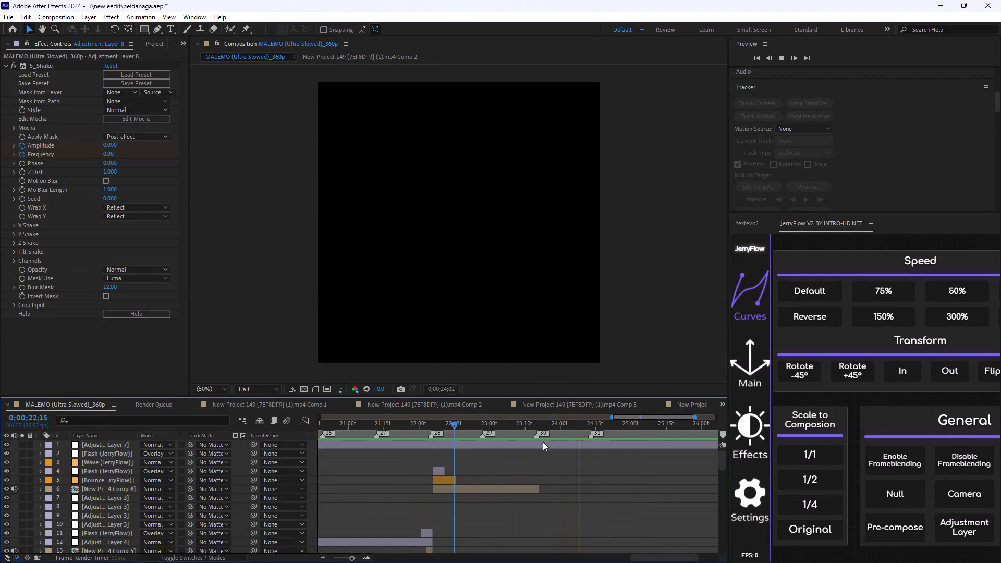
pyautogui.press('space')
pyautogui.scroll(6, 597, 459)
pyautogui.moveTo(619, 423); pyautogui.dragTo(487, 454)
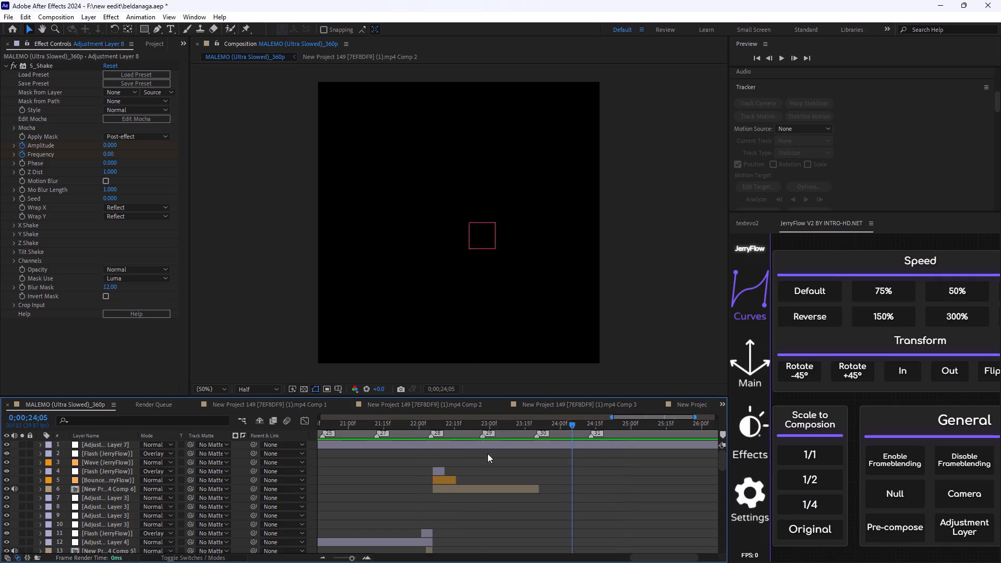
pyautogui.moveTo(487, 454); pyautogui.dragTo(413, 457)
pyautogui.press('space')
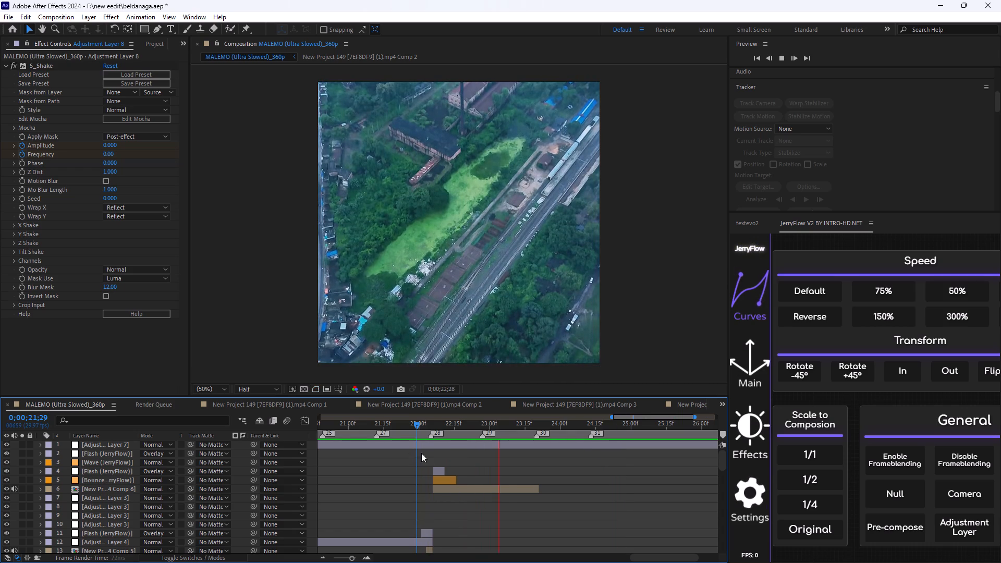
pyautogui.press('space')
# Play back from 0;00;16;28 to check the shake on the crossroads clip.
pyautogui.scroll(-5, 506, 475)
pyautogui.moveTo(519, 427); pyautogui.dragTo(428, 452)
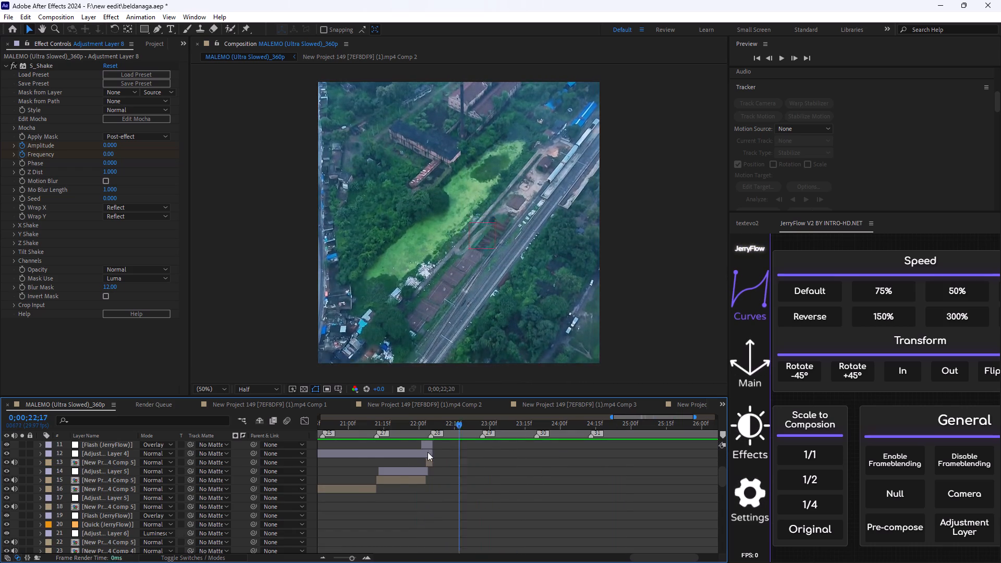
pyautogui.moveTo(428, 452); pyautogui.dragTo(430, 457)
pyautogui.press('space')
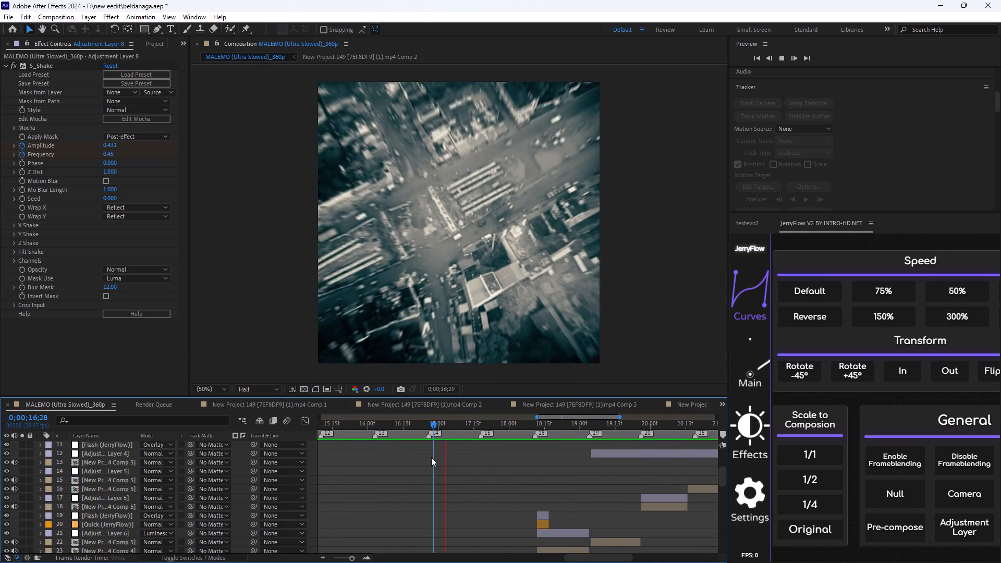
pyautogui.press('space')
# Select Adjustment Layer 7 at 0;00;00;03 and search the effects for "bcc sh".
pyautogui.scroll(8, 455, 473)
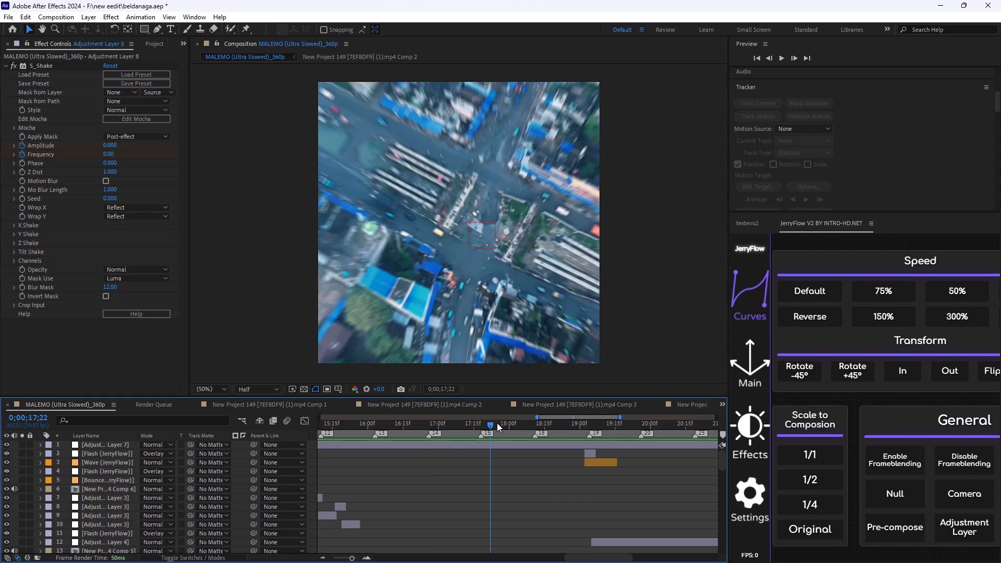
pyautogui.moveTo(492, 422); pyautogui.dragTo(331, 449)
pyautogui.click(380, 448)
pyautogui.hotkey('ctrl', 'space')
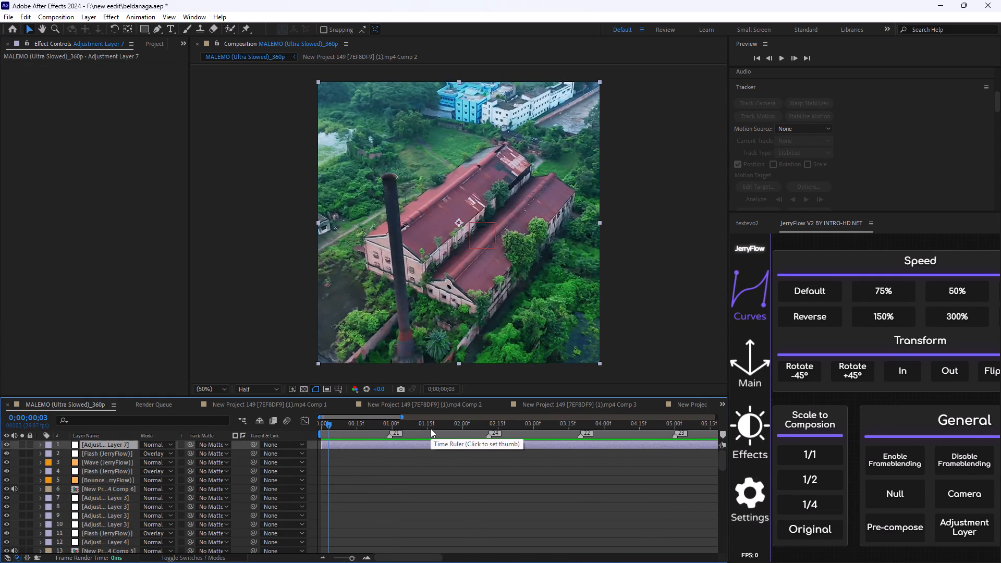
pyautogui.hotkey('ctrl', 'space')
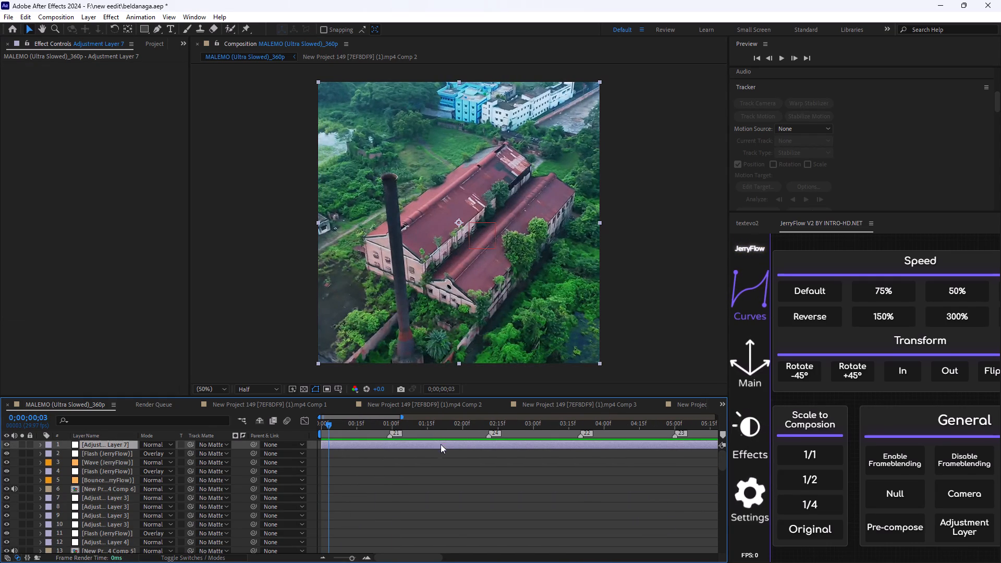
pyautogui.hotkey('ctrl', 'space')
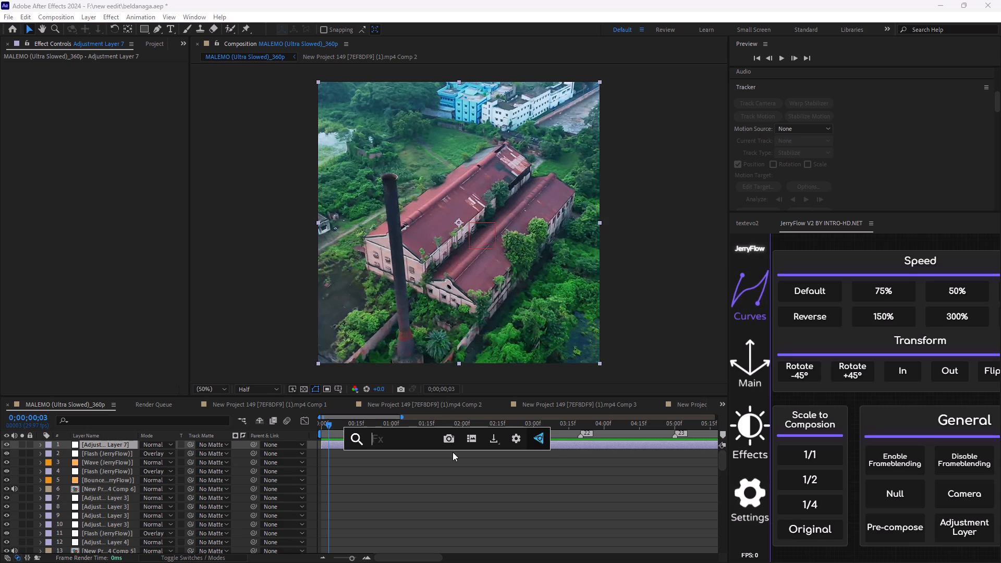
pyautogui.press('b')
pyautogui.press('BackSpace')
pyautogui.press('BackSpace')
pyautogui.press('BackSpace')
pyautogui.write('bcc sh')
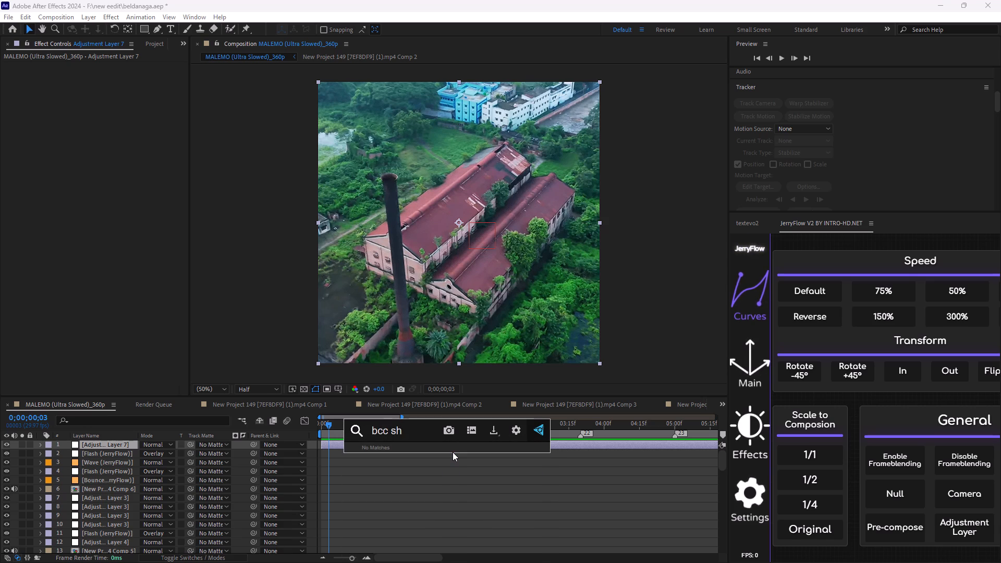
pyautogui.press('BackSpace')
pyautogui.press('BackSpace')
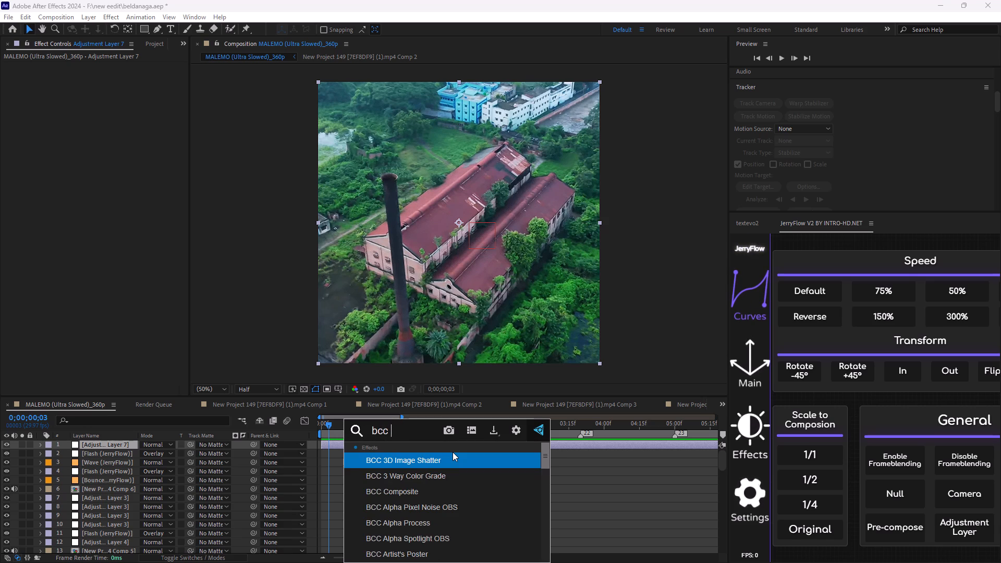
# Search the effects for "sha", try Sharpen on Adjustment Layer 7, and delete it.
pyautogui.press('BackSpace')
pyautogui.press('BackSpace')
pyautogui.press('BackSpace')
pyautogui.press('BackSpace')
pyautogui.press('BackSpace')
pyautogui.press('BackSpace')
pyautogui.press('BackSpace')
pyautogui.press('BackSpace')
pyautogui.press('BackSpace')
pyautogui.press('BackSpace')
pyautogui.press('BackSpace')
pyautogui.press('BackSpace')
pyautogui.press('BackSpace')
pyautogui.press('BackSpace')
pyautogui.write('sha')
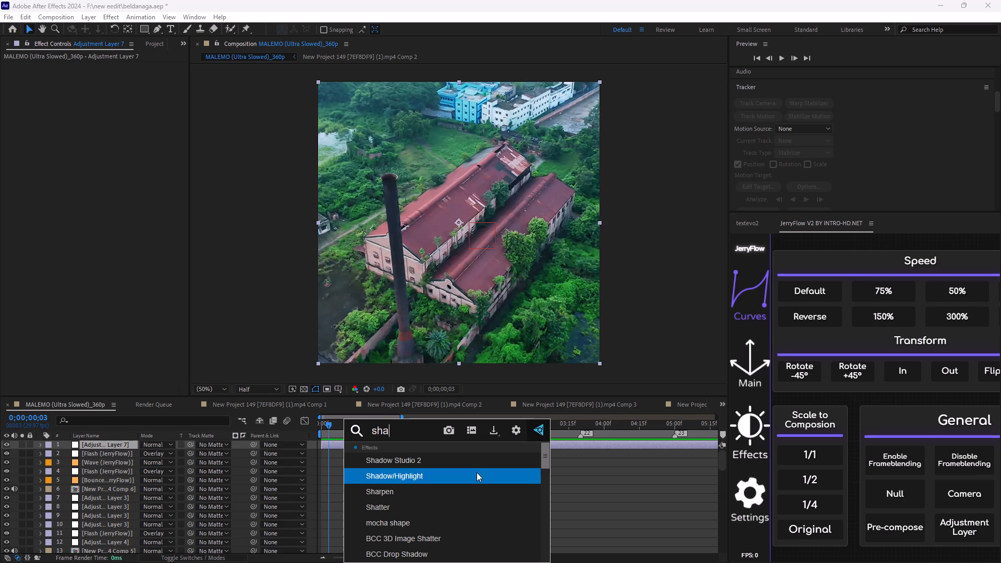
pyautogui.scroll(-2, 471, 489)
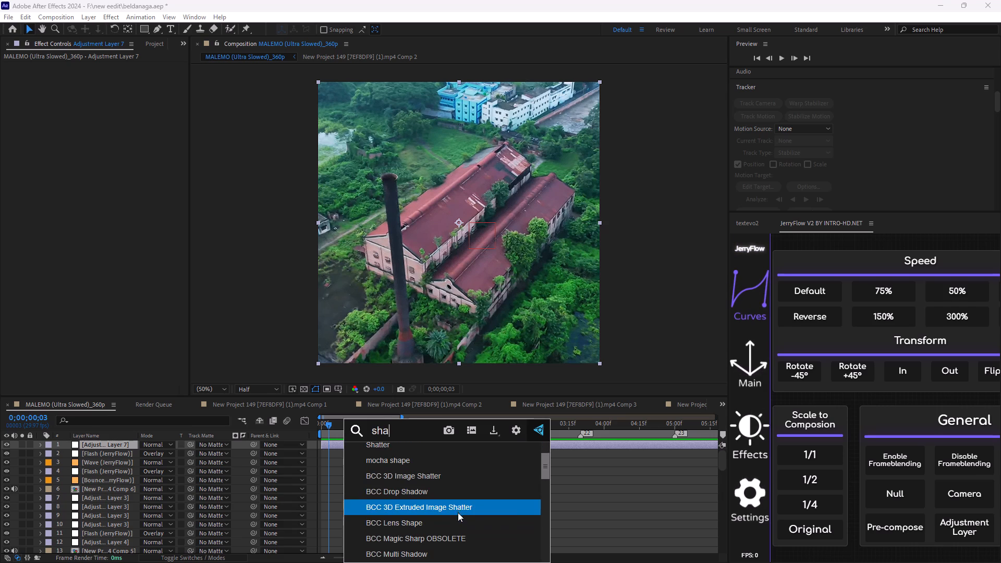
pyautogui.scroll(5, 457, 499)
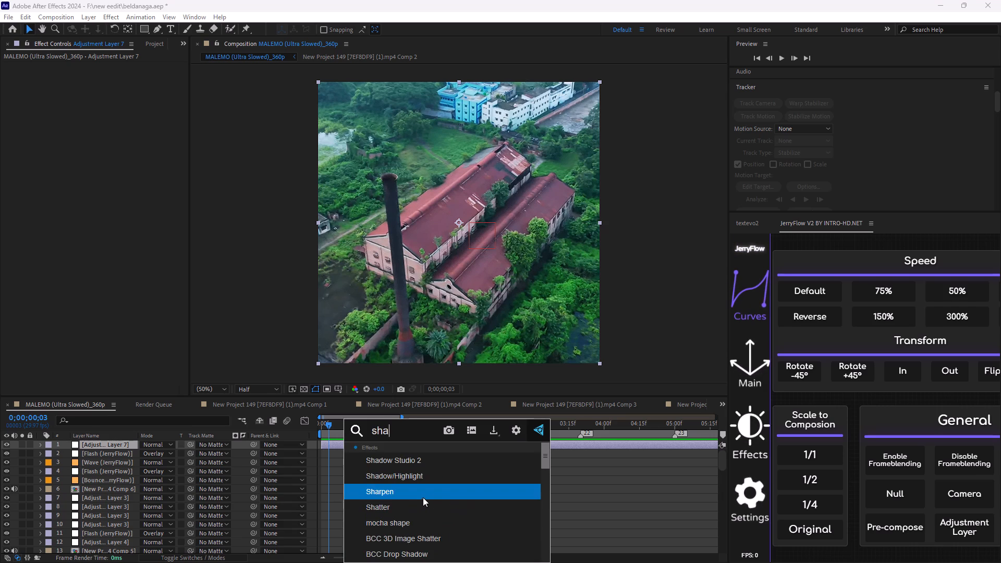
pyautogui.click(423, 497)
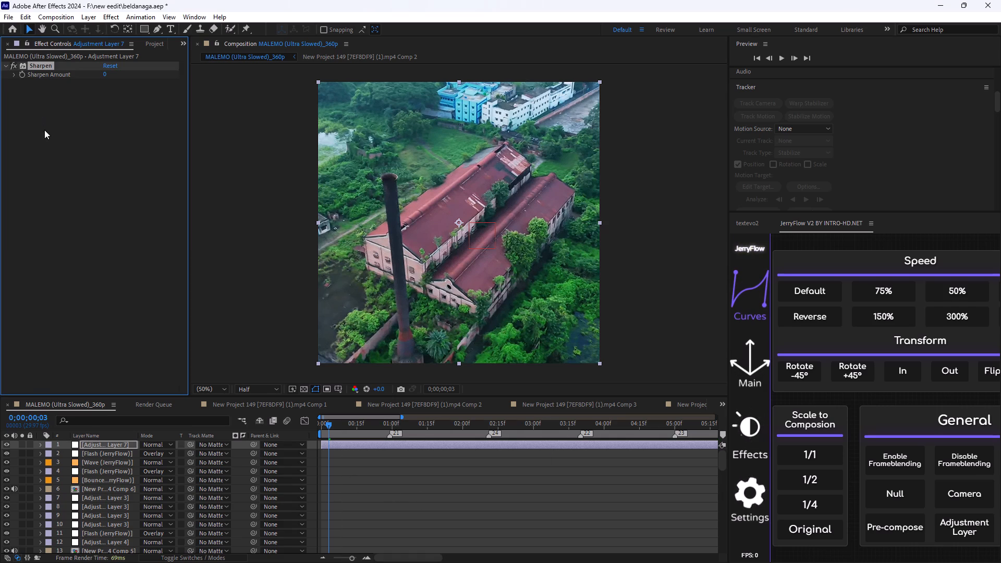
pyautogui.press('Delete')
# Search the effects for "sharpen" and apply S_Sharpen to Adjustment Layer 7.
pyautogui.hotkey('ctrl', 'space')
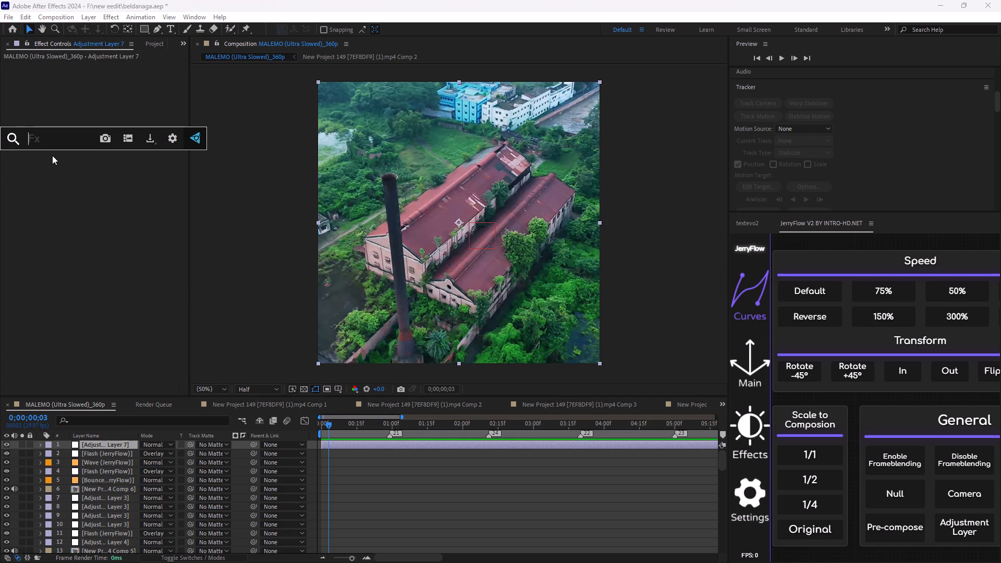
pyautogui.write('sha')
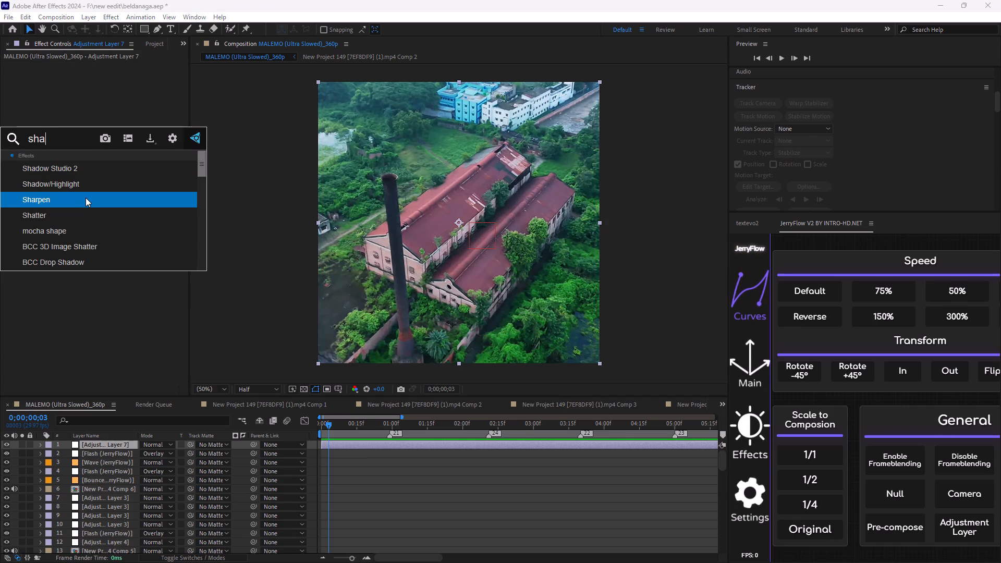
pyautogui.write('rp')
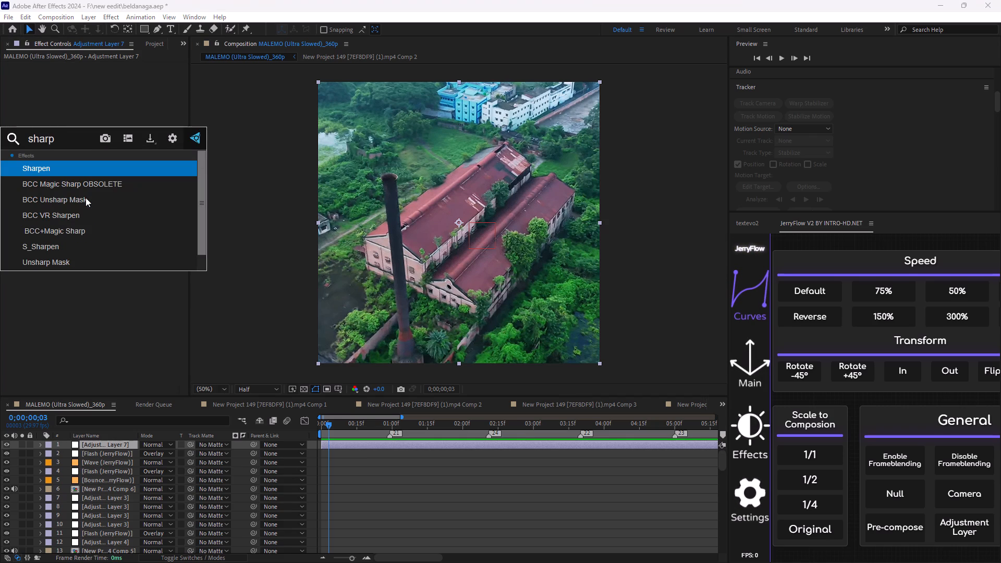
pyautogui.write('en')
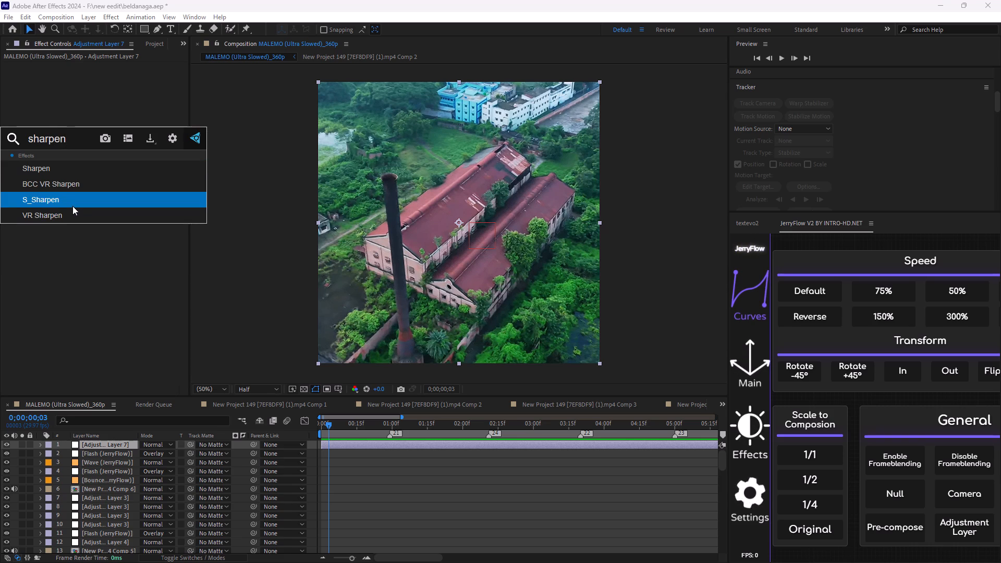
pyautogui.click(72, 205)
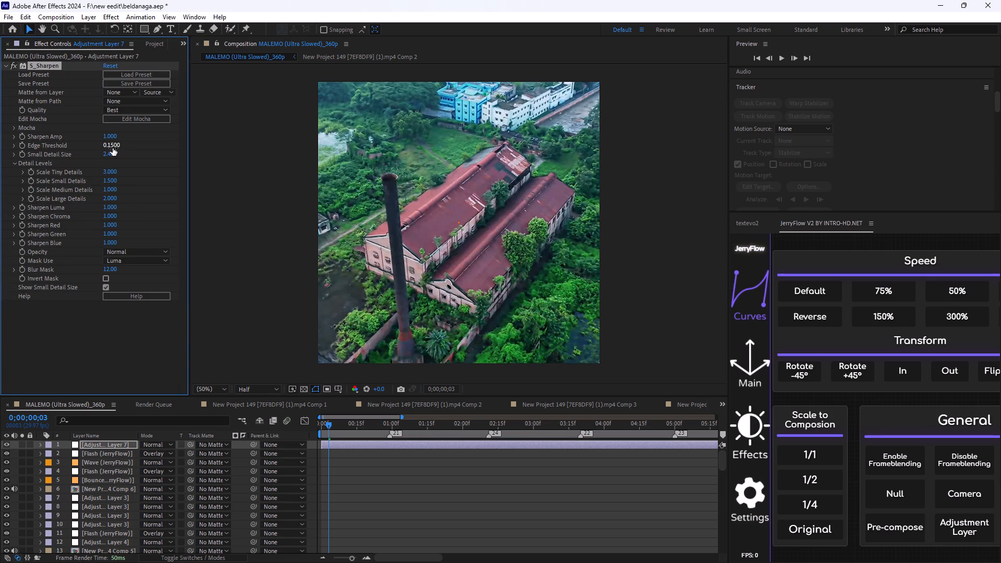
# Set S_Sharpen's Scale Tiny Details and Scale Small Details to 2 on Adjustment Layer 7.
pyautogui.click(114, 173)
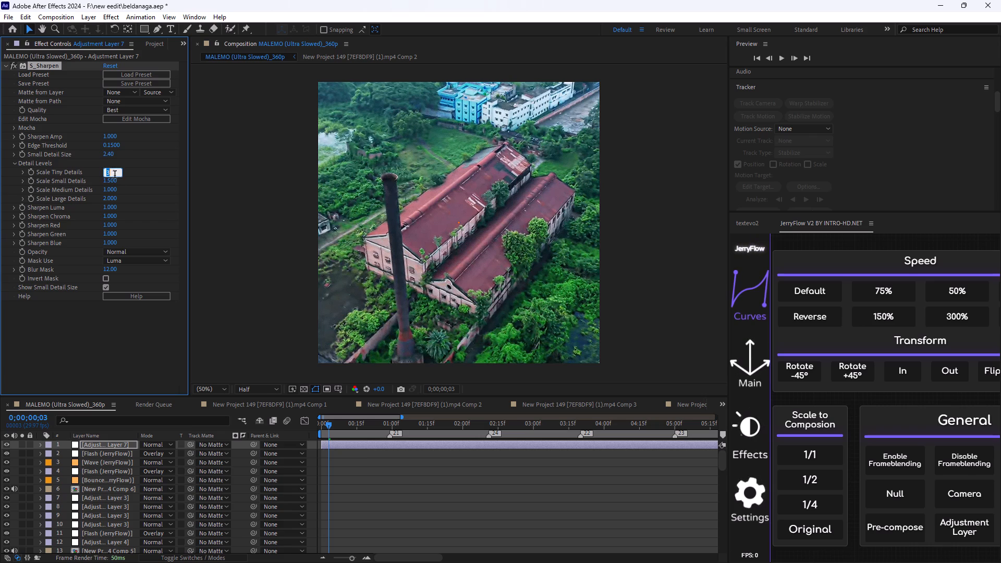
pyautogui.press('BackSpace')
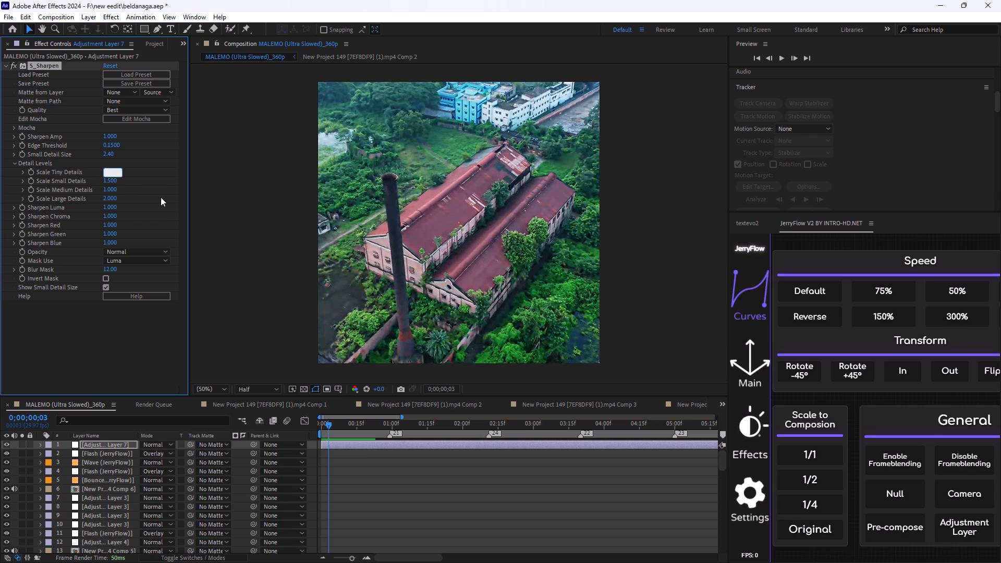
pyautogui.press('2')
pyautogui.press('space')
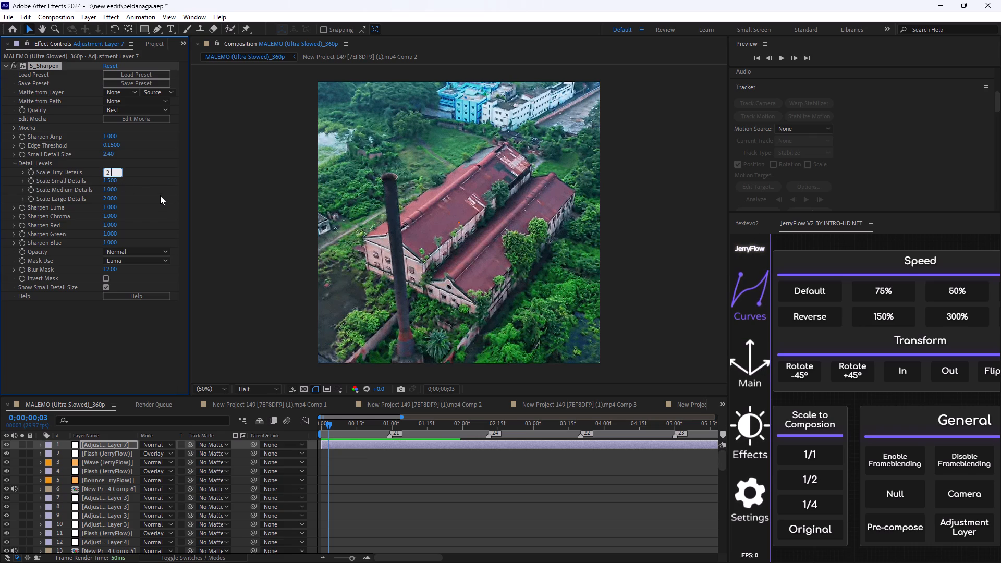
pyautogui.click(116, 323)
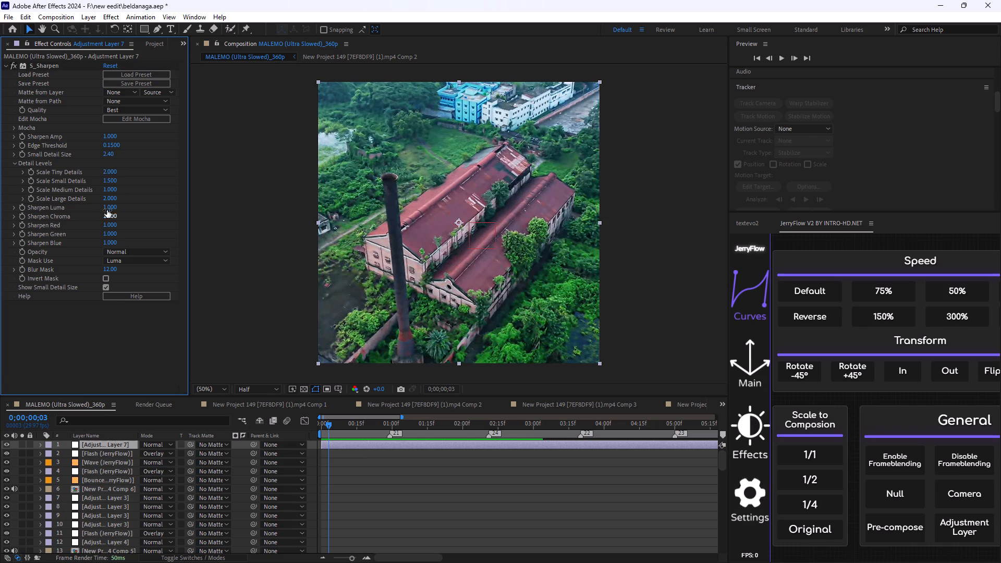
pyautogui.click(113, 183)
pyautogui.press('BackSpace')
pyautogui.press('2')
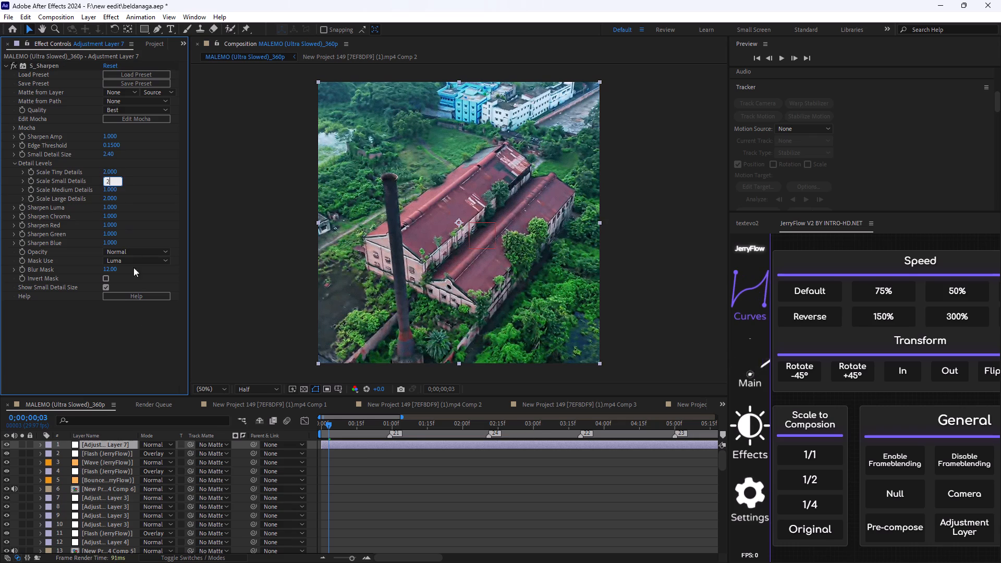
pyautogui.click(142, 337)
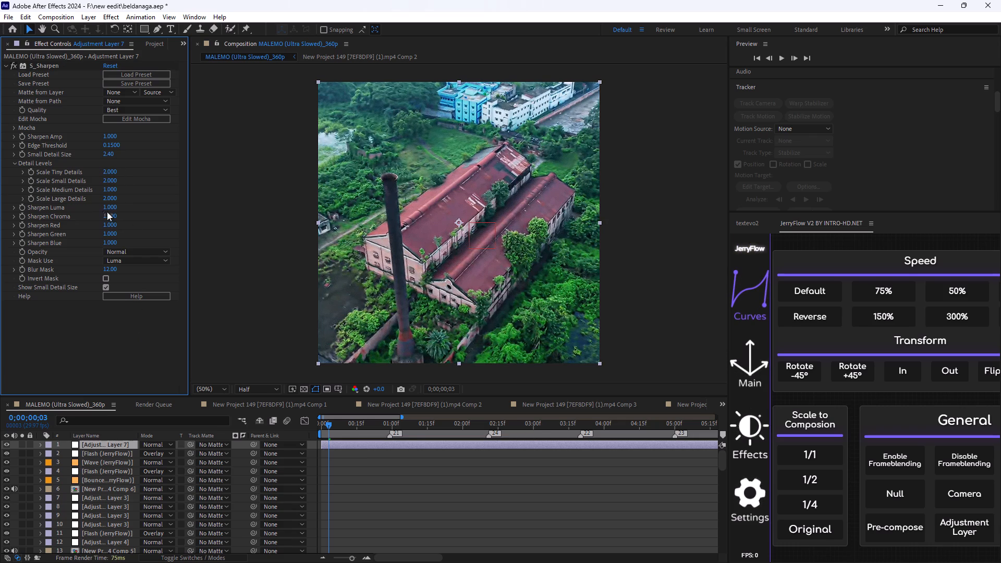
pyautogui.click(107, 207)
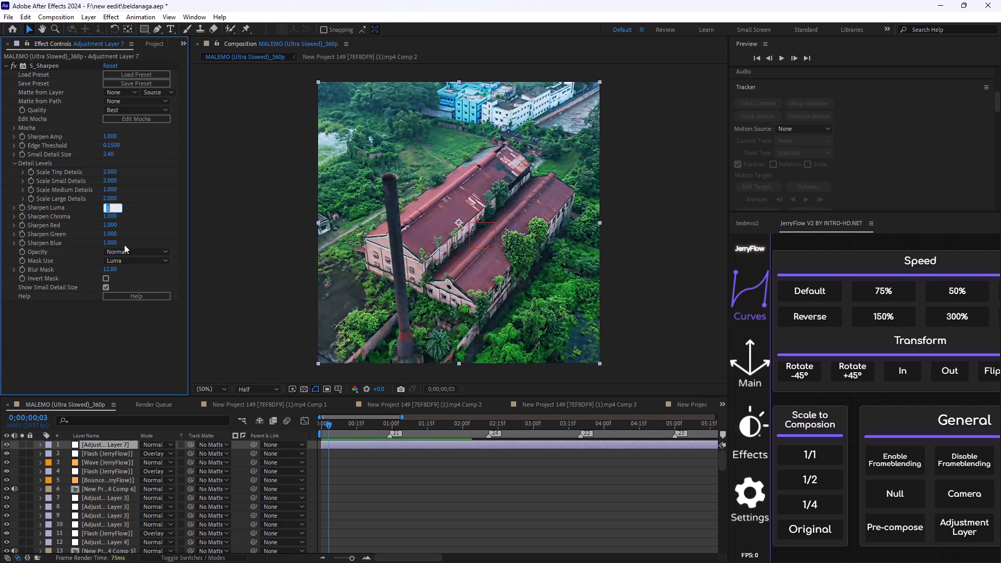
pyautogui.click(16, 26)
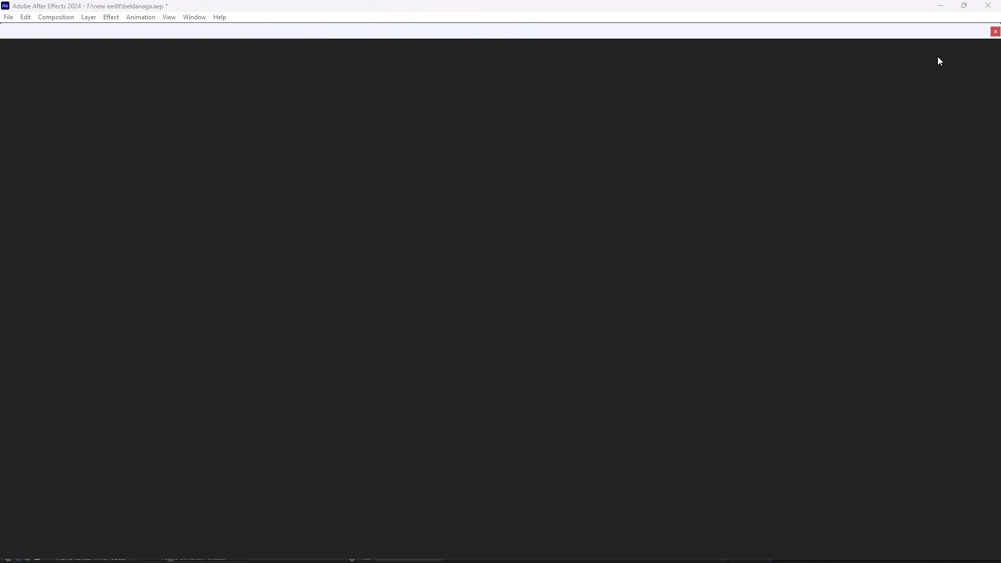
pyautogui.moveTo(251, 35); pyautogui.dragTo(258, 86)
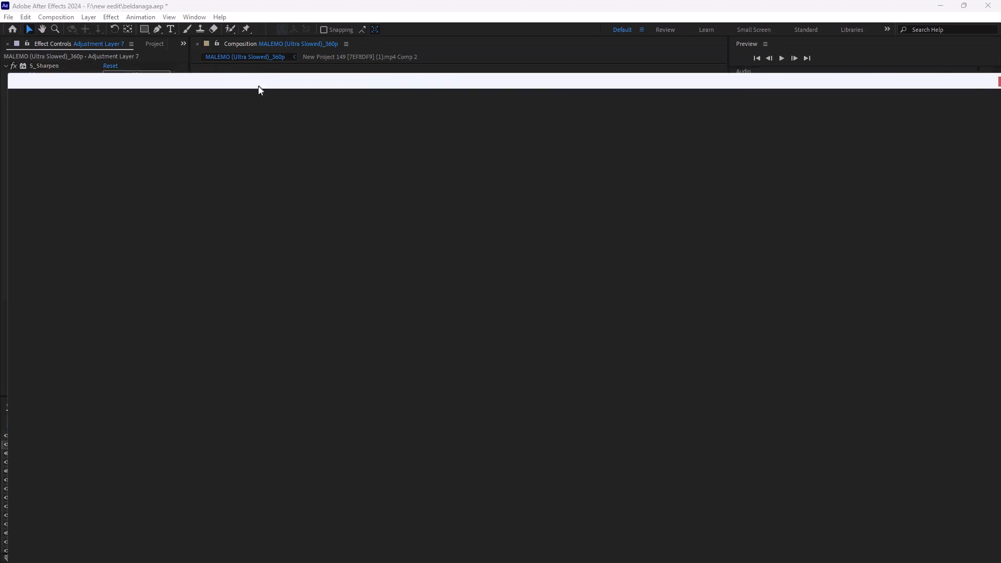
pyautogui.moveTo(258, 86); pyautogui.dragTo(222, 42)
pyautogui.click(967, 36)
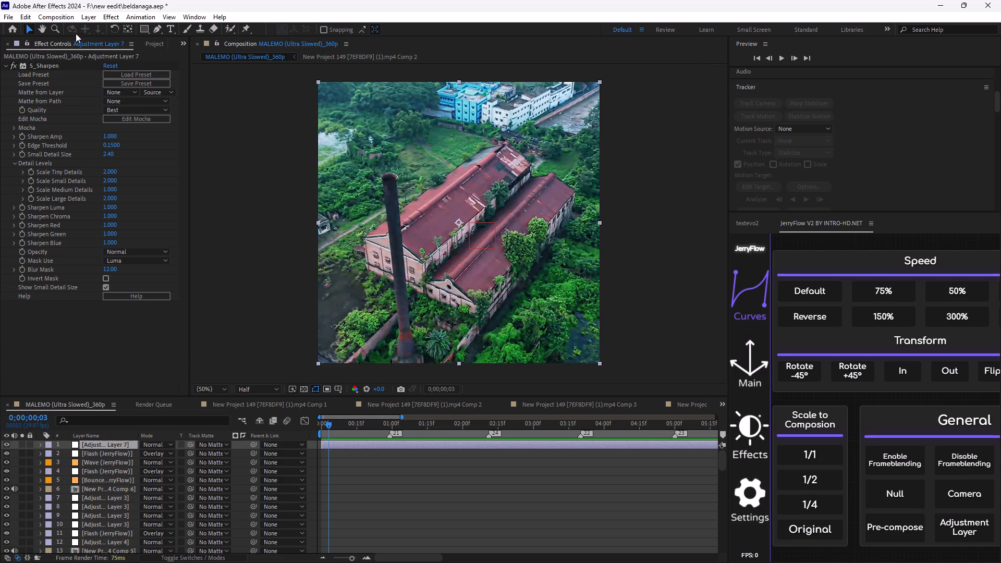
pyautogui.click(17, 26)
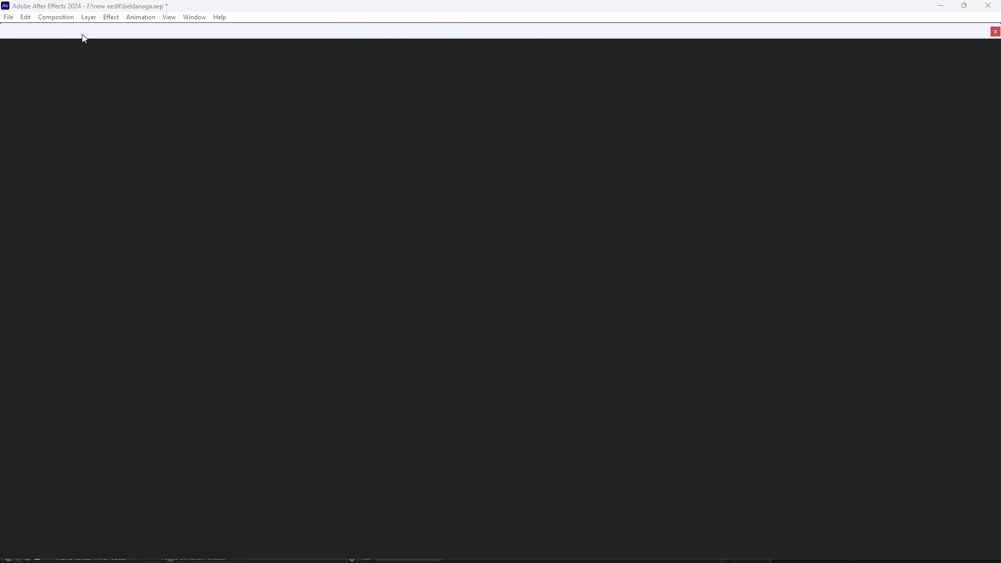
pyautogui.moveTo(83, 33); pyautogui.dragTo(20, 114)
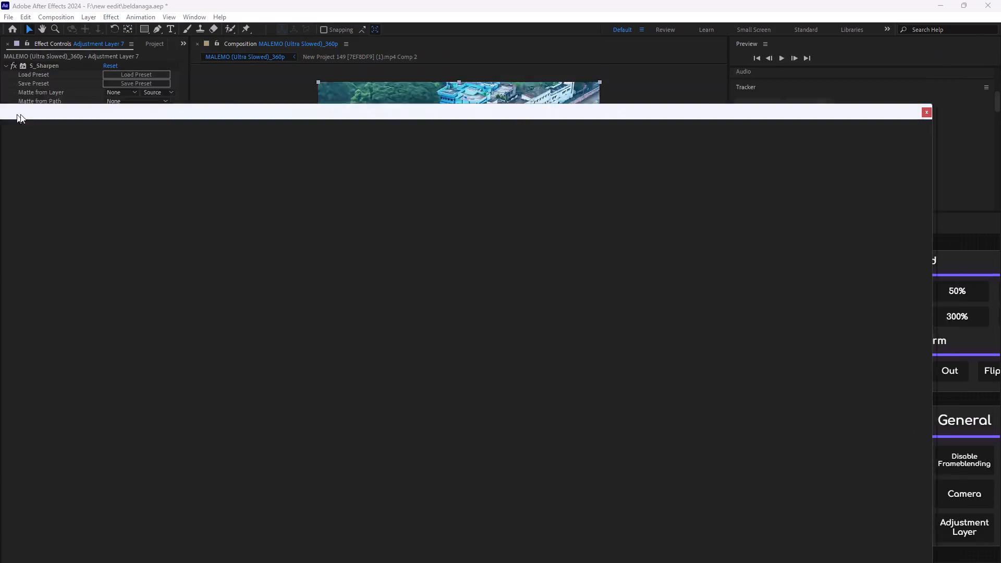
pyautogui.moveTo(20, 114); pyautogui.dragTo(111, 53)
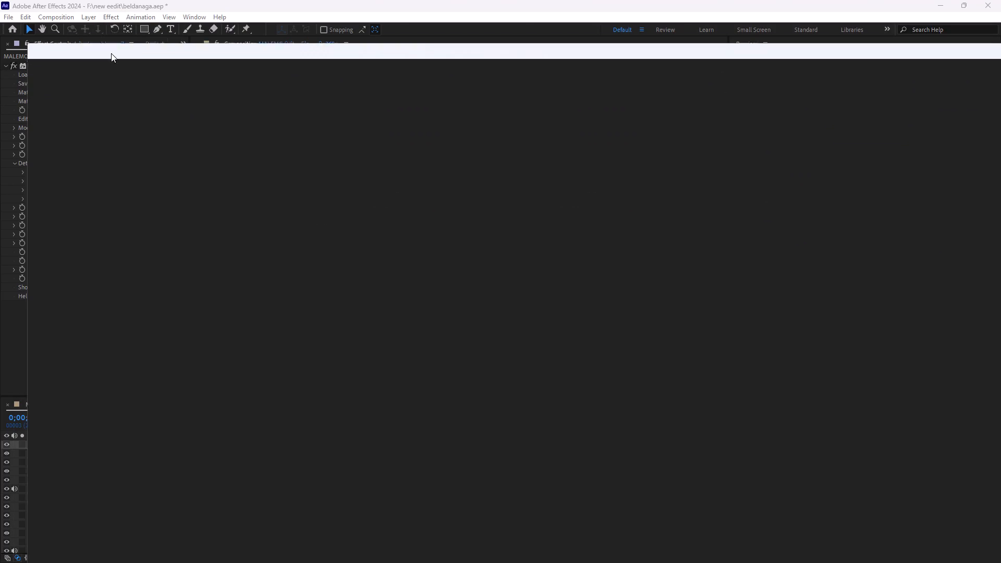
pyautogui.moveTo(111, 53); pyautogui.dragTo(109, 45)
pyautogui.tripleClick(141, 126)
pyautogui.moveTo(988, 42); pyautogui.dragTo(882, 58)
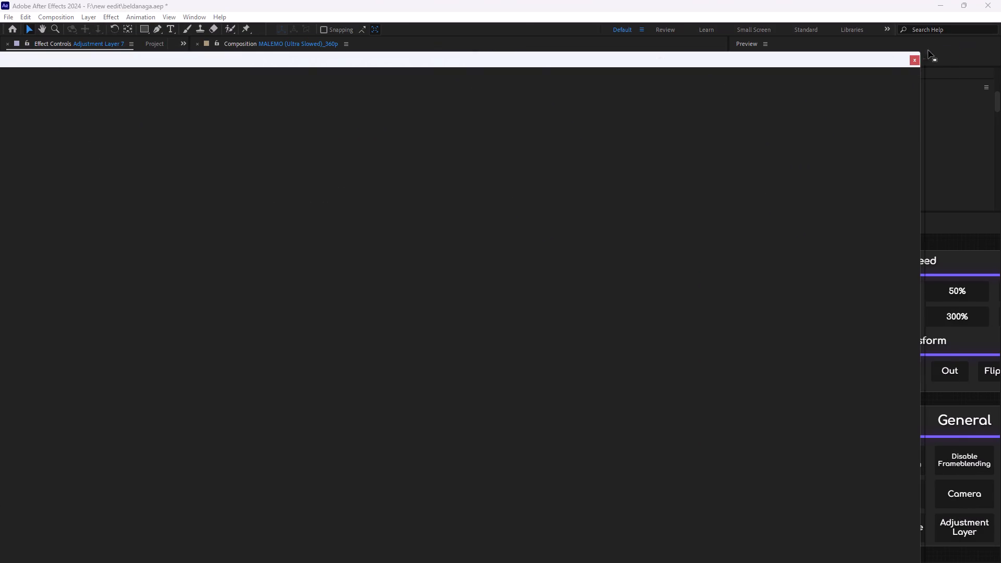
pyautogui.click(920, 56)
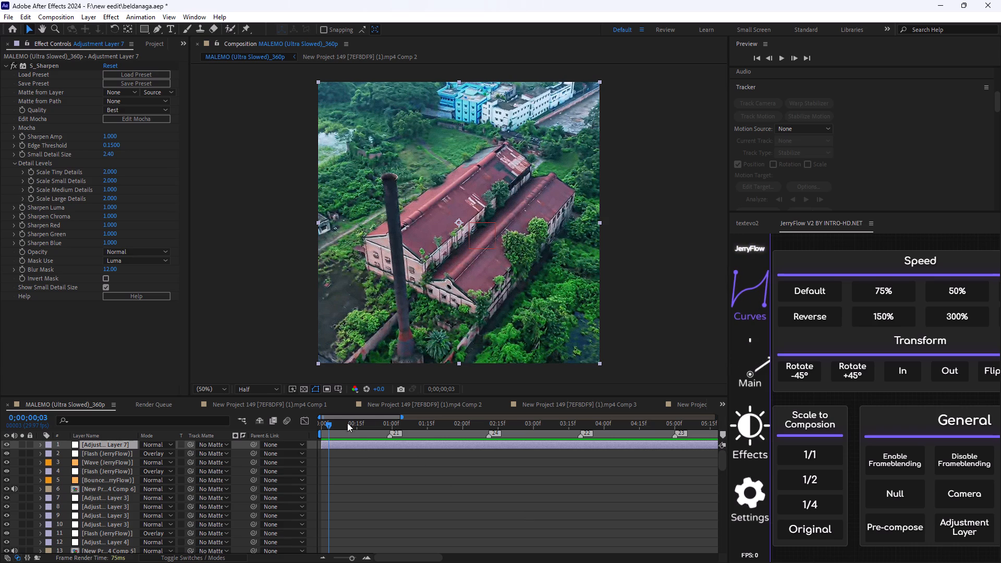
# Preview the sharpened composition from 0;00;00;09 and stop playback at 0;00;16;01.
pyautogui.moveTo(329, 424); pyautogui.dragTo(343, 433)
pyautogui.press('space')
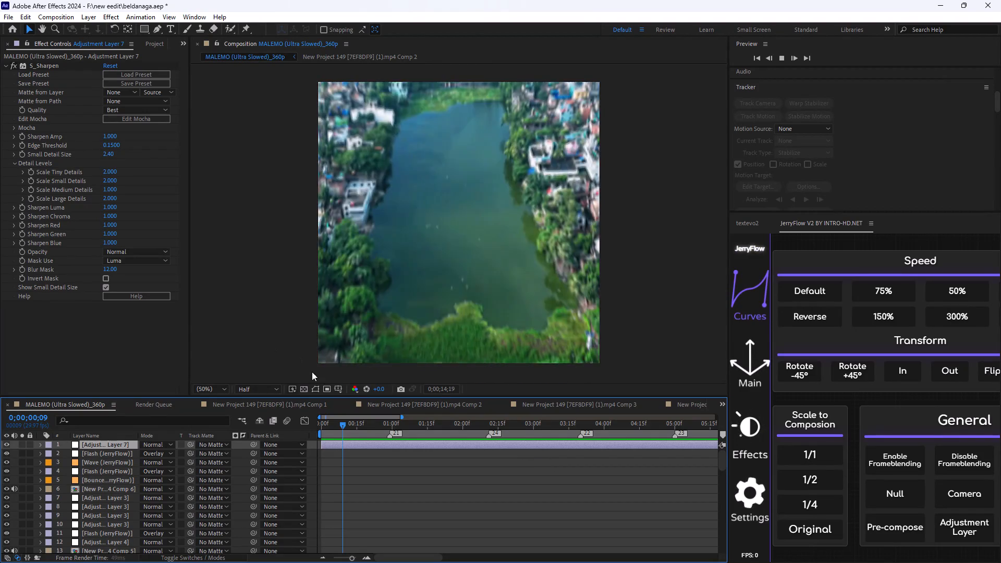
pyautogui.click(364, 440)
pyautogui.press('space')
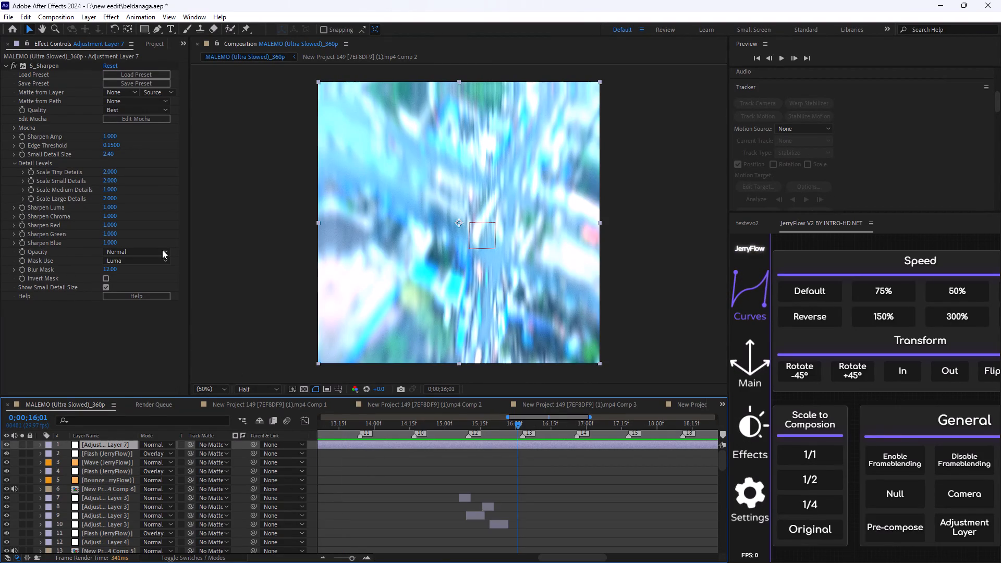
# Set S_Sharpen's Edge Threshold to 0.1 and Small Detail Size to 4 on Adjustment Layer 7.
pyautogui.click(111, 144)
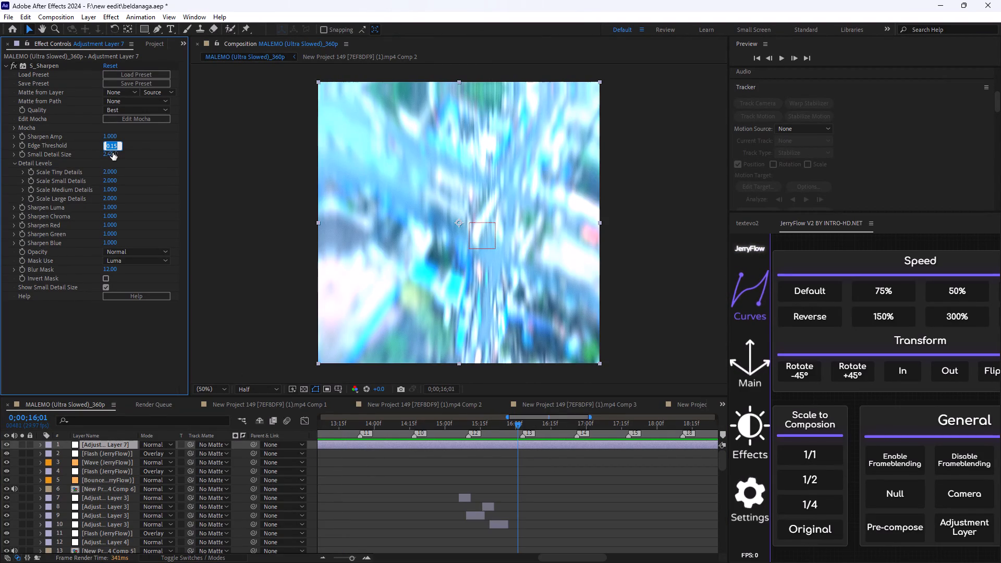
pyautogui.press('BackSpace')
pyautogui.write('.1')
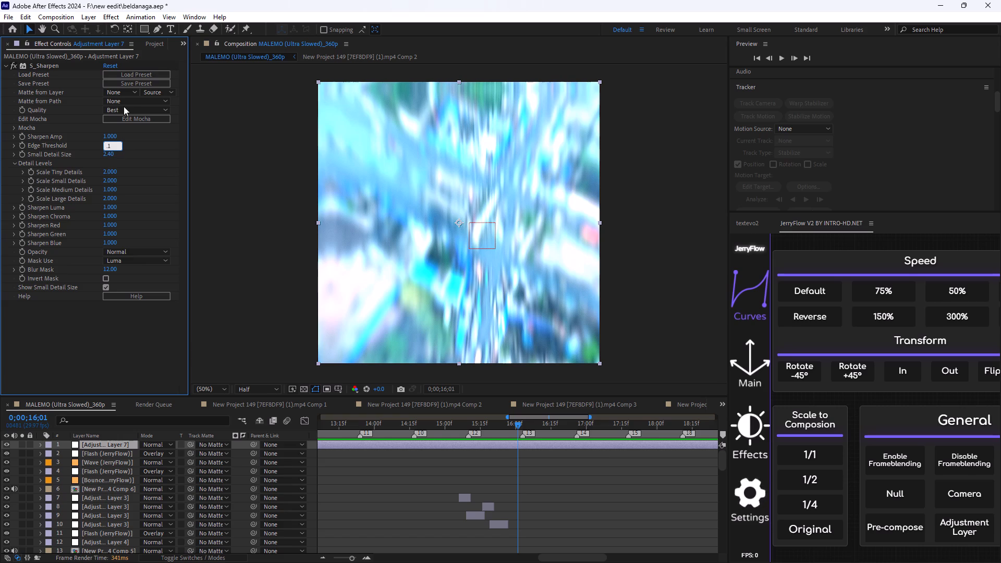
pyautogui.click(134, 155)
pyautogui.click(106, 152)
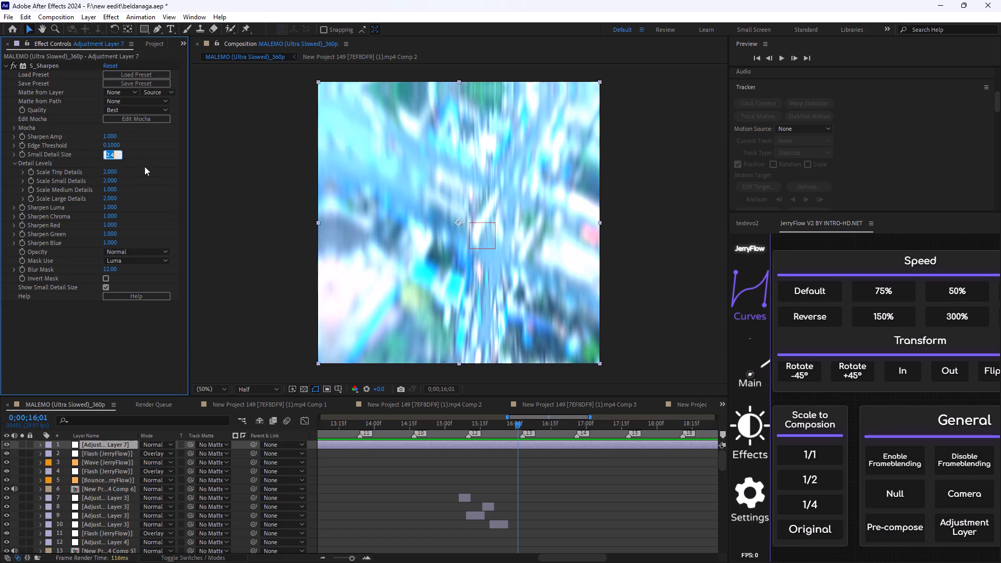
pyautogui.press('BackSpace')
pyautogui.press('4')
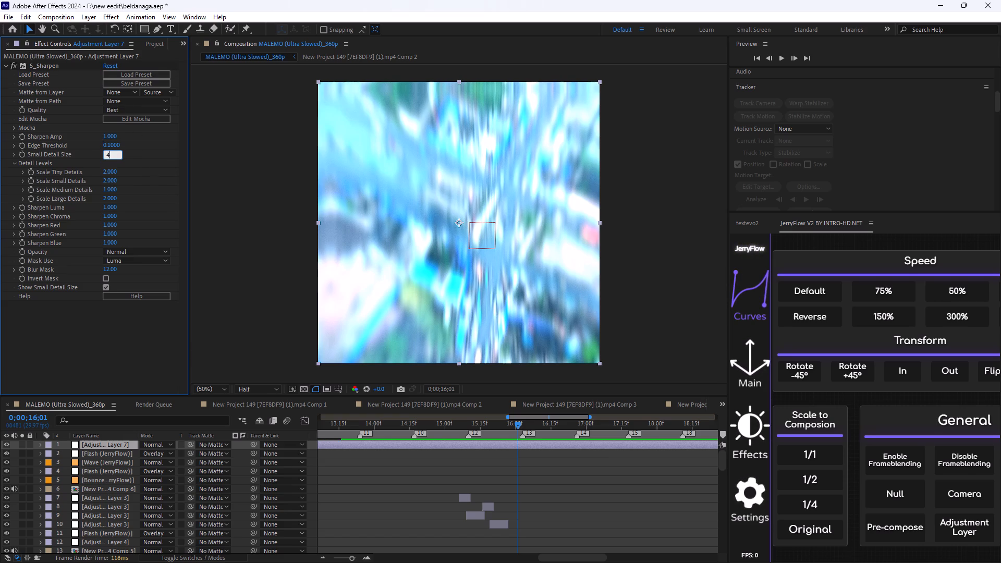
pyautogui.click(163, 353)
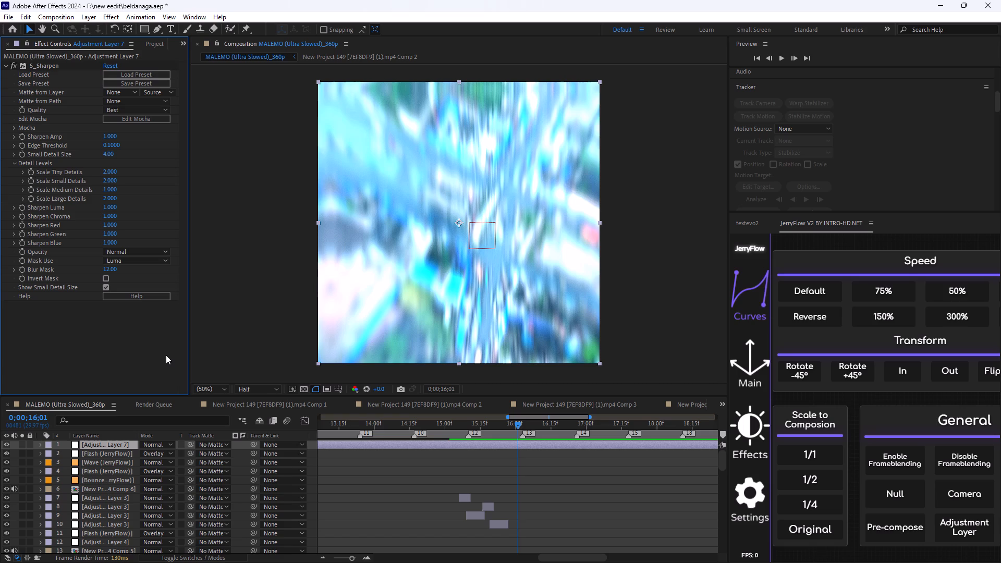
# Set S_Sharpen's Scale Medium Details to 1.5 and Sharpen Luma to 1.1 on Adjustment Layer 7.
pyautogui.click(106, 187)
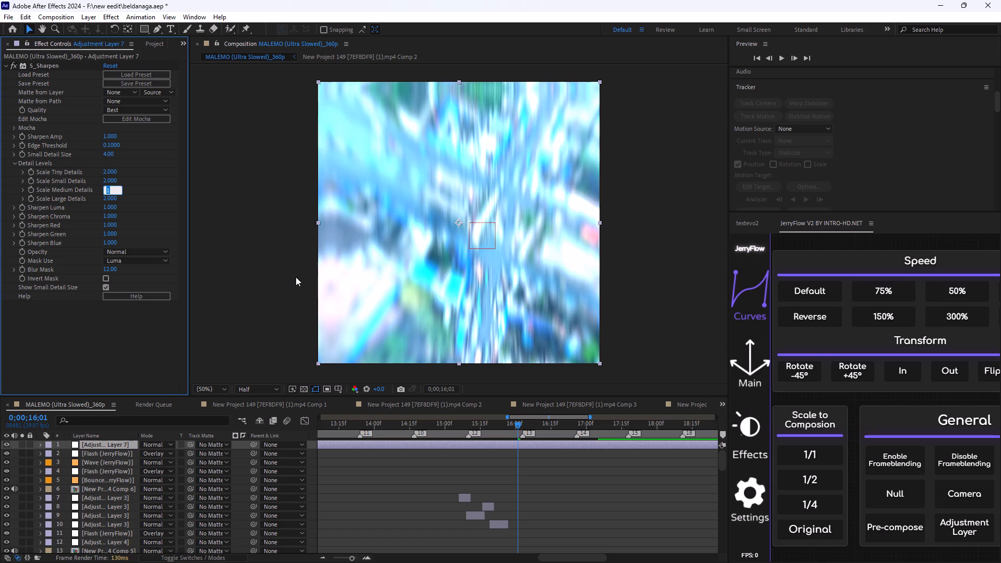
pyautogui.press('BackSpace')
pyautogui.write('1.')
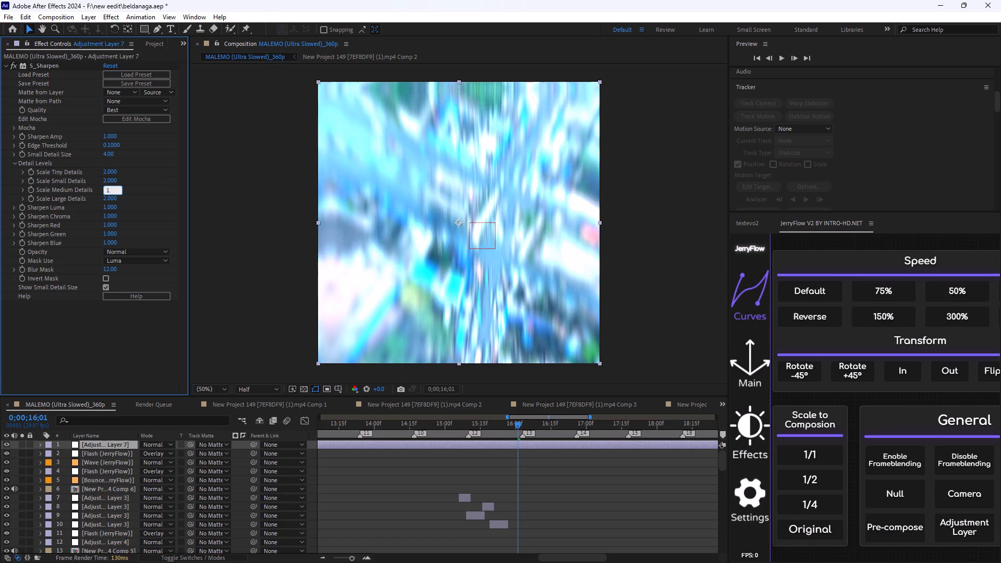
pyautogui.press('5')
pyautogui.click(328, 178)
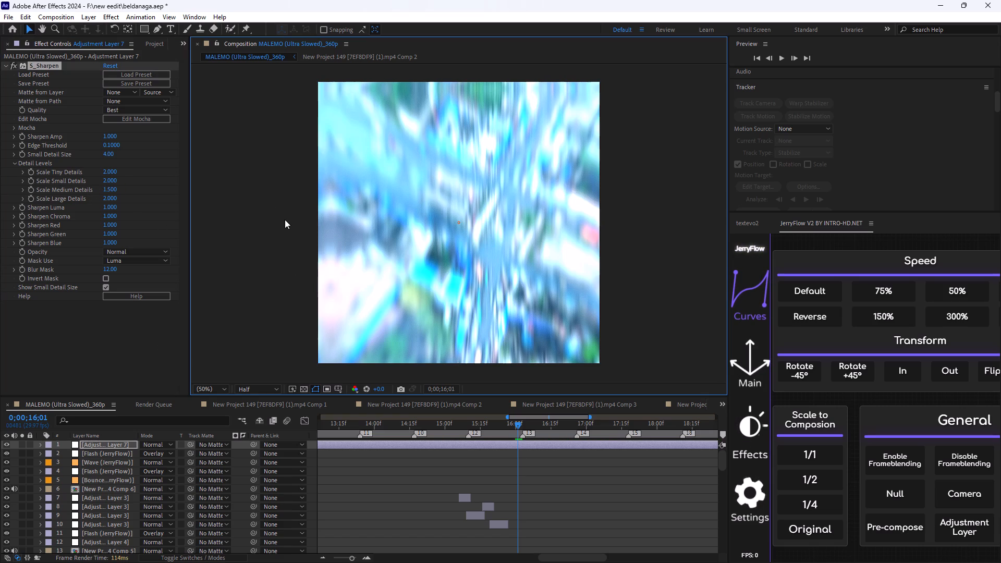
pyautogui.click(115, 207)
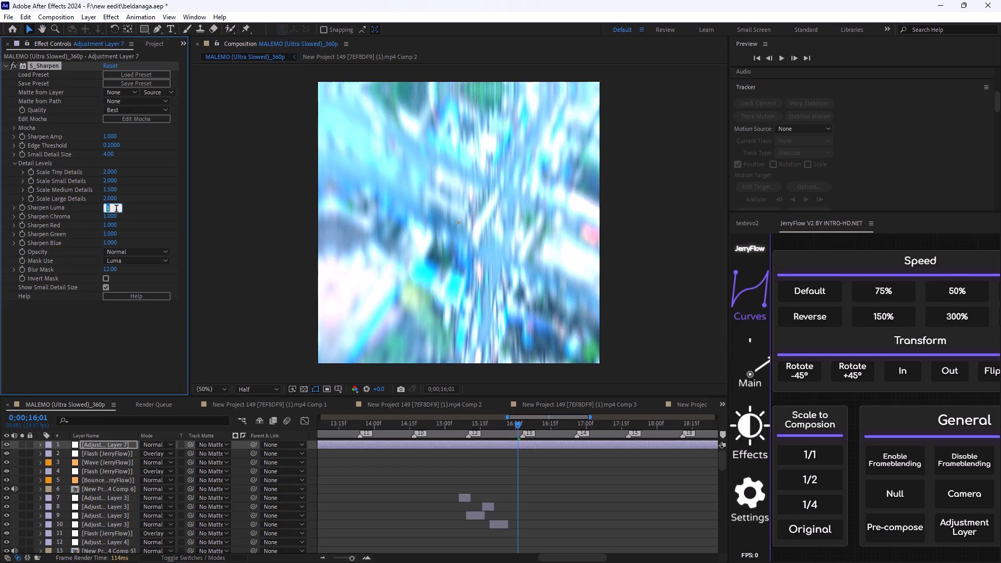
pyautogui.press('BackSpace')
pyautogui.write('1.1')
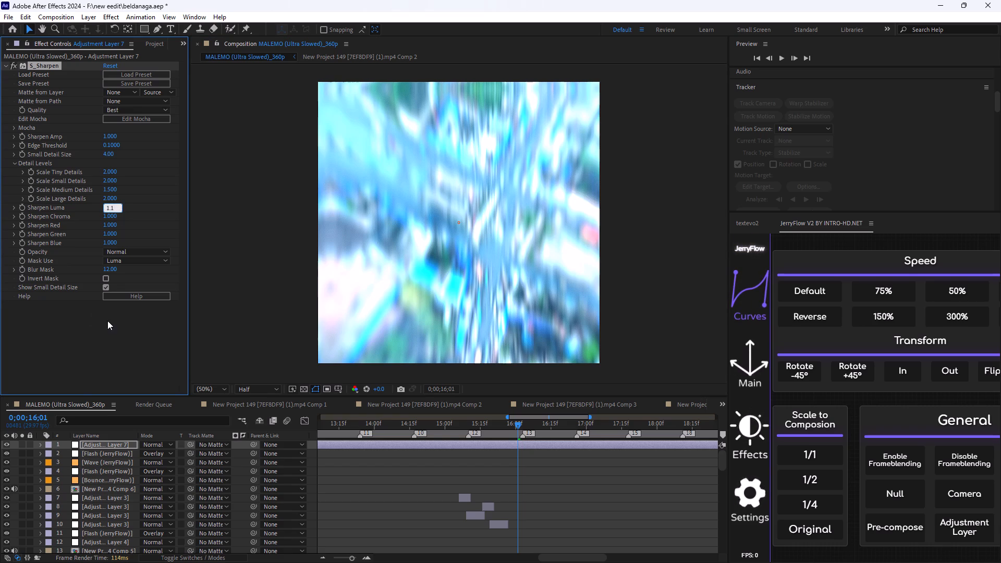
pyautogui.click(111, 322)
# Return to 0;00;00;05 and compare the factory shot with S_Sharpen switched off and on.
pyautogui.moveTo(518, 423); pyautogui.dragTo(459, 442)
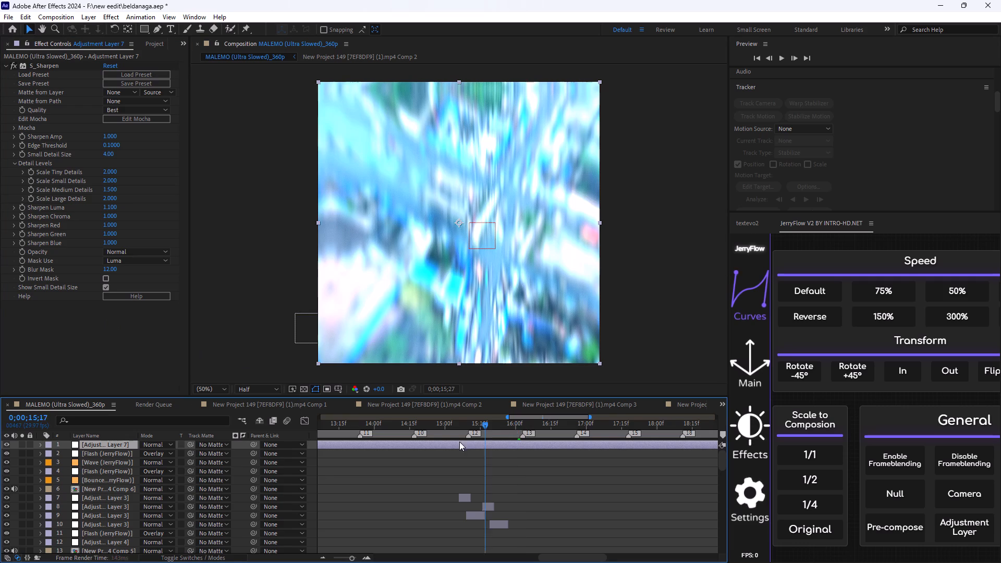
pyautogui.moveTo(459, 442); pyautogui.dragTo(333, 430)
pyautogui.doubleClick(15, 63)
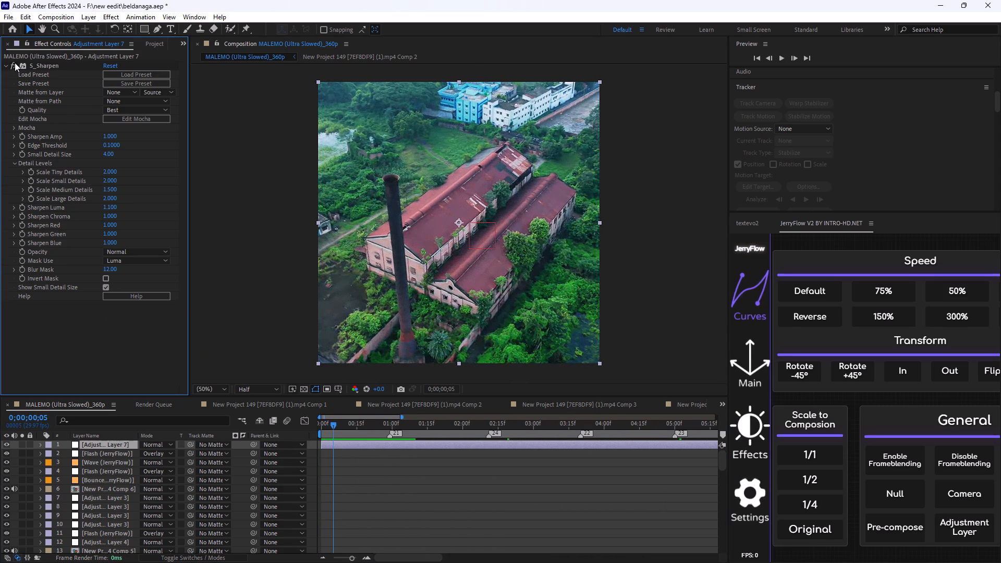
pyautogui.click(15, 63)
pyautogui.click(15, 63)
pyautogui.click(15, 63)
pyautogui.click(15, 63)
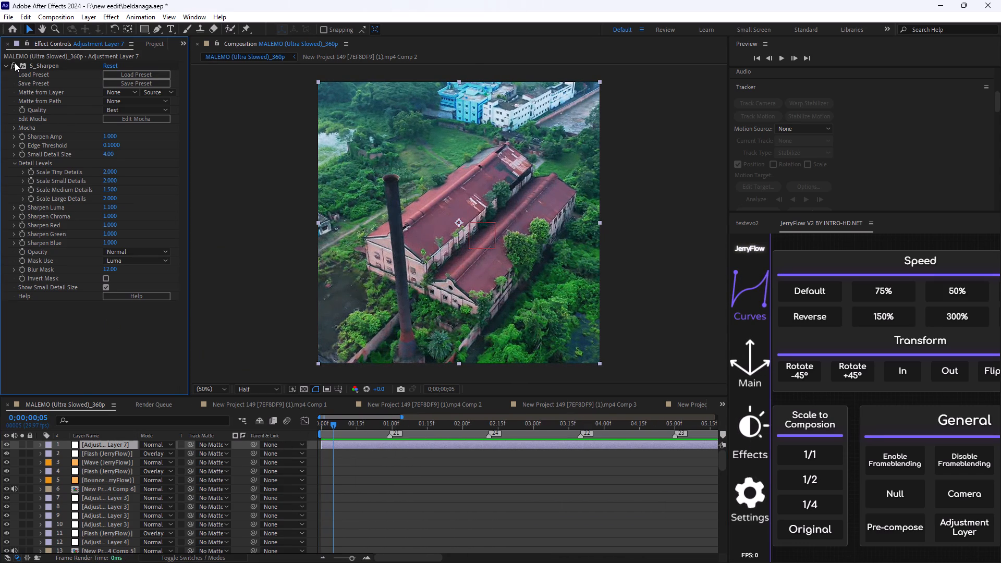
# Search the effects for "un", apply Unsharp Mask to Adjustment Layer 7, and set its Amount to 1.
pyautogui.hotkey('ctrl', 'space')
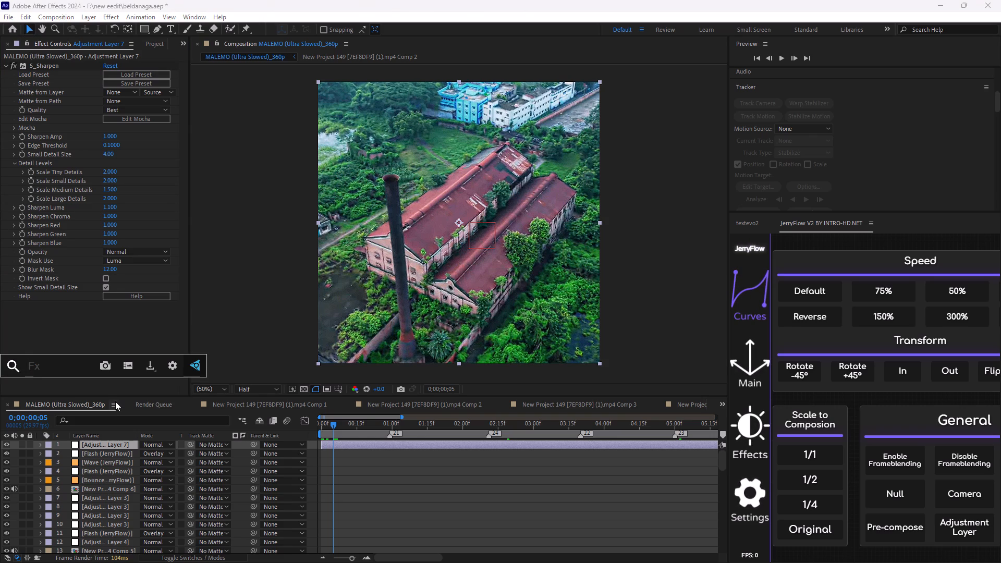
pyautogui.write('un')
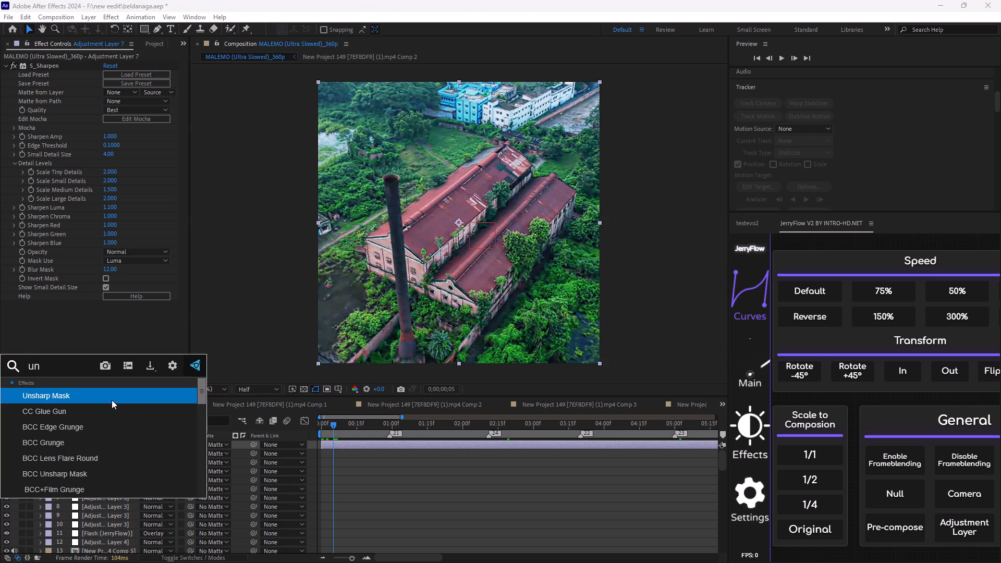
pyautogui.click(112, 400)
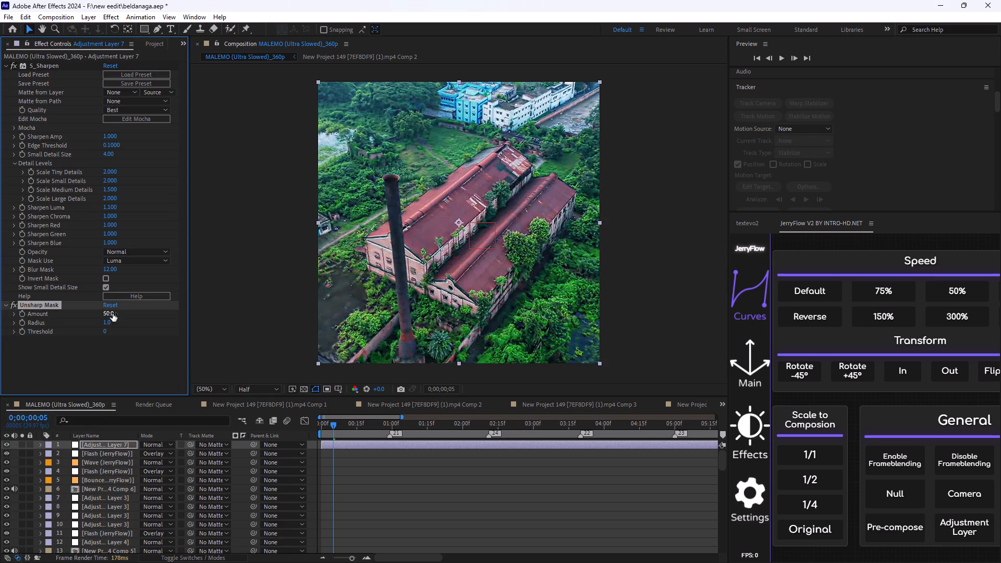
pyautogui.click(113, 314)
pyautogui.click(113, 312)
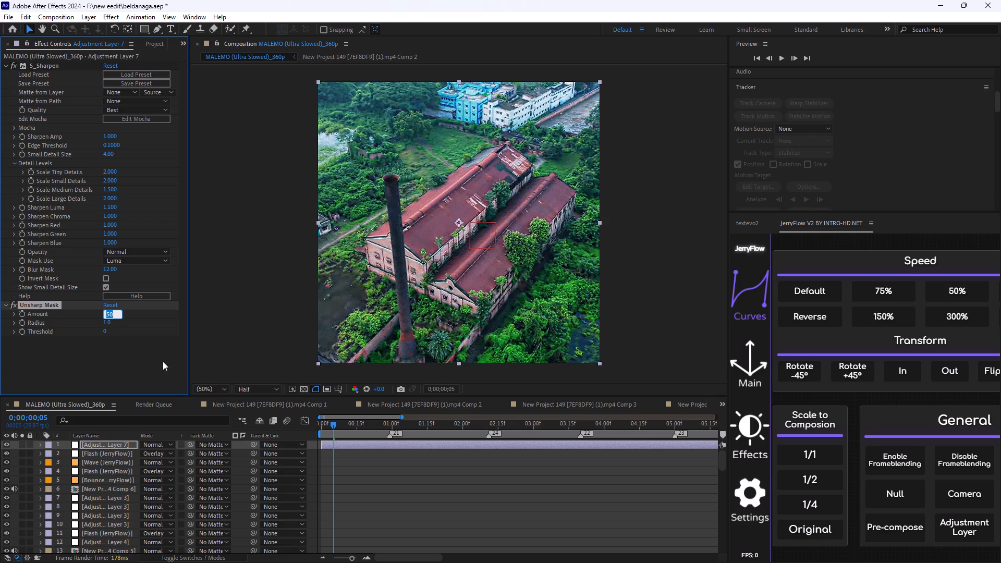
pyautogui.press('1')
pyautogui.click(142, 374)
# Preview the opening shot up to 0;00;00;21 and compare it with Unsharp Mask switched off and on.
pyautogui.press('space')
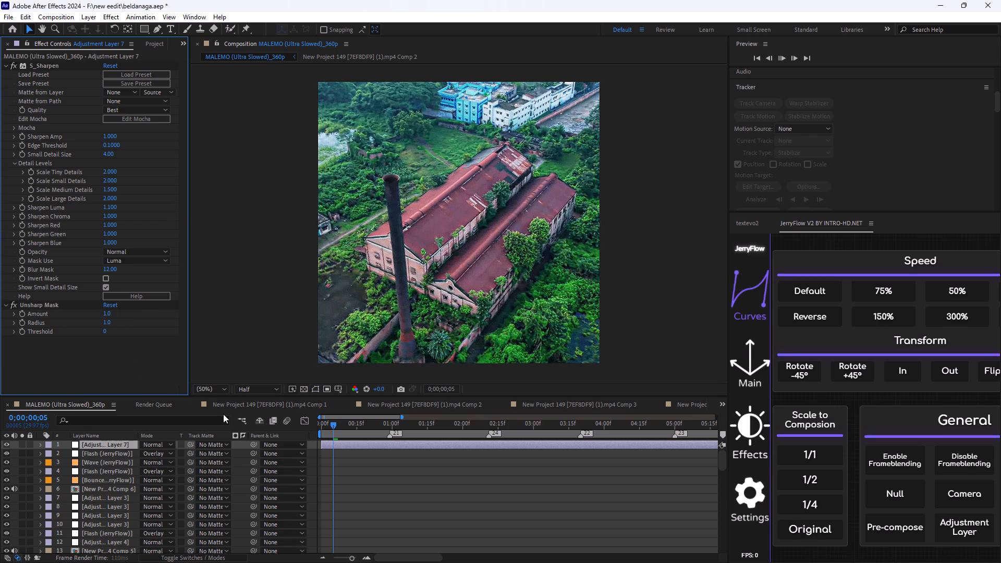
pyautogui.hotkey('ctrl', 'space')
pyautogui.press('space')
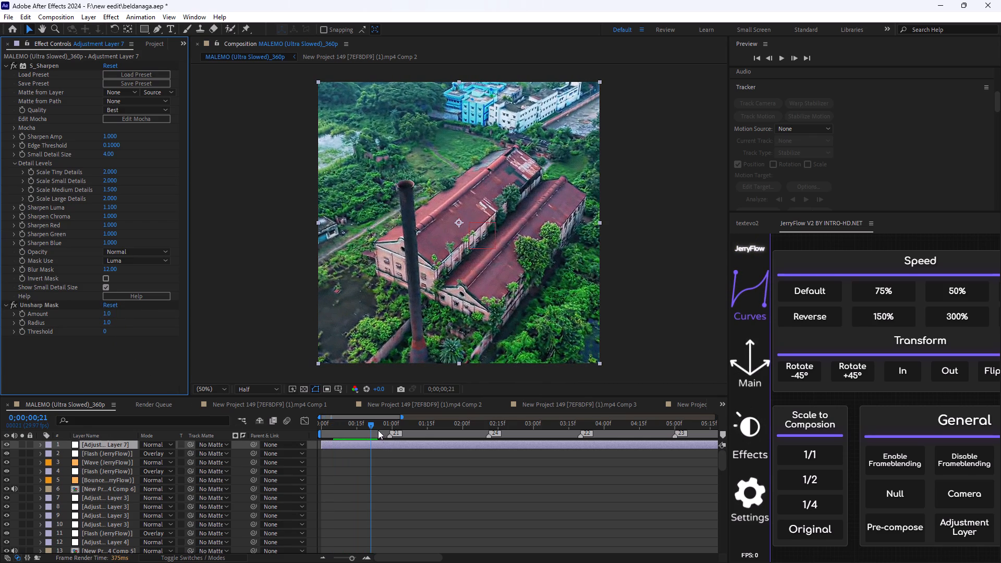
pyautogui.doubleClick(13, 305)
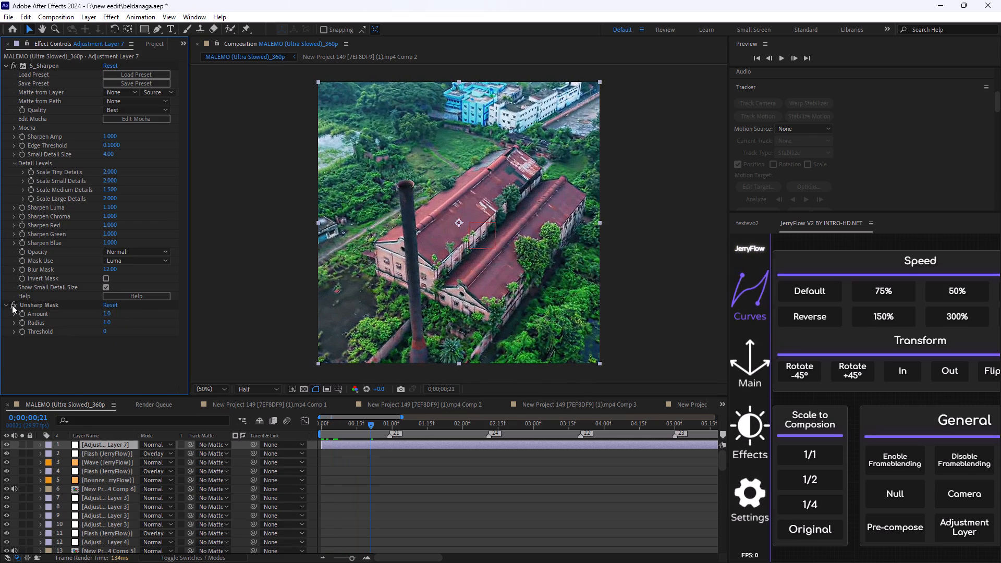
# Search the effects for "look" and apply Magic Bullet Looks to Adjustment Layer 7.
pyautogui.hotkey('ctrl', 'space')
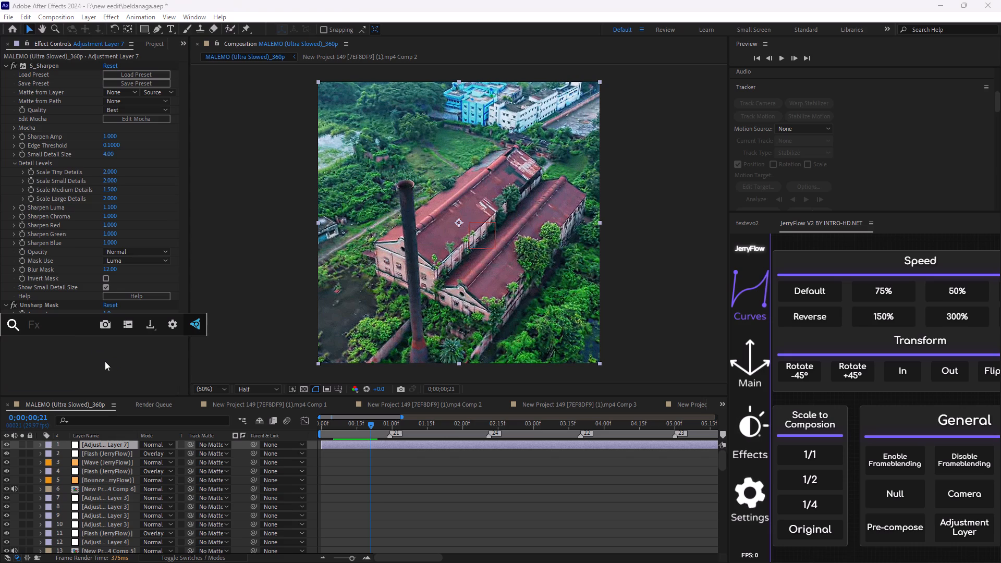
pyautogui.write('l;ook')
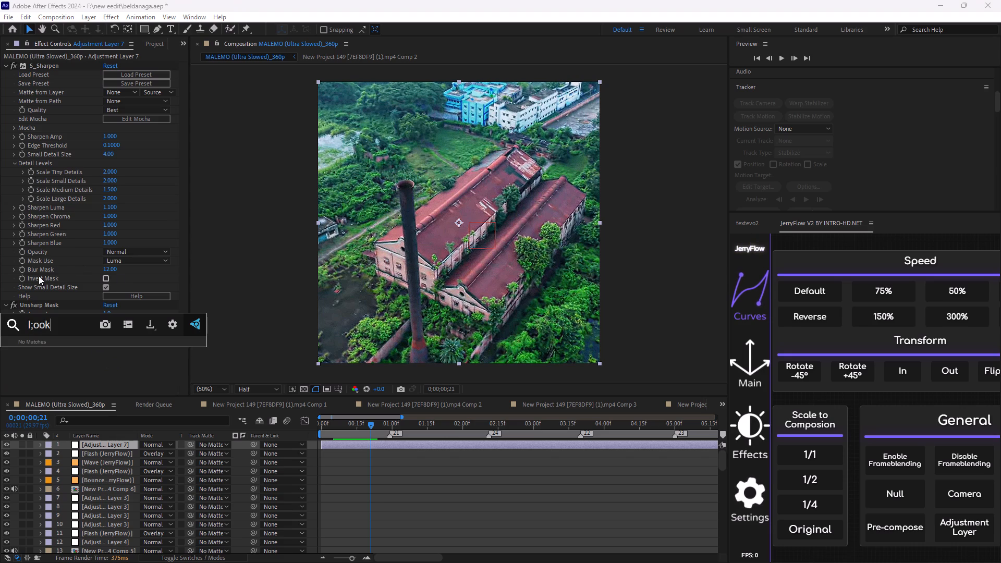
pyautogui.press('BackSpace')
pyautogui.press('BackSpace')
pyautogui.press('BackSpace')
pyautogui.press('BackSpace')
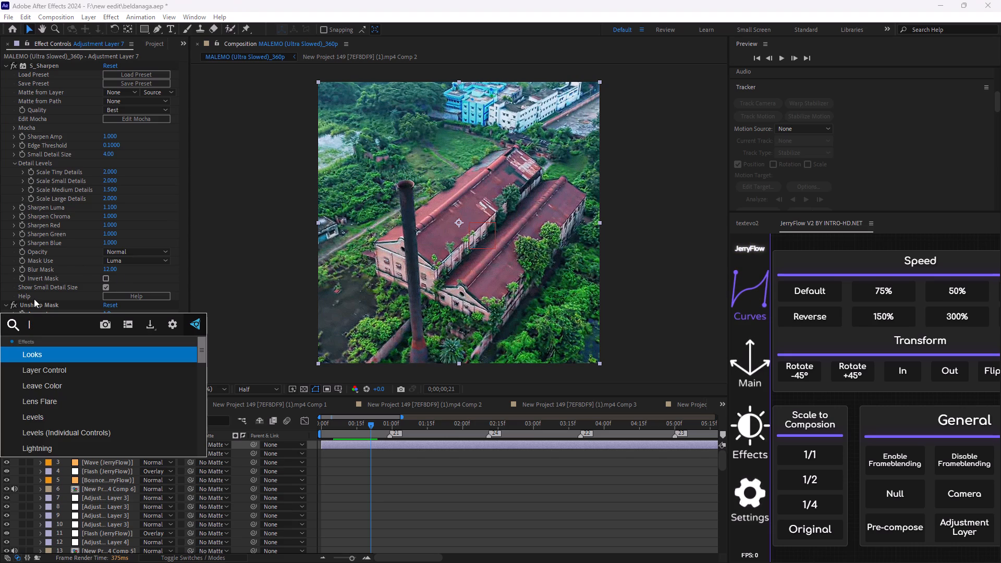
pyautogui.write('ook')
pyautogui.click(62, 353)
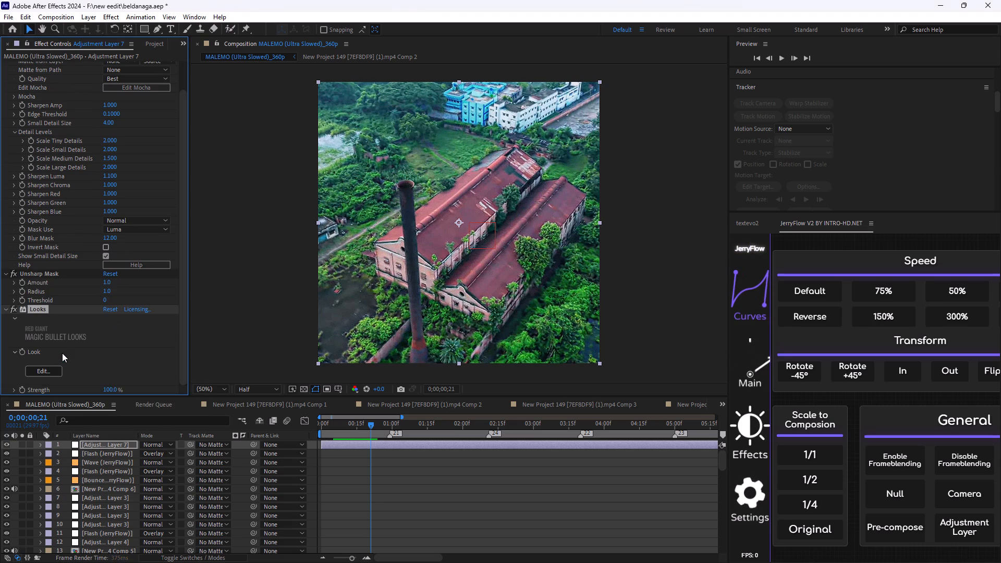
# Open the Looks editor for Adjustment Layer 7, browse the Indie and Filters looks, and choose Greyhound.
pyautogui.click(51, 367)
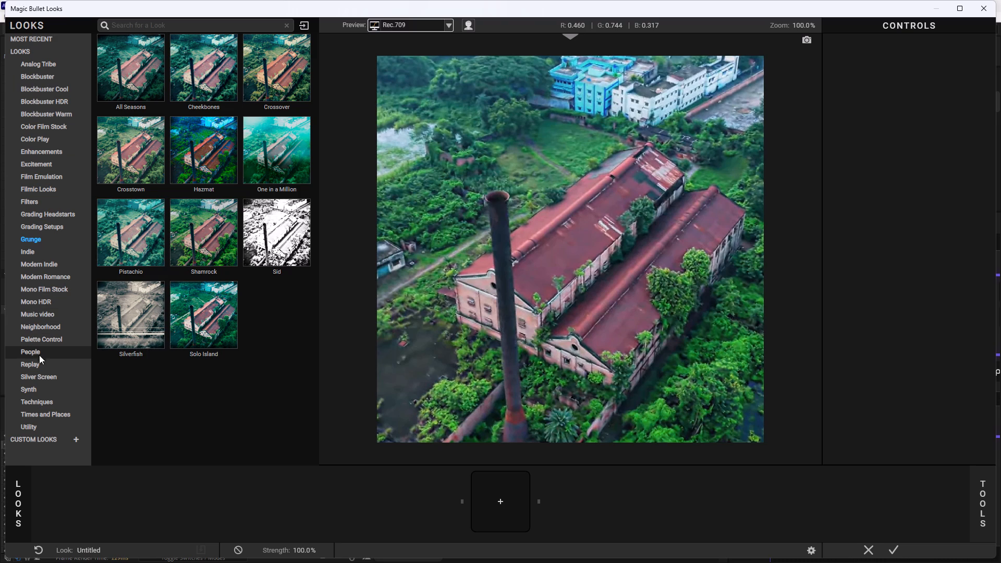
pyautogui.click(30, 256)
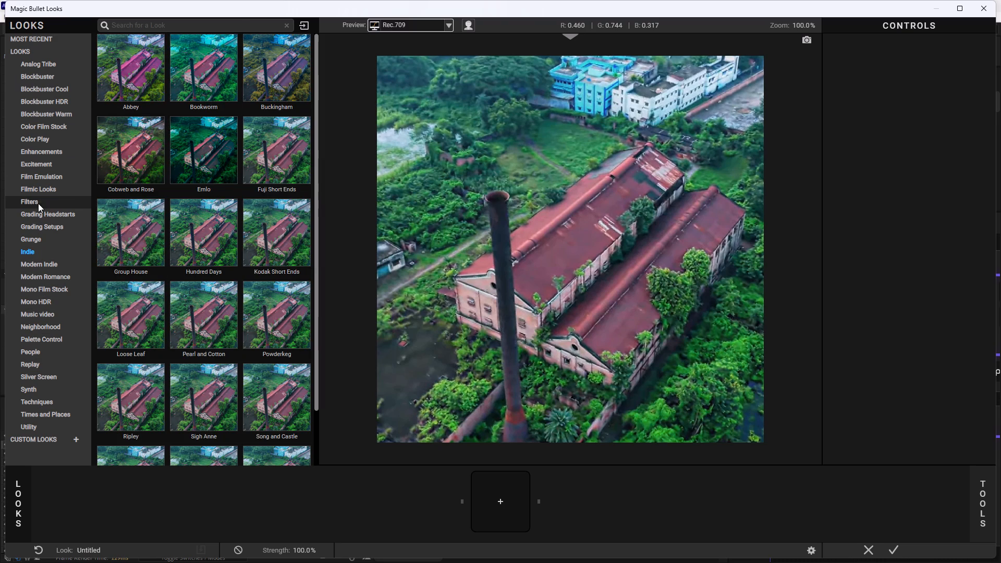
pyautogui.click(38, 202)
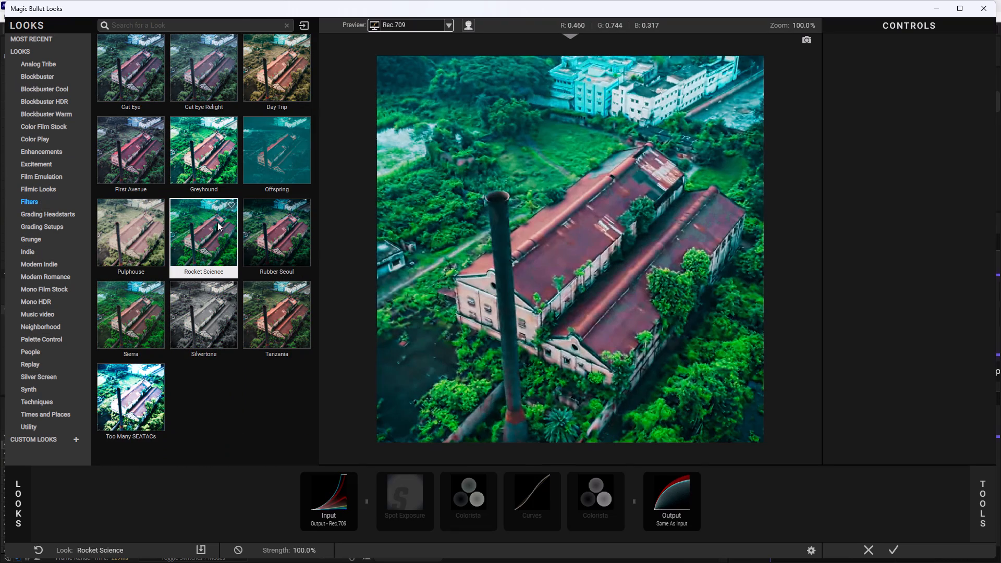
pyautogui.click(211, 170)
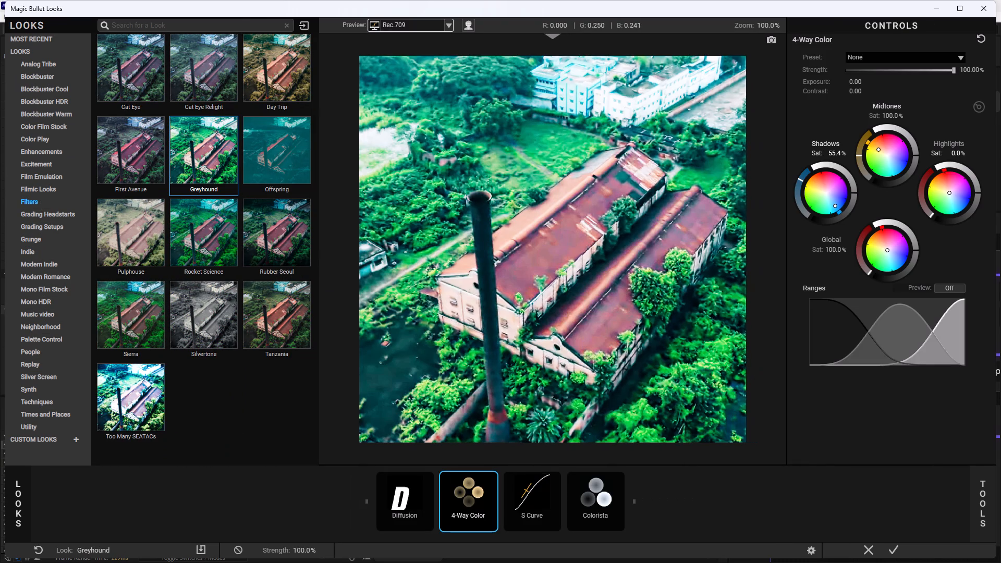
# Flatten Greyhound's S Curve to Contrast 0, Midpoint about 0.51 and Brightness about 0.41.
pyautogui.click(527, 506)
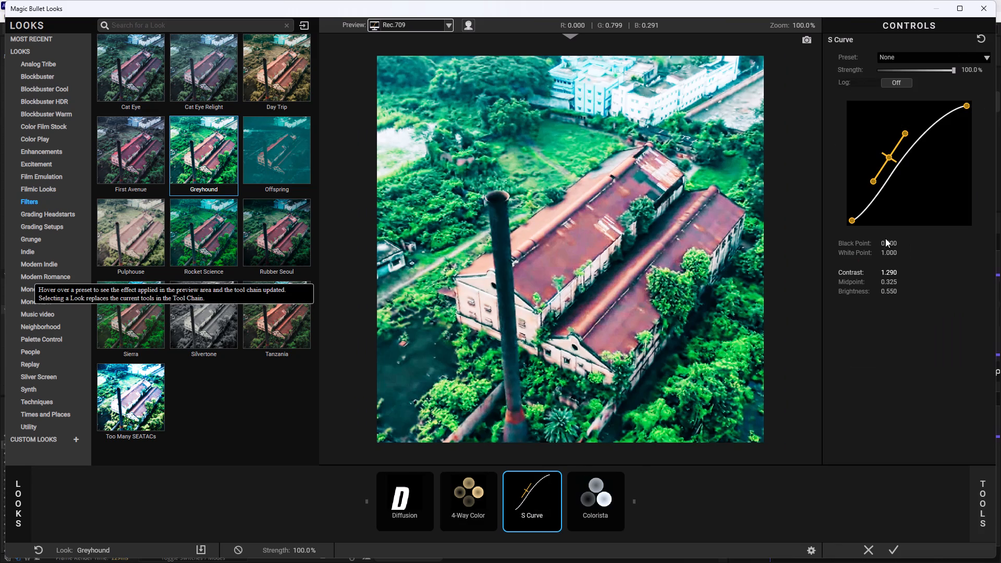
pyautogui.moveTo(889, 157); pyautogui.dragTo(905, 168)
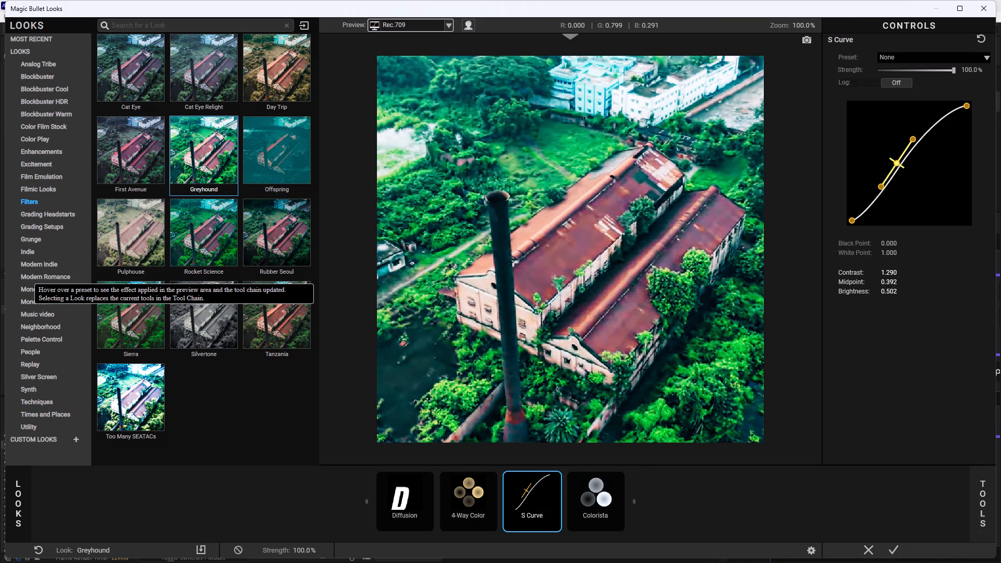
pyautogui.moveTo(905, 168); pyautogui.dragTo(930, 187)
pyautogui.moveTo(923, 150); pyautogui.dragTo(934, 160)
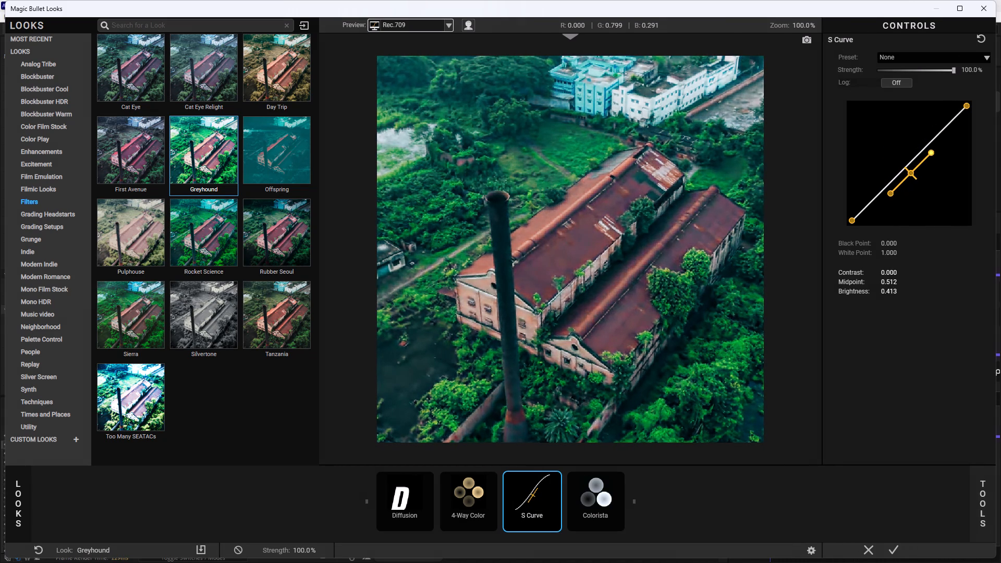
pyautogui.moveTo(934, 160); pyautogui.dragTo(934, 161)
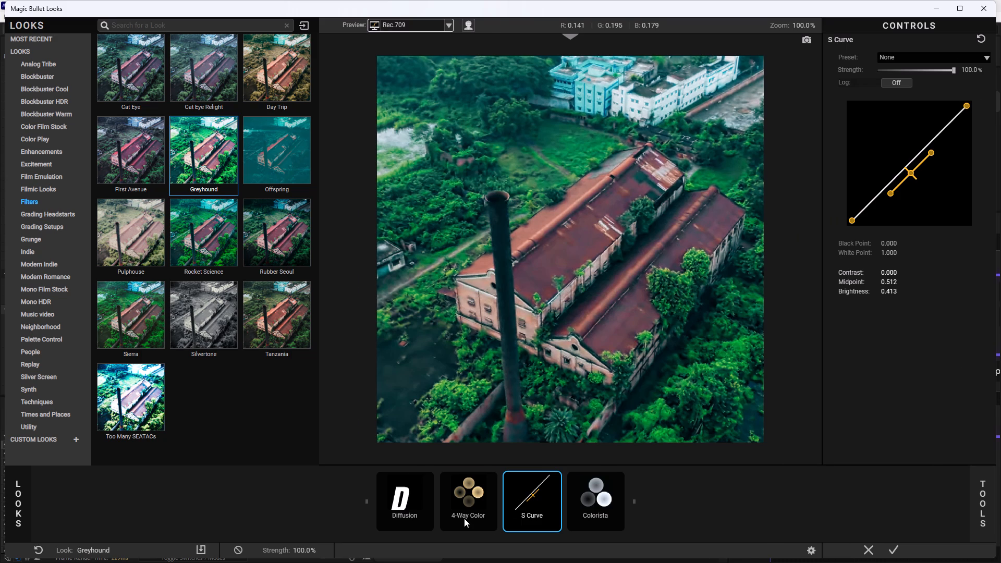
# Examine the 4-Way Color, Diffusion and Colorista tools in the Greyhound chain.
pyautogui.click(464, 518)
pyautogui.click(377, 512)
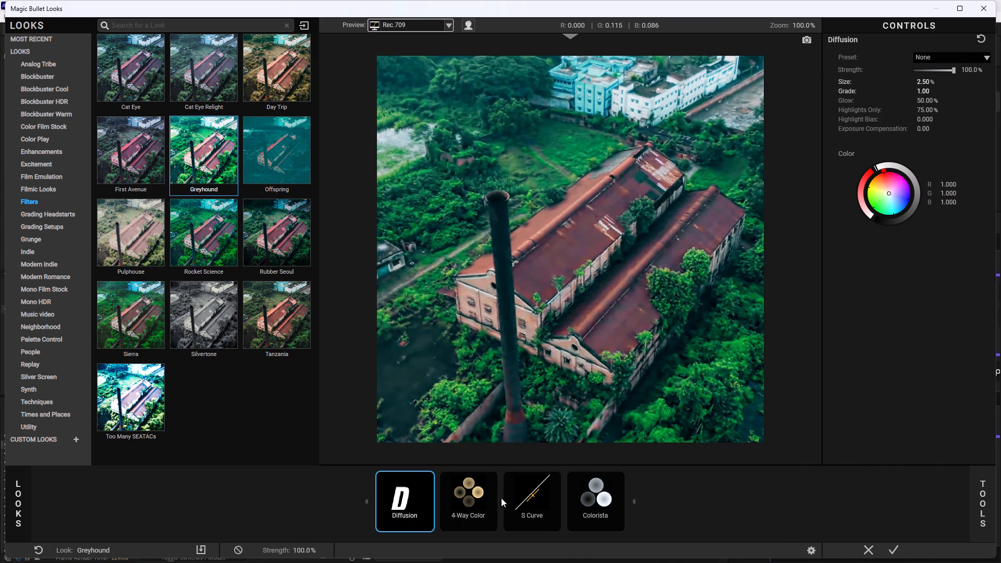
pyautogui.doubleClick(429, 478)
pyautogui.click(618, 487)
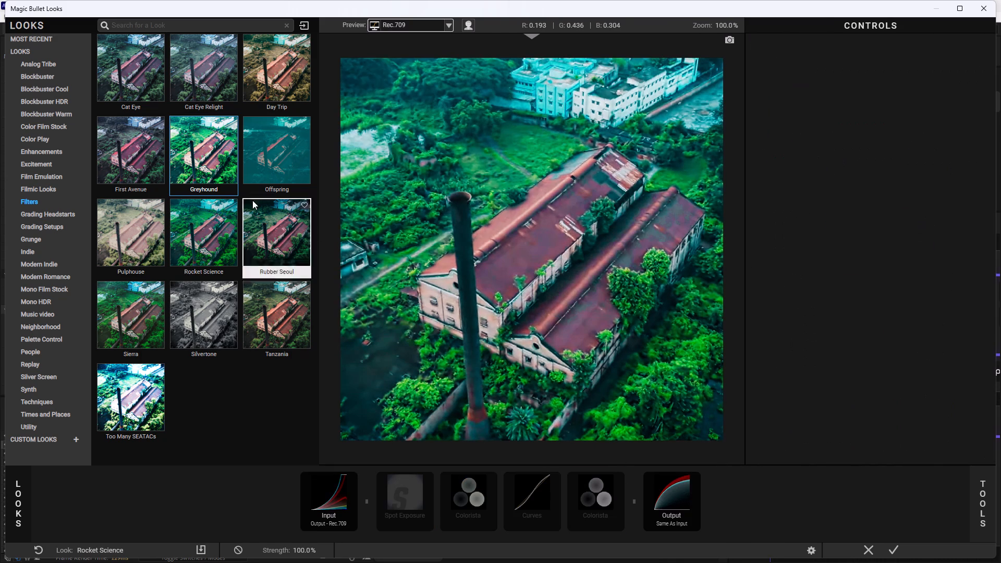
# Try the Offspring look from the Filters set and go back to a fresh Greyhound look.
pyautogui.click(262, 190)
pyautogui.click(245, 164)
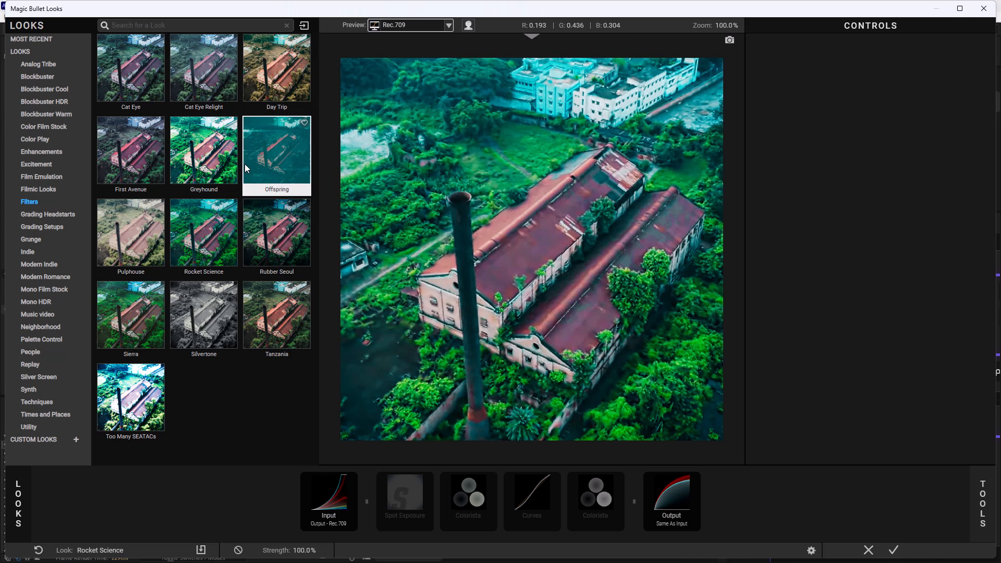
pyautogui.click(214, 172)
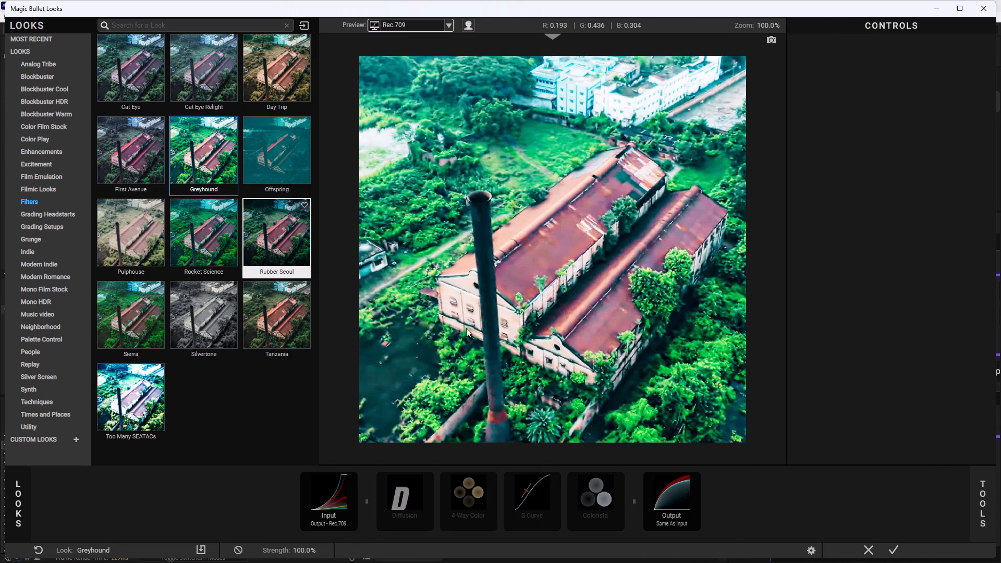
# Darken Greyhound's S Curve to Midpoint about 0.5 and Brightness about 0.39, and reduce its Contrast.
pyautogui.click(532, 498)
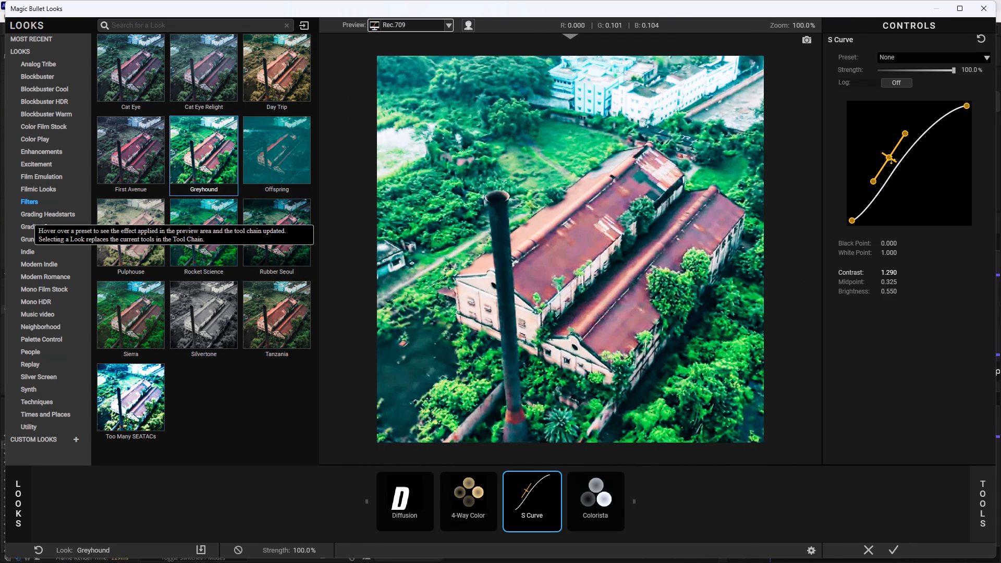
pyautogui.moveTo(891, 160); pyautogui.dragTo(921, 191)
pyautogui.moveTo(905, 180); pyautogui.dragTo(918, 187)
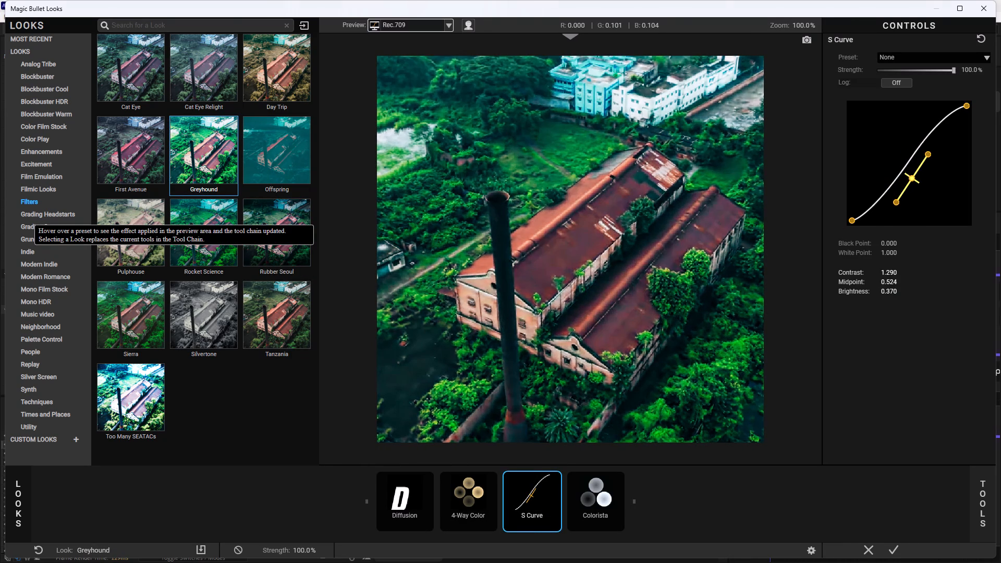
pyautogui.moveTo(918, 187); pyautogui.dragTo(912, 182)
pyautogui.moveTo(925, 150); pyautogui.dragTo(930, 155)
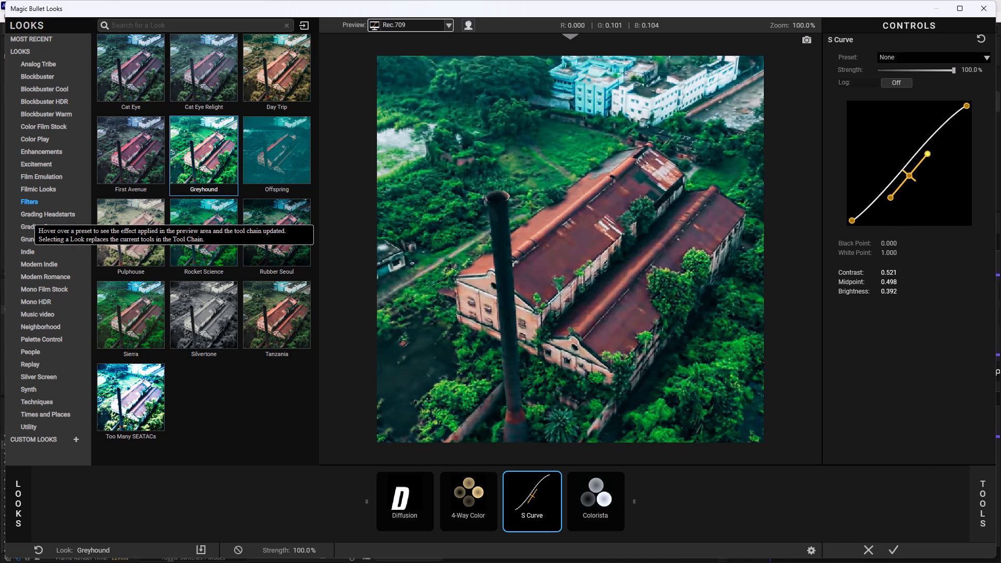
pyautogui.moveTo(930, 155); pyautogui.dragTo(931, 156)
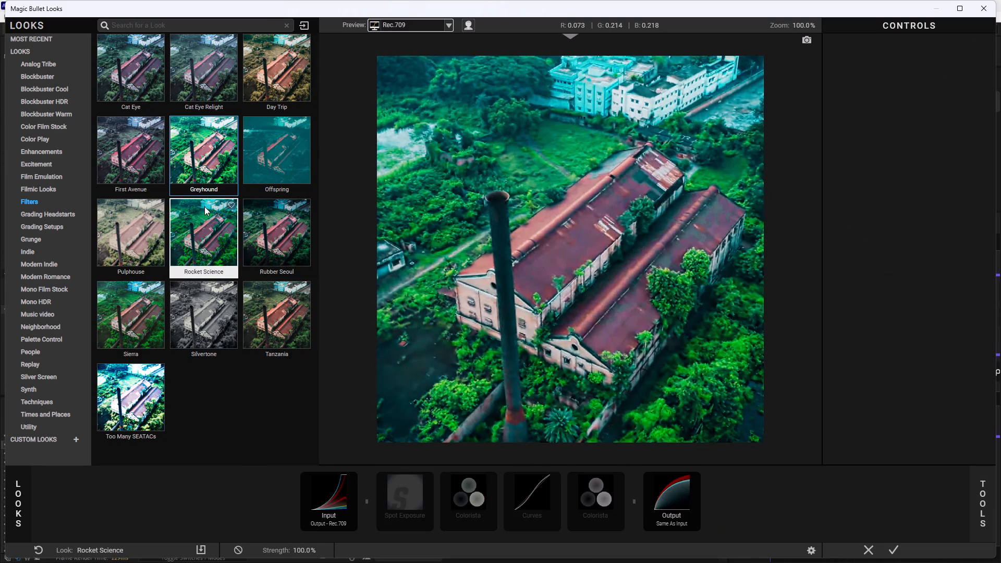
# Reapply the original Greyhound look without the curve changes and accept it for Adjustment Layer 7.
pyautogui.click(206, 181)
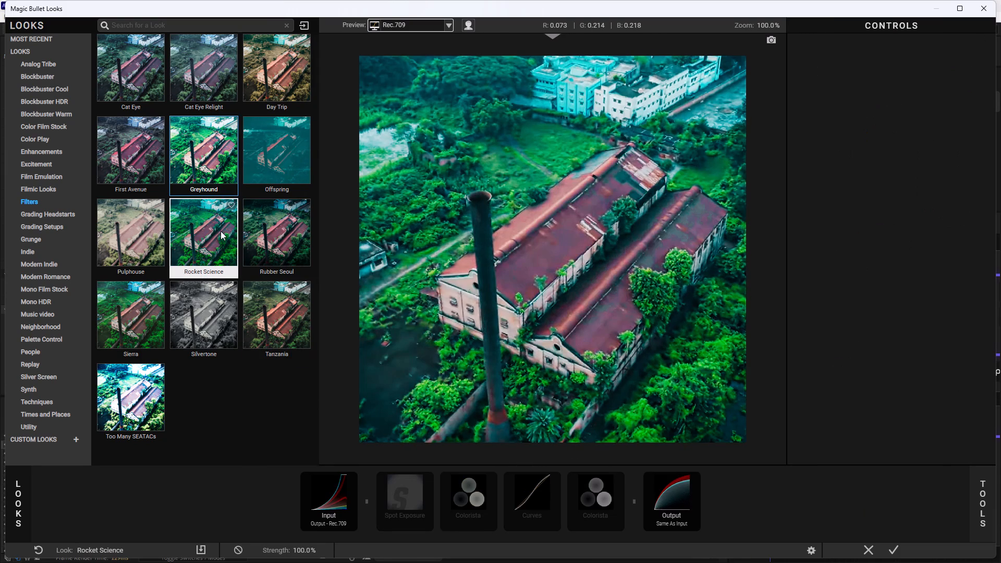
pyautogui.click(890, 548)
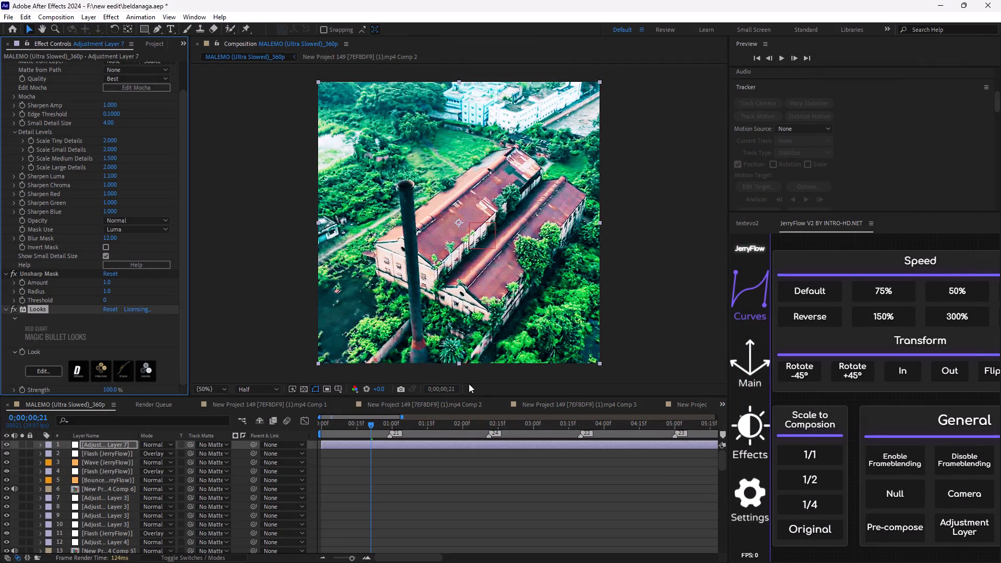
# Set the Strength of the Looks effect to 50%.
pyautogui.scroll(-2, 23, 289)
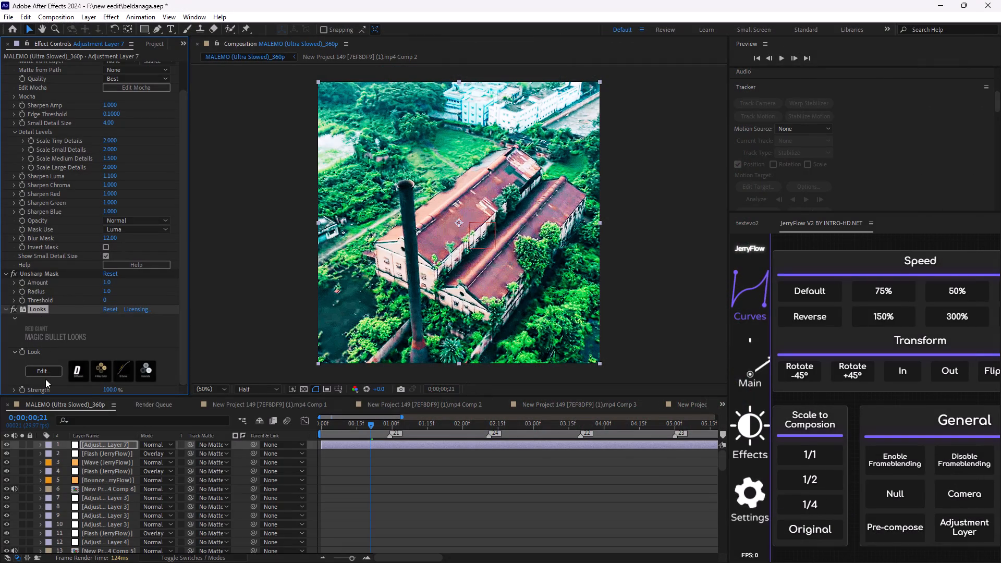
pyautogui.moveTo(111, 391); pyautogui.dragTo(120, 391)
pyautogui.click(112, 391)
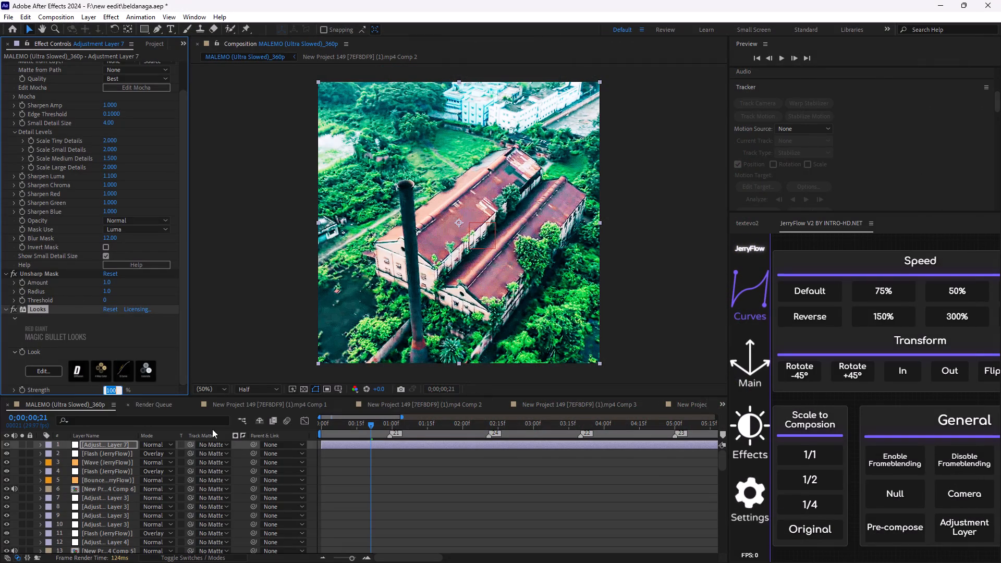
pyautogui.press('BackSpace')
pyautogui.write('50]')
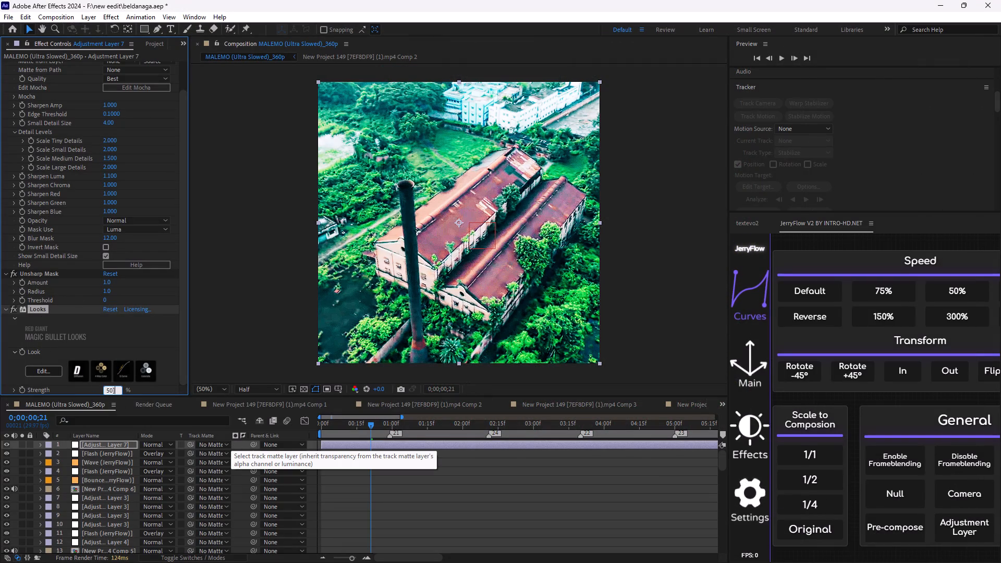
pyautogui.press('Return')
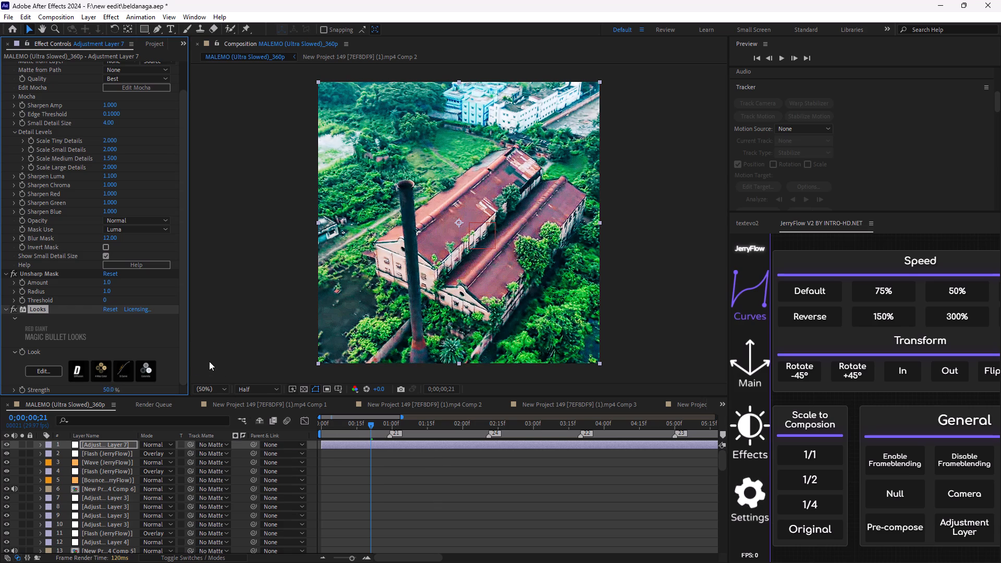
# Search the effects for "looks" and apply a second Looks effect to Adjustment Layer 7.
pyautogui.scroll(-4, 196, 365)
pyautogui.scroll(5, 487, 266)
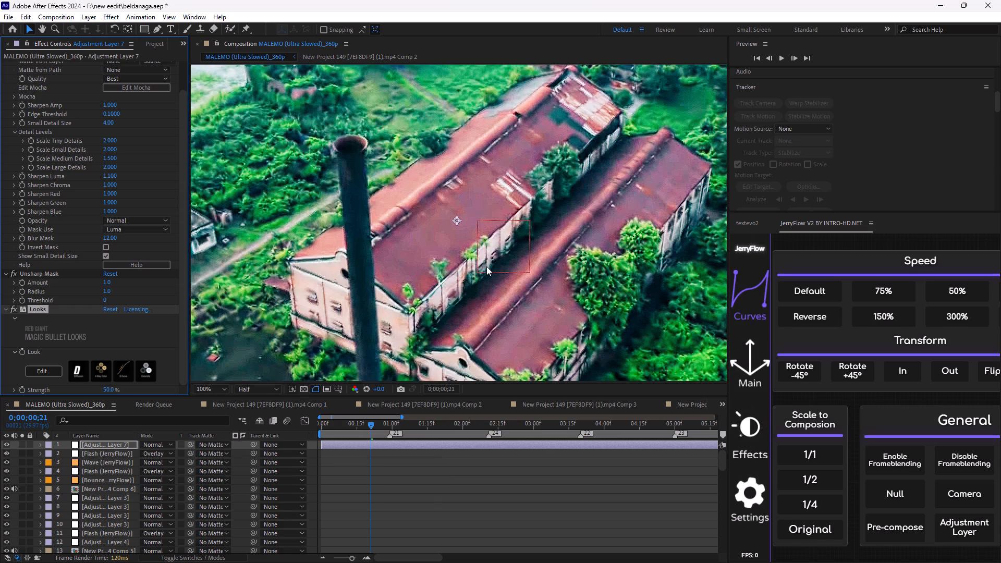
pyautogui.scroll(-3, 486, 266)
pyautogui.scroll(2, 486, 266)
pyautogui.hotkey('ctrl', 'space')
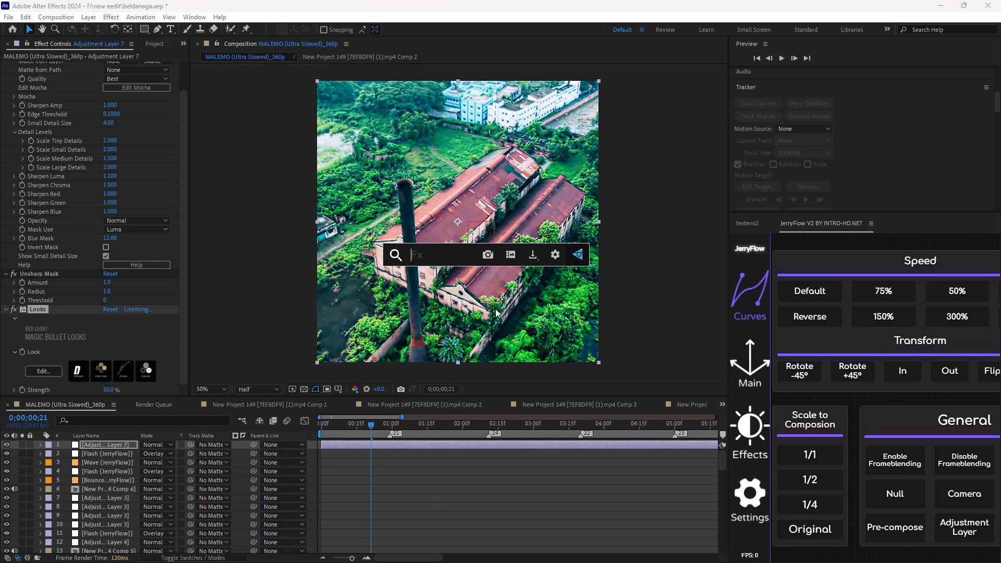
pyautogui.write('looks')
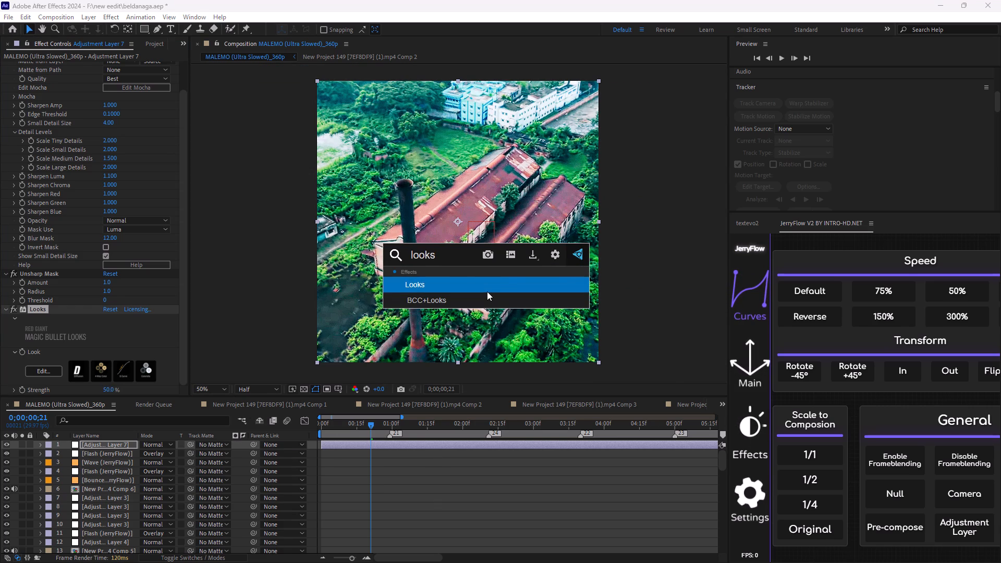
pyautogui.click(487, 291)
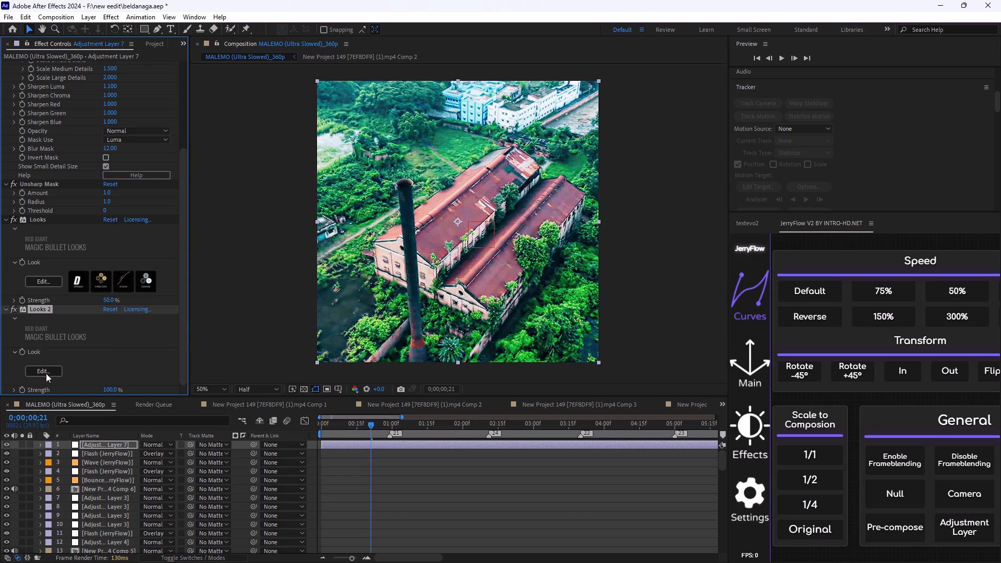
# Open the second Looks effect's editor, browse its tools, and add Shadows/Highlights to the tool chain.
pyautogui.click(46, 373)
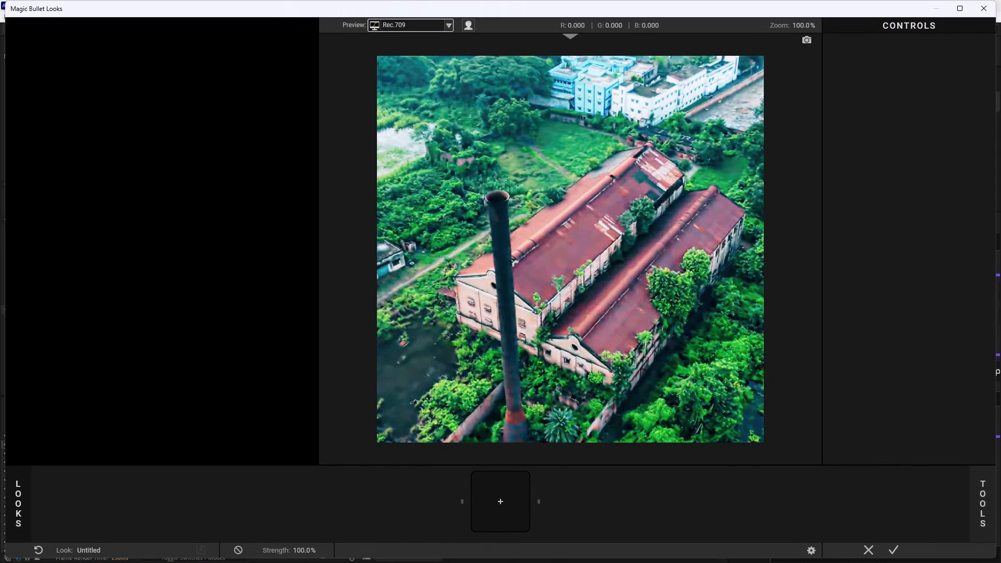
pyautogui.moveTo(981, 506); pyautogui.dragTo(829, 408)
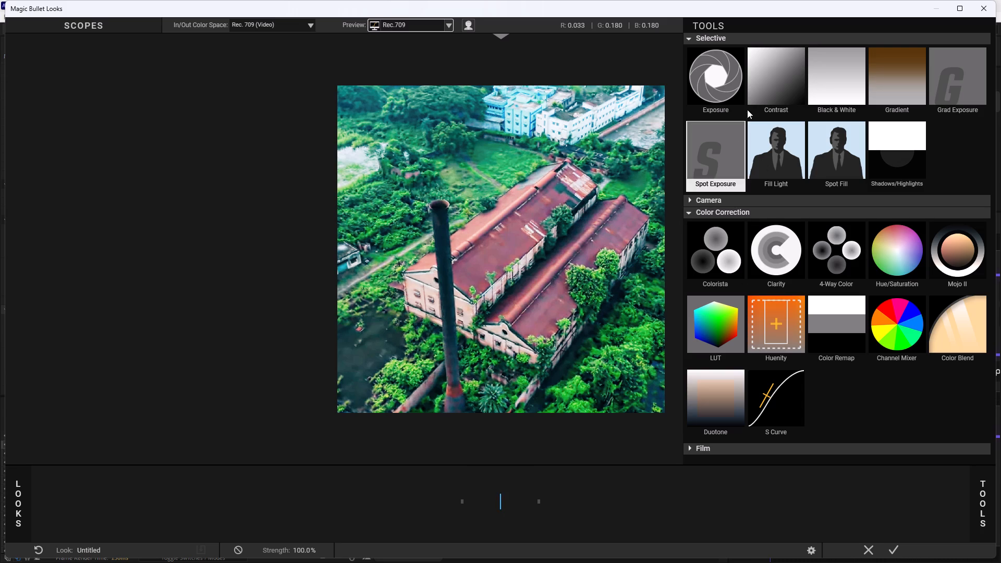
pyautogui.scroll(-5, 768, 426)
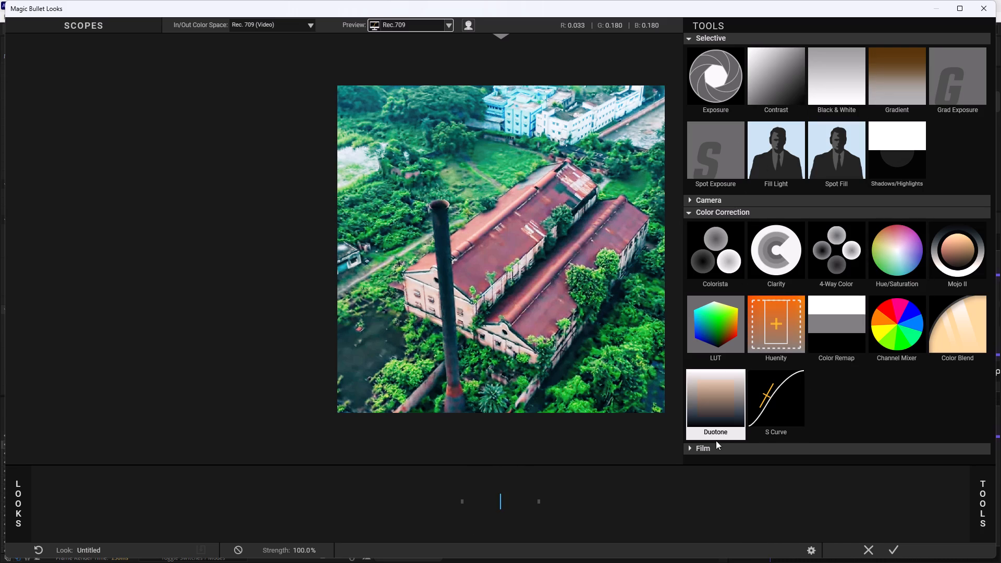
pyautogui.click(714, 446)
pyautogui.scroll(-4, 716, 426)
pyautogui.click(689, 449)
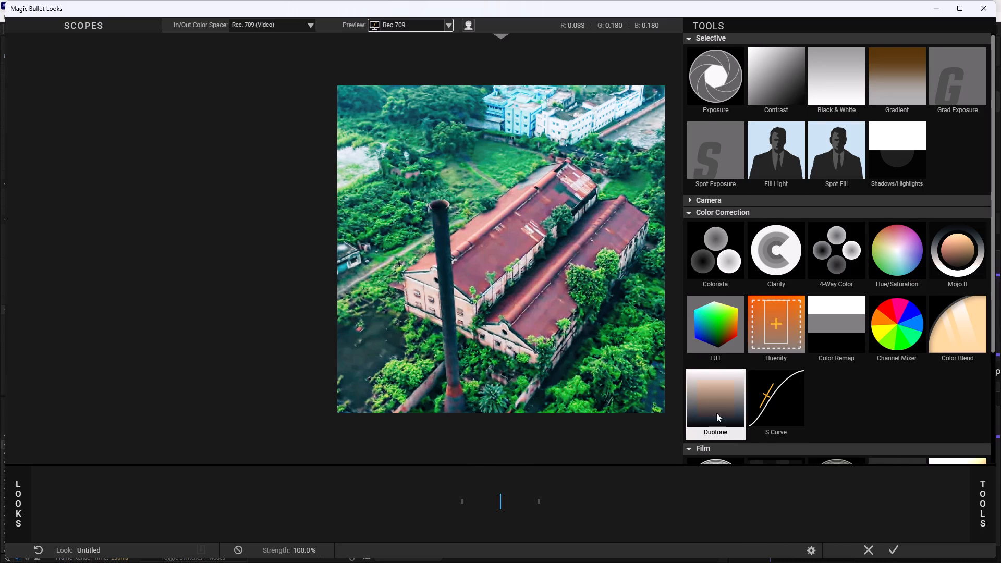
pyautogui.scroll(-6, 726, 399)
pyautogui.scroll(-20, 727, 409)
pyautogui.scroll(9, 743, 371)
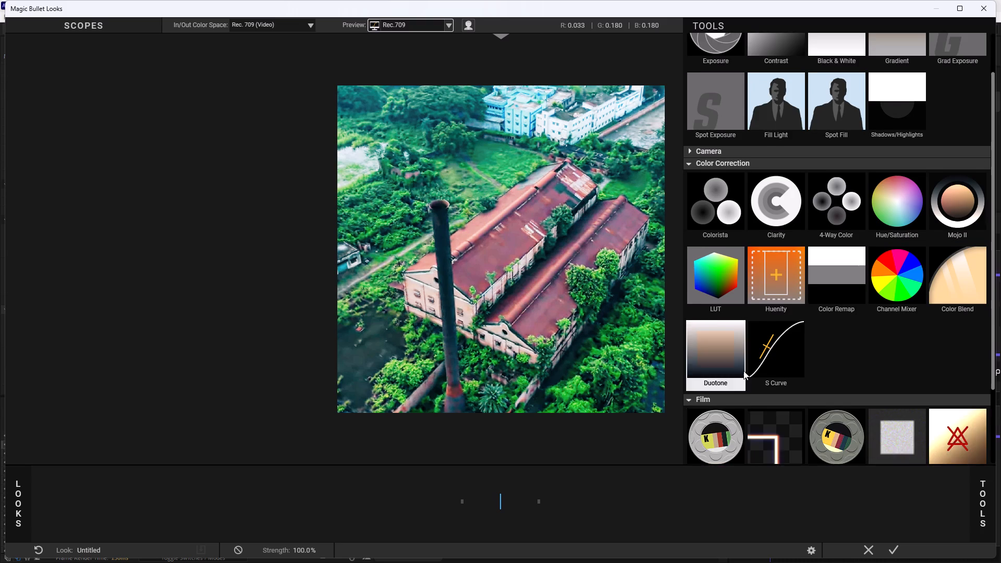
pyautogui.scroll(17, 743, 371)
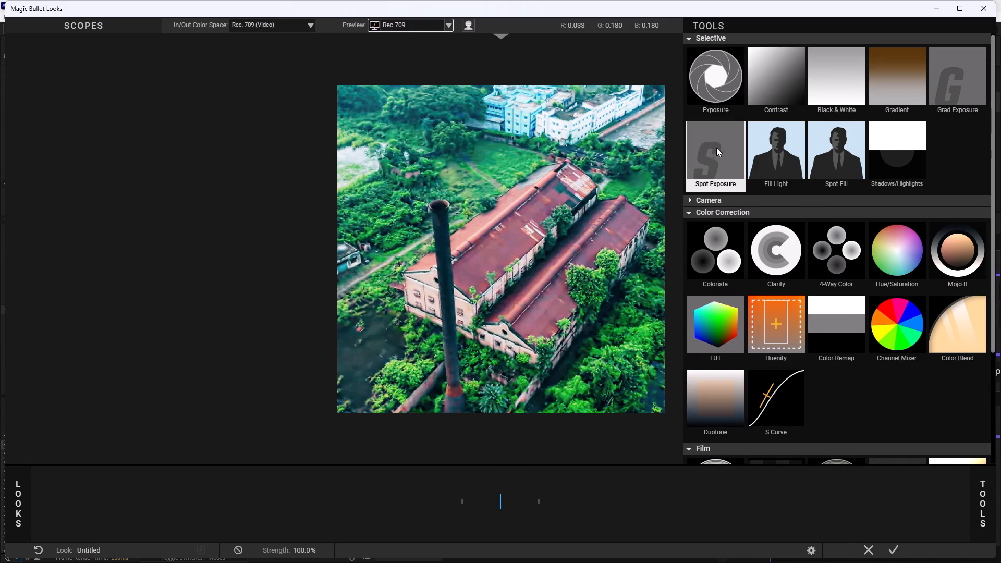
pyautogui.moveTo(900, 152); pyautogui.dragTo(448, 492)
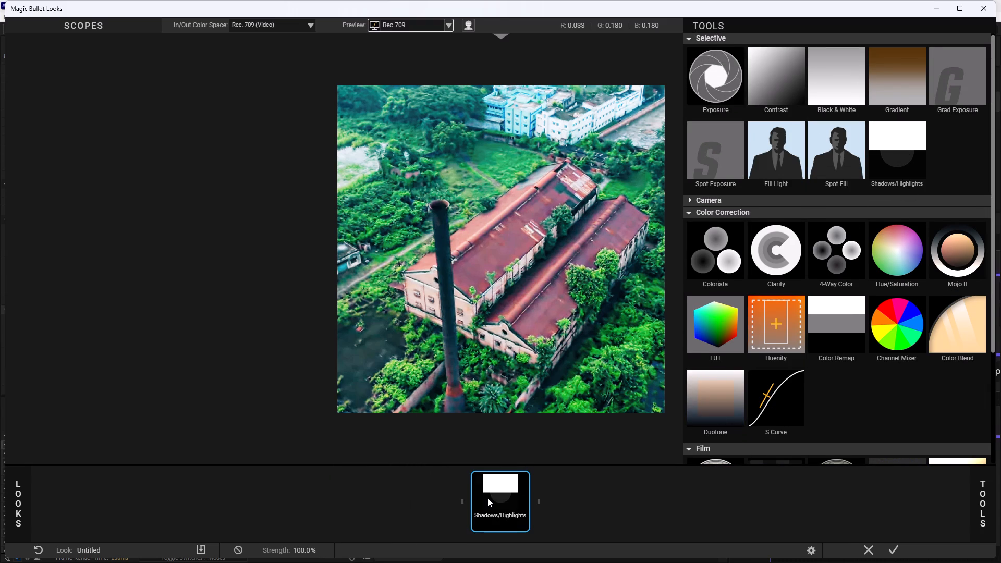
# Set Shadows to 1 in the Shadows/Highlights tool.
pyautogui.click(487, 498)
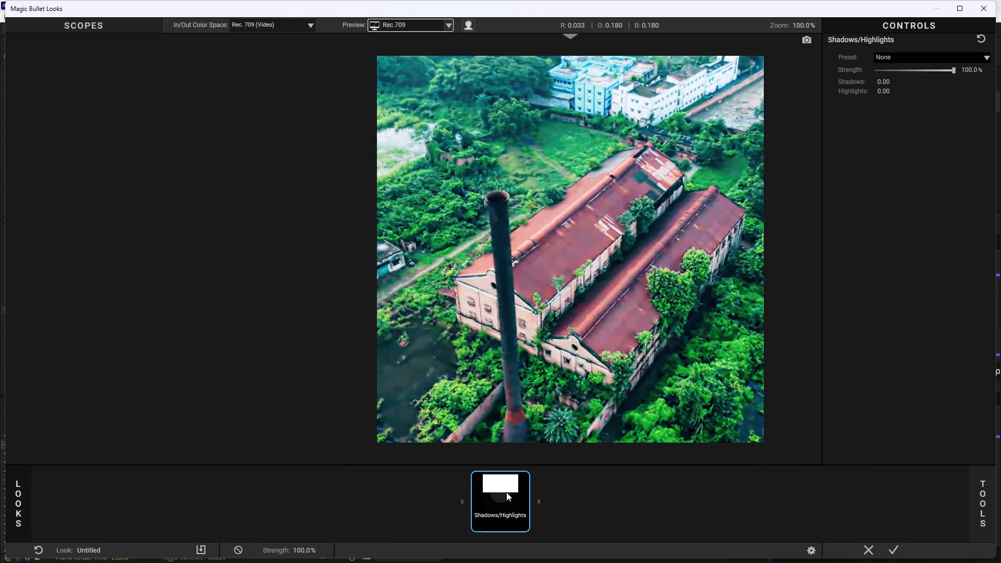
pyautogui.click(887, 75)
pyautogui.click(886, 78)
pyautogui.click(886, 81)
pyautogui.click(884, 83)
pyautogui.click(886, 84)
pyautogui.doubleClick(882, 81)
pyautogui.press('BackSpace')
pyautogui.press('1')
pyautogui.press('Return')
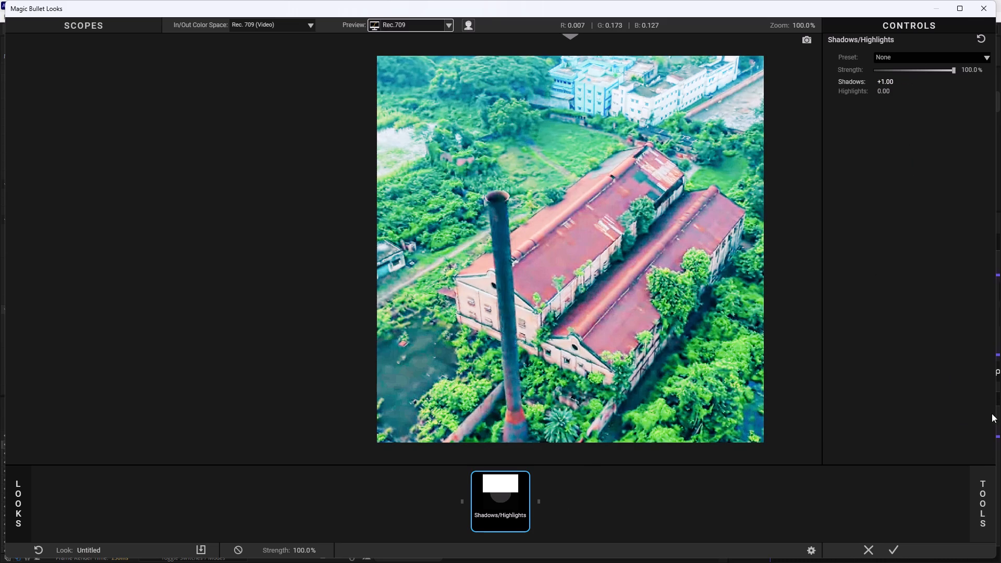
# Add the S Curve tool after Shadows/Highlights in the tool chain.
pyautogui.click(986, 497)
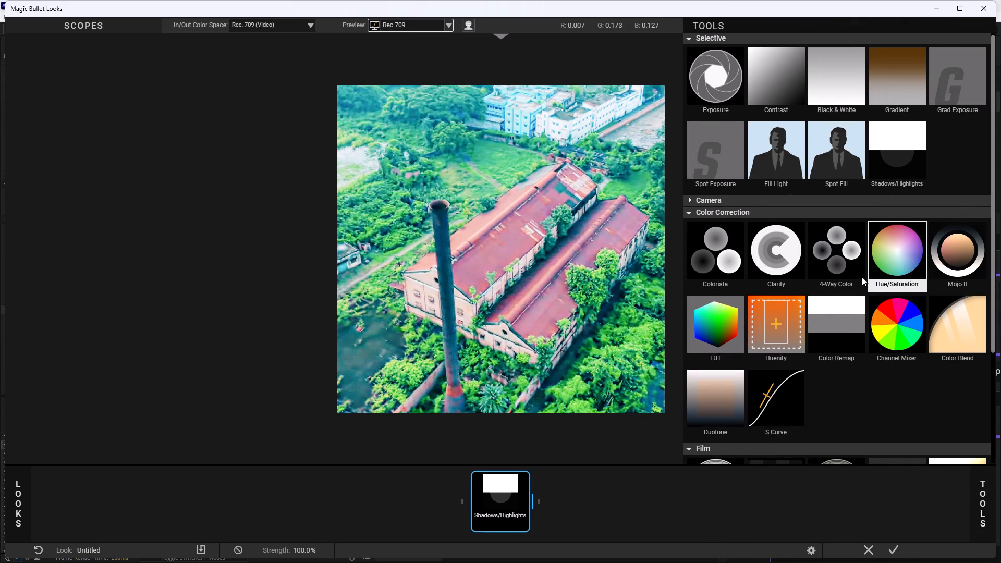
pyautogui.moveTo(766, 391); pyautogui.dragTo(562, 498)
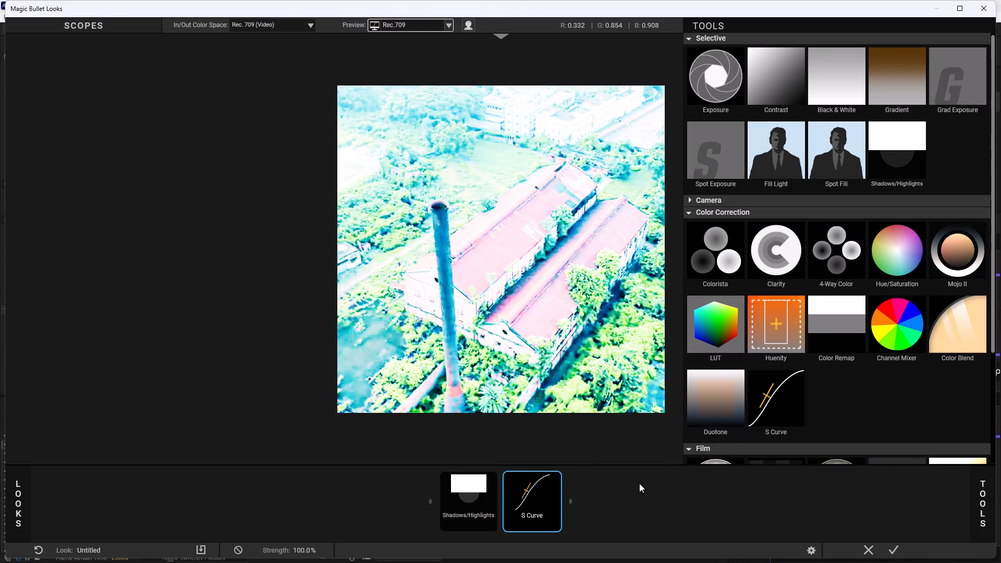
# Flatten the S Curve to contrast about 0.09, midpoint about 0.445 and brightness about 0.324, and accept the look.
pyautogui.click(549, 493)
pyautogui.moveTo(888, 160); pyautogui.dragTo(898, 173)
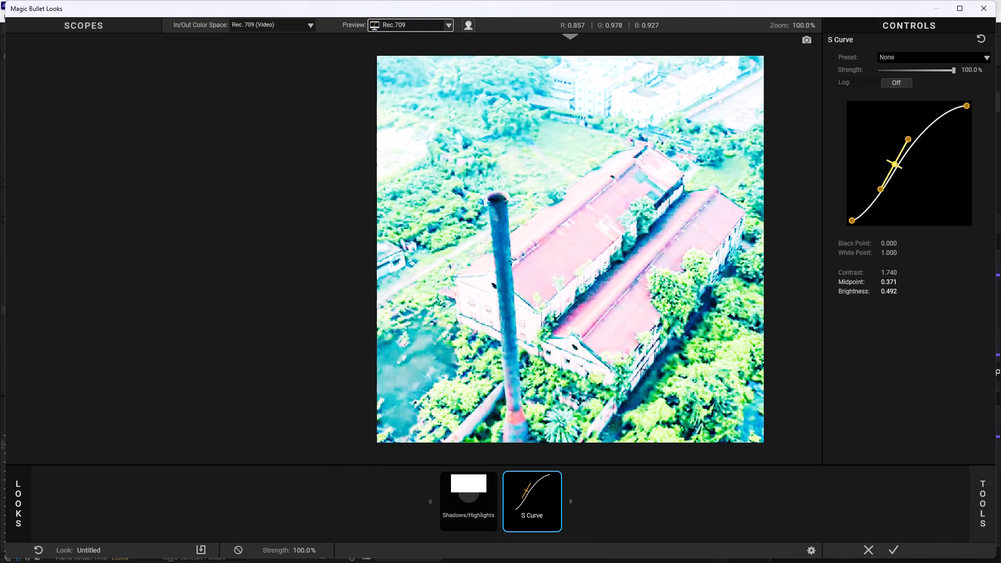
pyautogui.moveTo(898, 173); pyautogui.dragTo(924, 195)
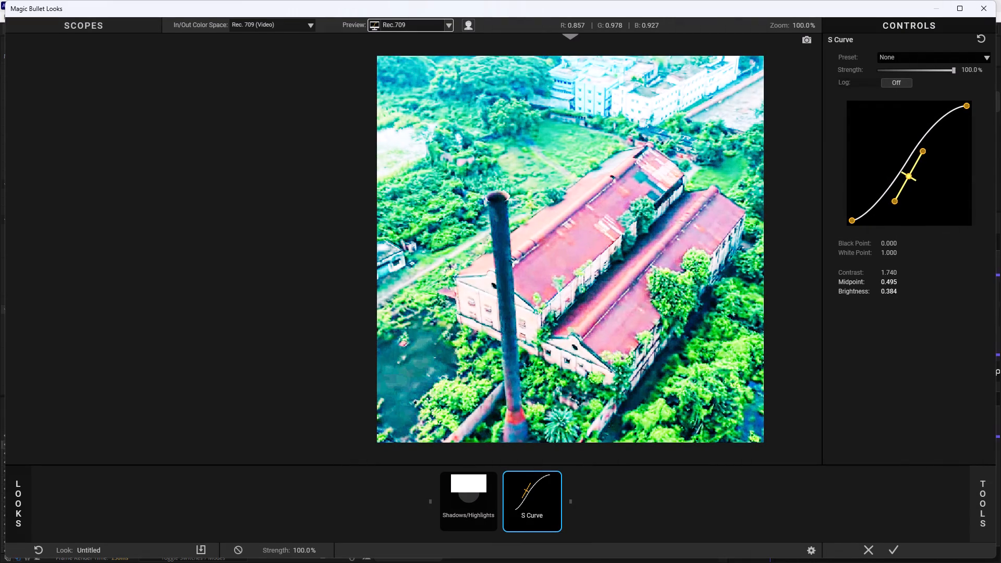
pyautogui.moveTo(924, 195); pyautogui.dragTo(923, 195)
pyautogui.moveTo(922, 146); pyautogui.dragTo(943, 167)
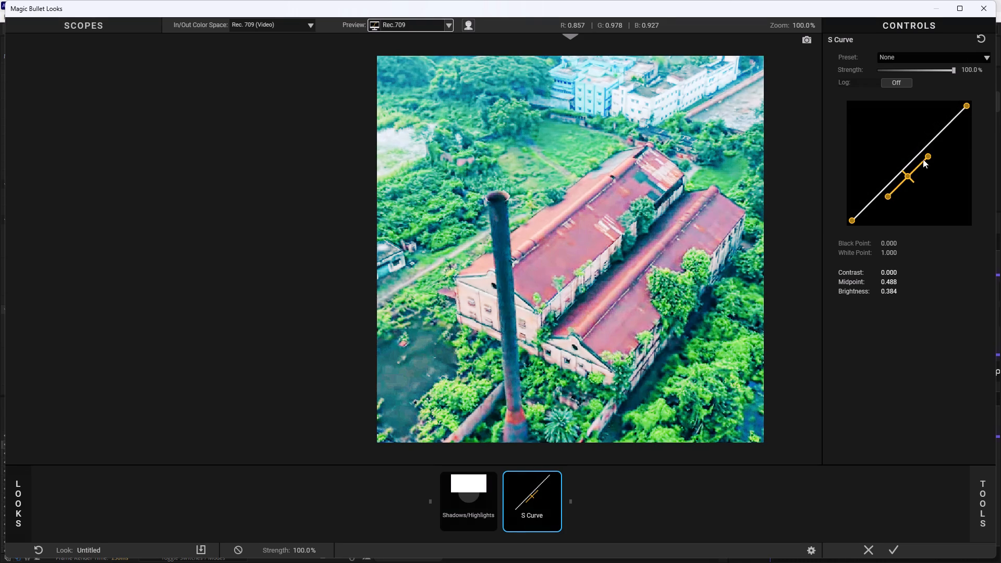
pyautogui.moveTo(908, 175); pyautogui.dragTo(938, 141)
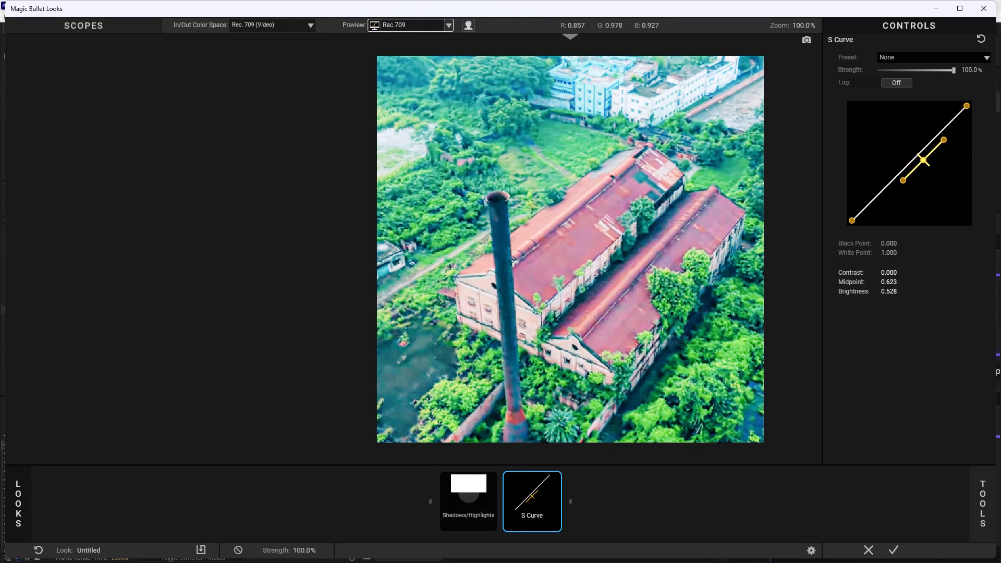
pyautogui.moveTo(938, 141); pyautogui.dragTo(874, 170)
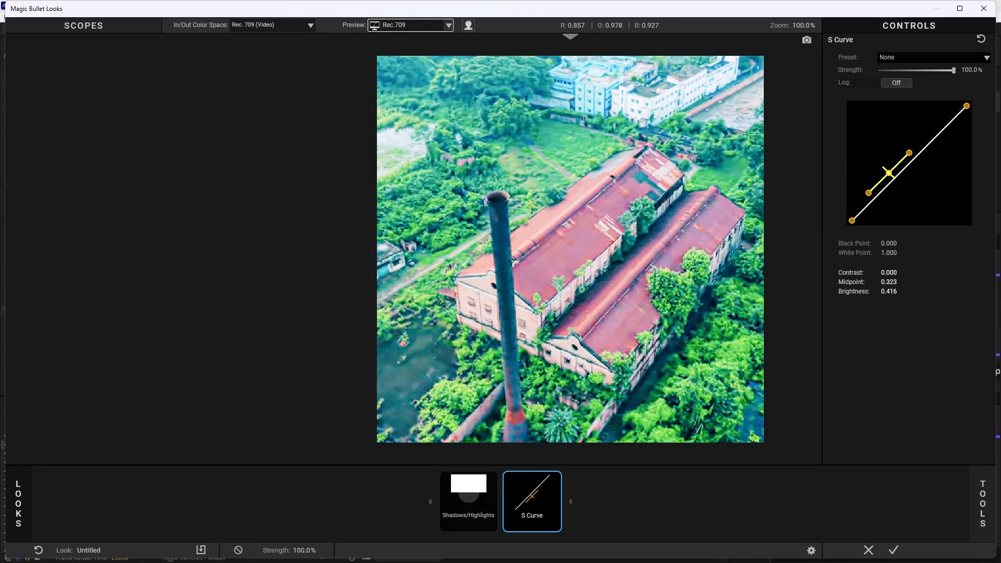
pyautogui.moveTo(874, 170); pyautogui.dragTo(898, 188)
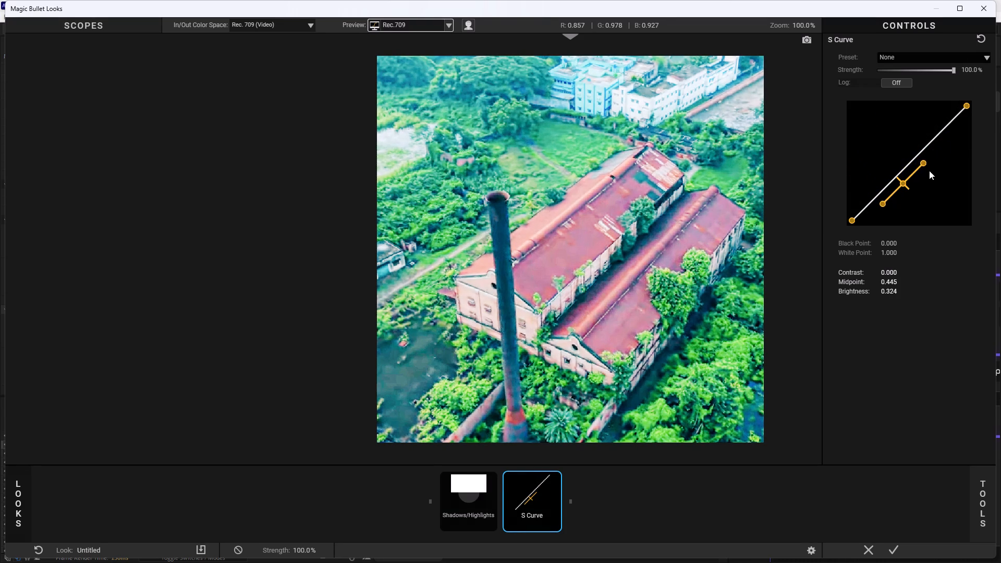
pyautogui.moveTo(926, 164); pyautogui.dragTo(957, 196)
pyautogui.moveTo(881, 202); pyautogui.dragTo(888, 198)
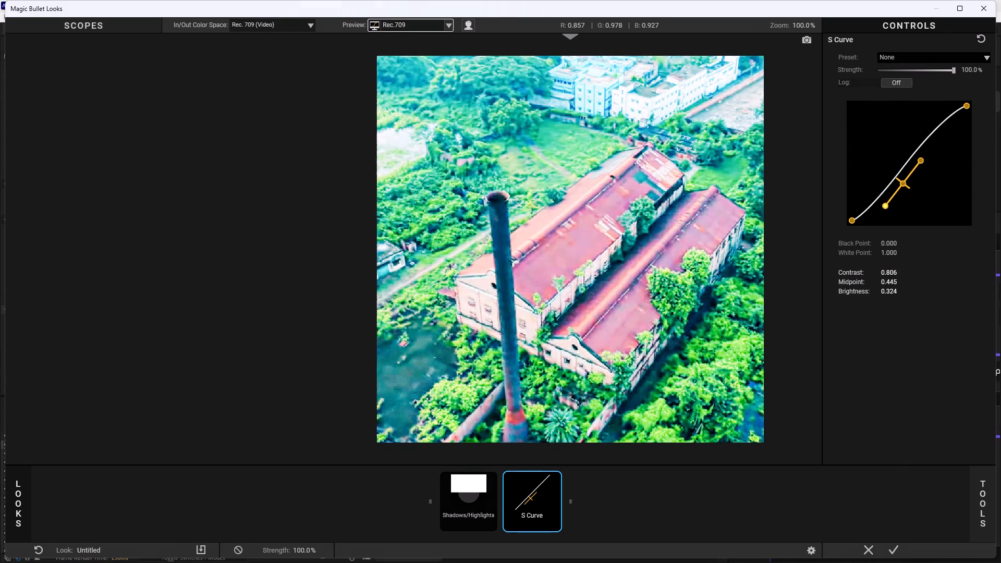
pyautogui.moveTo(888, 198); pyautogui.dragTo(880, 192)
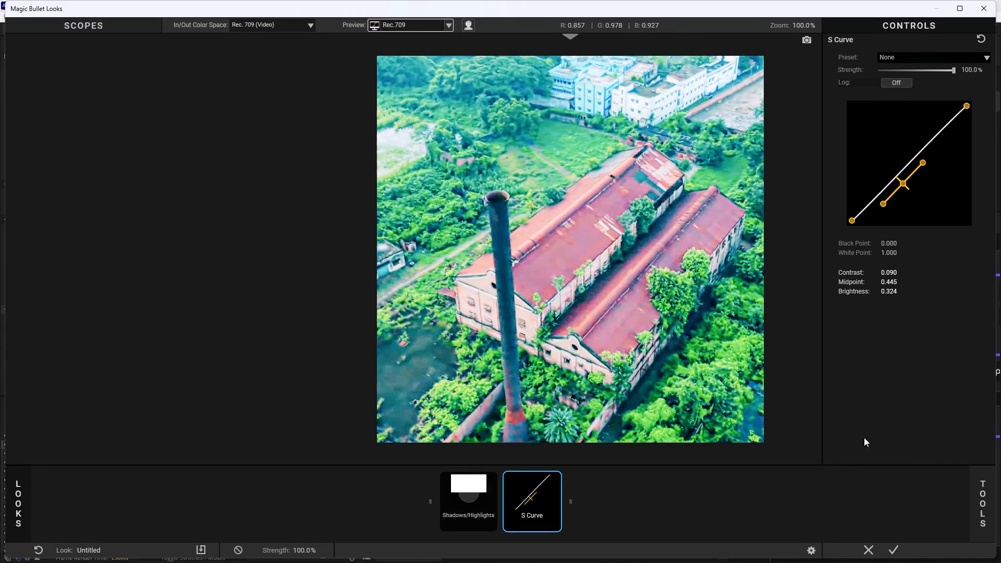
pyautogui.click(888, 550)
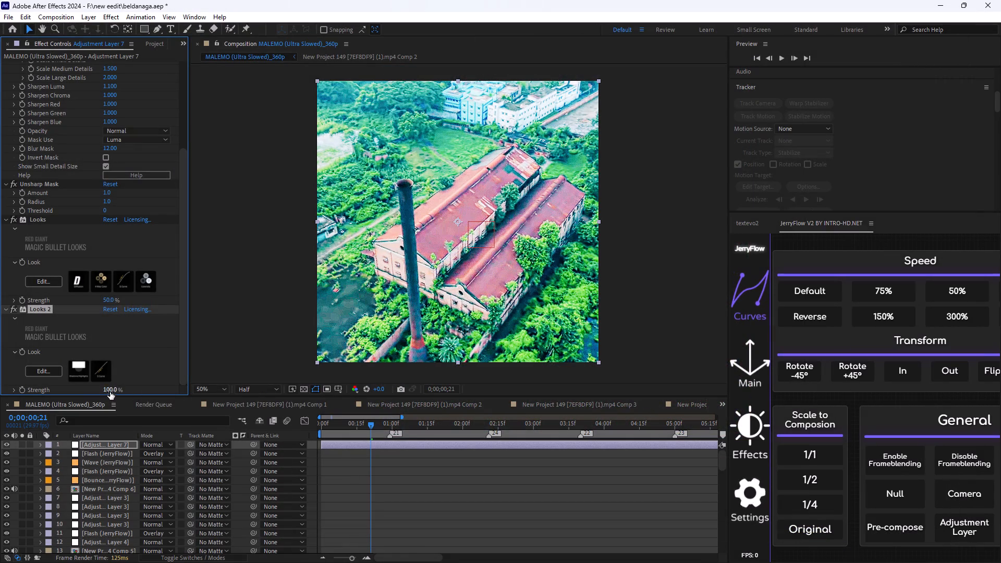
# Set the Strength of the Looks 2 effect to 50%.
pyautogui.click(110, 392)
pyautogui.press('BackSpace')
pyautogui.write('50')
pyautogui.press('Return')
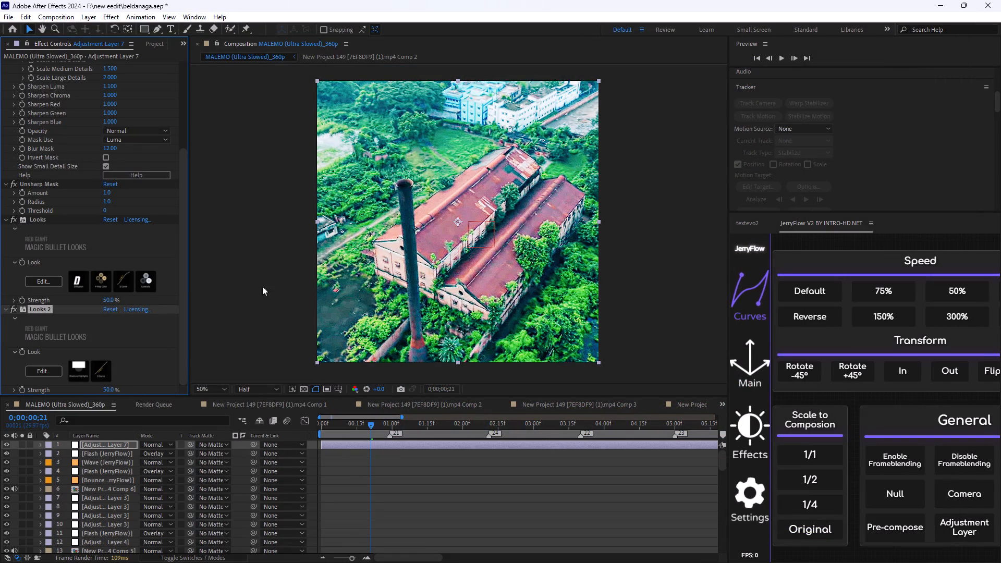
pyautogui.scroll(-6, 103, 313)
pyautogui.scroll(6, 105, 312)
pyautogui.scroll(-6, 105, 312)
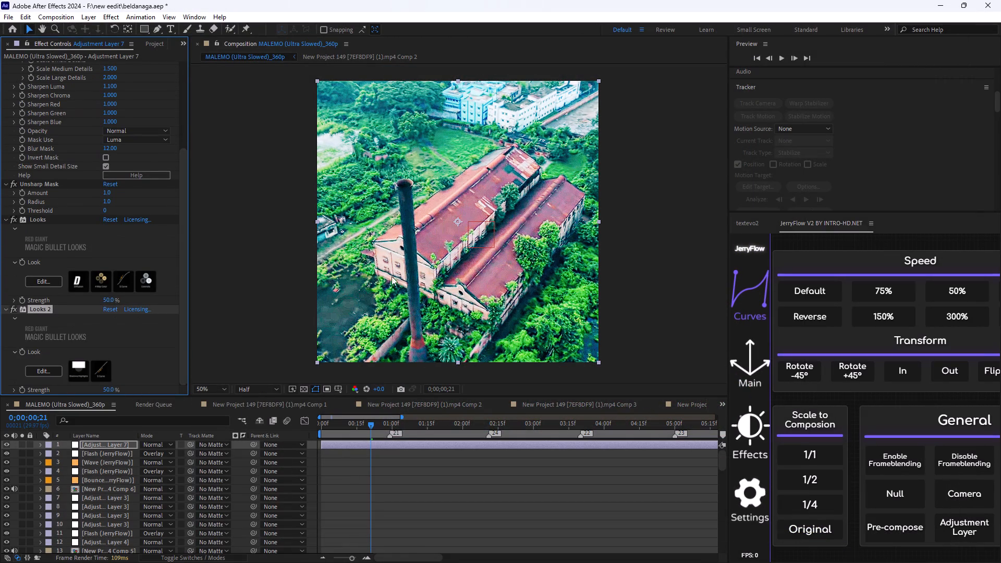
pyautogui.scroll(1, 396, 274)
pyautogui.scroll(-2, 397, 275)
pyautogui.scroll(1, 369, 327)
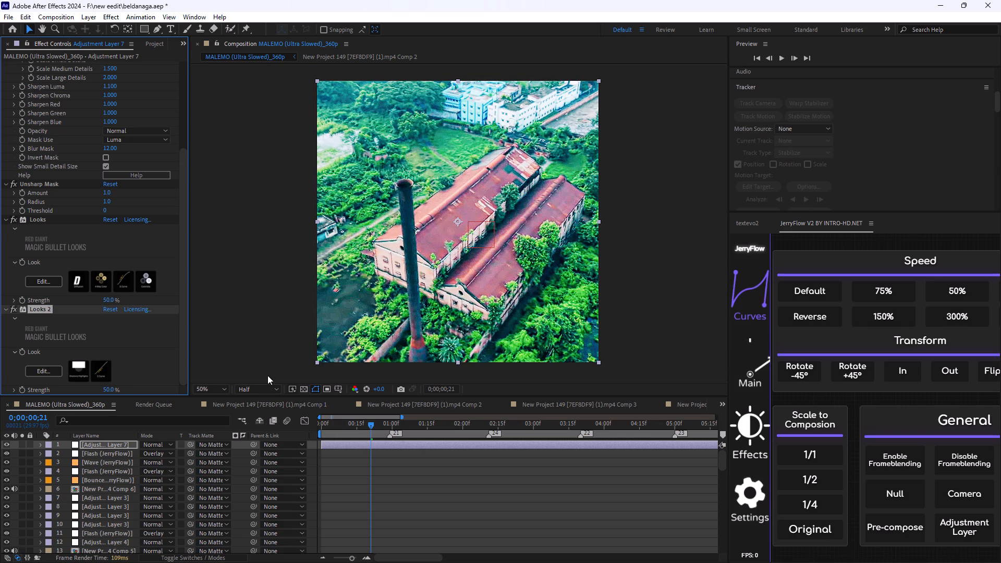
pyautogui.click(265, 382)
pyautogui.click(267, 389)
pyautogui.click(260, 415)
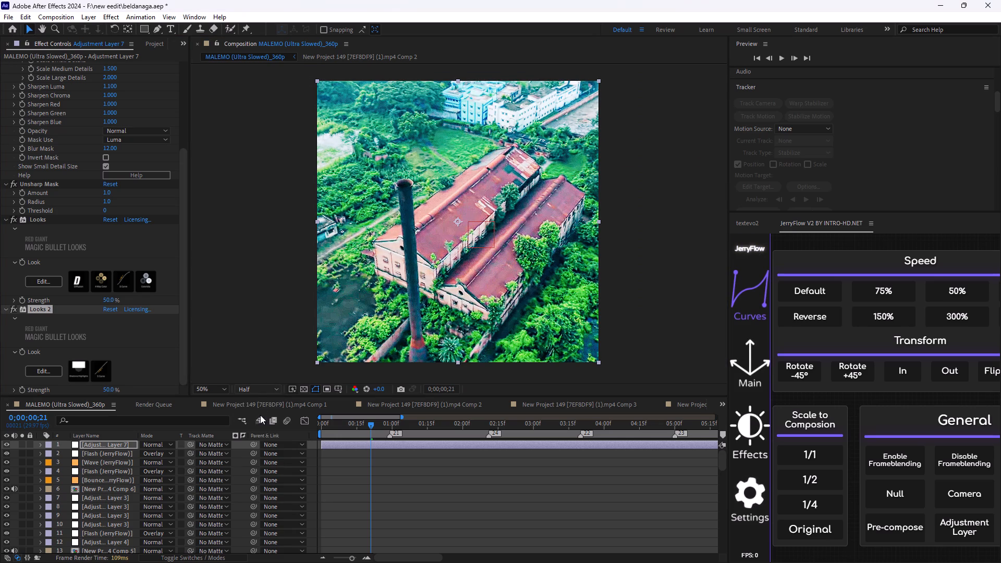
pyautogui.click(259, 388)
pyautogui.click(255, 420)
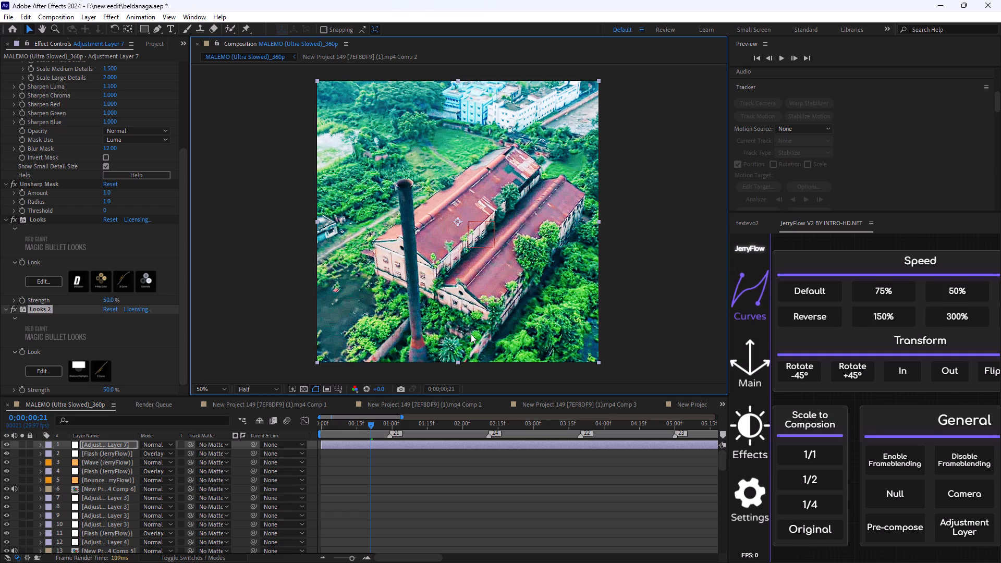
# Search the effects for "cur" and apply the Curves effect to Adjustment Layer 7.
pyautogui.hotkey('ctrl', 'space')
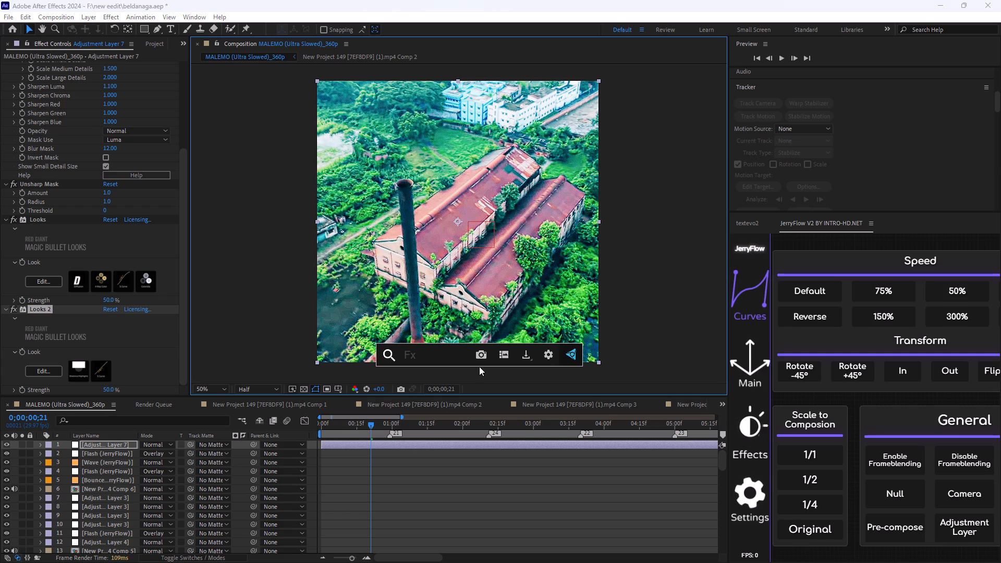
pyautogui.write('cr')
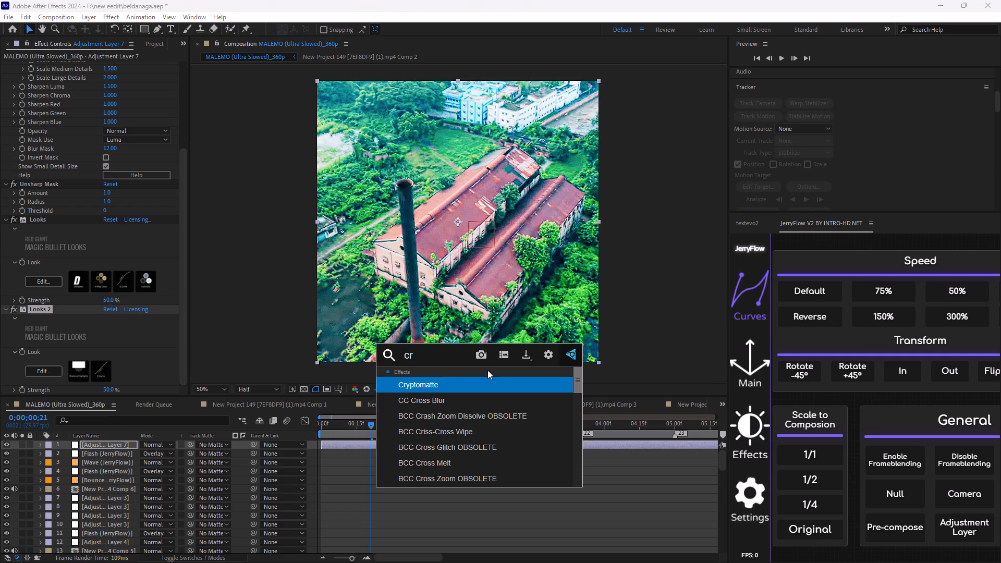
pyautogui.press('u')
pyautogui.press('BackSpace')
pyautogui.press('BackSpace')
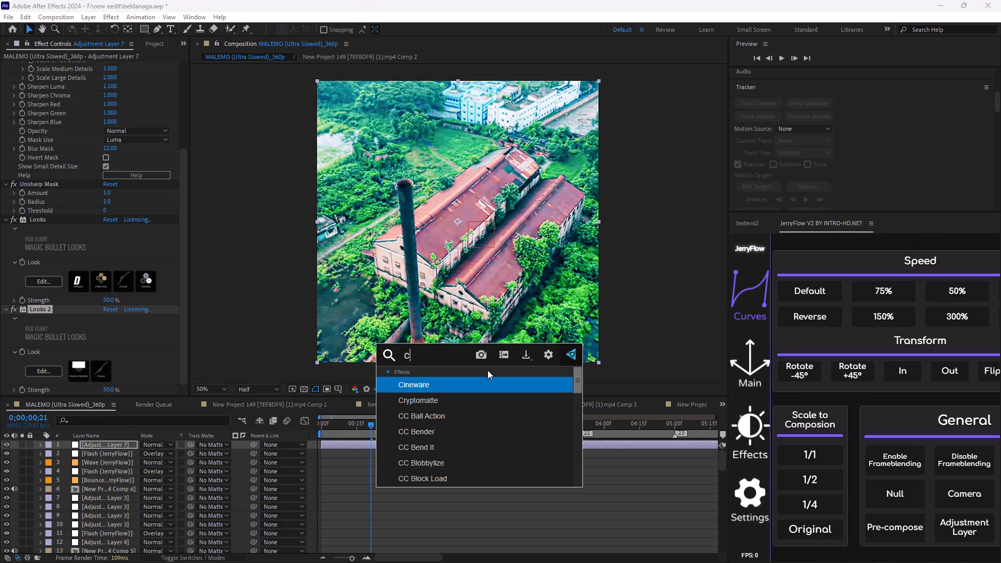
pyautogui.write('ur')
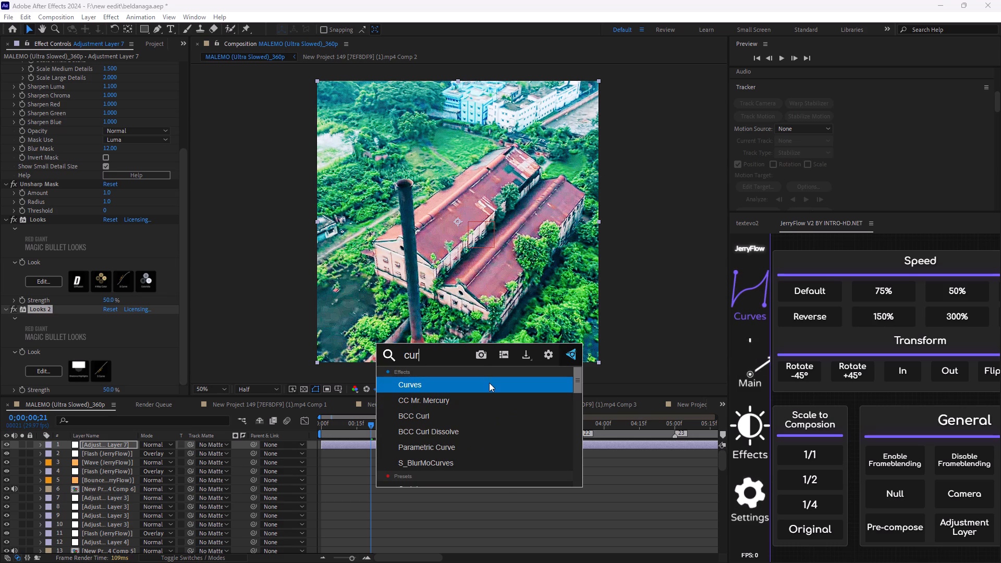
pyautogui.click(489, 383)
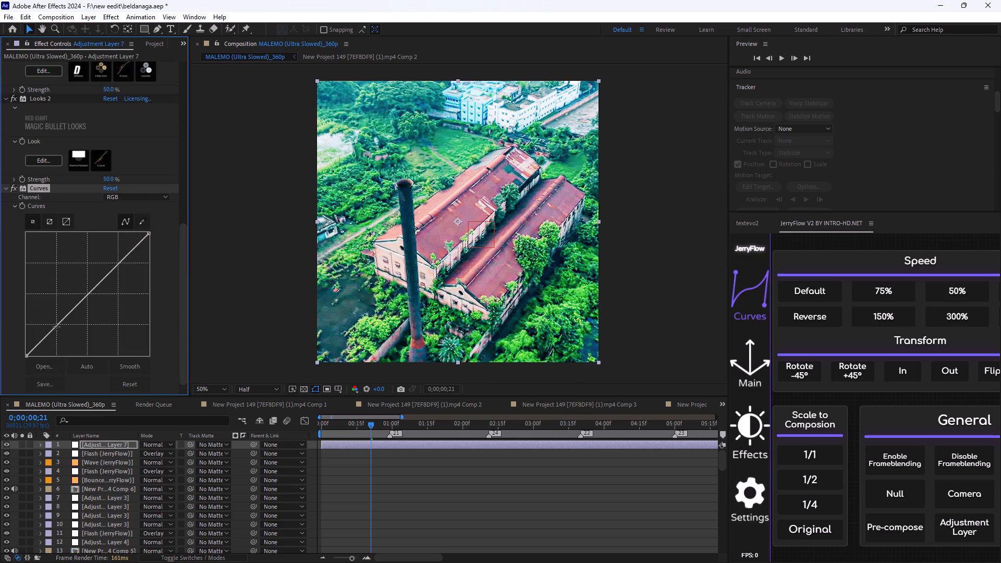
# Add three points to the RGB curve, slightly raising the shadows and slightly lowering the midtones and highlights.
pyautogui.click(56, 324)
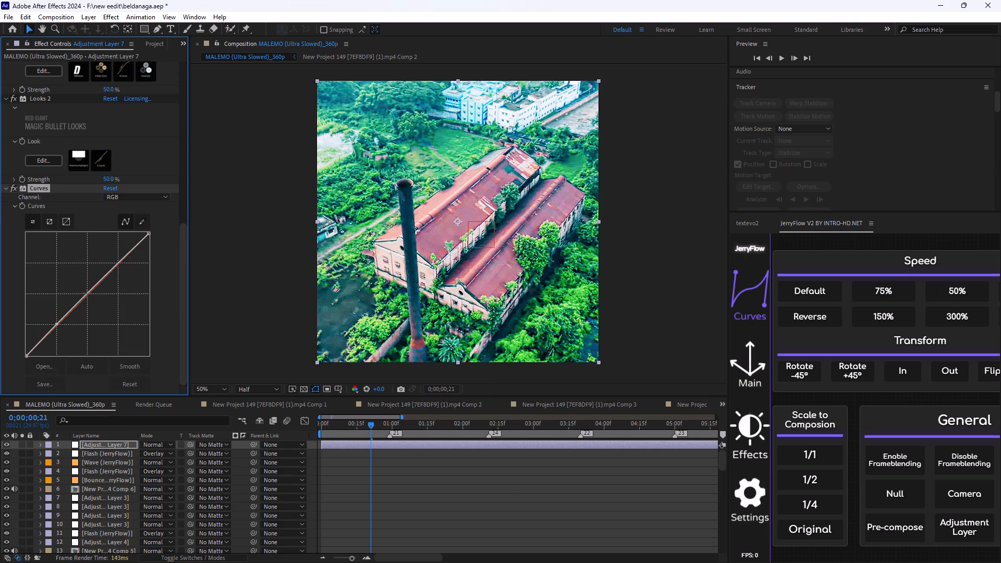
pyautogui.click(88, 293)
pyautogui.click(119, 263)
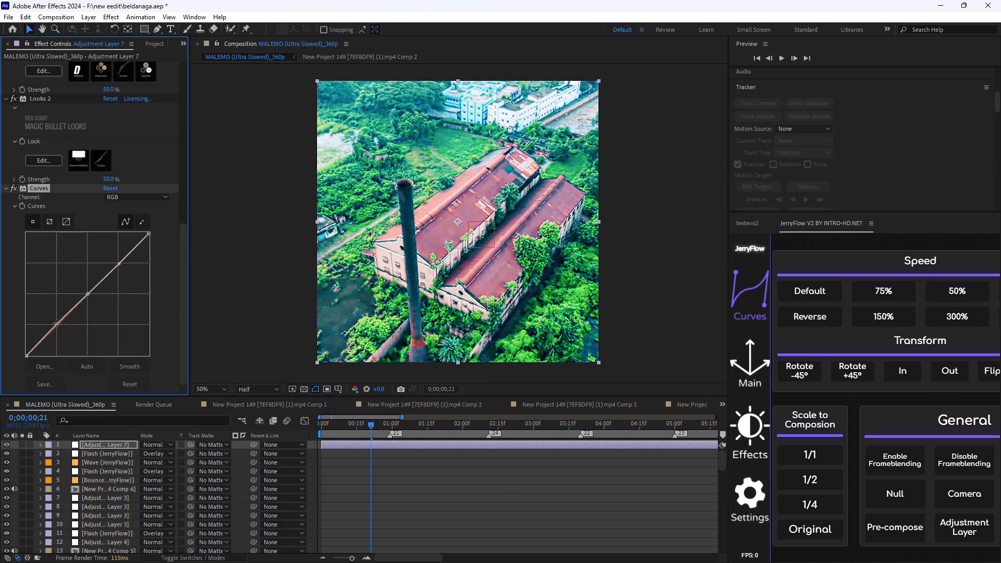
pyautogui.click(56, 323)
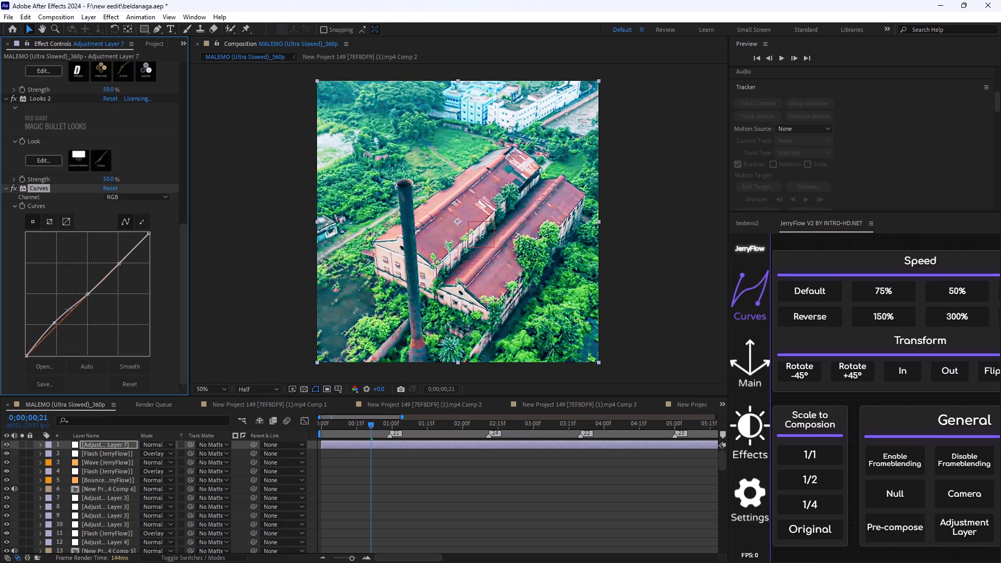
pyautogui.click(88, 294)
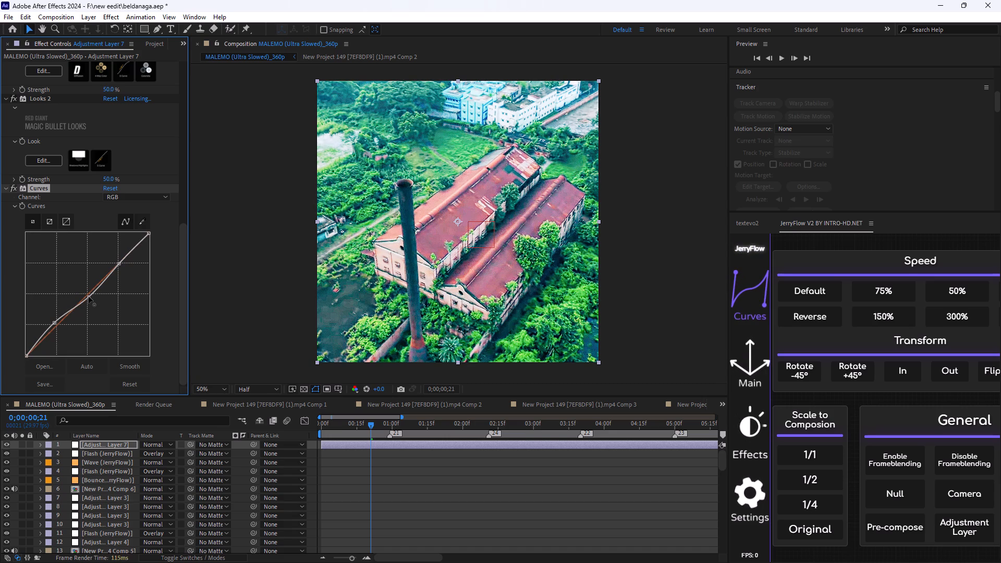
pyautogui.click(119, 265)
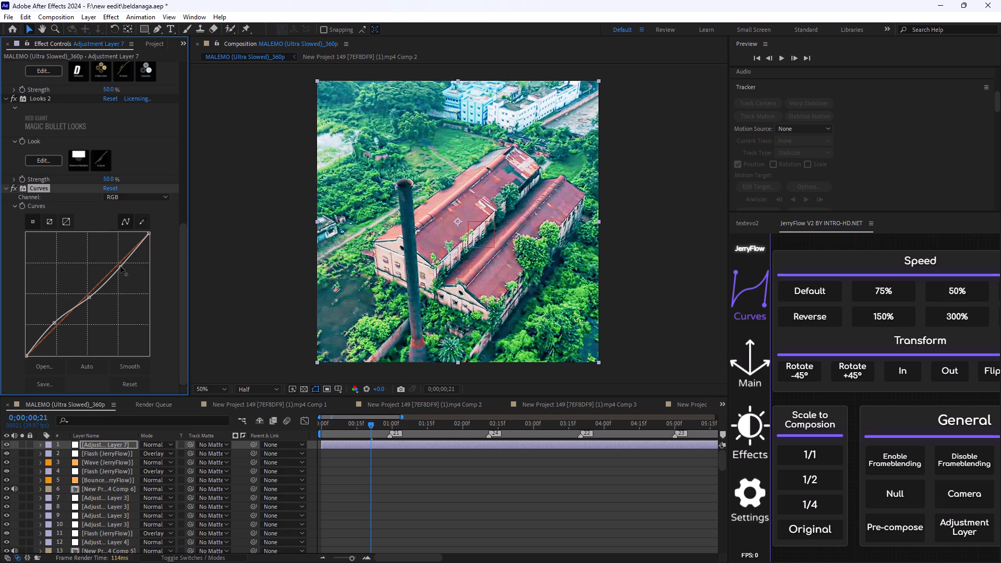
# Preview the graded edit from the current frame and again from the start of the composition.
pyautogui.press('space')
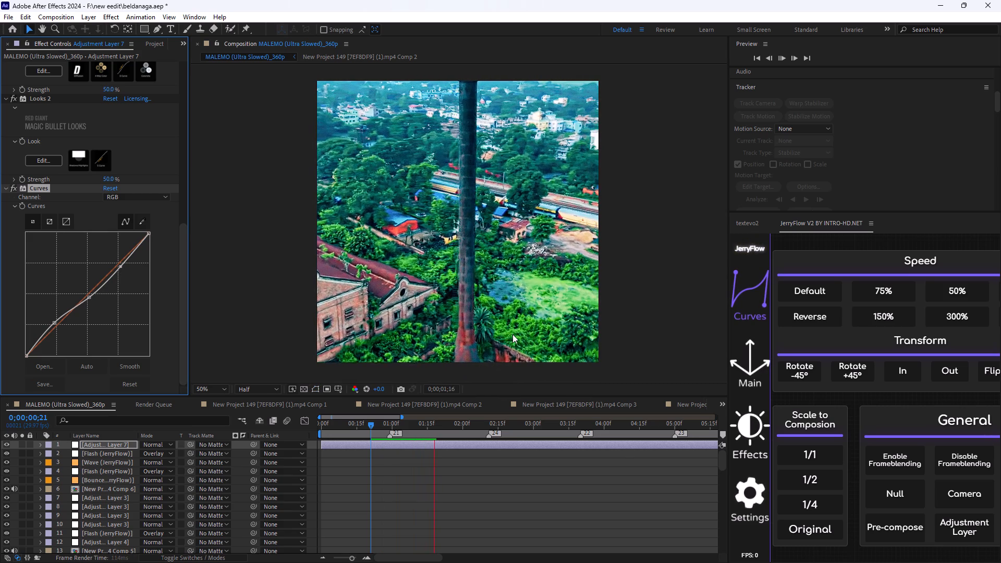
pyautogui.press('space')
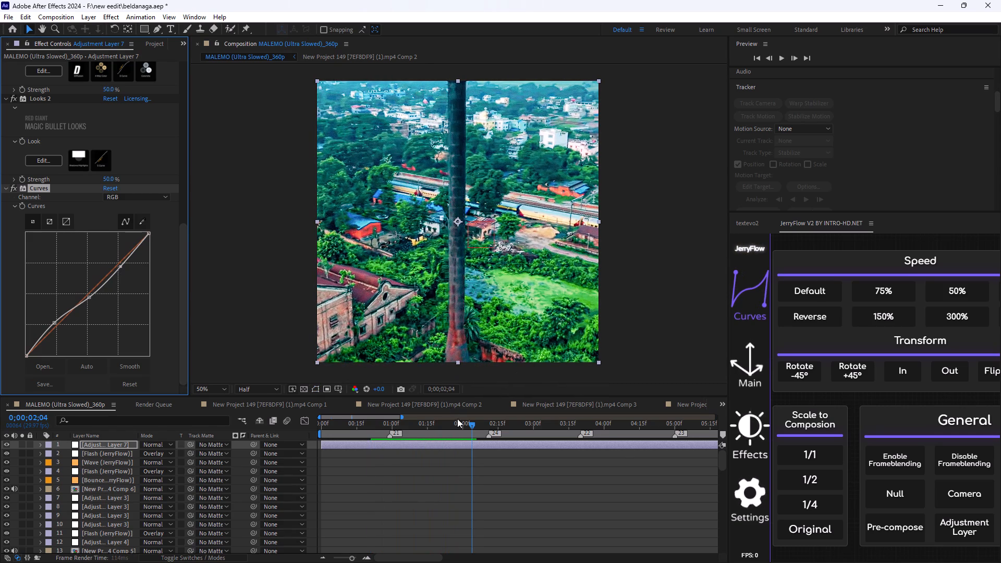
pyautogui.moveTo(474, 425); pyautogui.dragTo(294, 435)
pyautogui.press('space')
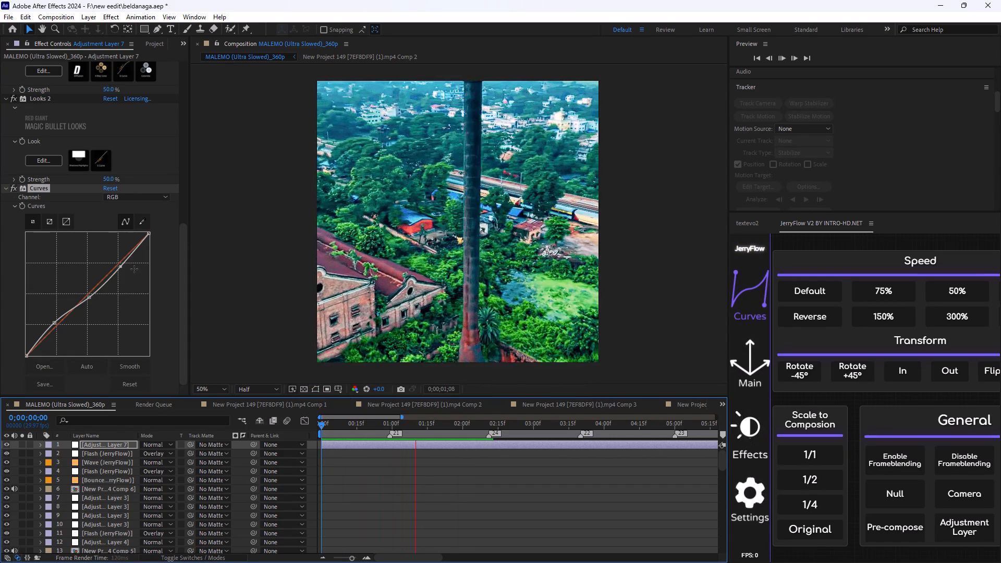
pyautogui.scroll(6, 133, 193)
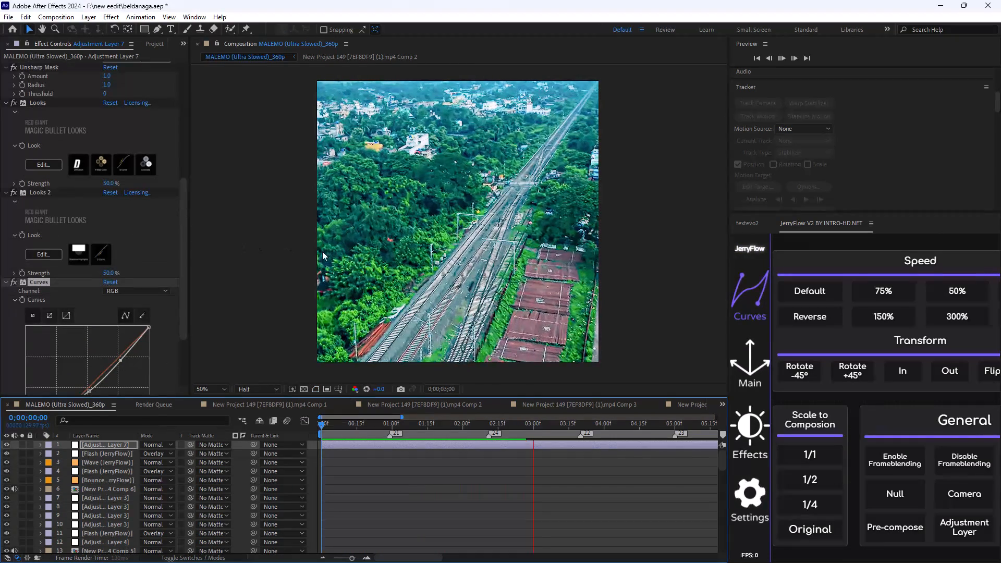
pyautogui.press('space')
pyautogui.moveTo(542, 425); pyautogui.dragTo(394, 435)
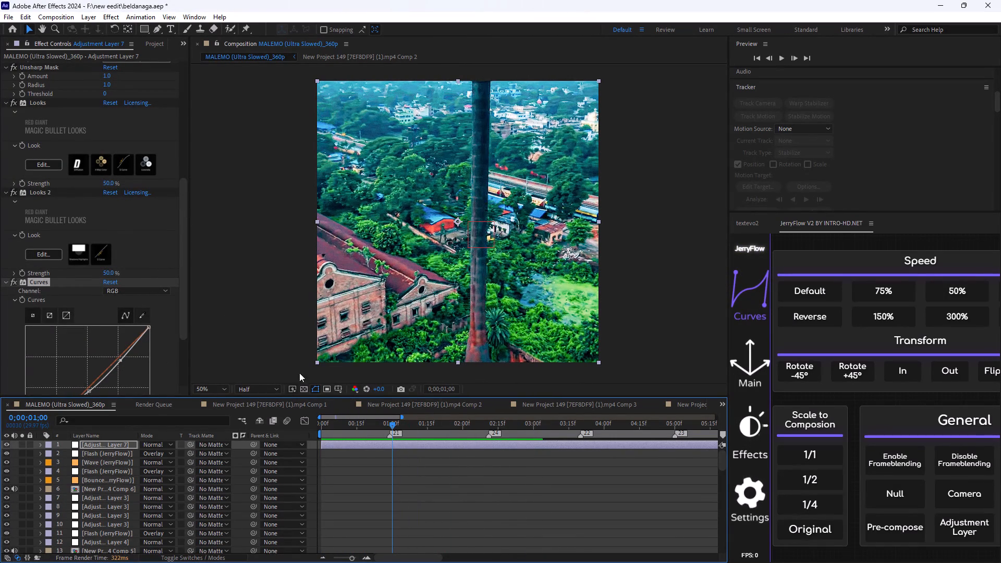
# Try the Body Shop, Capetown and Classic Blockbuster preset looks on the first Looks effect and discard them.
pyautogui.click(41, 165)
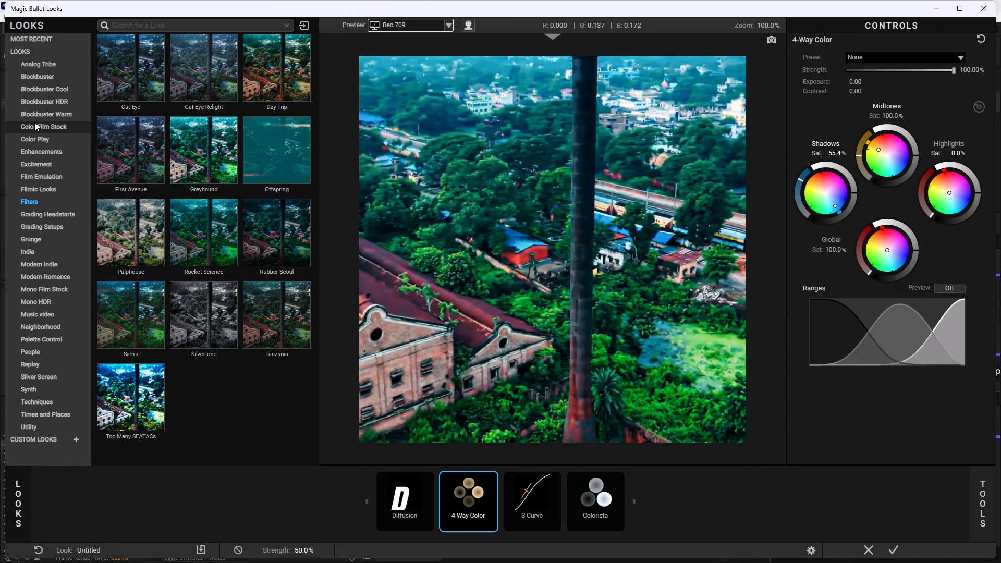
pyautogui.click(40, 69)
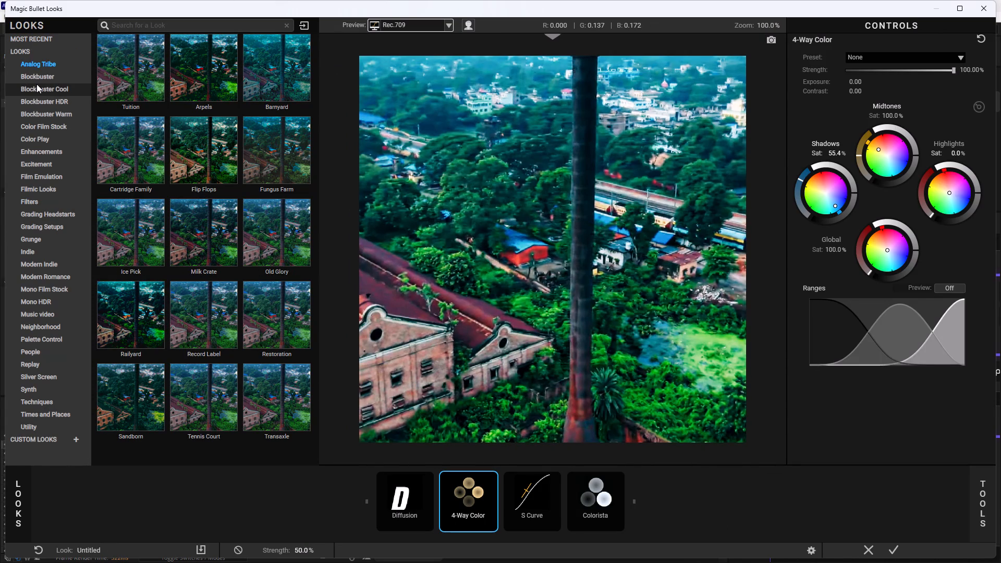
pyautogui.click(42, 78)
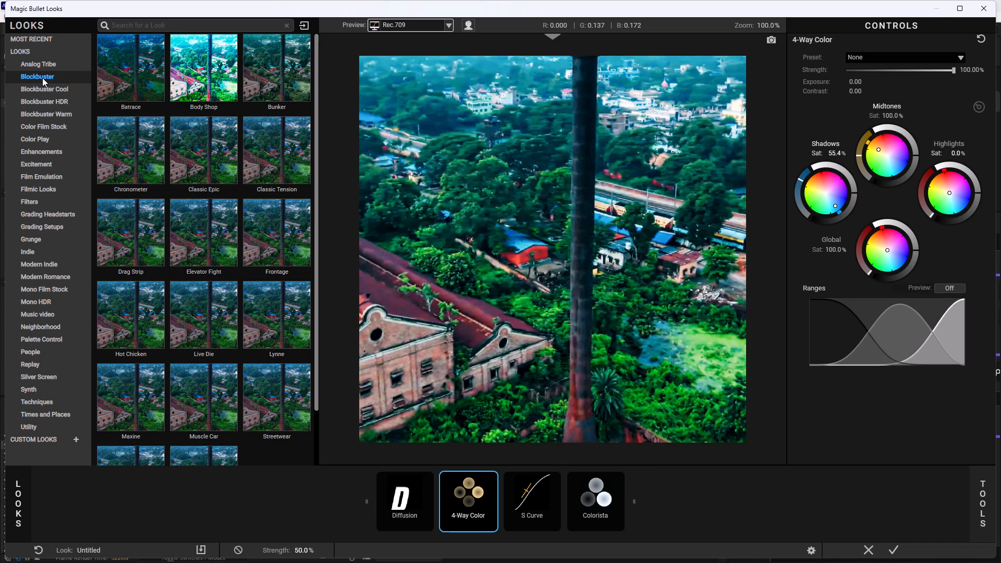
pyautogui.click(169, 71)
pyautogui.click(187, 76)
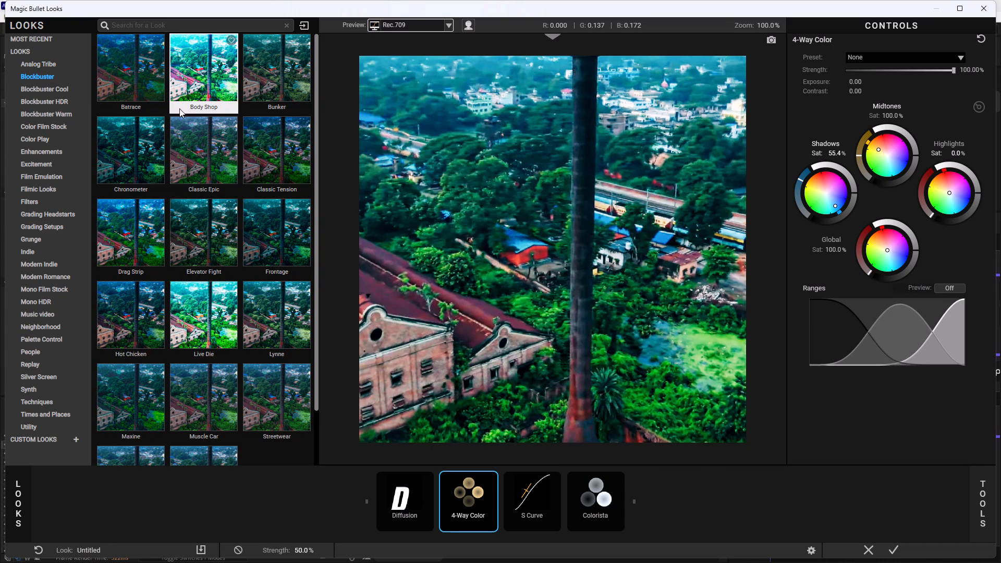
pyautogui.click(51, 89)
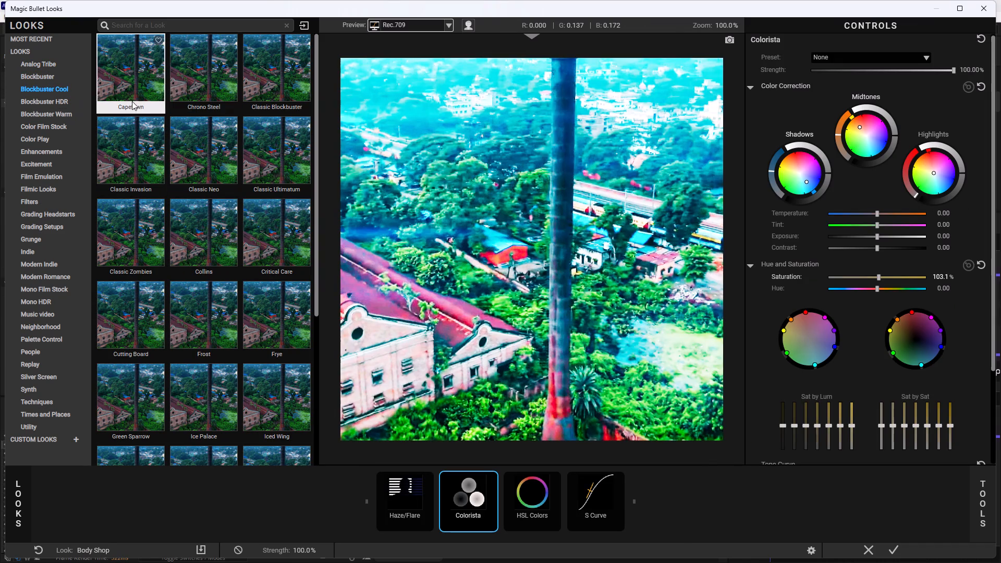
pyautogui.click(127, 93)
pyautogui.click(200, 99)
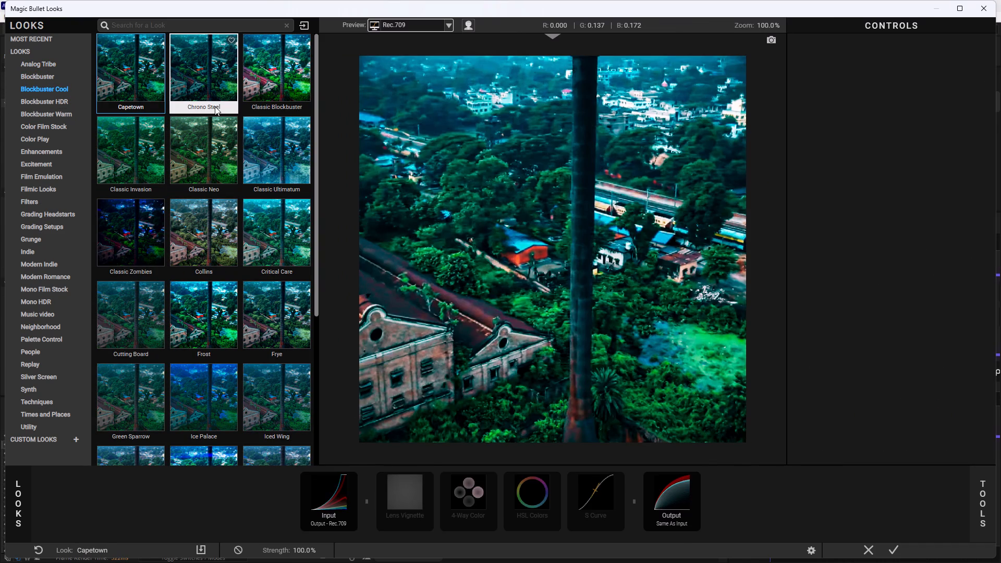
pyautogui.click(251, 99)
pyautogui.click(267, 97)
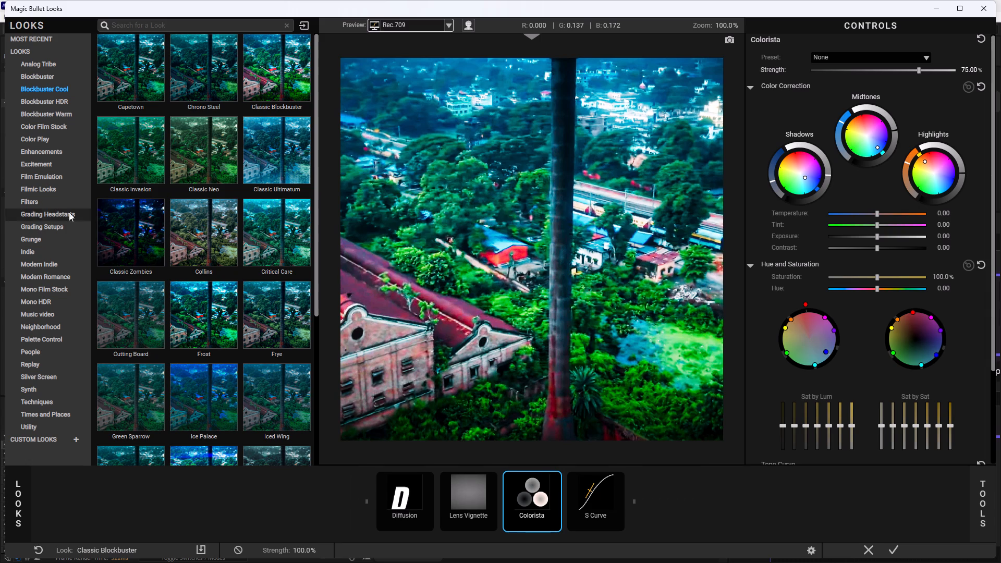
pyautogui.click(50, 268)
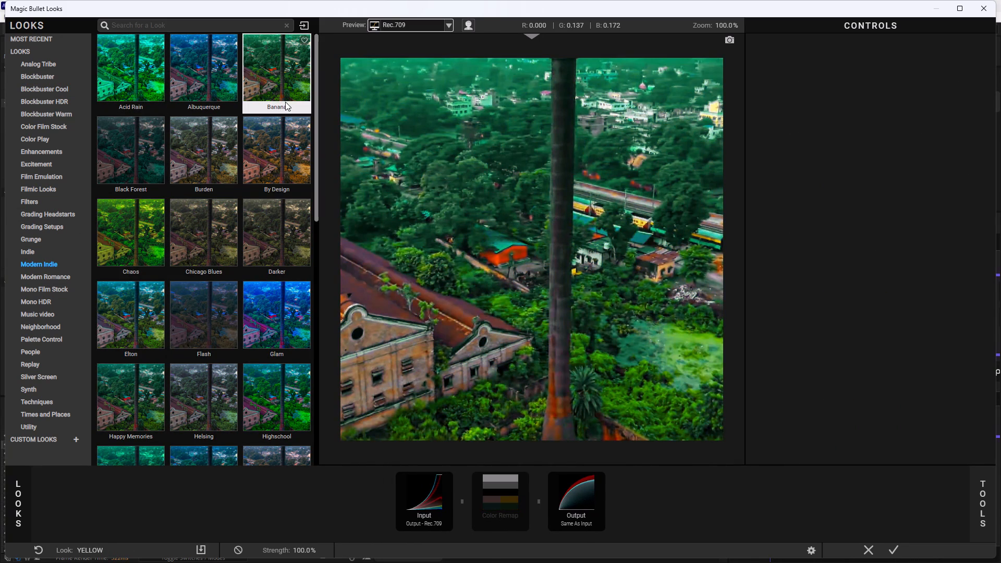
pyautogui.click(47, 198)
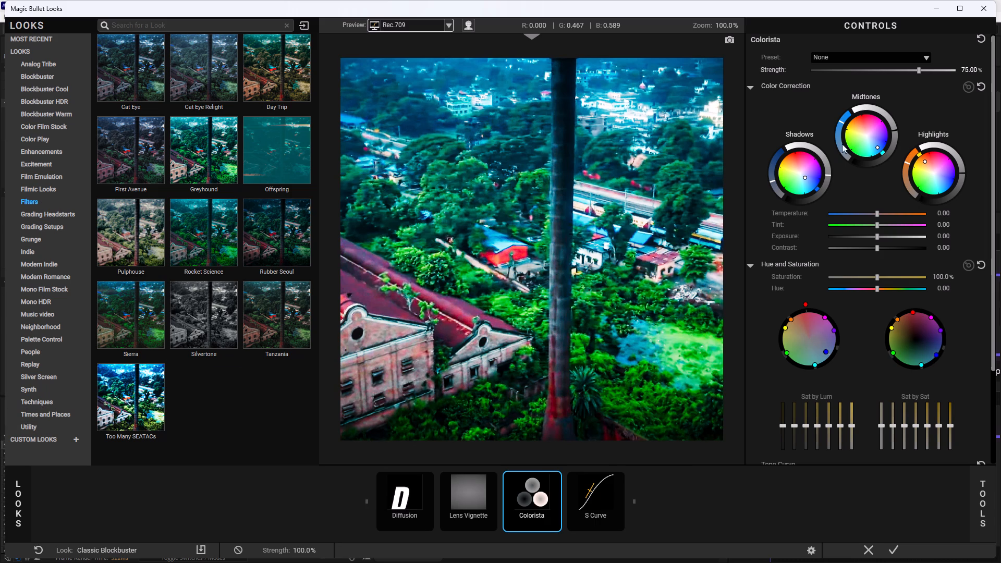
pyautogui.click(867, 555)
# Preview the grade from about 0;00;01;00 through the town shots to about 0;00;06;02.
pyautogui.press('space')
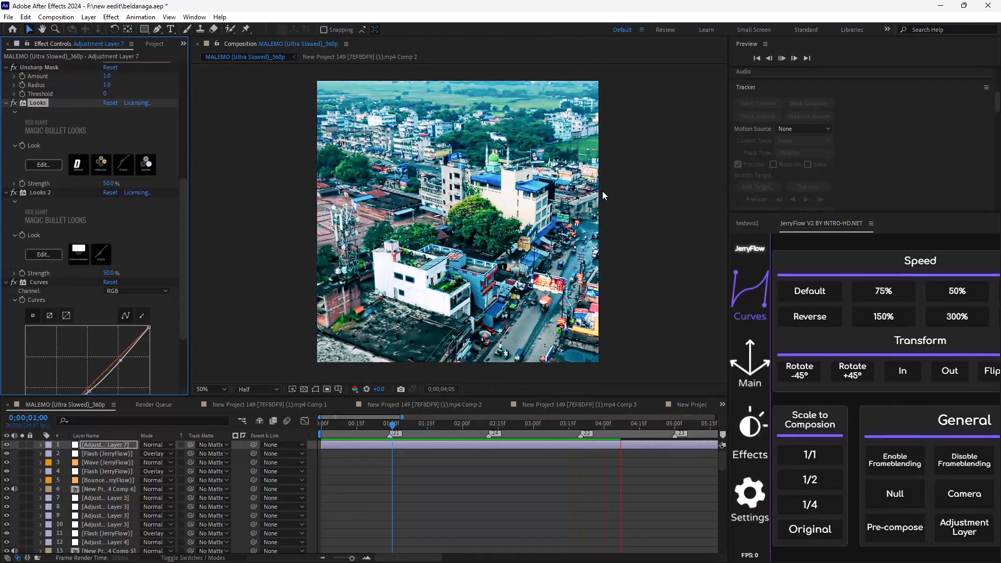
pyautogui.press('space')
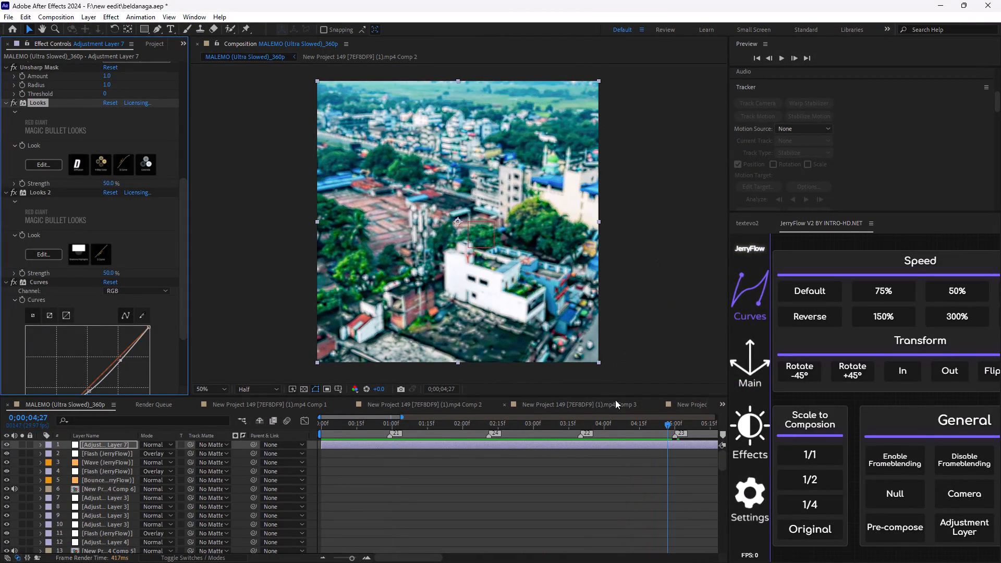
pyautogui.moveTo(669, 423); pyautogui.dragTo(560, 436)
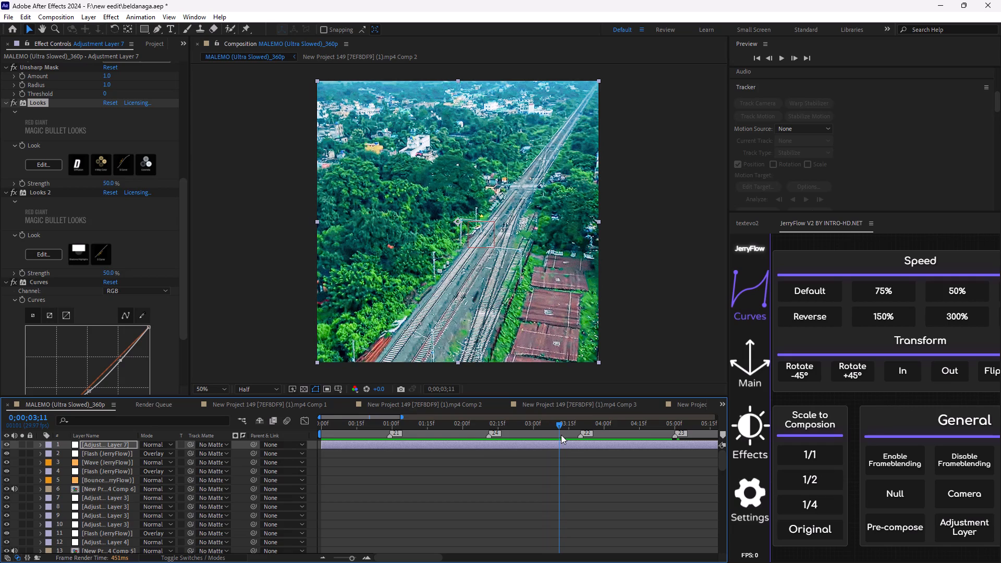
pyautogui.press('space')
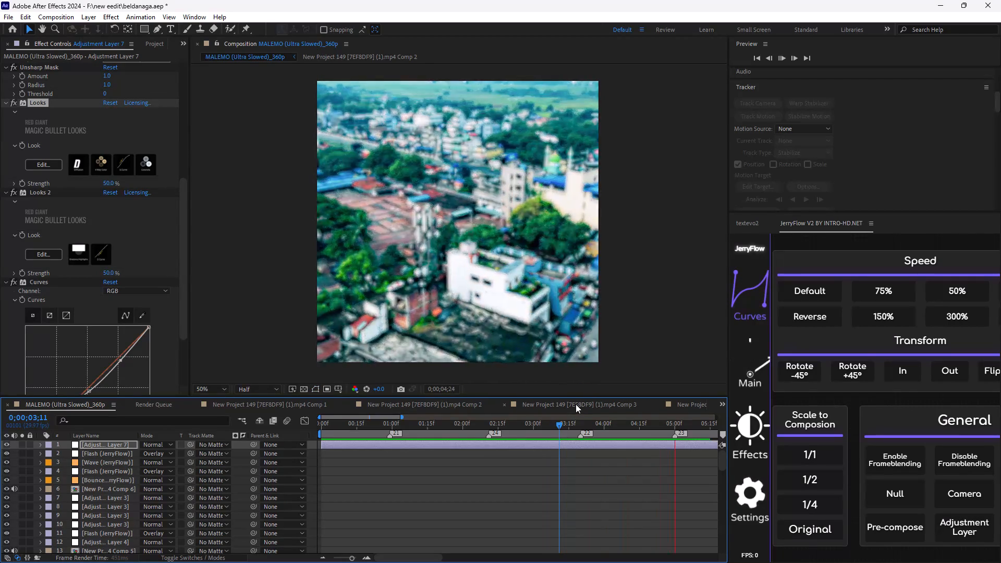
pyautogui.press('space')
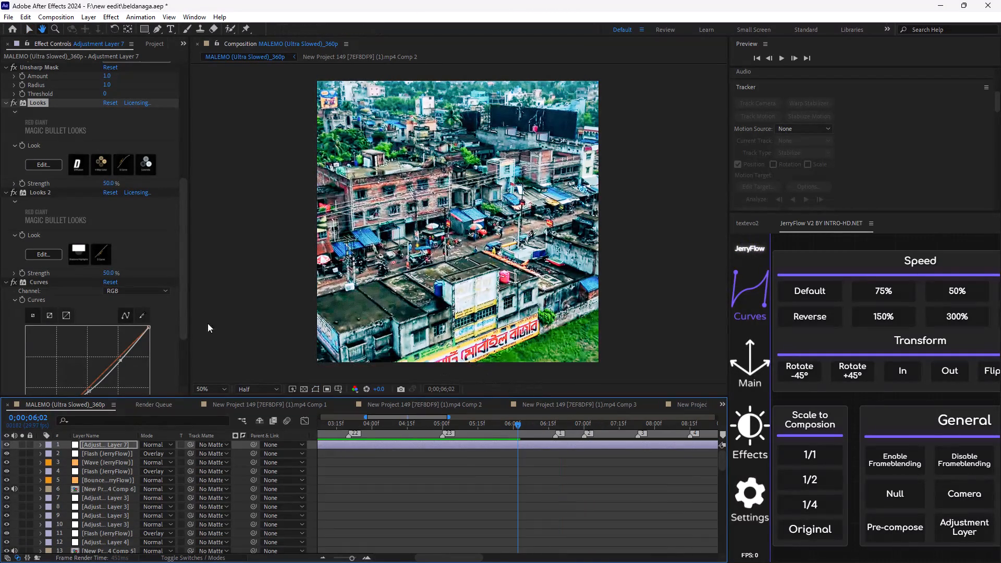
# Delete every effect from Adjustment Layer 7: Curves, Looks 2, Unsharp Mask, Looks and S_Sharpen.
pyautogui.click(42, 283)
pyautogui.press('Delete')
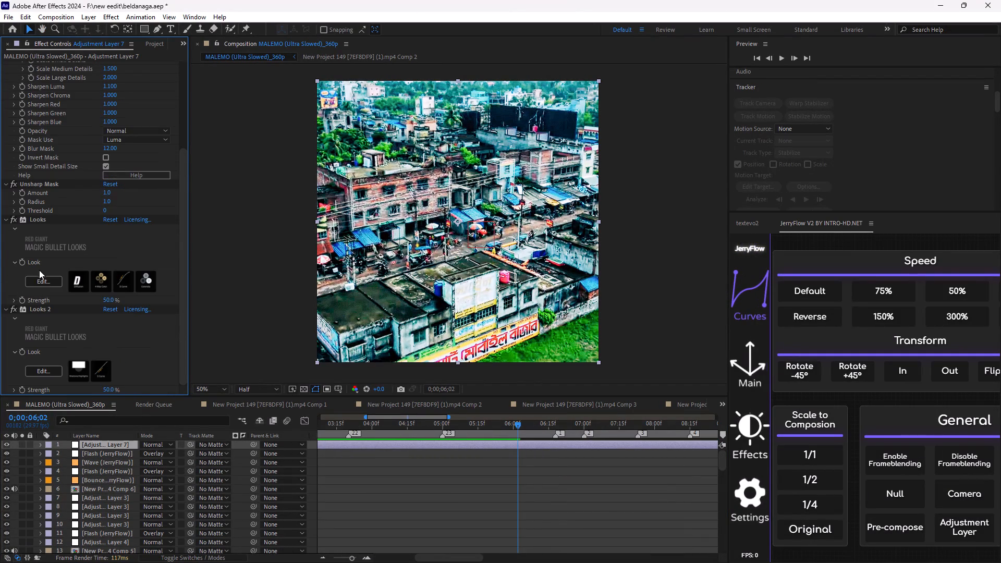
pyautogui.click(36, 309)
pyautogui.press('Delete')
pyautogui.click(36, 271)
pyautogui.press('Delete')
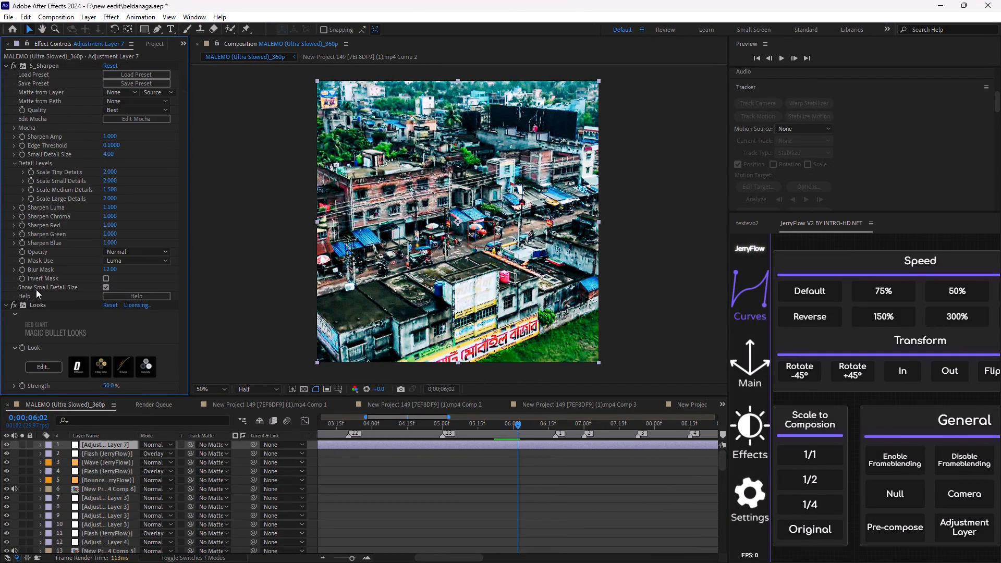
pyautogui.click(39, 304)
pyautogui.press('Delete')
pyautogui.click(43, 66)
pyautogui.press('Delete')
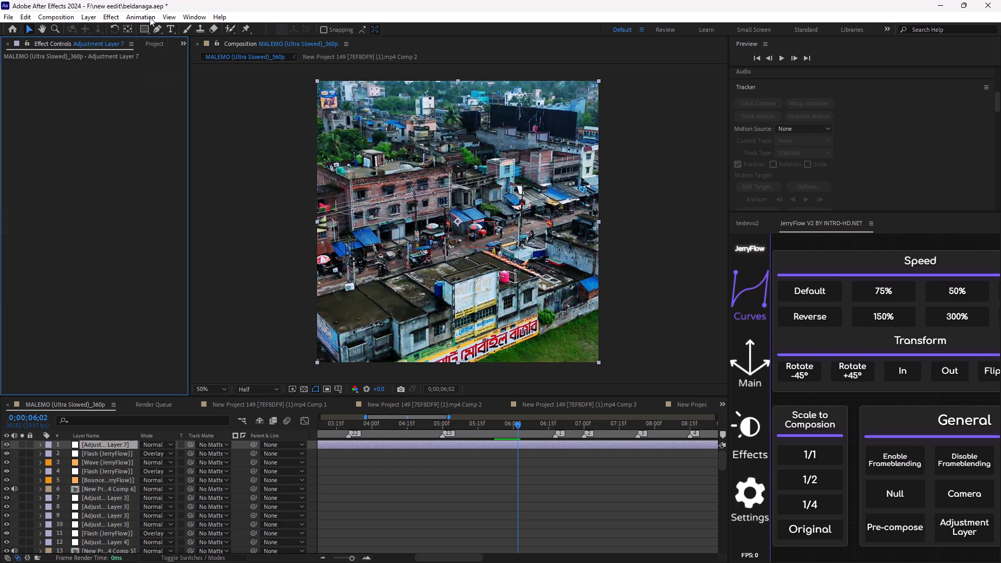
# Apply the animation preset "proz ae 4k cc" from the Downloads folder to Adjustment Layer 7.
pyautogui.click(176, 18)
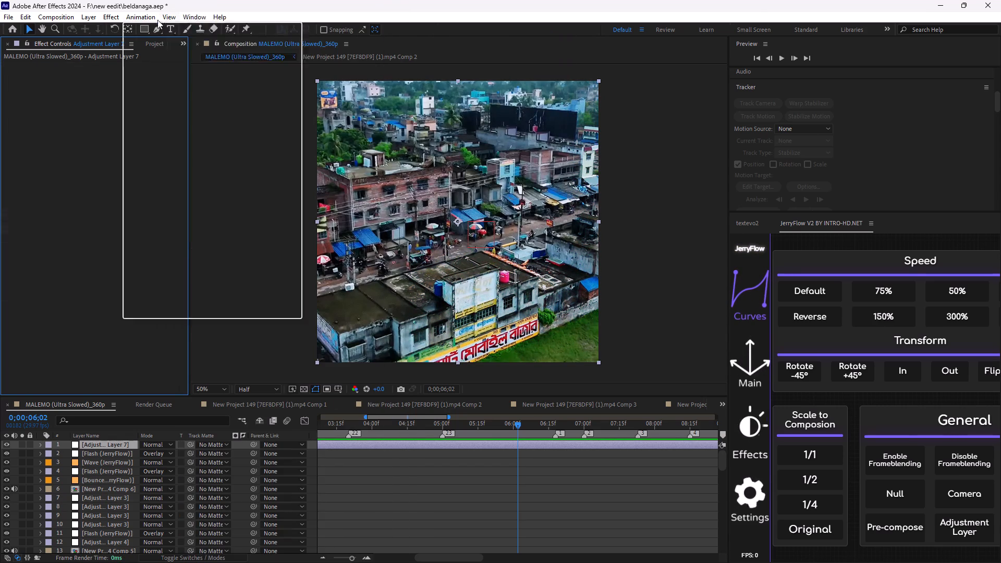
pyautogui.click(158, 40)
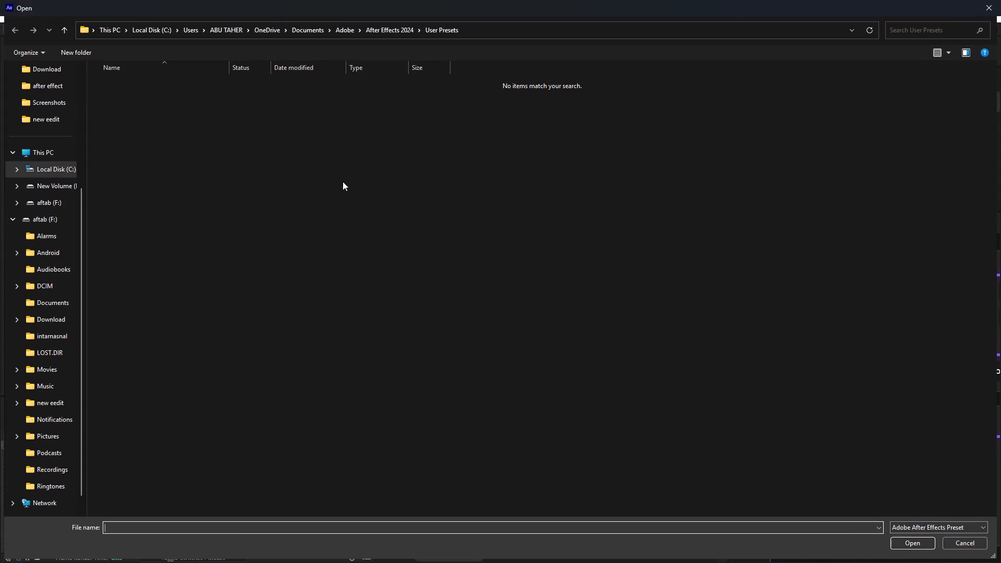
pyautogui.scroll(7, 48, 120)
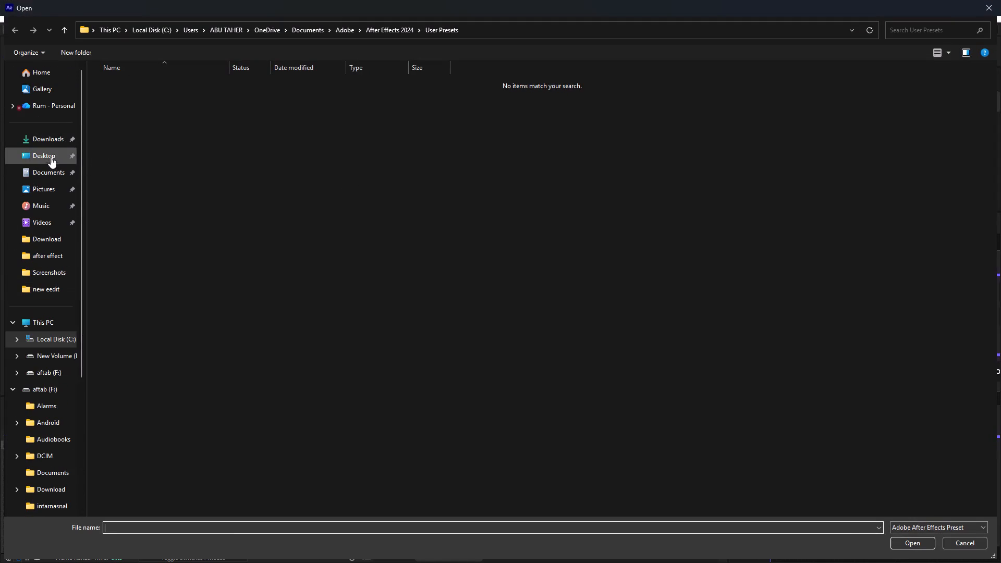
pyautogui.click(54, 144)
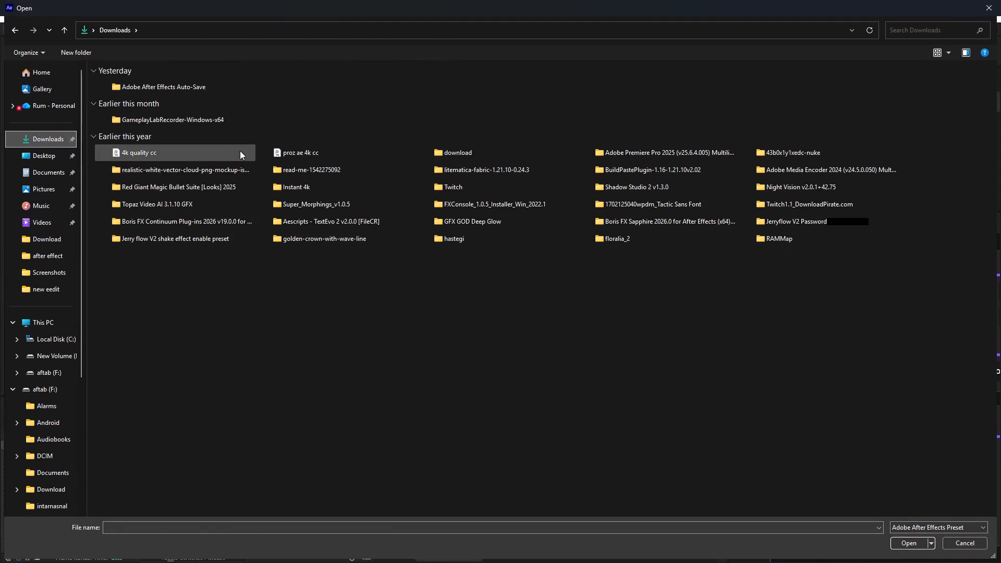
pyautogui.doubleClick(280, 155)
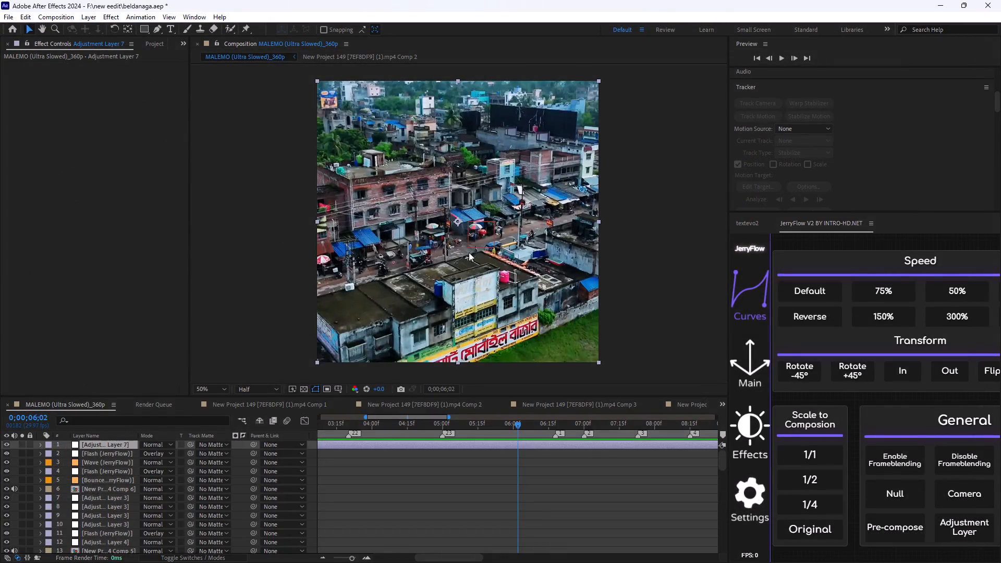
# At the composition's first frame, examine the tools making up the preset's Looks 4 effect in the look editor.
pyautogui.moveTo(519, 424); pyautogui.dragTo(515, 424)
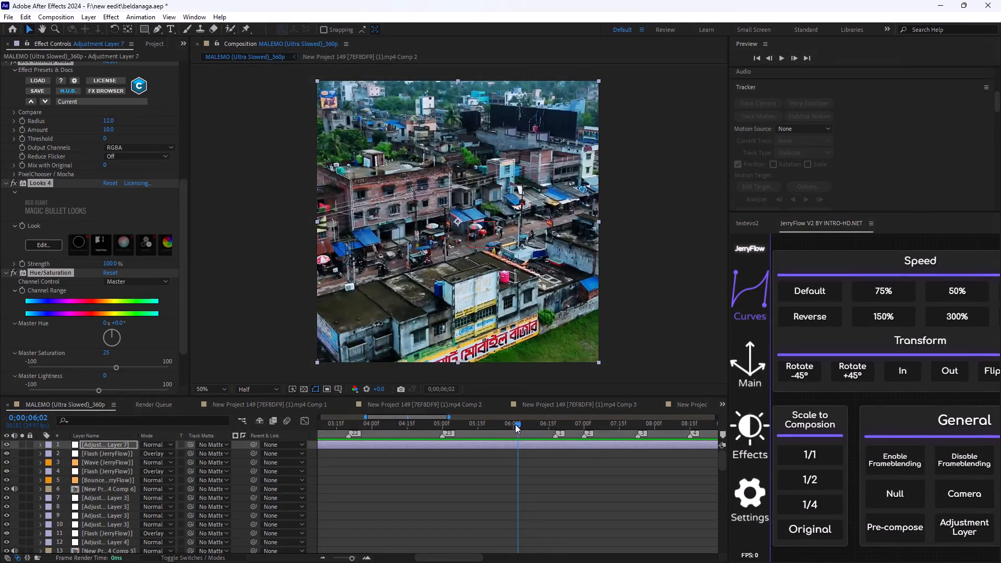
pyautogui.moveTo(515, 424); pyautogui.dragTo(289, 392)
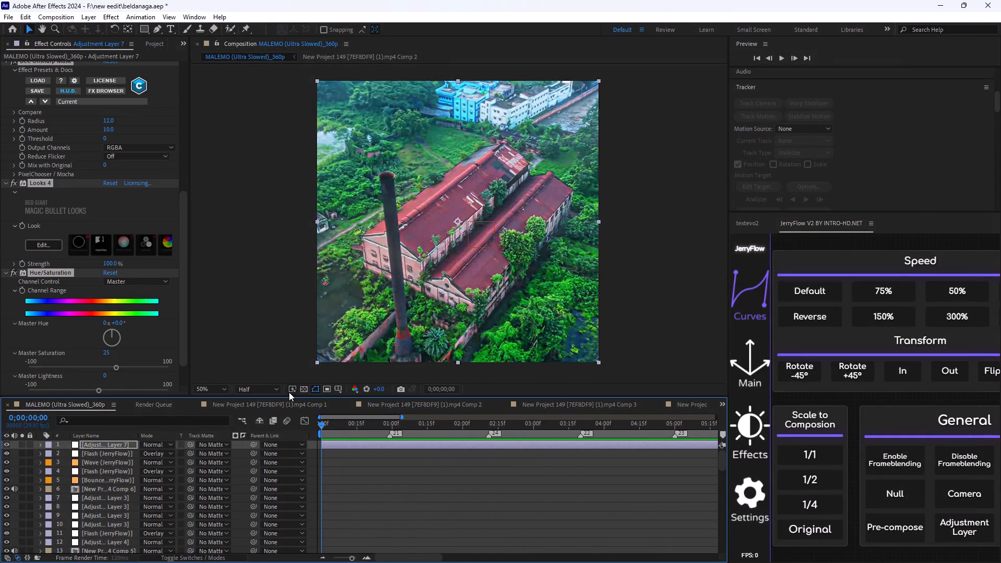
pyautogui.moveTo(289, 392); pyautogui.dragTo(287, 391)
pyautogui.scroll(2, 59, 298)
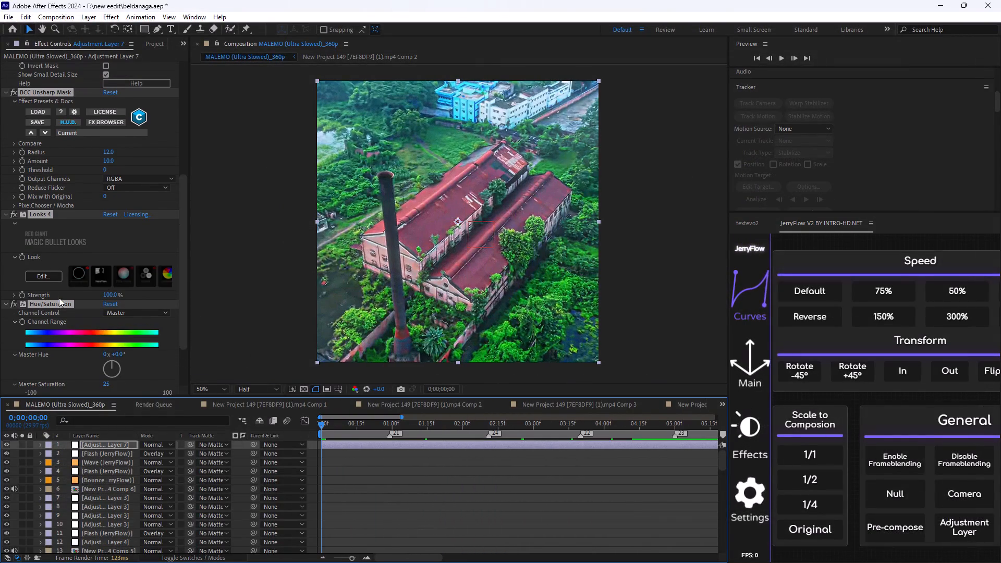
pyautogui.click(45, 278)
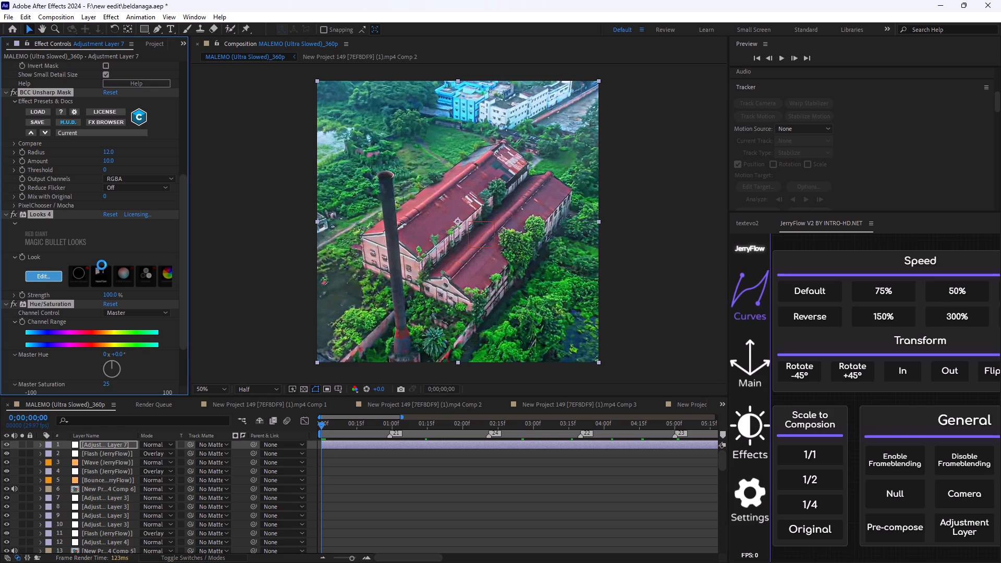
pyautogui.scroll(4, 103, 265)
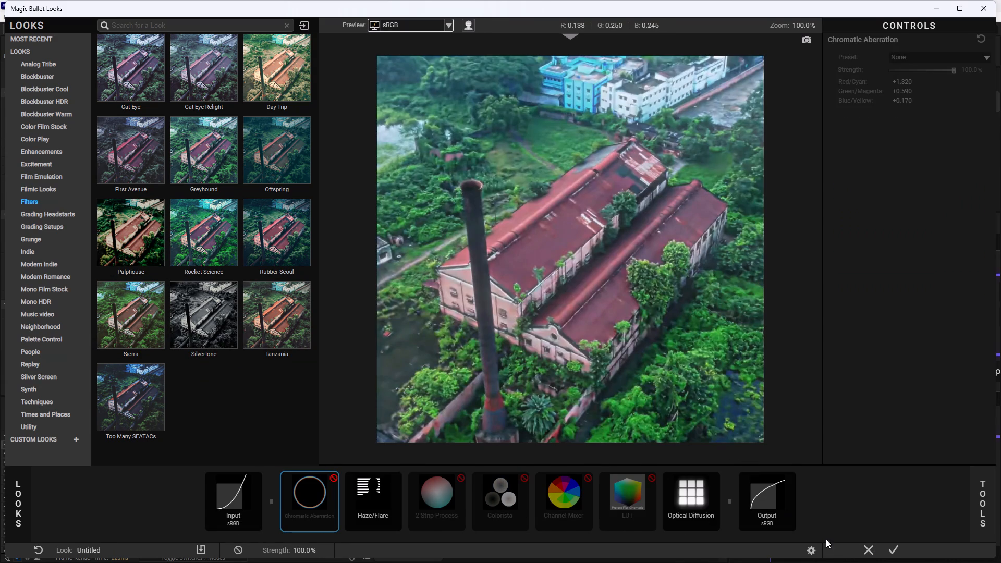
pyautogui.click(864, 550)
# Preview the edit with the new colour preset, replaying it from the start of the composition.
pyautogui.press('space')
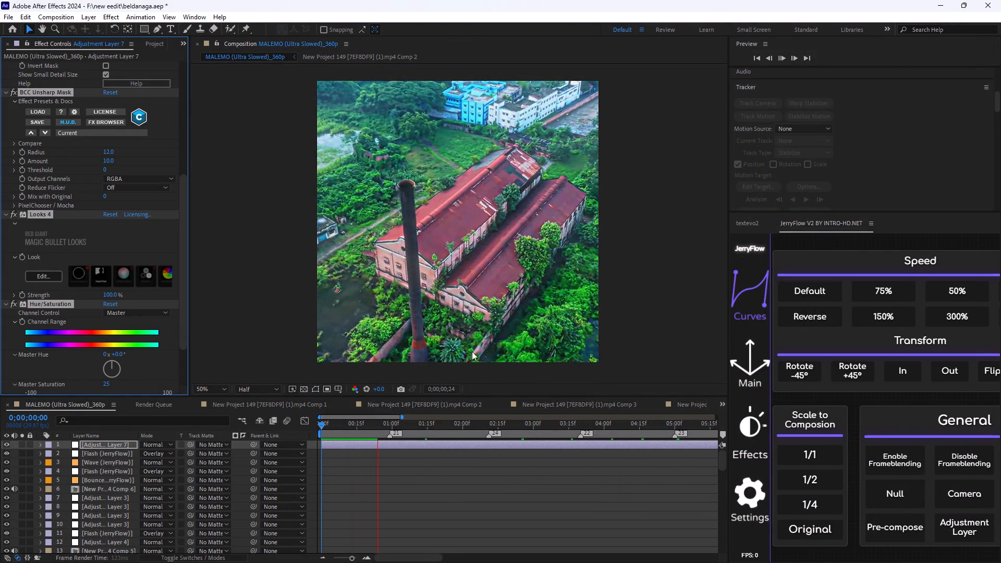
pyautogui.press('space')
pyautogui.moveTo(388, 418); pyautogui.dragTo(338, 439)
pyautogui.moveTo(381, 422); pyautogui.dragTo(333, 435)
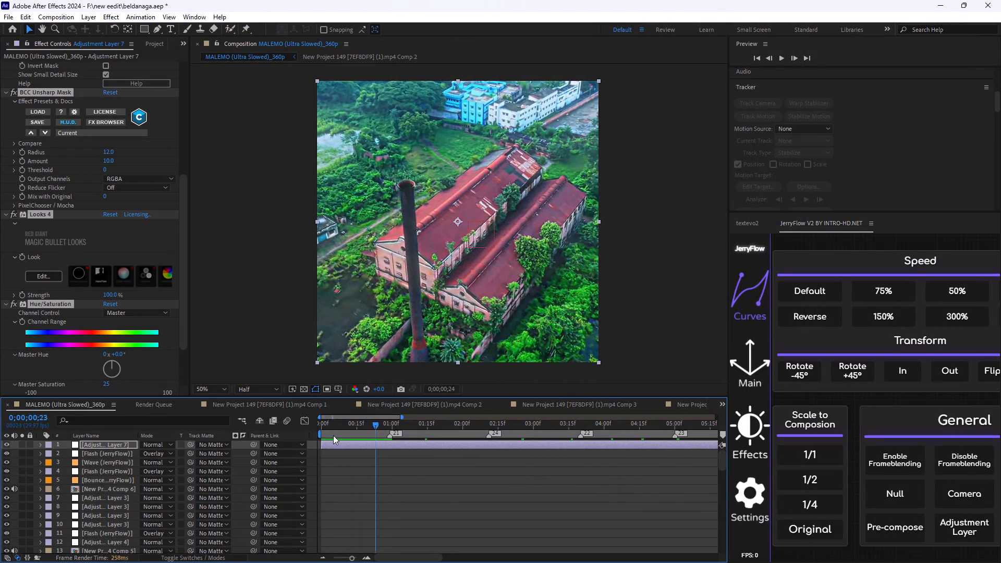
pyautogui.moveTo(333, 435); pyautogui.dragTo(297, 437)
pyautogui.press('space')
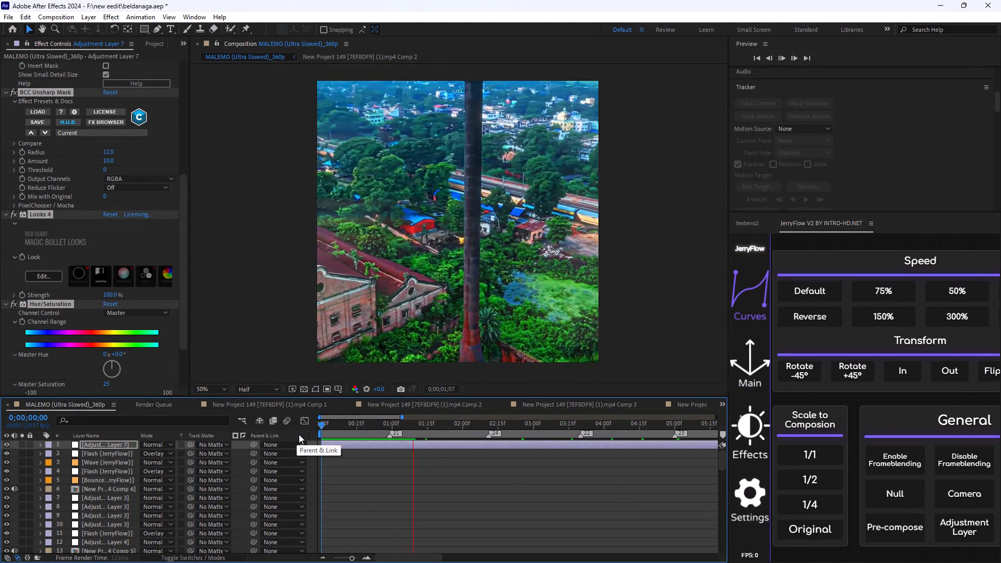
# Preview the opening seconds of the edit with the new colour preset, replaying from the composition's first frame.
pyautogui.press('space')
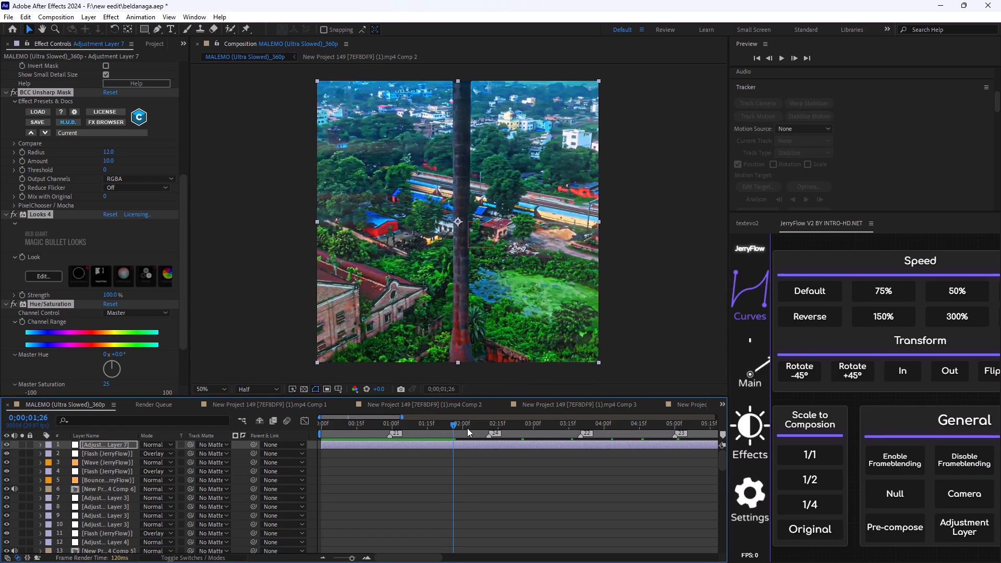
pyautogui.moveTo(460, 426); pyautogui.dragTo(313, 439)
pyautogui.press('space')
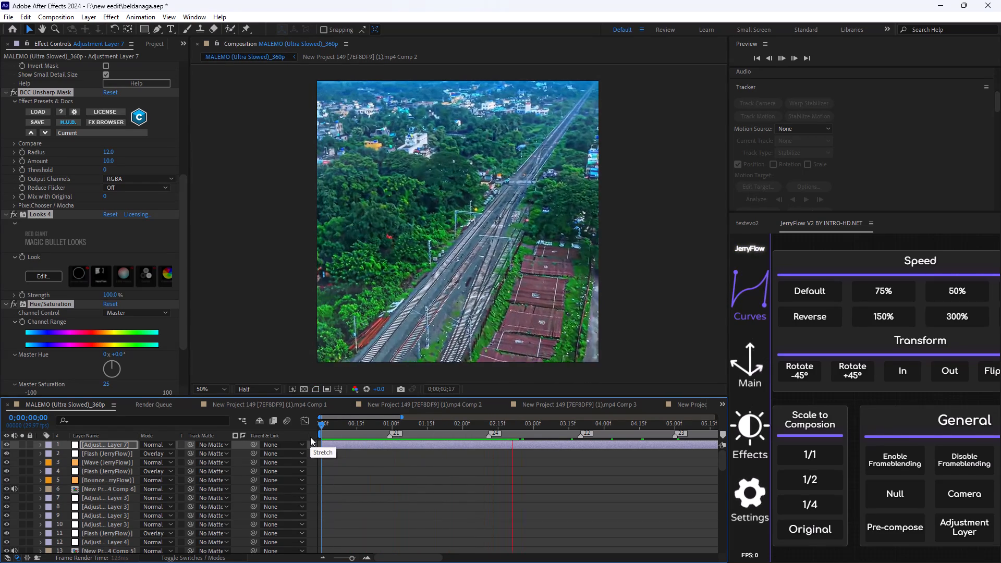
pyautogui.press('space')
pyautogui.moveTo(534, 424); pyautogui.dragTo(322, 445)
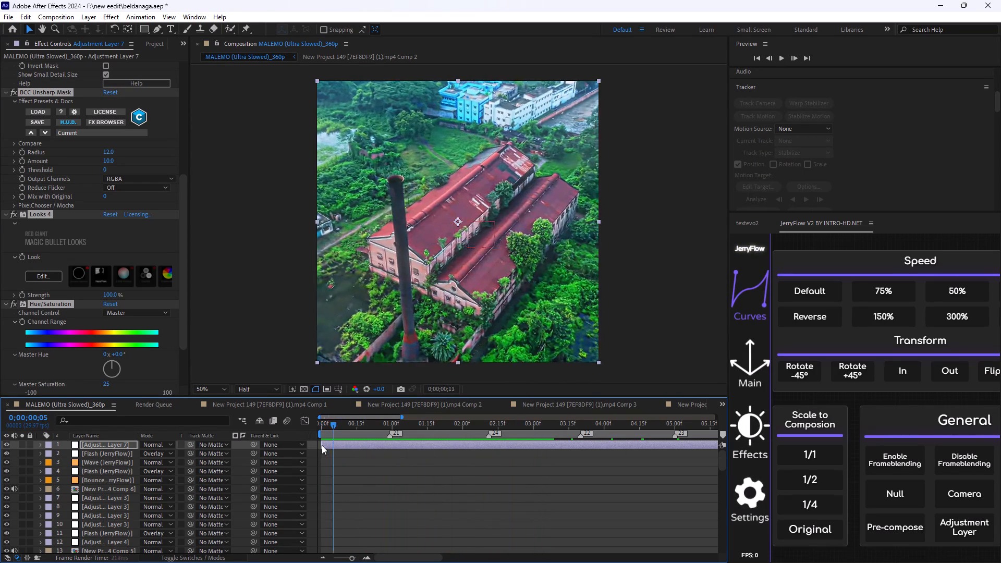
pyautogui.moveTo(322, 445); pyautogui.dragTo(313, 443)
pyautogui.press('space')
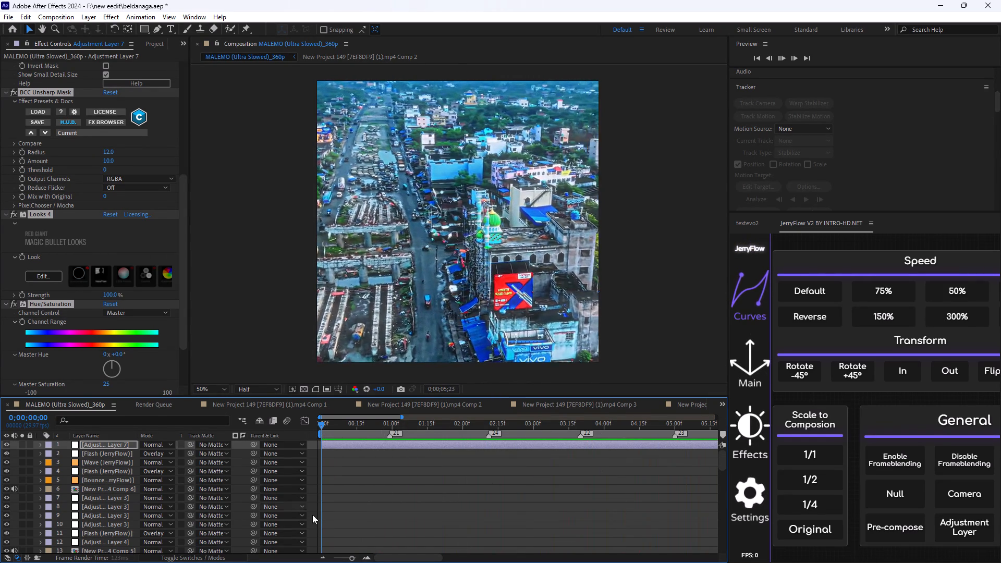
pyautogui.moveTo(355, 558); pyautogui.dragTo(361, 557)
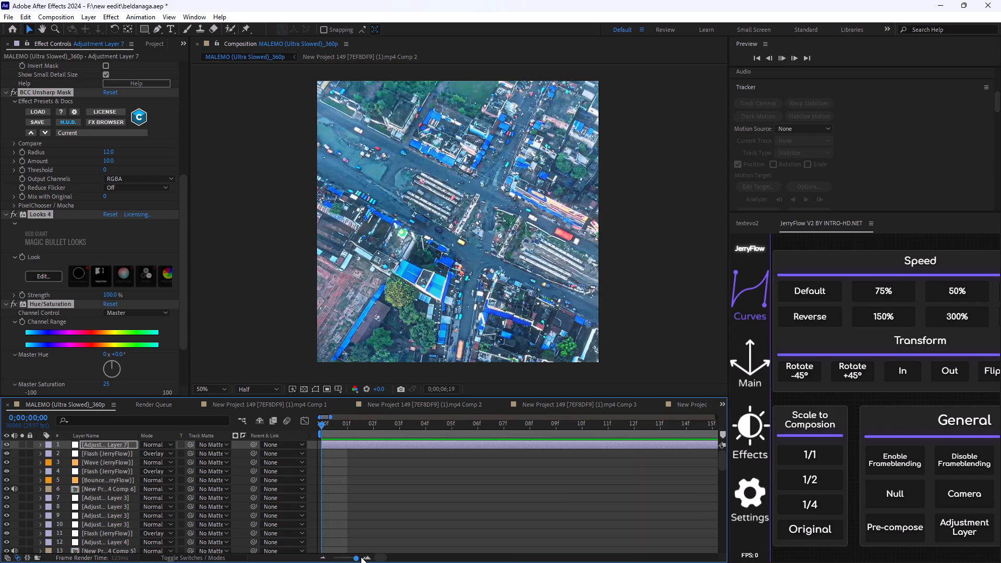
pyautogui.moveTo(361, 557); pyautogui.dragTo(349, 552)
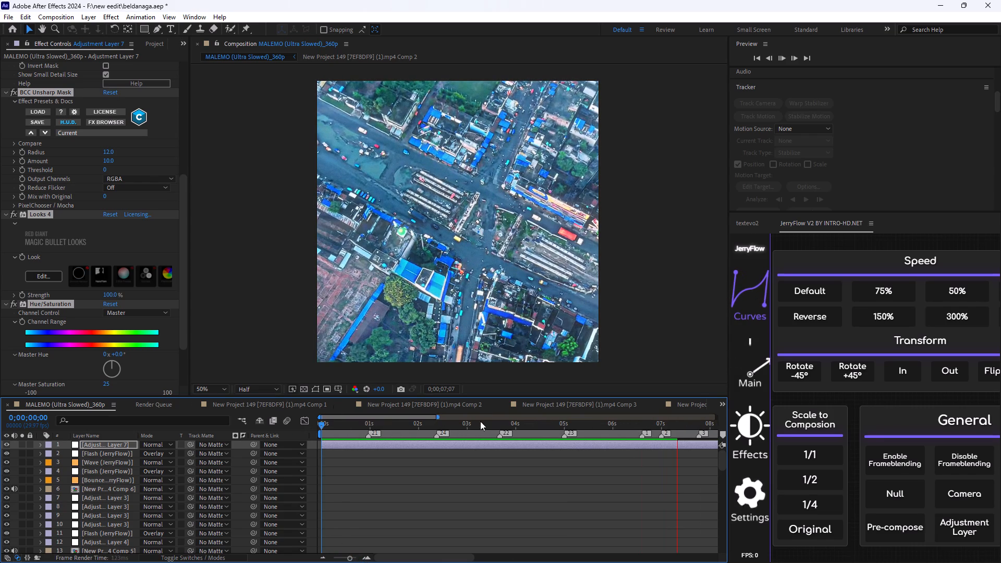
pyautogui.press('space')
# Preview the edit from 0;00;05;02 onward, replaying the football-field shot and the transition after it from about 0;00;08;22.
pyautogui.moveTo(685, 422); pyautogui.dragTo(567, 435)
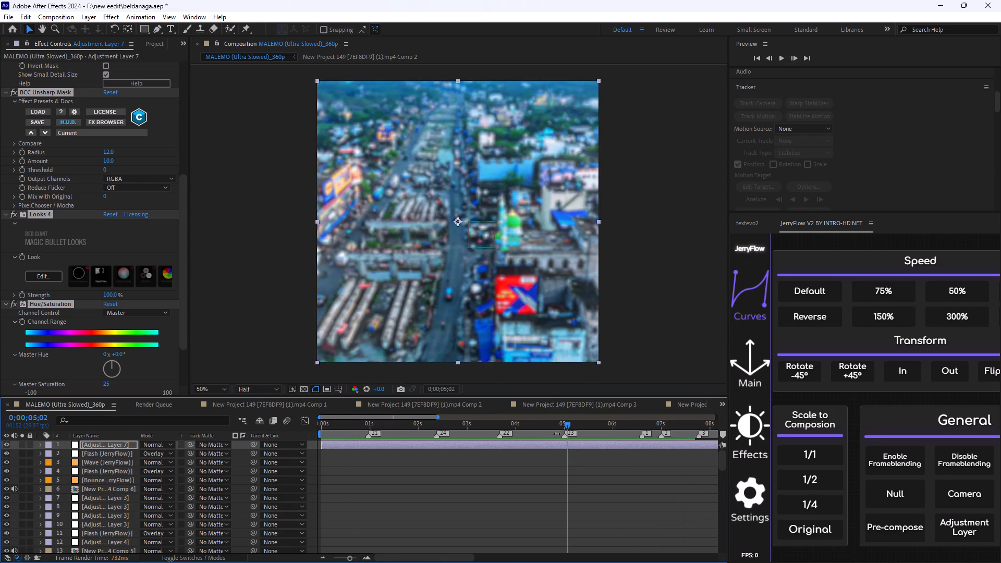
pyautogui.press('space')
pyautogui.moveTo(438, 416); pyautogui.dragTo(577, 430)
pyautogui.press('space')
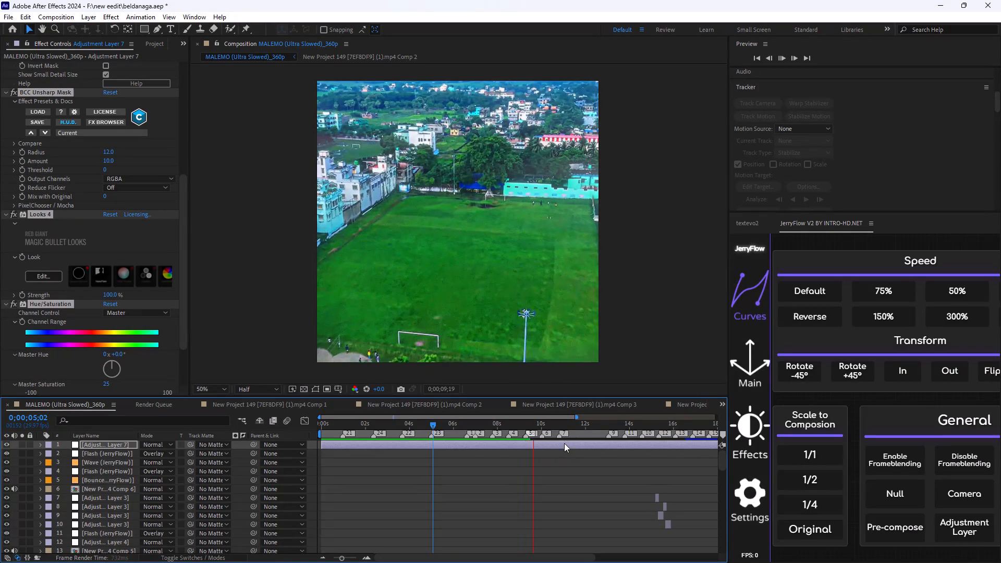
pyautogui.press('space')
pyautogui.moveTo(541, 415); pyautogui.dragTo(538, 423)
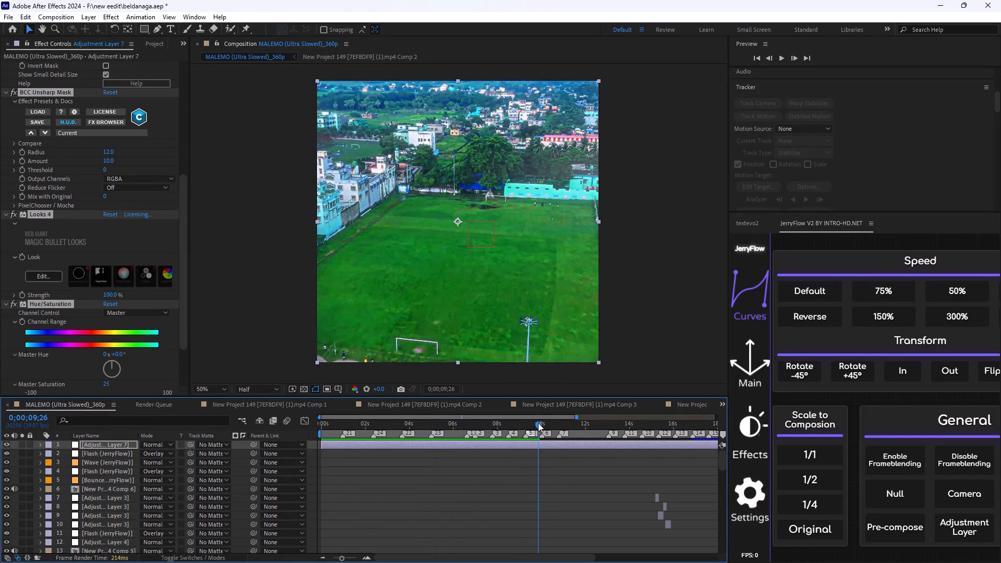
pyautogui.moveTo(538, 423); pyautogui.dragTo(514, 433)
pyautogui.press('space')
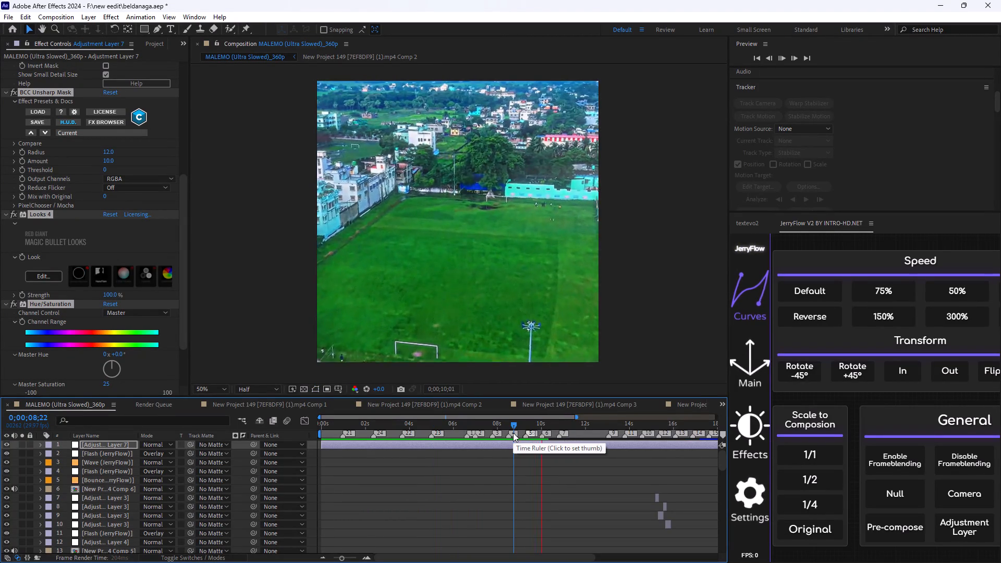
pyautogui.press('space')
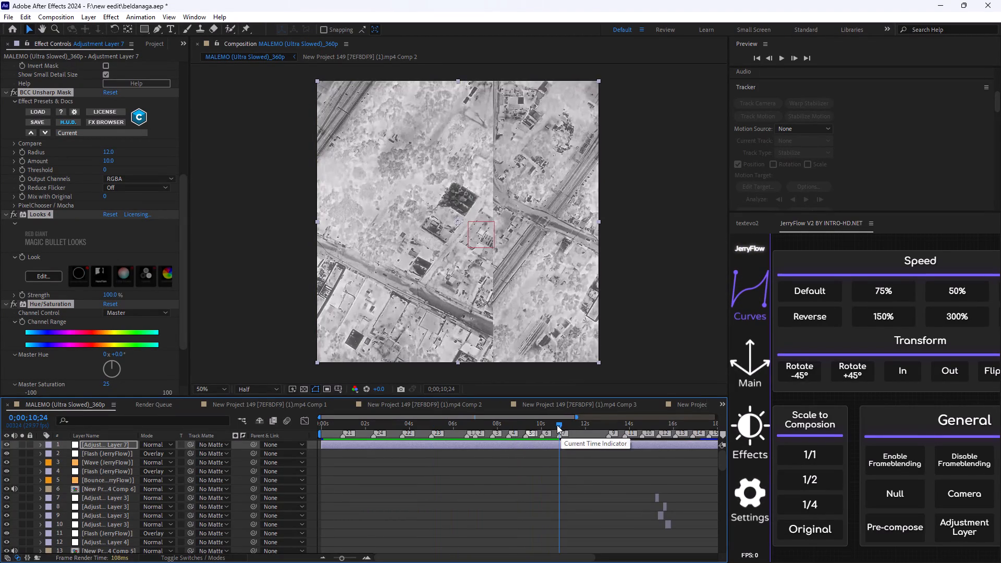
pyautogui.moveTo(557, 425); pyautogui.dragTo(516, 437)
pyautogui.press('space')
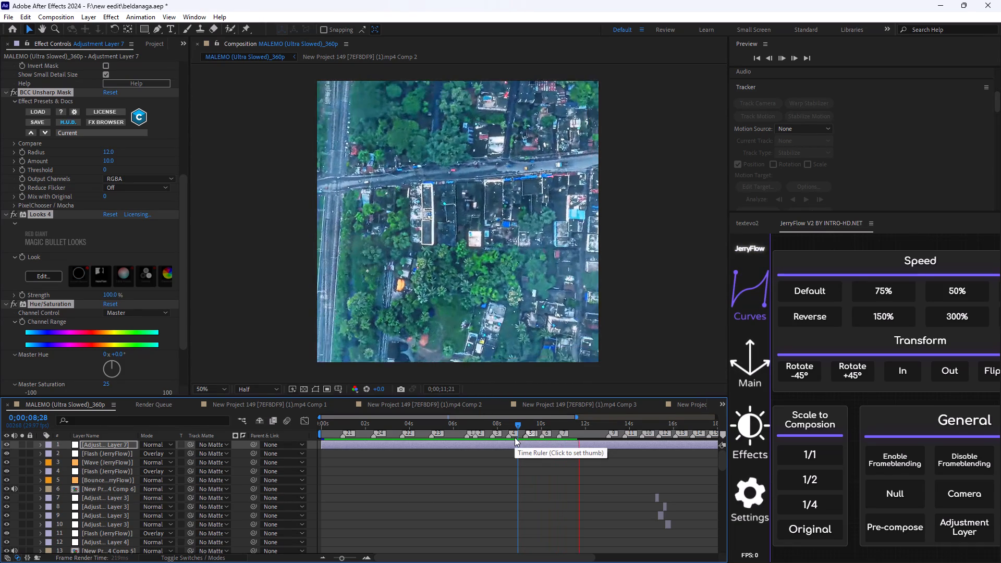
pyautogui.press('space')
# Replay the overhead road shot and the transitions after it, from about 0;00;11;00 to 0;00;14;16.
pyautogui.moveTo(583, 423); pyautogui.dragTo(566, 439)
pyautogui.press('space')
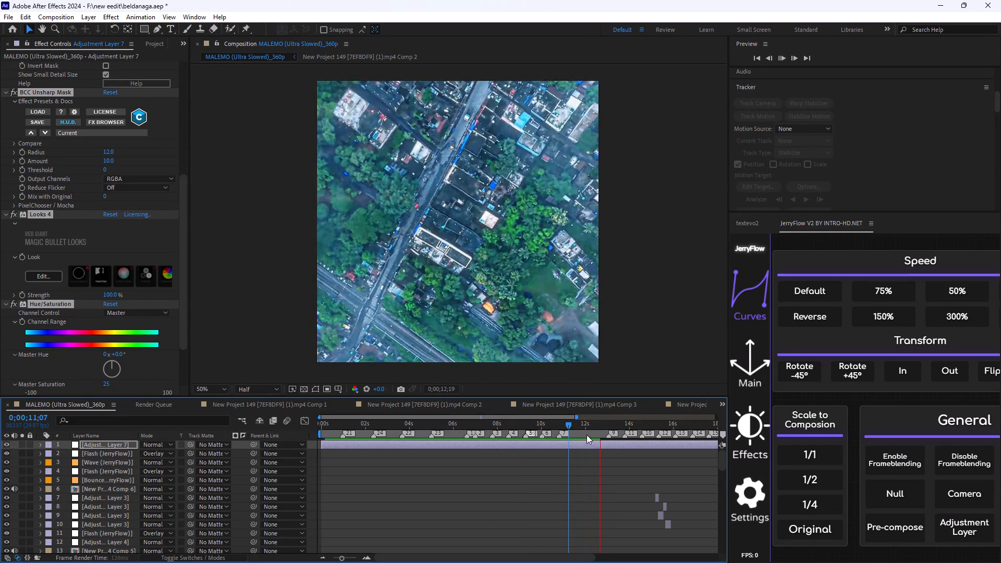
pyautogui.press('space')
pyautogui.moveTo(601, 424); pyautogui.dragTo(558, 440)
pyautogui.press('space')
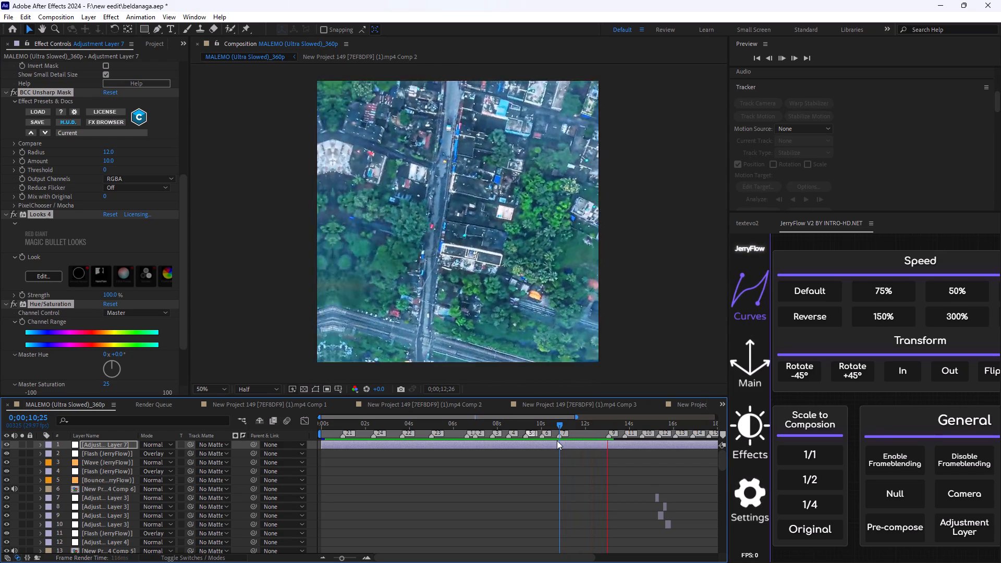
pyautogui.press('space')
pyautogui.moveTo(618, 422); pyautogui.dragTo(613, 429)
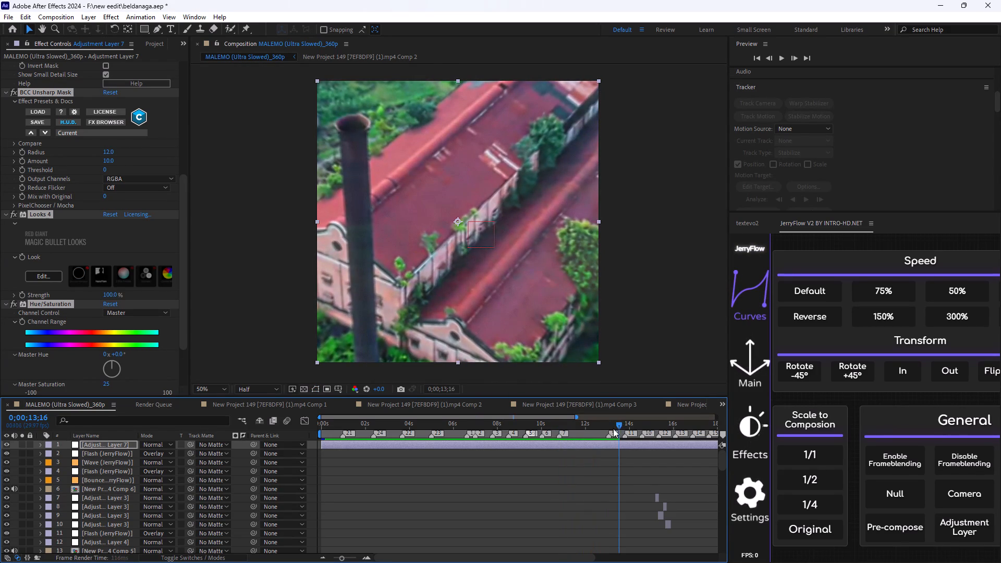
pyautogui.moveTo(613, 429); pyautogui.dragTo(572, 446)
pyautogui.press('space')
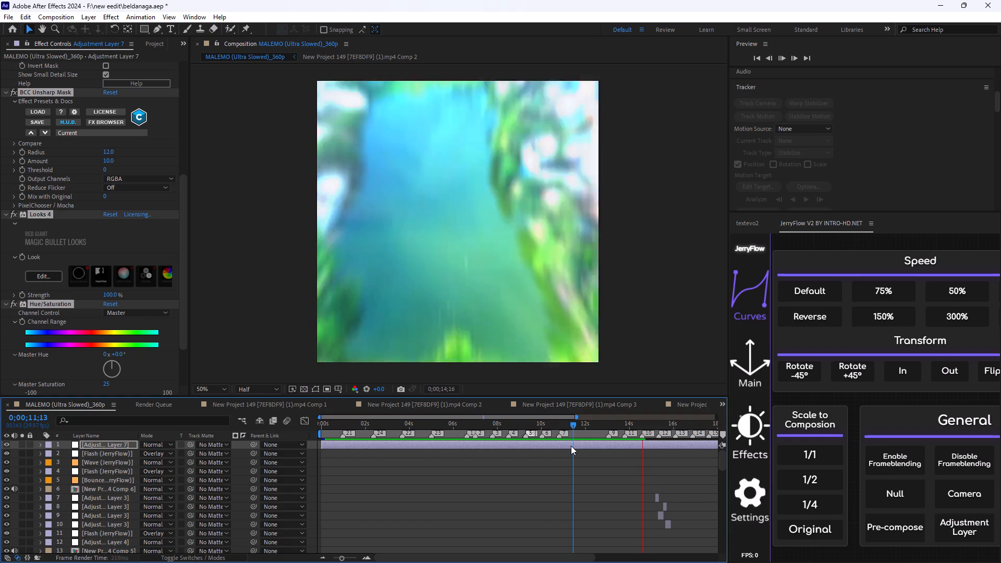
pyautogui.press('space')
# Extend the preview work area so it runs from the composition's start to its end.
pyautogui.moveTo(651, 423); pyautogui.dragTo(599, 449)
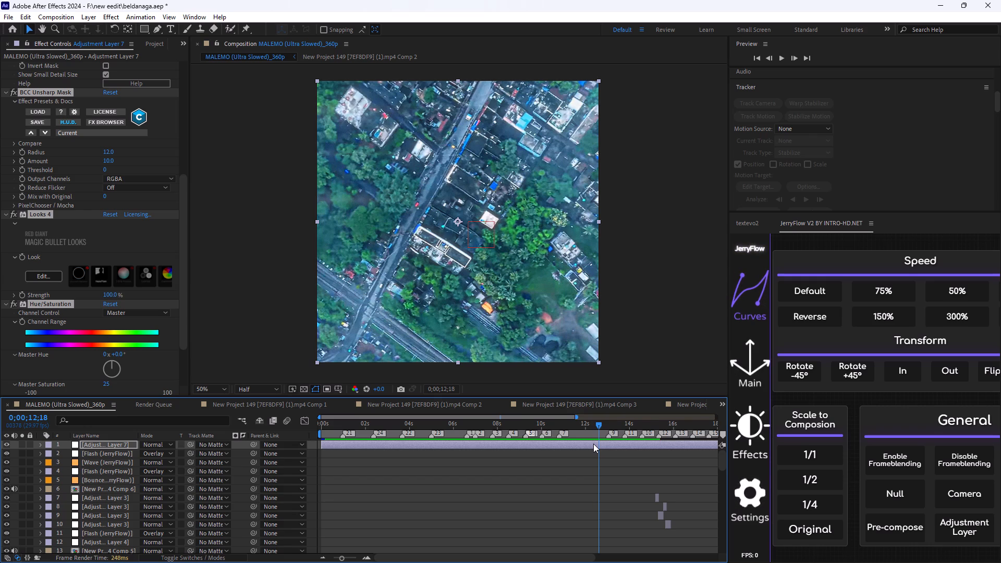
pyautogui.press('b')
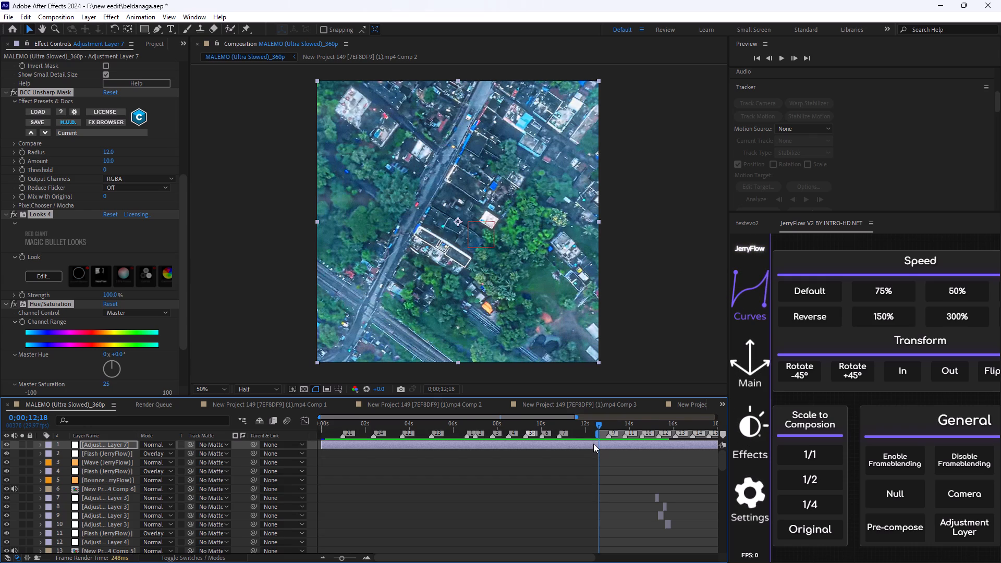
pyautogui.press('space')
pyautogui.moveTo(599, 437); pyautogui.dragTo(205, 446)
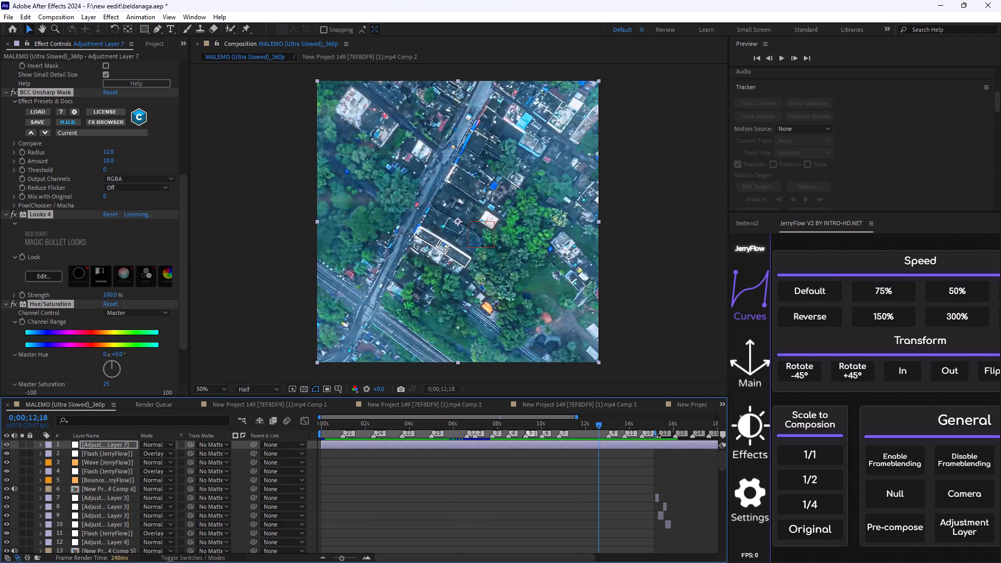
pyautogui.moveTo(655, 435); pyautogui.dragTo(756, 451)
# Preview the section from 0;00;12;18 to about 0;00;19;25, replaying the overhead junction and street shots.
pyautogui.press('space')
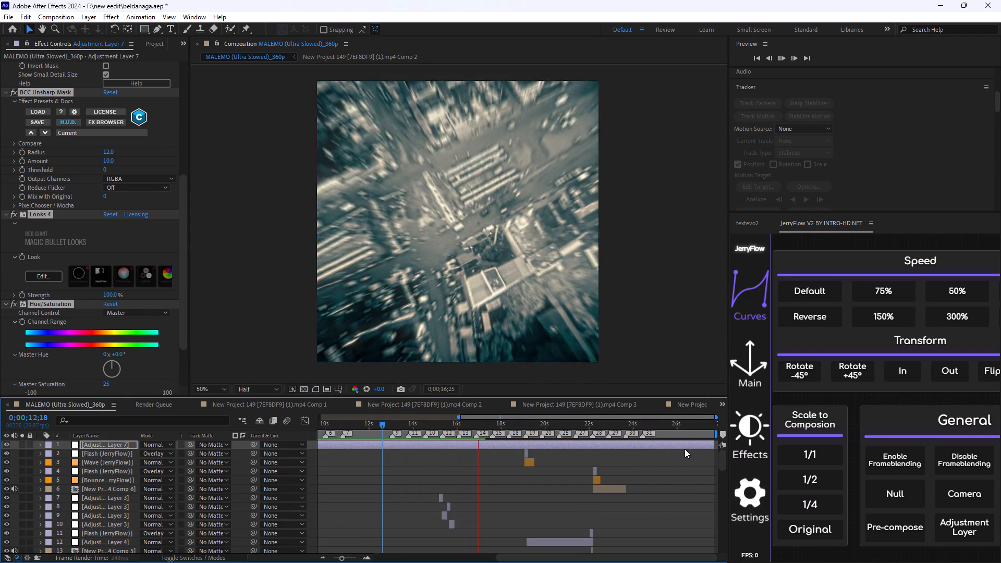
pyautogui.press('space')
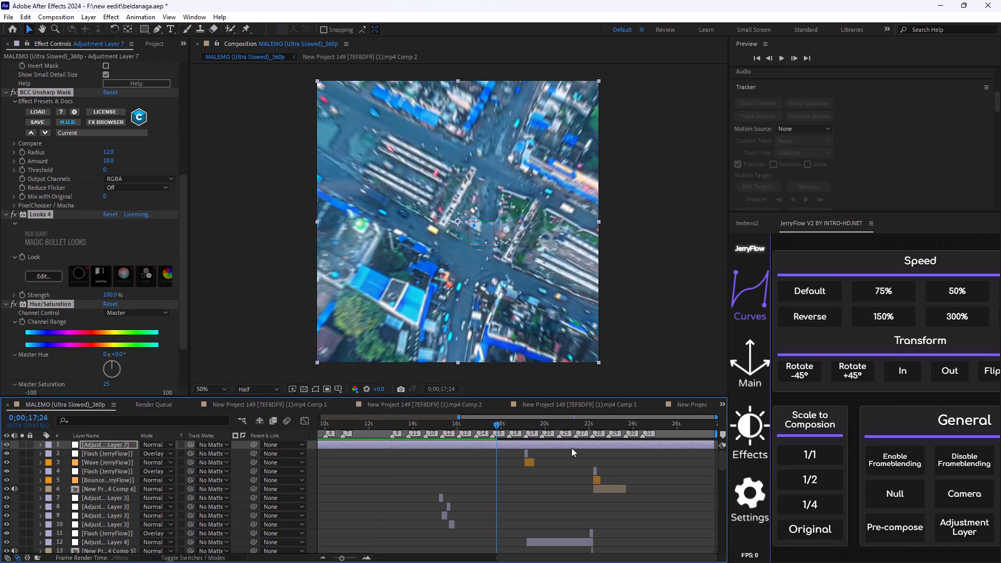
pyautogui.moveTo(489, 421); pyautogui.dragTo(444, 435)
pyautogui.press('space')
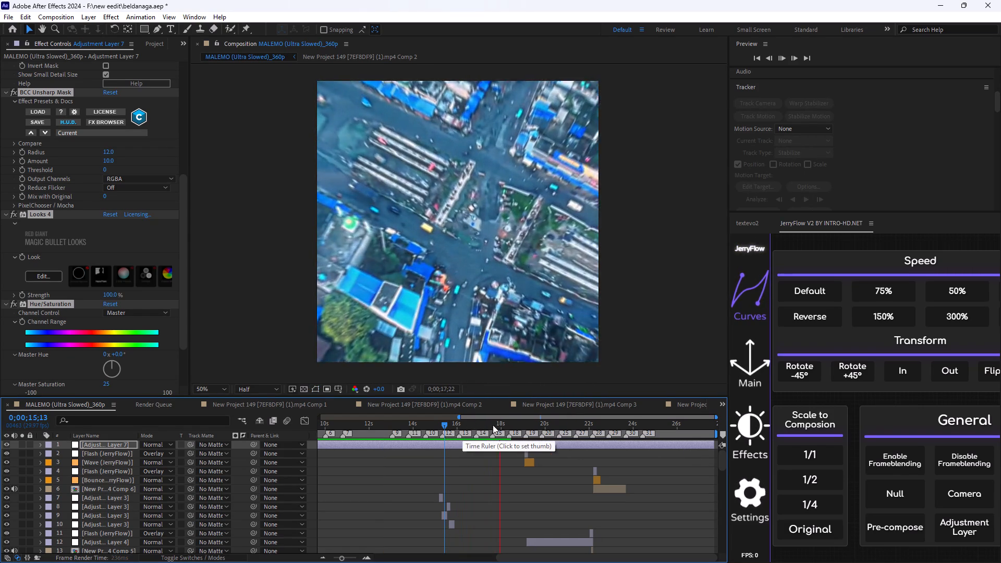
pyautogui.press('space')
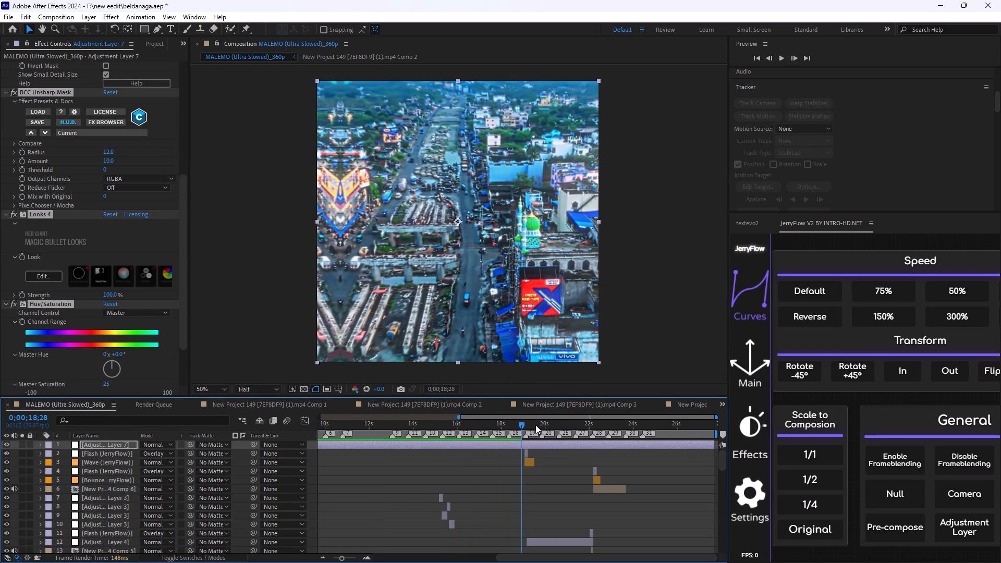
pyautogui.moveTo(526, 425); pyautogui.dragTo(479, 454)
pyautogui.press('space')
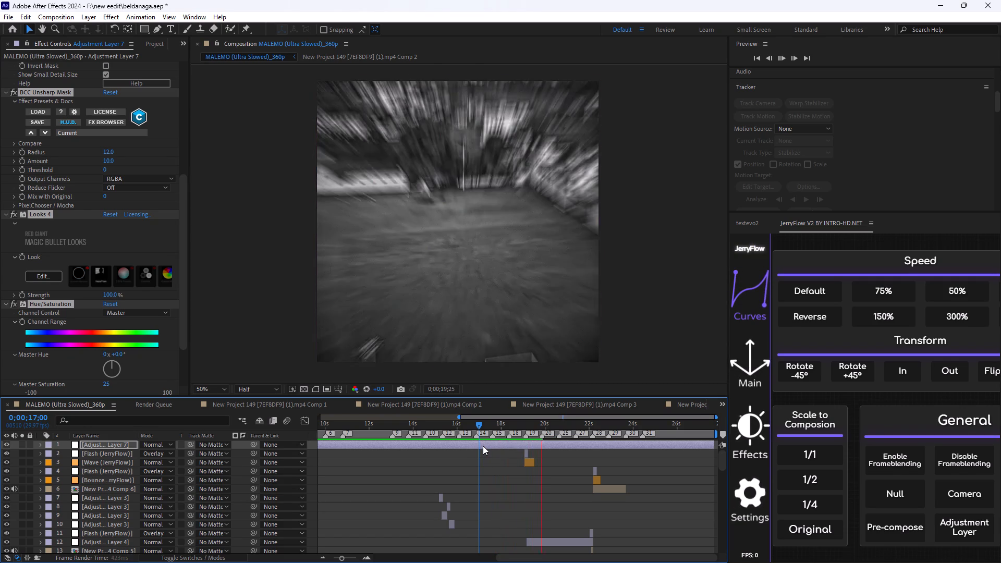
pyautogui.press('space')
# Preview the closing section from 0;00;17;28 to the black frames at the end, replaying the football-field and railway shots.
pyautogui.moveTo(547, 425); pyautogui.dragTo(502, 448)
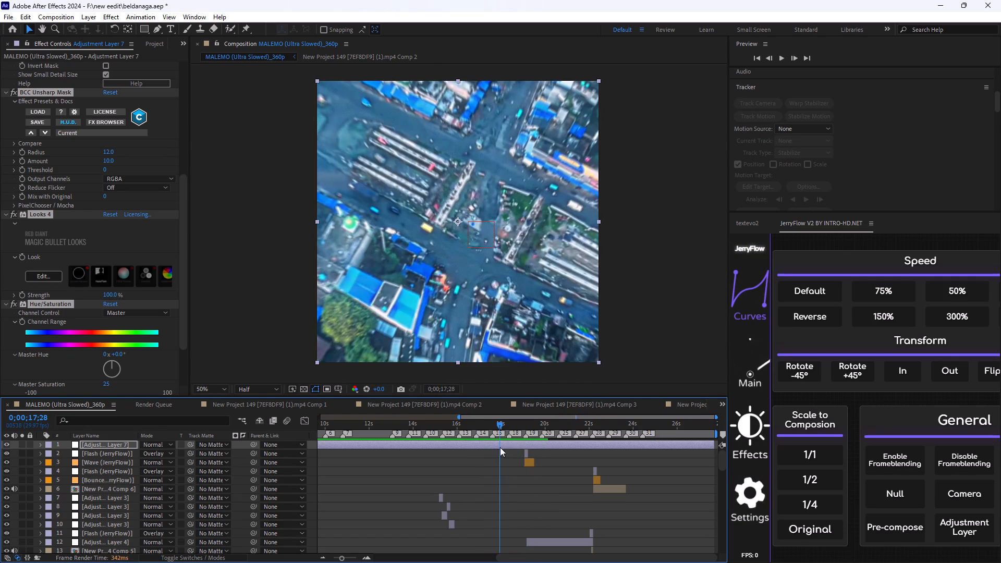
pyautogui.press('space')
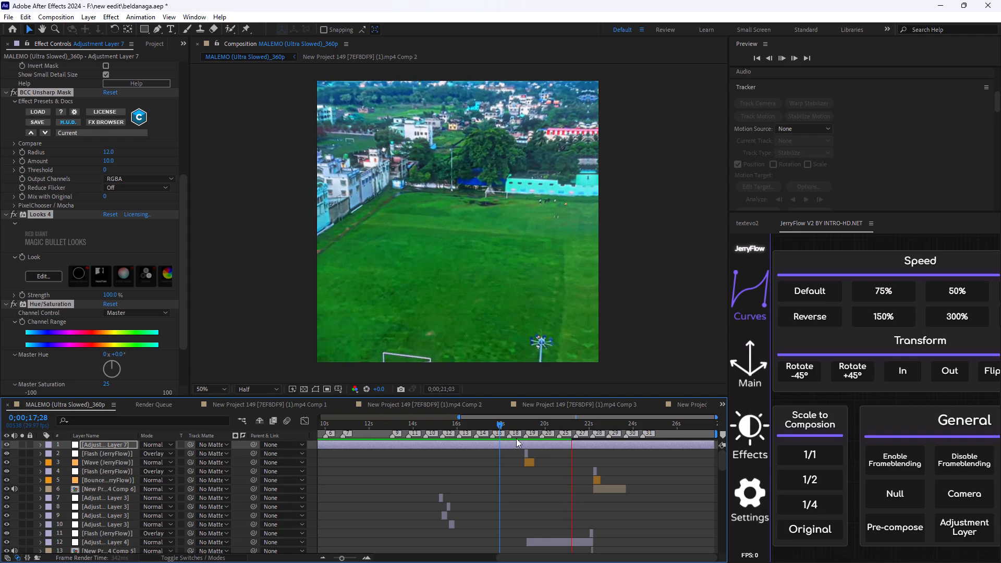
pyautogui.press('space')
pyautogui.moveTo(579, 425); pyautogui.dragTo(542, 446)
pyautogui.press('space')
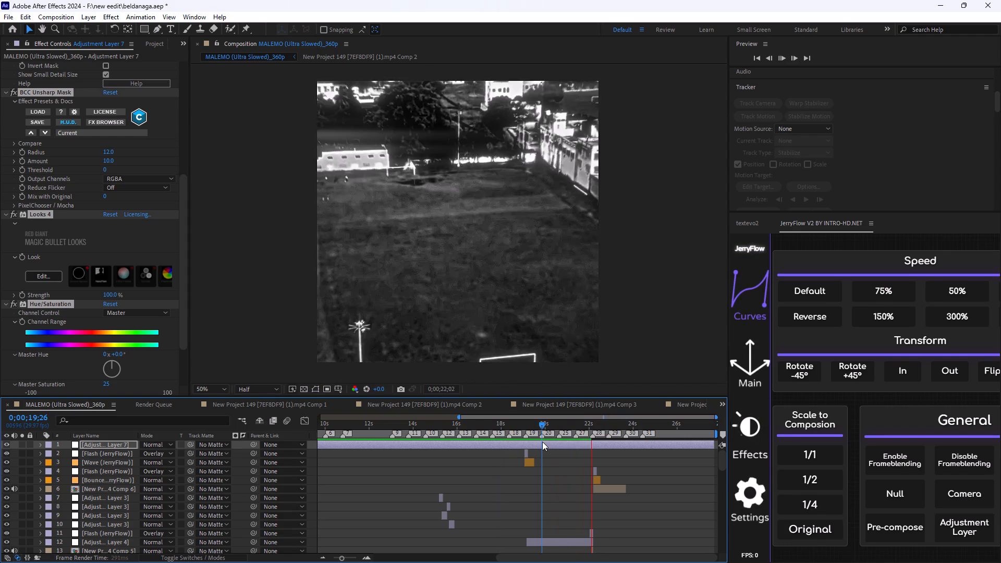
pyautogui.press('space')
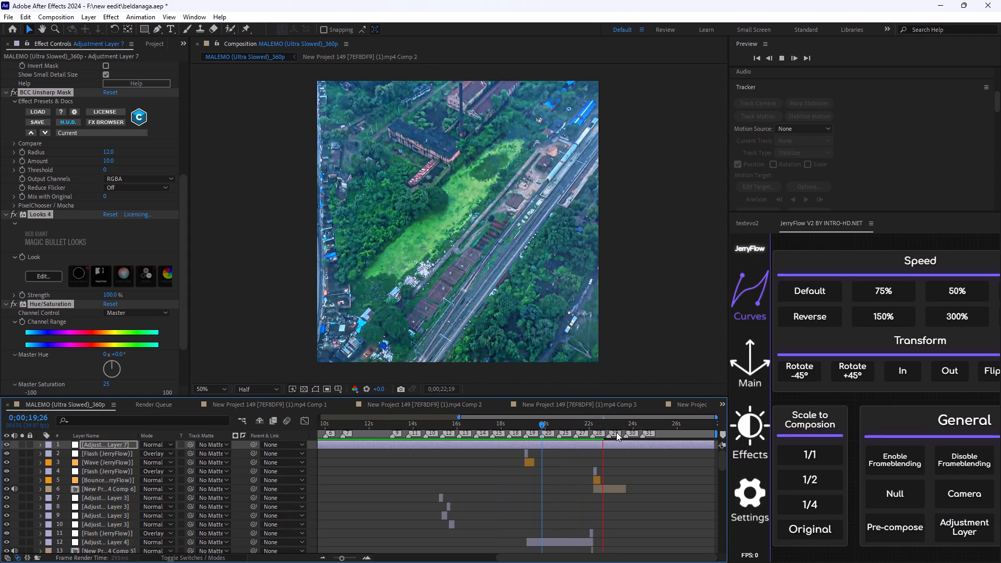
pyautogui.moveTo(611, 425); pyautogui.dragTo(538, 443)
pyautogui.press('space')
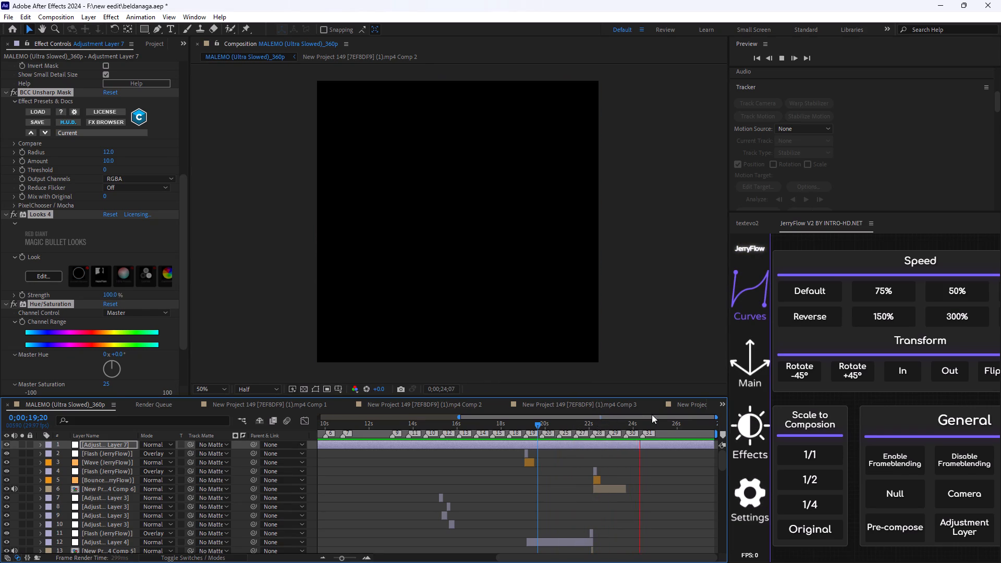
pyautogui.press('space')
# Play the whole graded edit from the composition's first frame through to the closing railway shot.
pyautogui.moveTo(645, 425); pyautogui.dragTo(262, 473)
pyautogui.press('space')
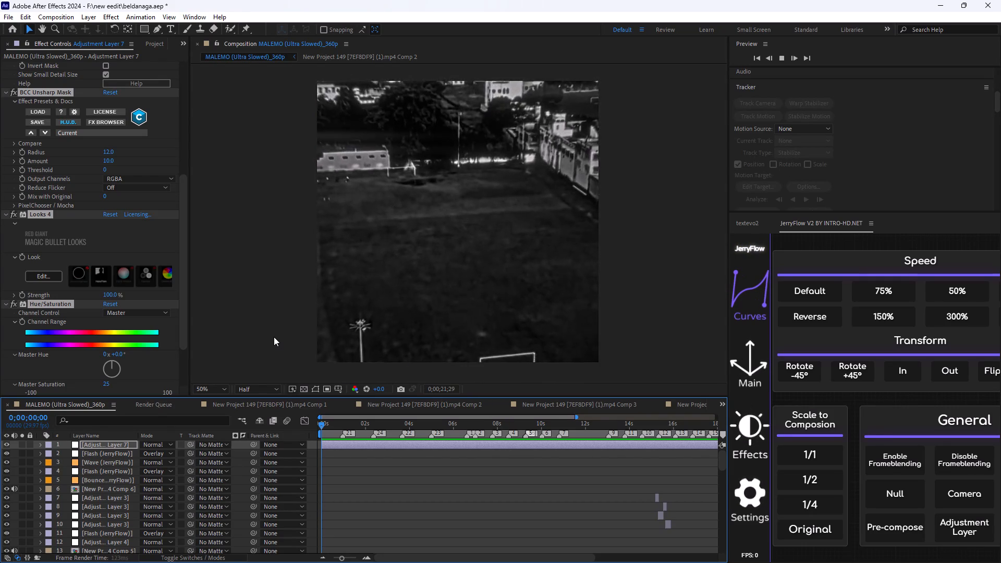
pyautogui.press('space')
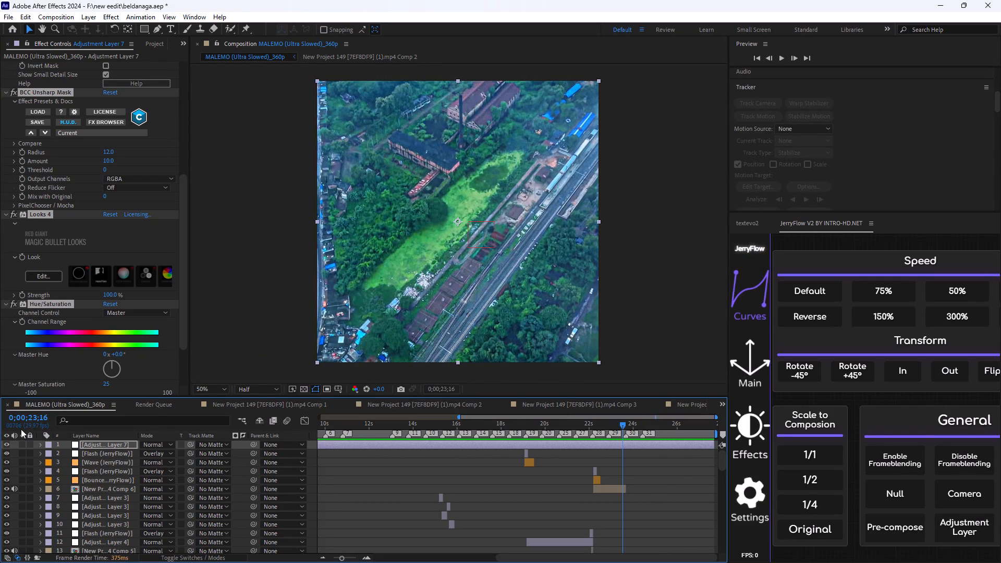
# Hide Adjustment Layer 7 so the footage displays without the colour preset.
pyautogui.click(6, 432)
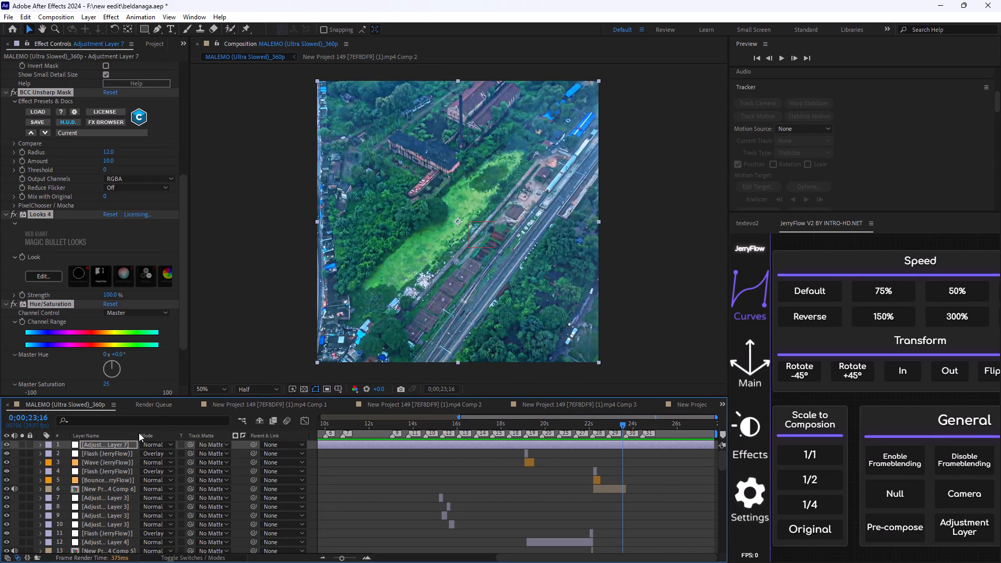
pyautogui.click(6, 437)
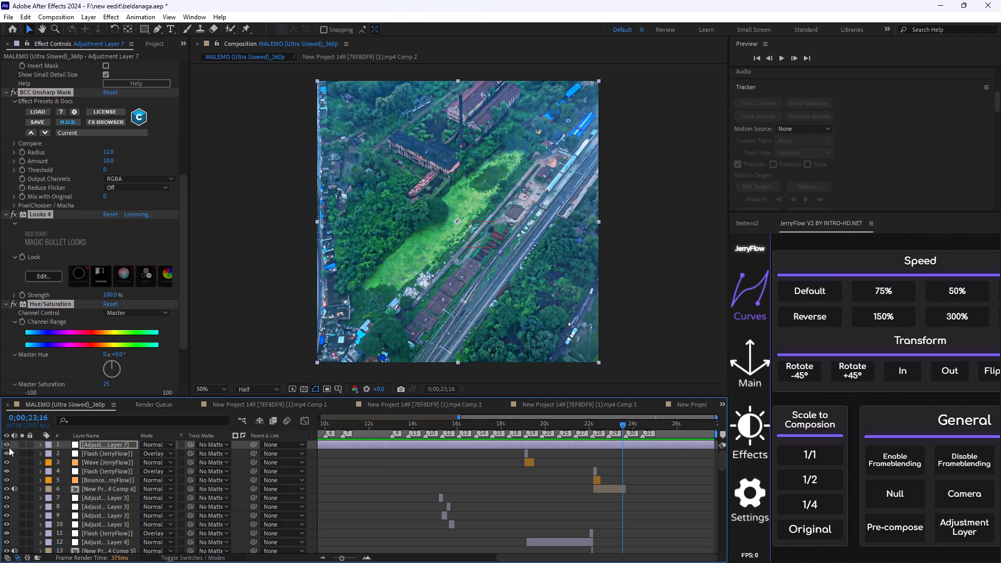
pyautogui.click(8, 444)
# Duplicate the S_Shake Adjustment Layer 8 at 0;00;16;16 and place the copy above the football-field clips and their Adjustment Layer 5, near 20 seconds.
pyautogui.scroll(-11, 659, 441)
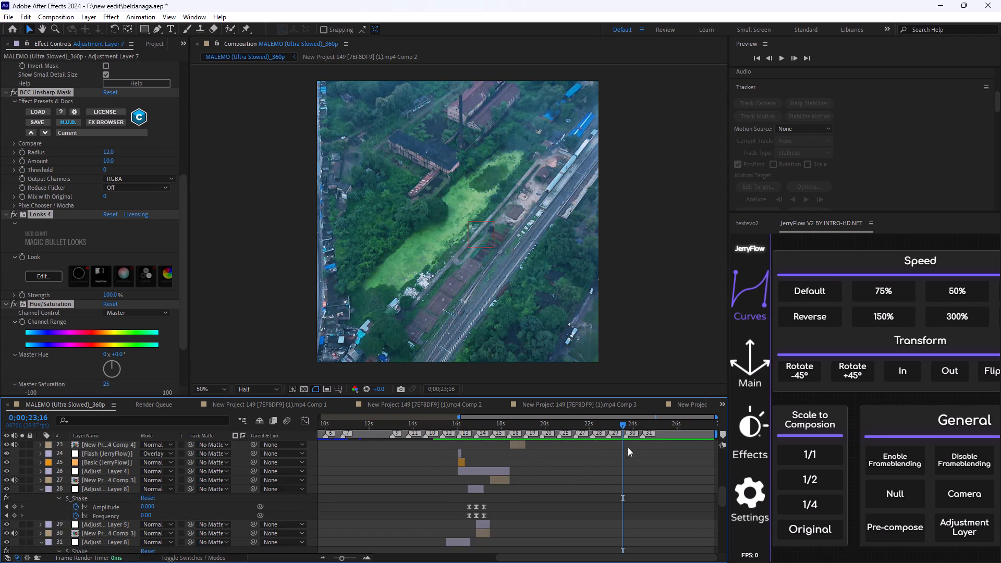
pyautogui.moveTo(626, 423); pyautogui.dragTo(469, 455)
pyautogui.click(475, 492)
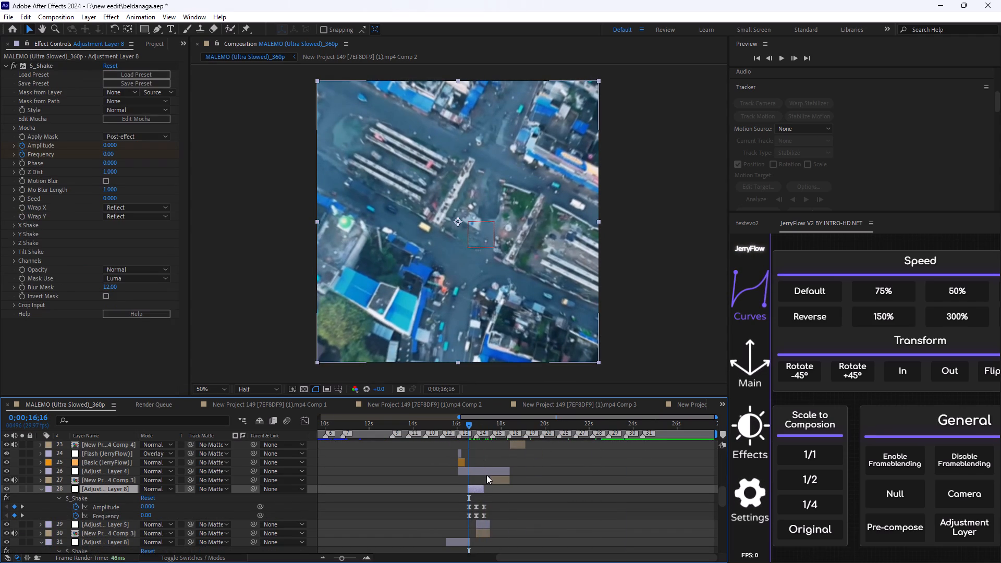
pyautogui.hotkey('ctrl', 'd')
pyautogui.moveTo(478, 490); pyautogui.dragTo(531, 494)
pyautogui.moveTo(102, 489); pyautogui.dragTo(104, 436)
pyautogui.scroll(5, 245, 483)
pyautogui.scroll(-3, 282, 488)
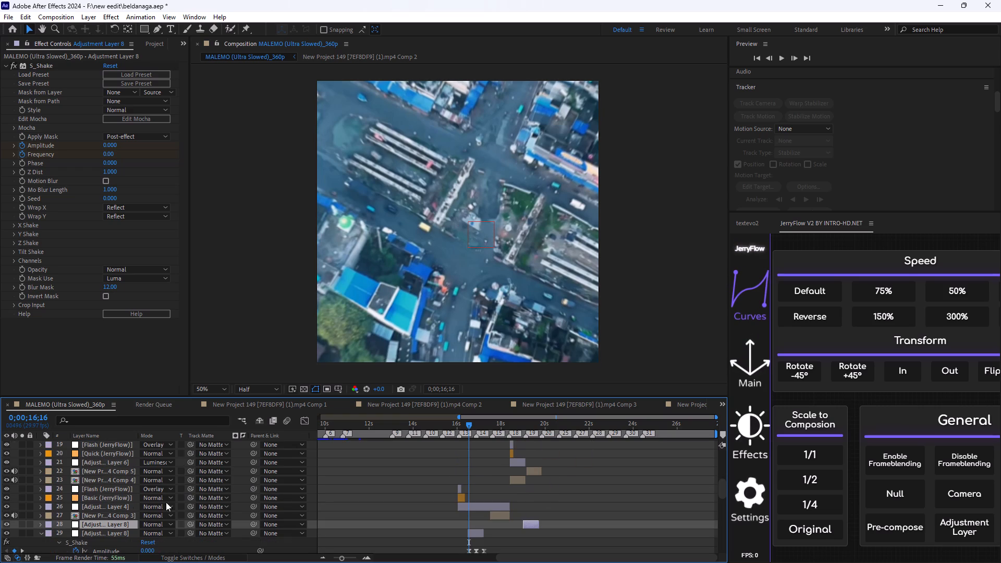
pyautogui.moveTo(110, 523); pyautogui.dragTo(105, 462)
pyautogui.scroll(4, 121, 478)
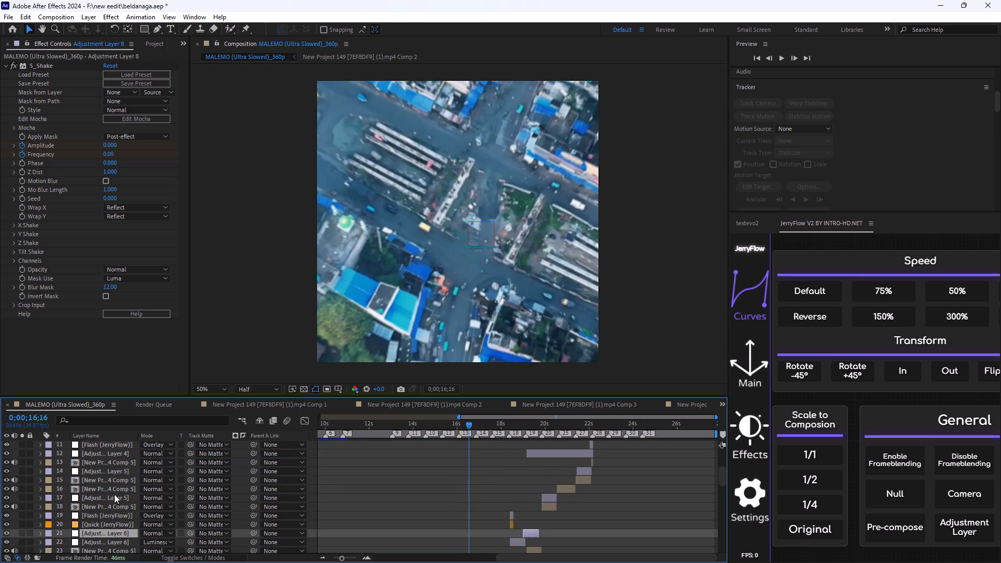
pyautogui.moveTo(101, 531); pyautogui.dragTo(108, 491)
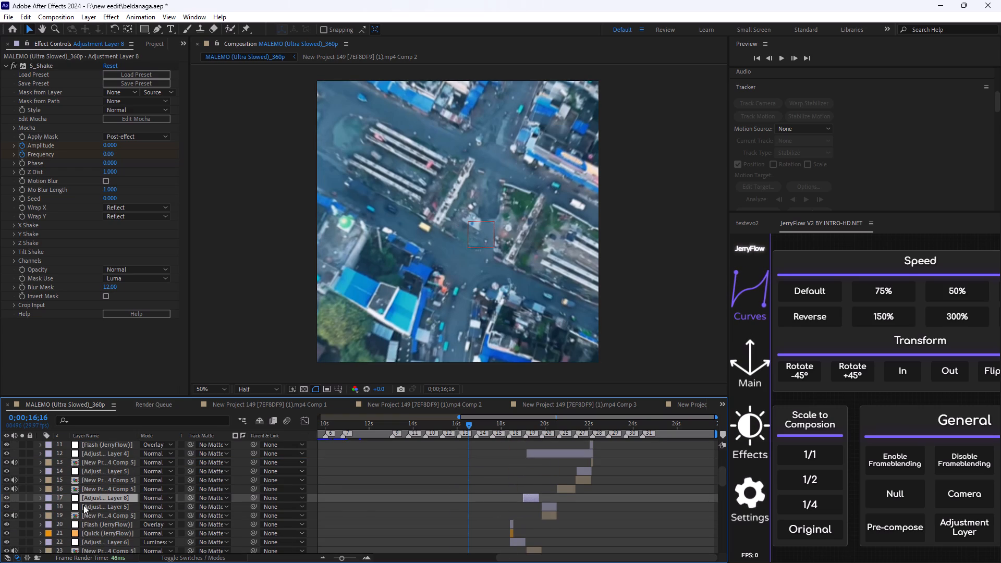
pyautogui.moveTo(535, 499); pyautogui.dragTo(560, 509)
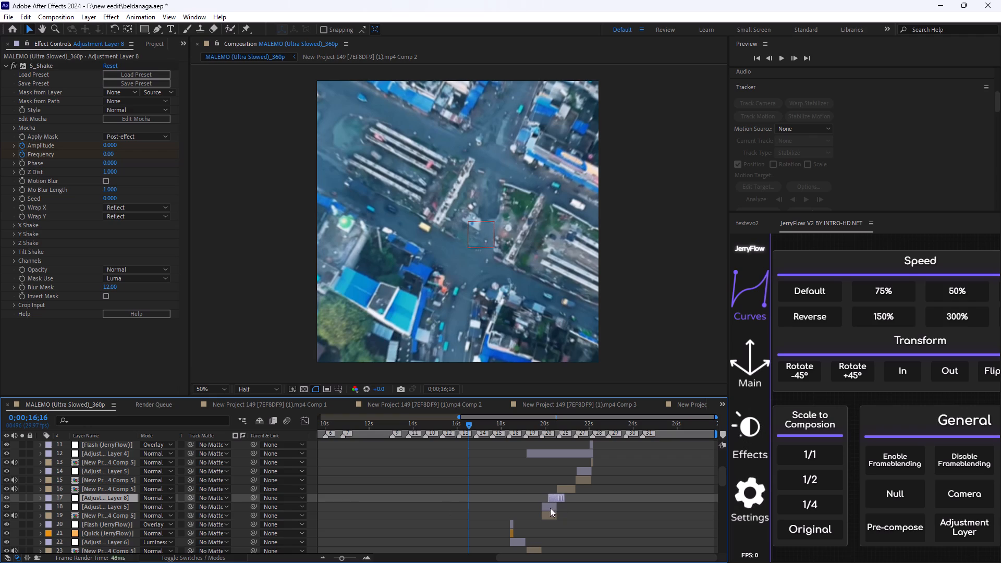
pyautogui.moveTo(125, 497); pyautogui.dragTo(128, 483)
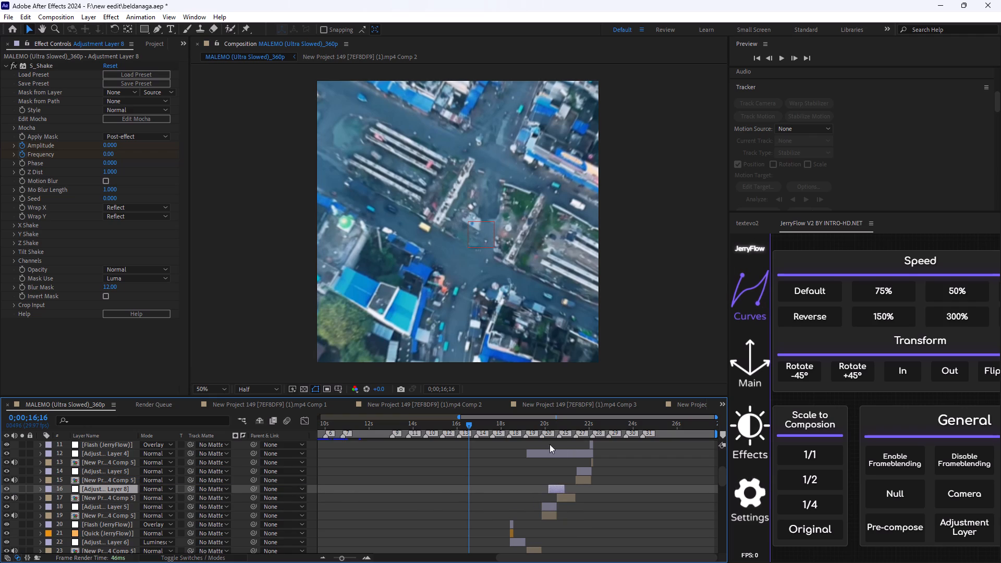
# Shift the copied shake layer so its middle Amplitude and Frequency keyframes fall on the black-and-white cut at 0;00;19;26.
pyautogui.press('space')
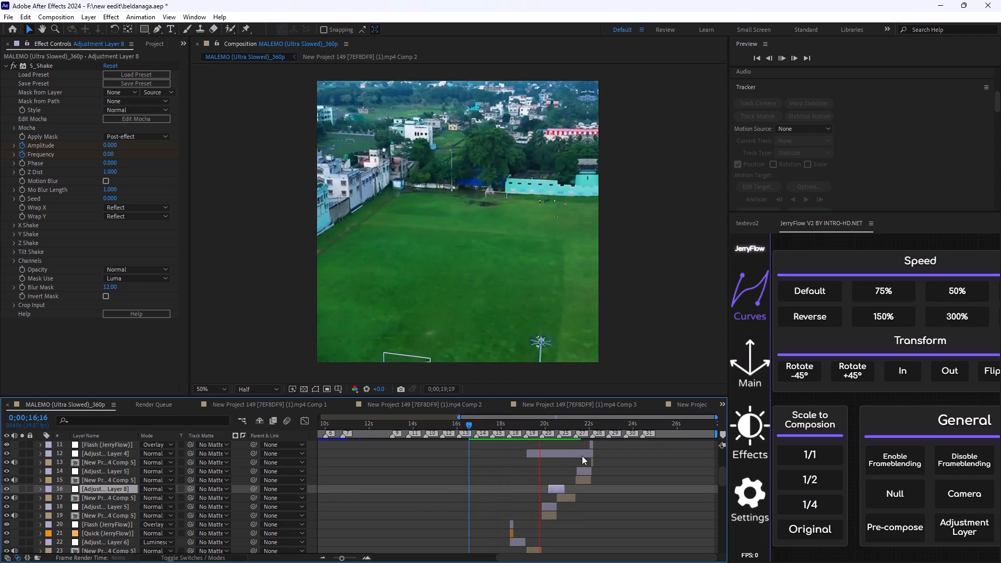
pyautogui.press('space')
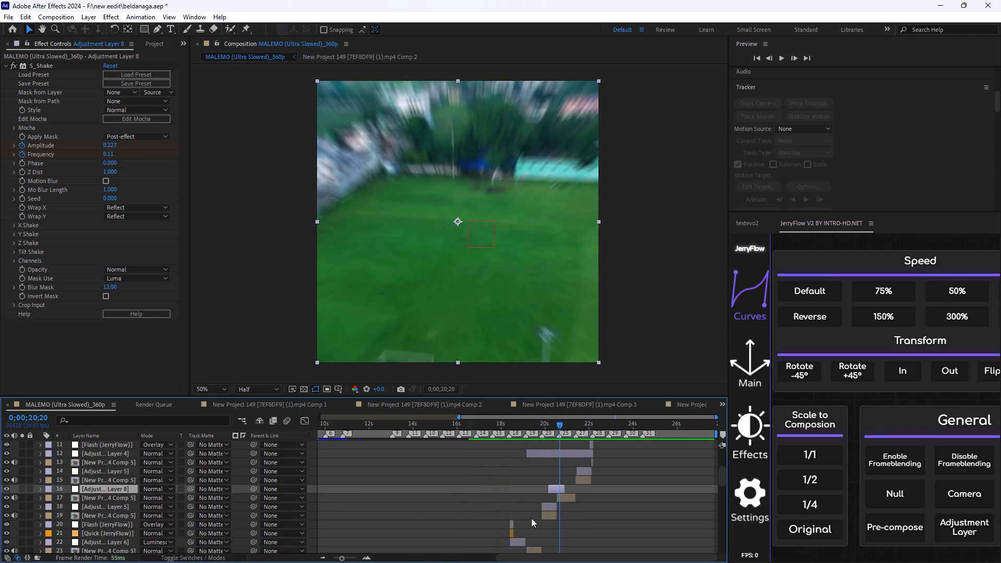
pyautogui.moveTo(339, 558); pyautogui.dragTo(349, 560)
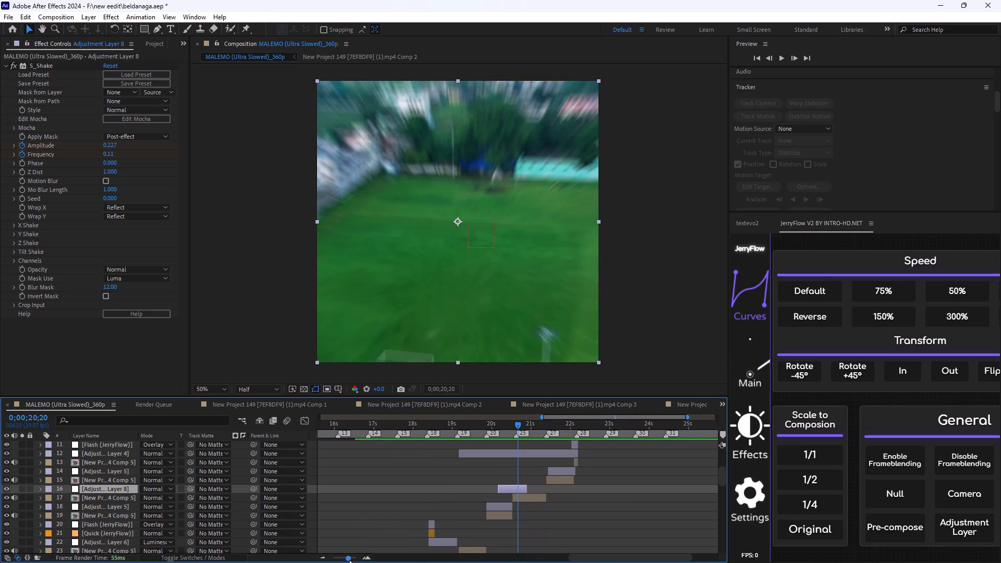
pyautogui.moveTo(349, 560); pyautogui.dragTo(351, 560)
pyautogui.moveTo(516, 487); pyautogui.dragTo(463, 501)
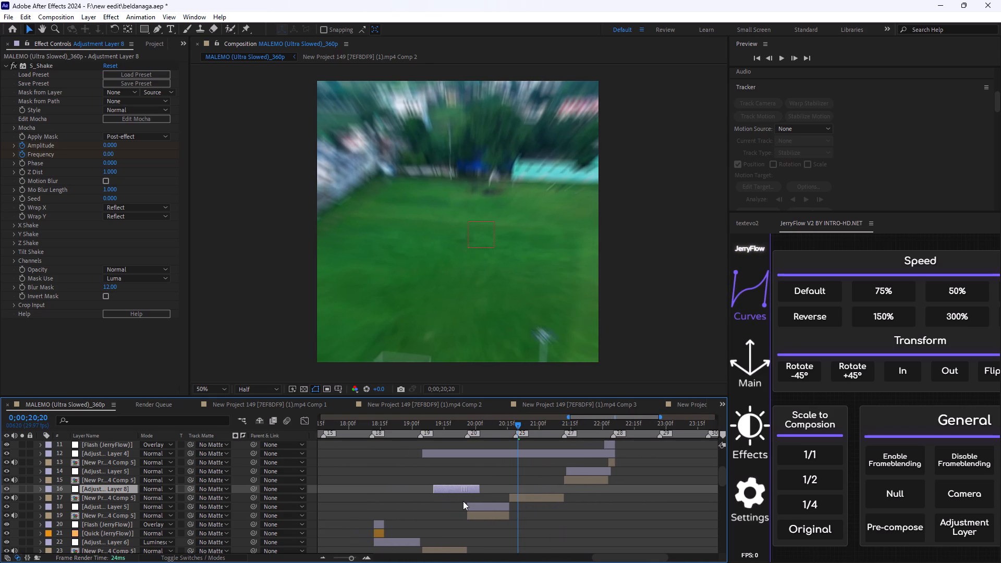
pyautogui.moveTo(463, 501); pyautogui.dragTo(472, 504)
pyautogui.click(472, 491)
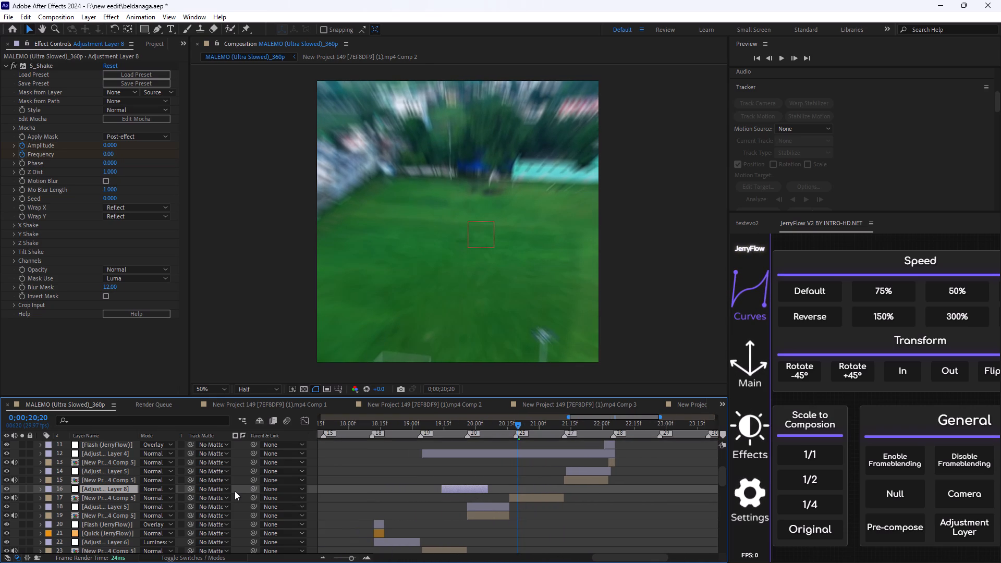
pyautogui.press('u')
pyautogui.moveTo(517, 428); pyautogui.dragTo(472, 458)
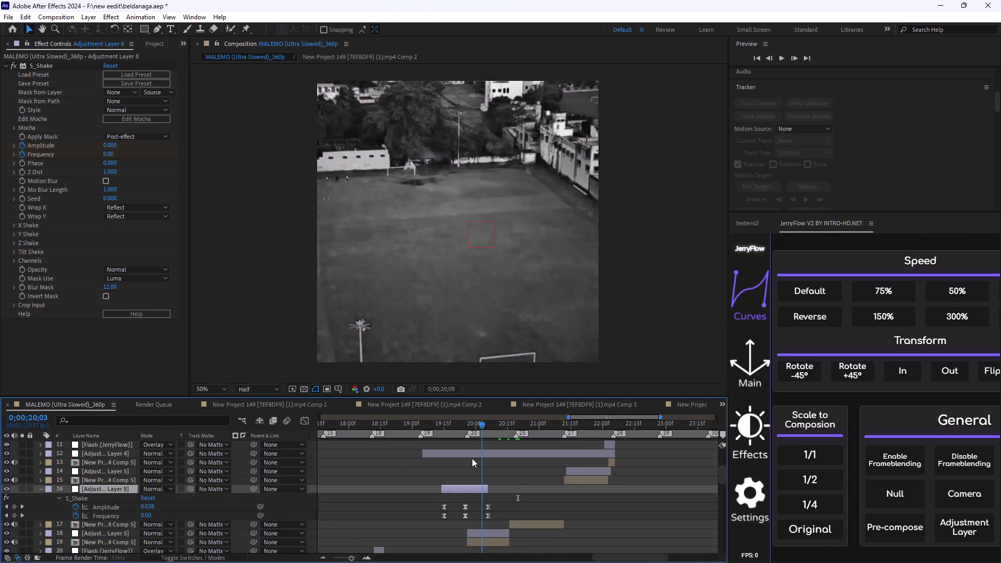
pyautogui.moveTo(472, 458); pyautogui.dragTo(465, 459)
pyautogui.click(469, 488)
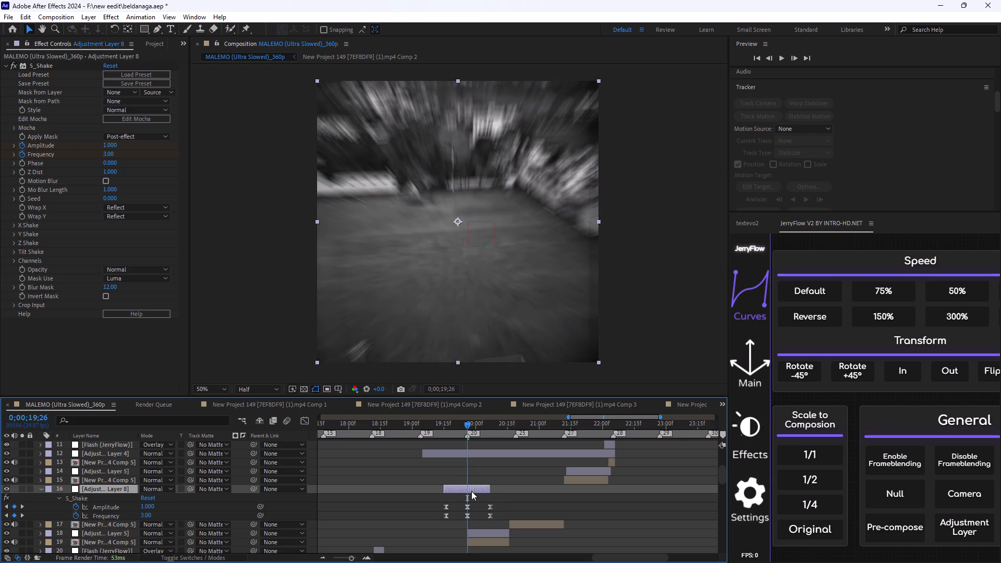
pyautogui.moveTo(467, 430); pyautogui.dragTo(431, 443)
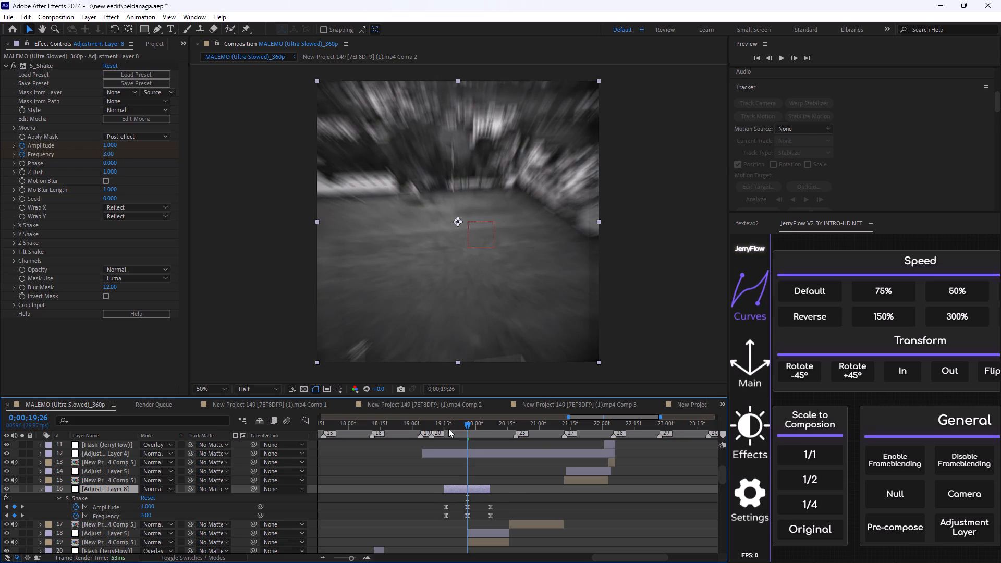
pyautogui.hotkey('ctrl', 'z')
# Preview the first football-field shake transition from about 0;00;19;08 through 0;00;21;03.
pyautogui.moveTo(466, 427); pyautogui.dragTo(427, 448)
pyautogui.press('space')
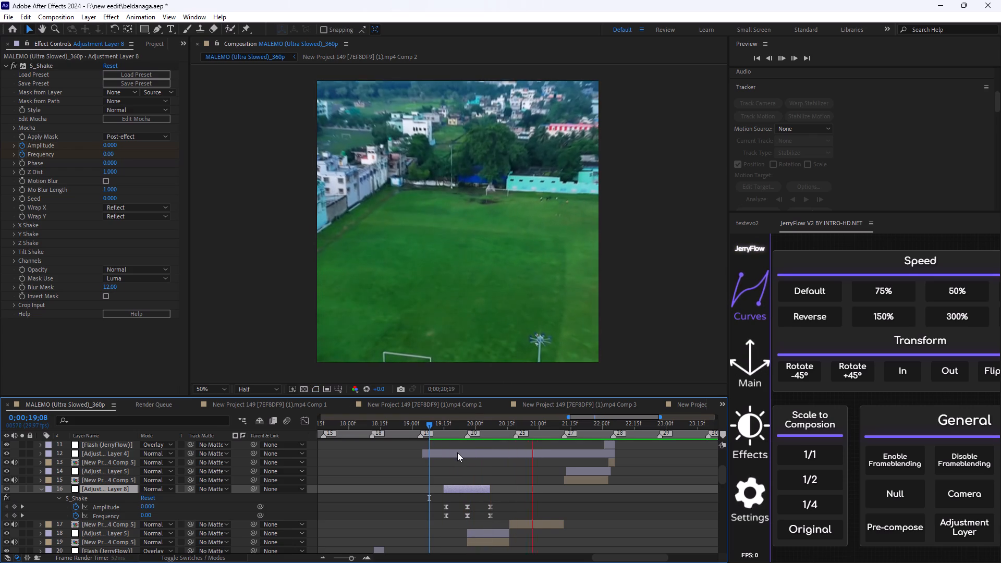
pyautogui.press('space')
pyautogui.moveTo(552, 424); pyautogui.dragTo(432, 461)
pyautogui.press('space')
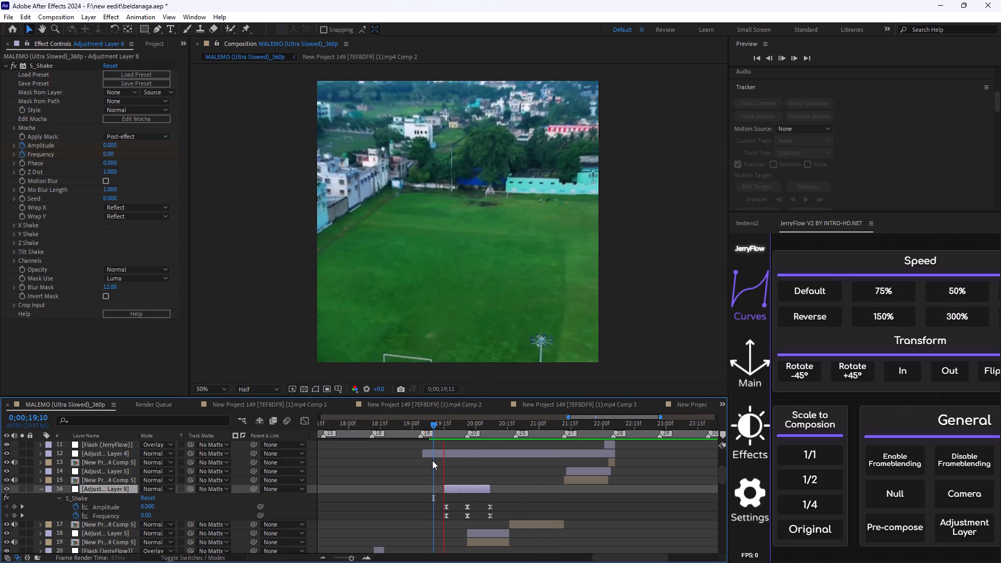
pyautogui.press('space')
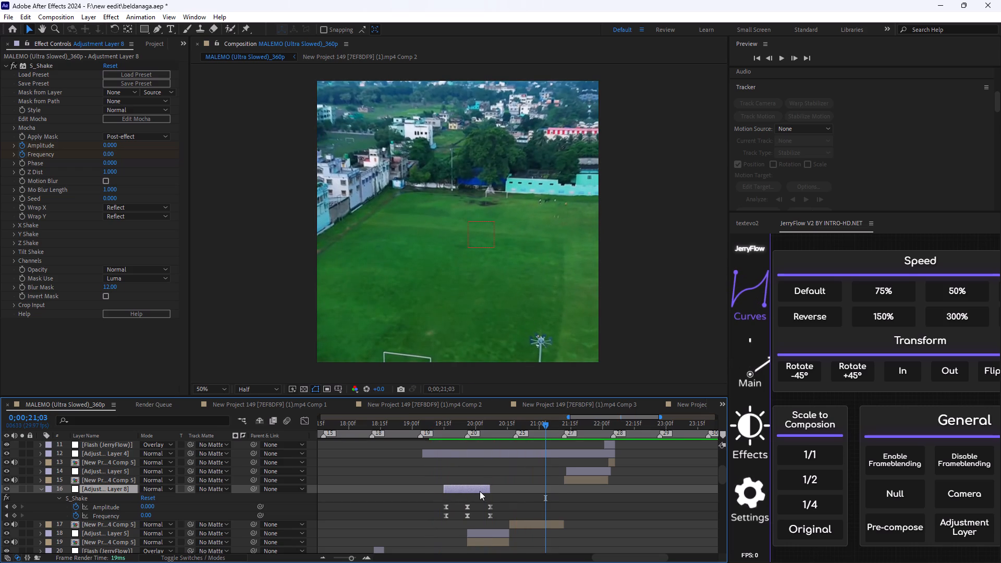
# Duplicate the football-field shake layer and place the copy above the next Adjustment Layer 5, across the second black-and-white cut after 0;00;21;03.
pyautogui.hotkey('ctrl', 'd')
pyautogui.moveTo(475, 492); pyautogui.dragTo(536, 513)
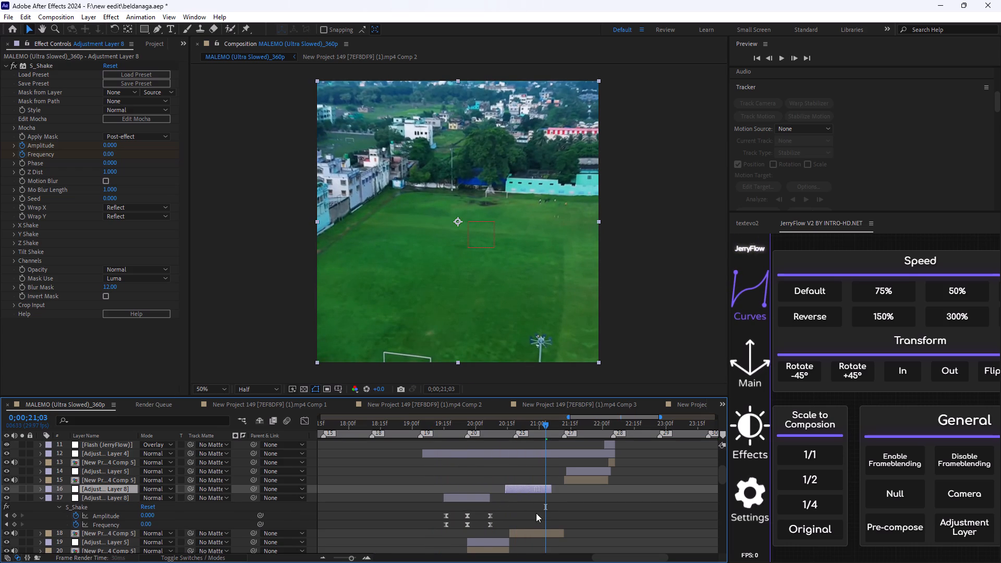
pyautogui.moveTo(536, 513); pyautogui.dragTo(559, 507)
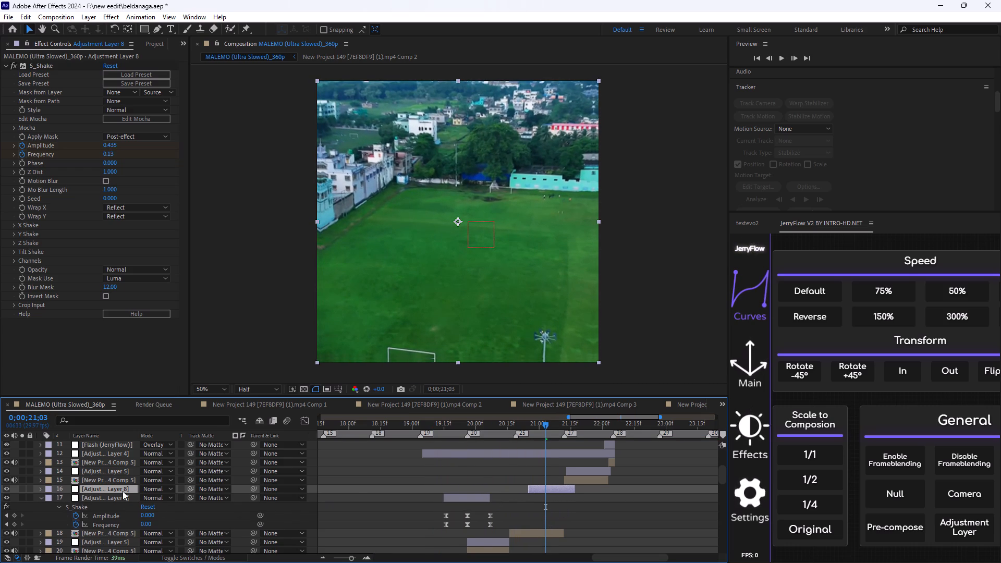
pyautogui.moveTo(123, 491); pyautogui.dragTo(121, 469)
pyautogui.moveTo(556, 473); pyautogui.dragTo(562, 475)
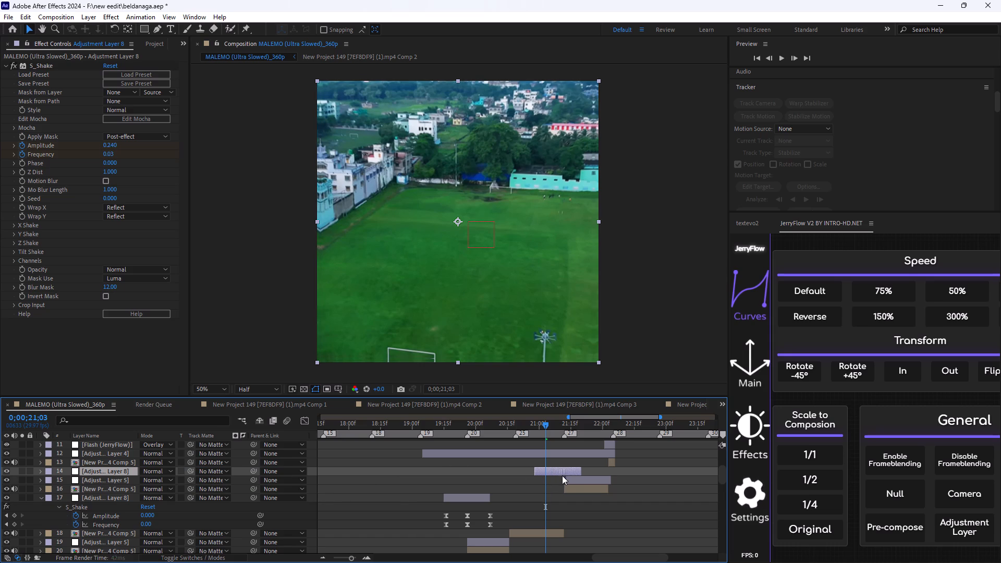
pyautogui.moveTo(562, 475); pyautogui.dragTo(566, 479)
pyautogui.press('space')
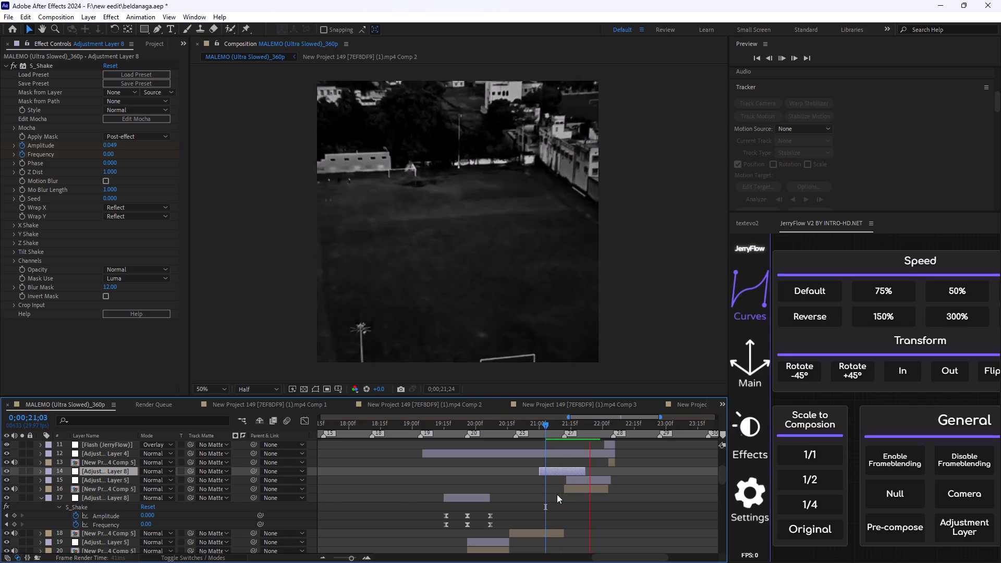
pyautogui.press('space')
# Align the second black-and-white Adjustment Layer 5 with the start of the football-field clip beneath it and replay the cut.
pyautogui.click(585, 485)
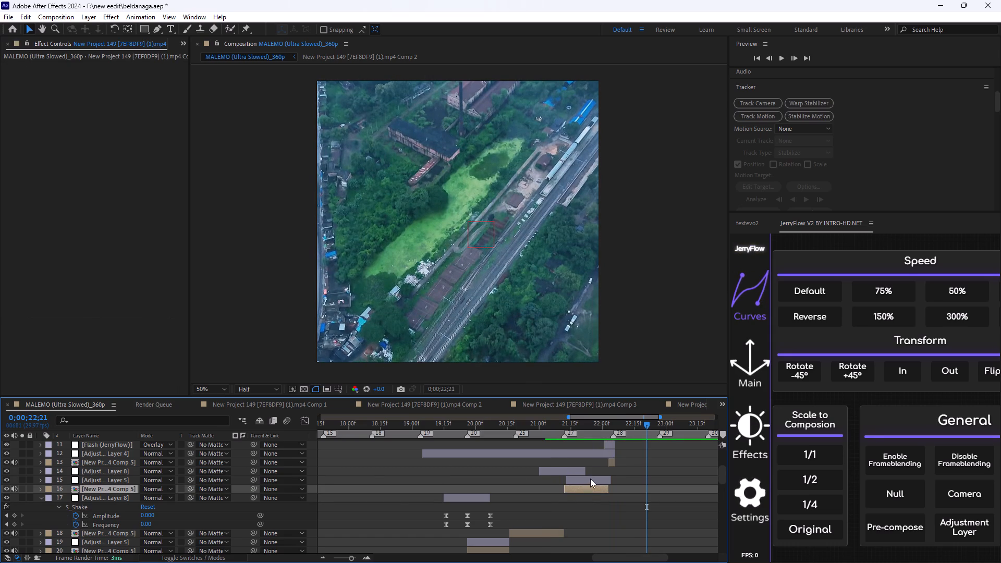
pyautogui.click(590, 479)
pyautogui.moveTo(644, 426); pyautogui.dragTo(543, 453)
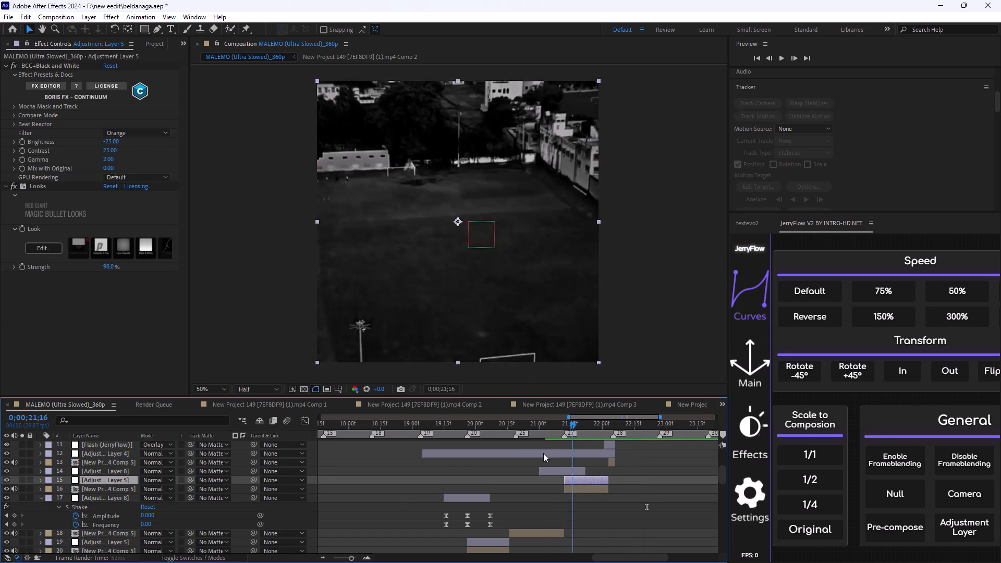
pyautogui.moveTo(543, 453); pyautogui.dragTo(526, 455)
pyautogui.press('space')
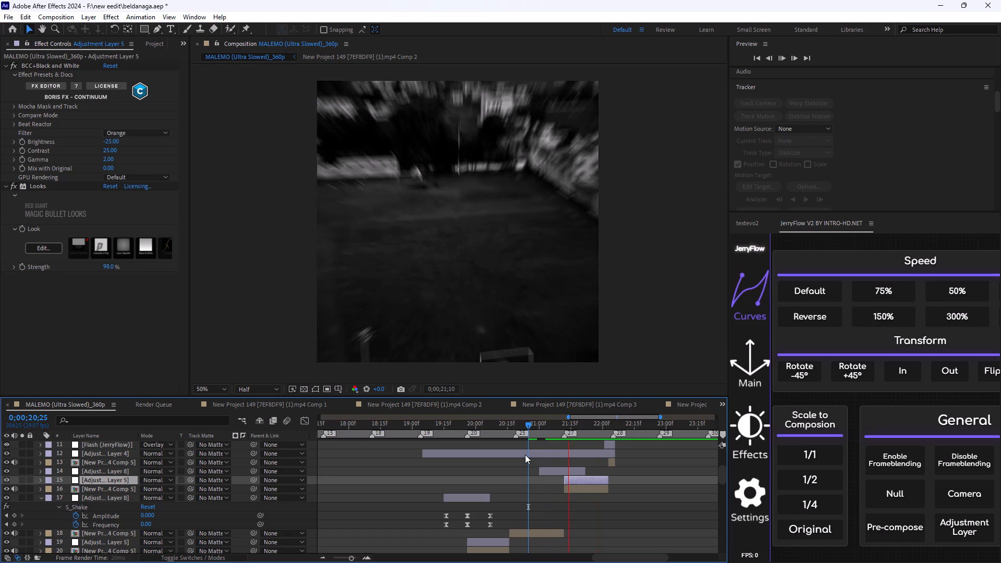
pyautogui.press('space')
# Reveal the second shake copy's keyframes and nudge the layer so its middle keyframes meet the start of the black-and-white clip.
pyautogui.click(570, 470)
pyautogui.press('u')
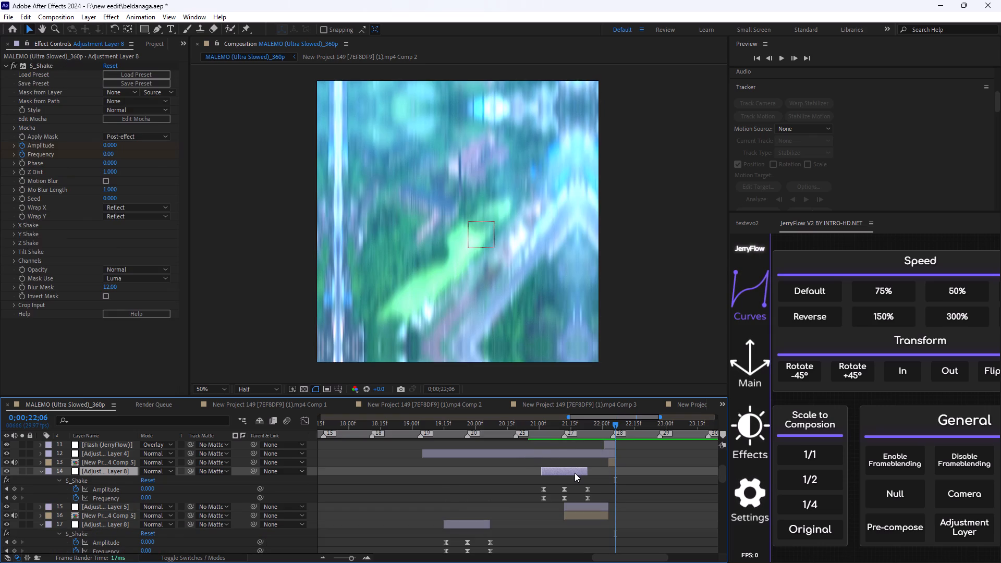
pyautogui.moveTo(575, 473); pyautogui.dragTo(576, 479)
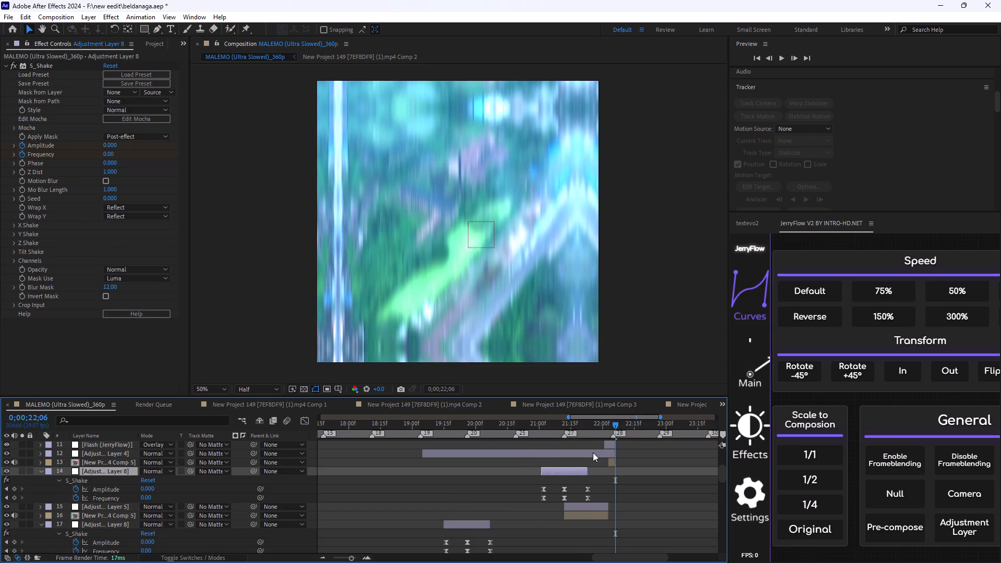
# Replay both football-field shake transitions into the railway shot, starting from 0;00;20;24, 0;00;18;26 and 0;00;19;09.
pyautogui.moveTo(614, 421); pyautogui.dragTo(526, 456)
pyautogui.press('space')
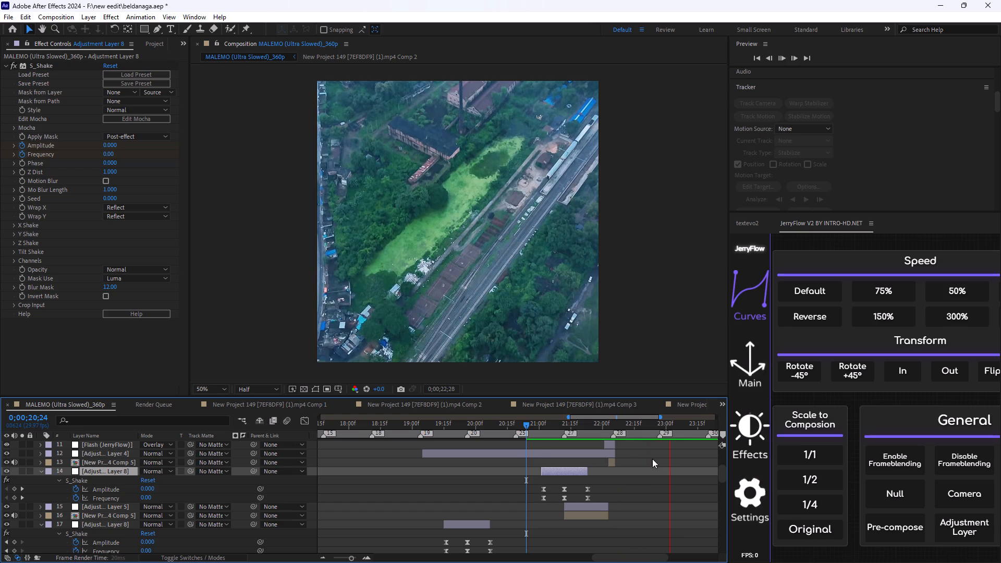
pyautogui.press('space')
pyautogui.moveTo(683, 425); pyautogui.dragTo(405, 506)
pyautogui.press('space')
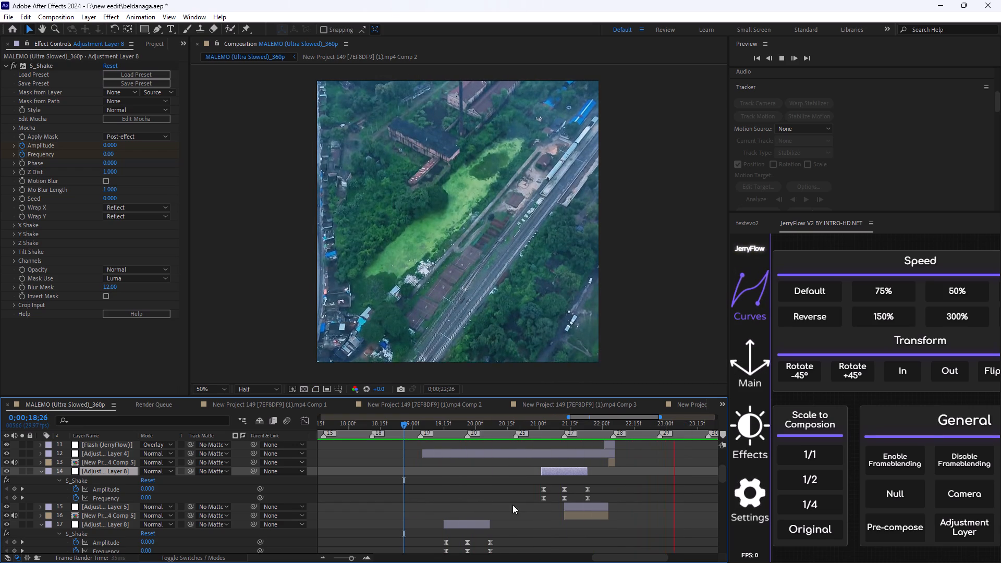
pyautogui.press('space')
pyautogui.moveTo(681, 421); pyautogui.dragTo(450, 479)
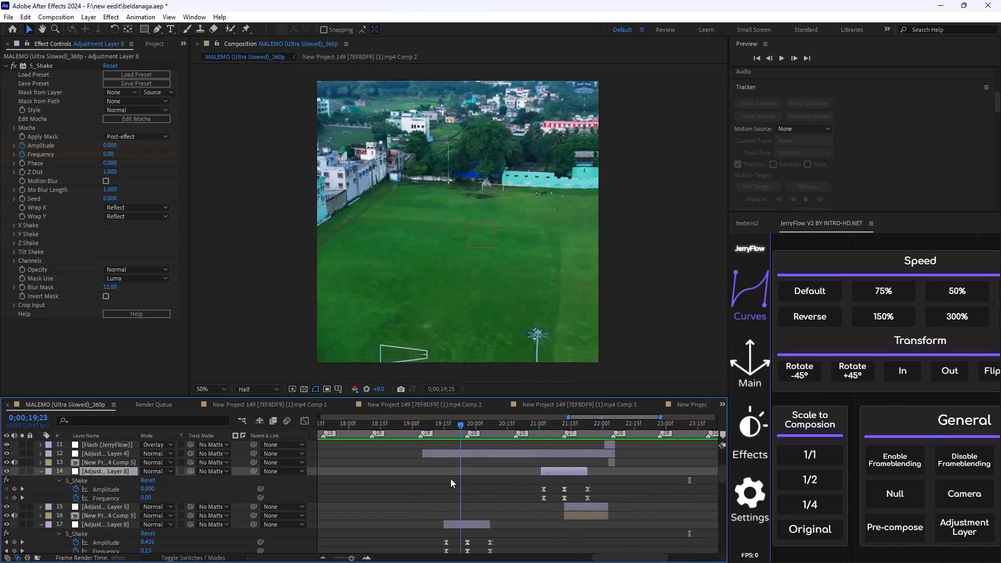
pyautogui.moveTo(450, 479); pyautogui.dragTo(484, 492)
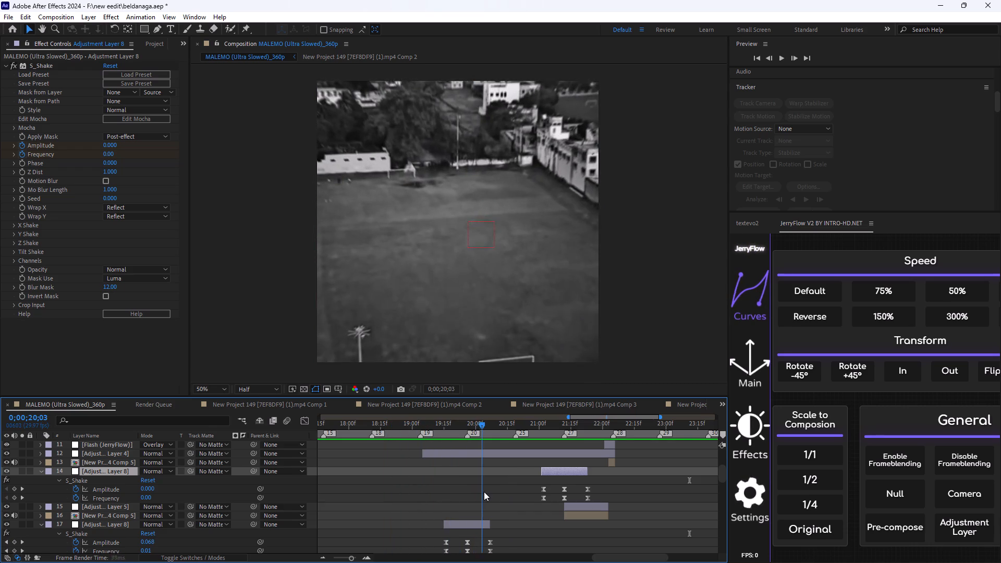
pyautogui.moveTo(484, 492); pyautogui.dragTo(431, 497)
pyautogui.press('space')
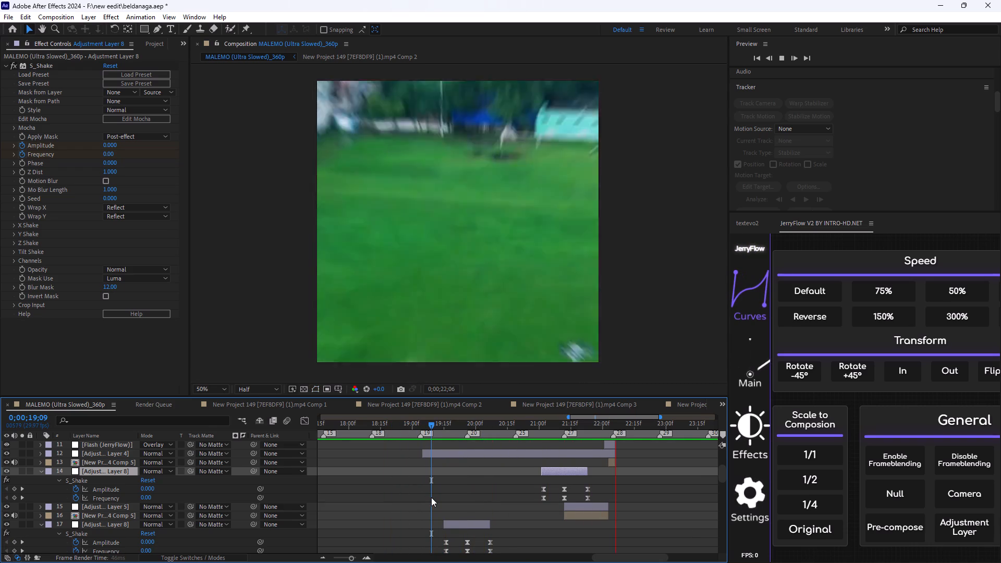
pyautogui.press('space')
# Preview the railway shot in the main composition from 0;00;22;05 and 0;00;22;12, and scrub through its frames.
pyautogui.moveTo(661, 418); pyautogui.dragTo(717, 419)
pyautogui.scroll(4, 515, 483)
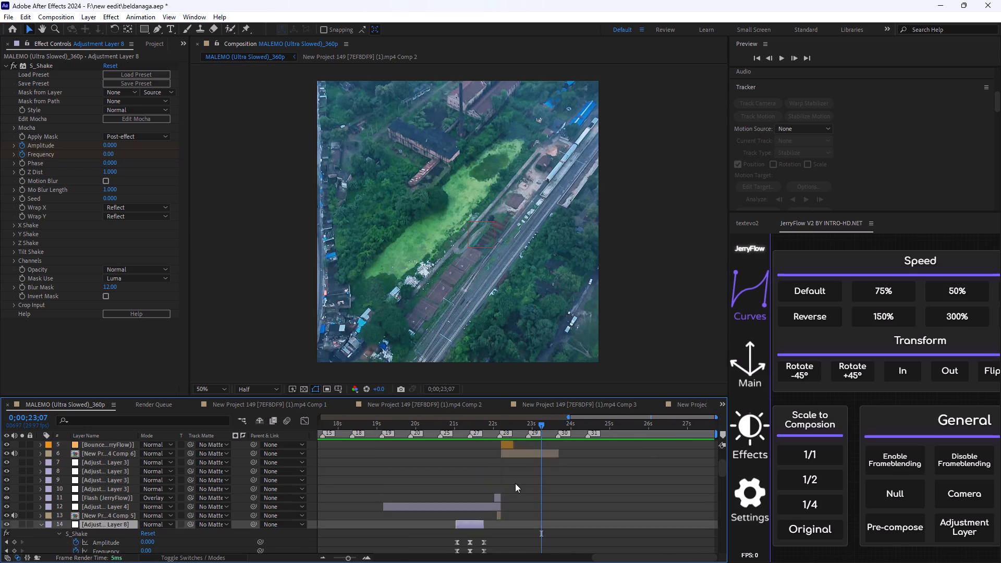
pyautogui.scroll(2, 515, 483)
pyautogui.moveTo(542, 420); pyautogui.dragTo(499, 444)
pyautogui.press('space')
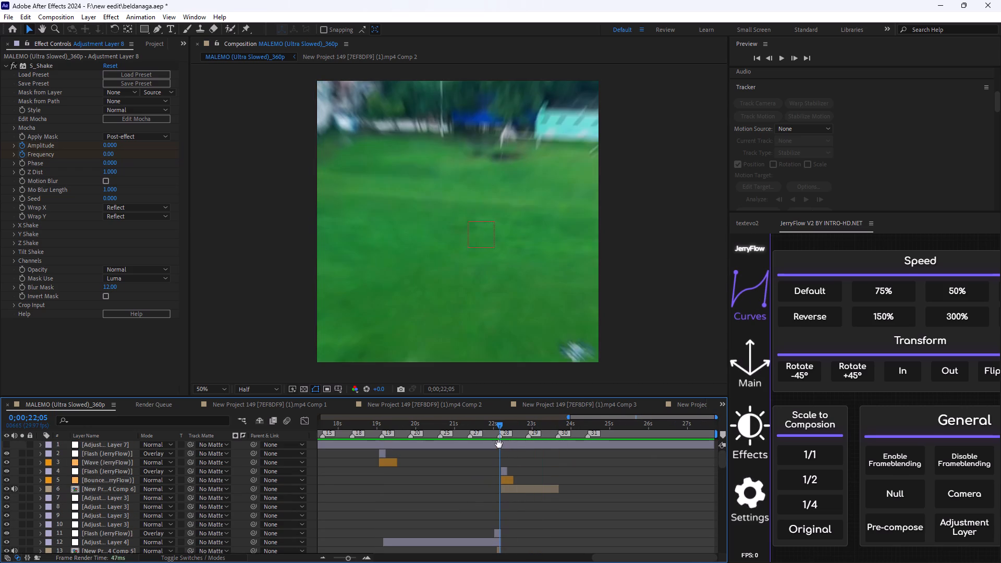
pyautogui.press('space')
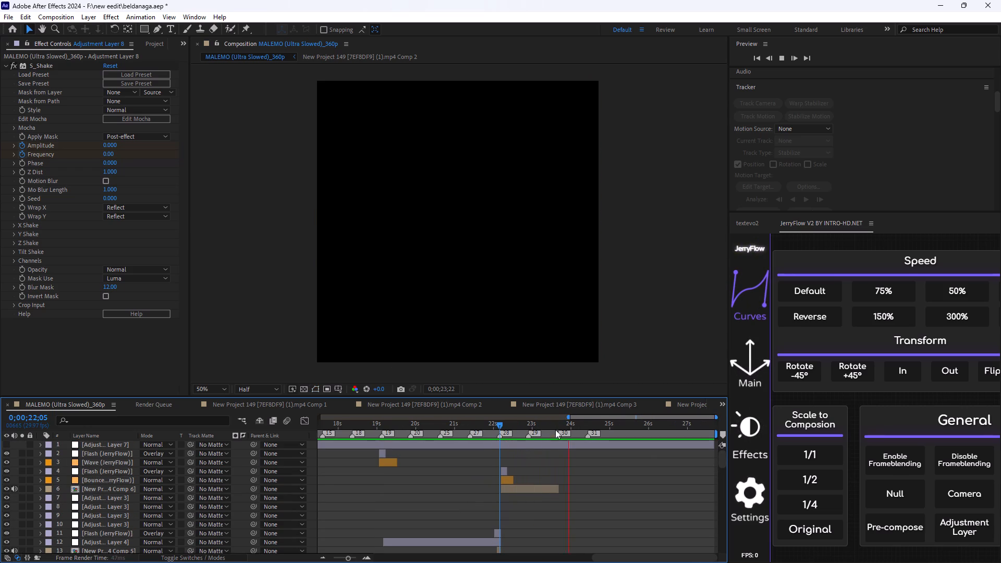
pyautogui.moveTo(566, 425); pyautogui.dragTo(513, 459)
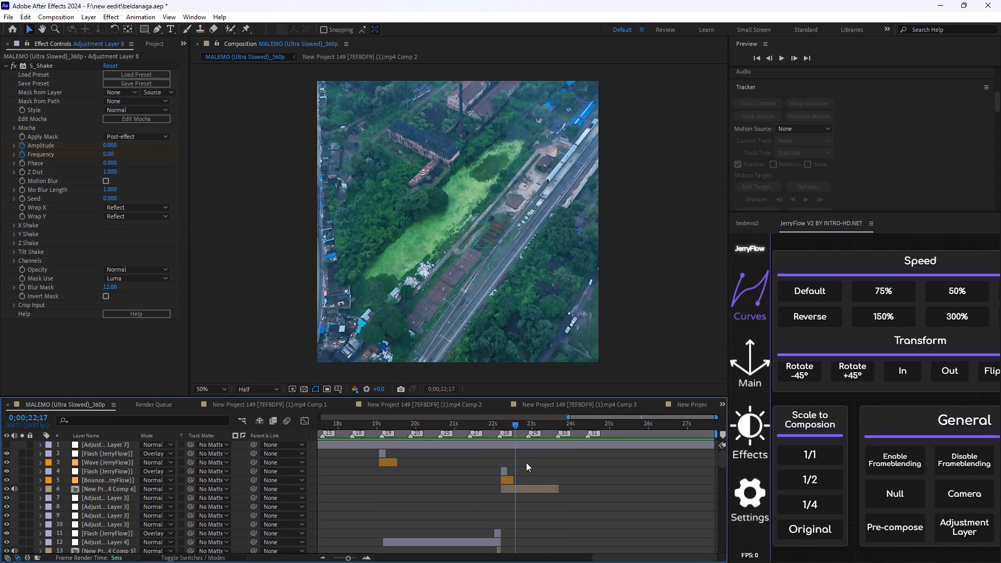
pyautogui.moveTo(516, 430); pyautogui.dragTo(521, 437)
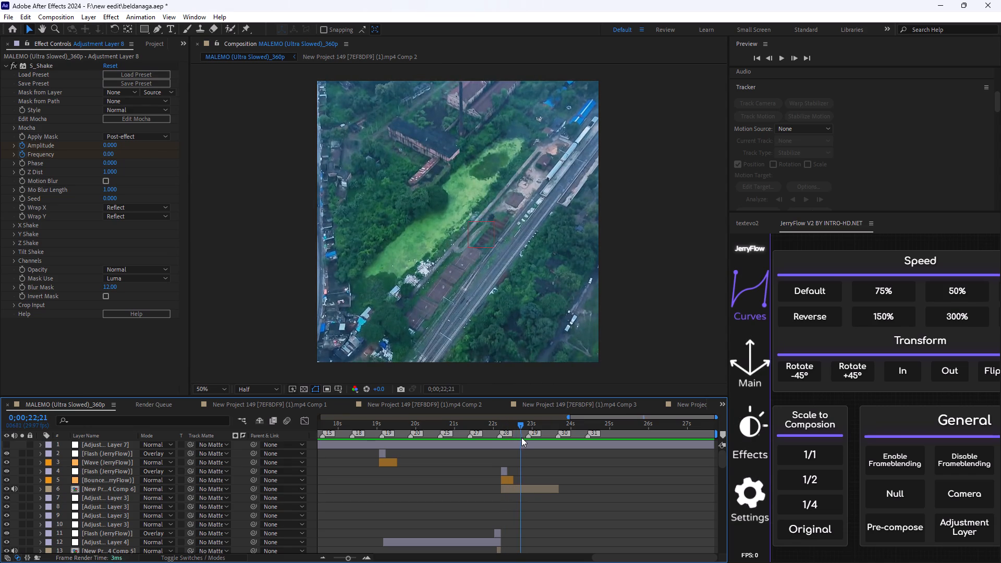
pyautogui.moveTo(521, 437); pyautogui.dragTo(522, 452)
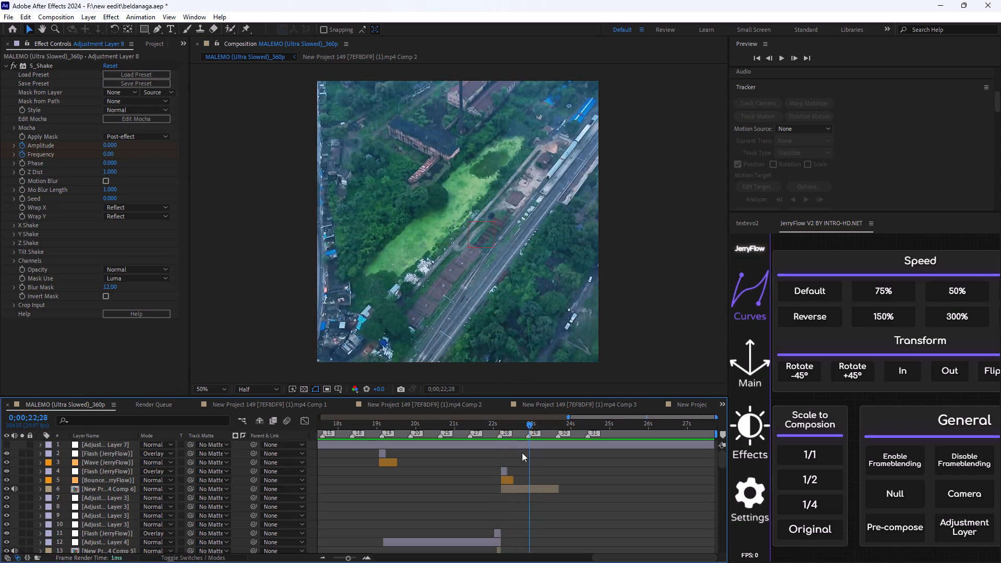
pyautogui.moveTo(522, 452); pyautogui.dragTo(509, 456)
pyautogui.press('space')
pyautogui.click(531, 490)
pyautogui.press('space')
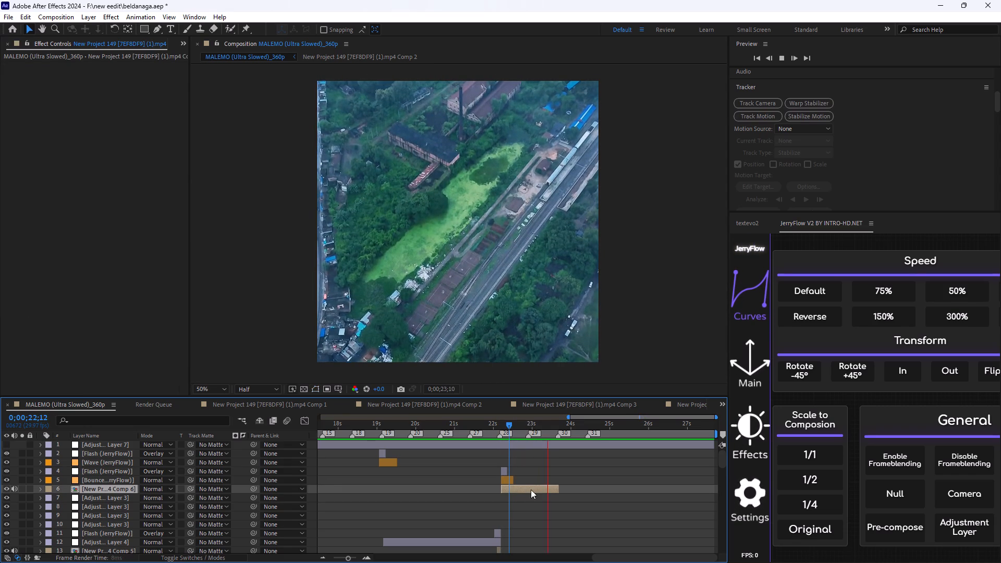
pyautogui.moveTo(550, 425); pyautogui.dragTo(529, 442)
# Open the railway shot's precomp, Comp 6, and play its drone clip from the start at 0:00:21:25.
pyautogui.doubleClick(535, 490)
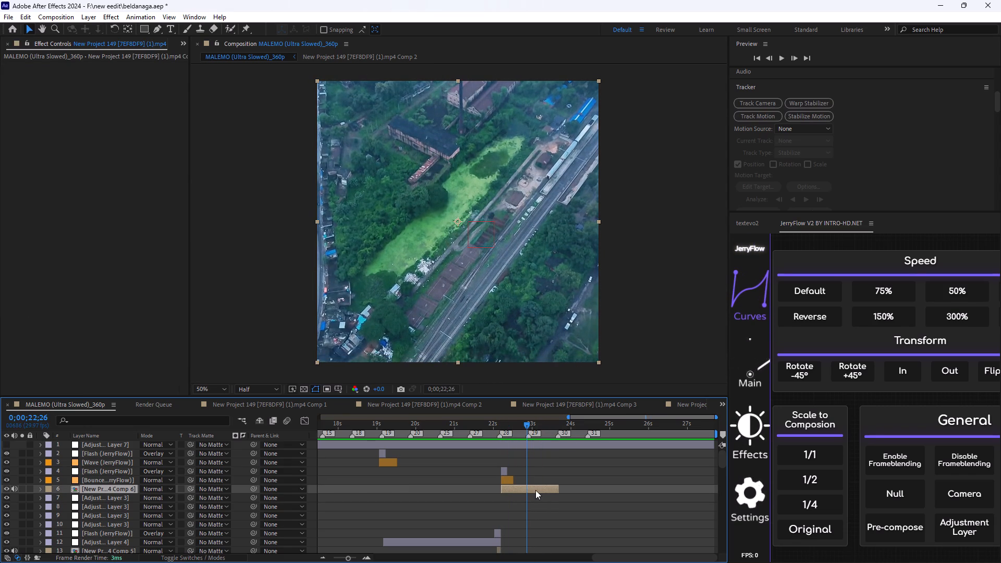
pyautogui.moveTo(496, 425); pyautogui.dragTo(485, 431)
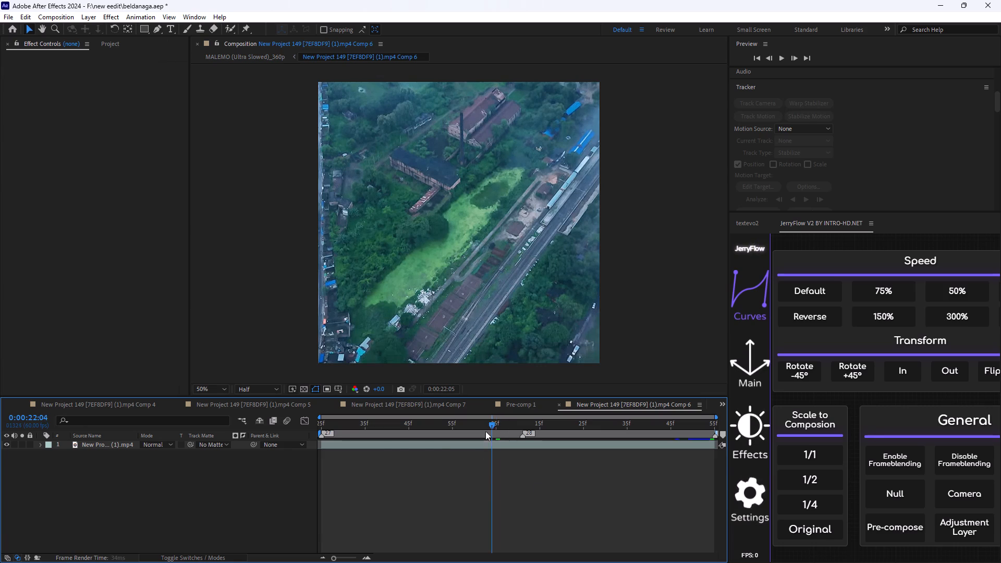
pyautogui.moveTo(485, 431); pyautogui.dragTo(275, 439)
pyautogui.click(370, 450)
pyautogui.click(371, 447)
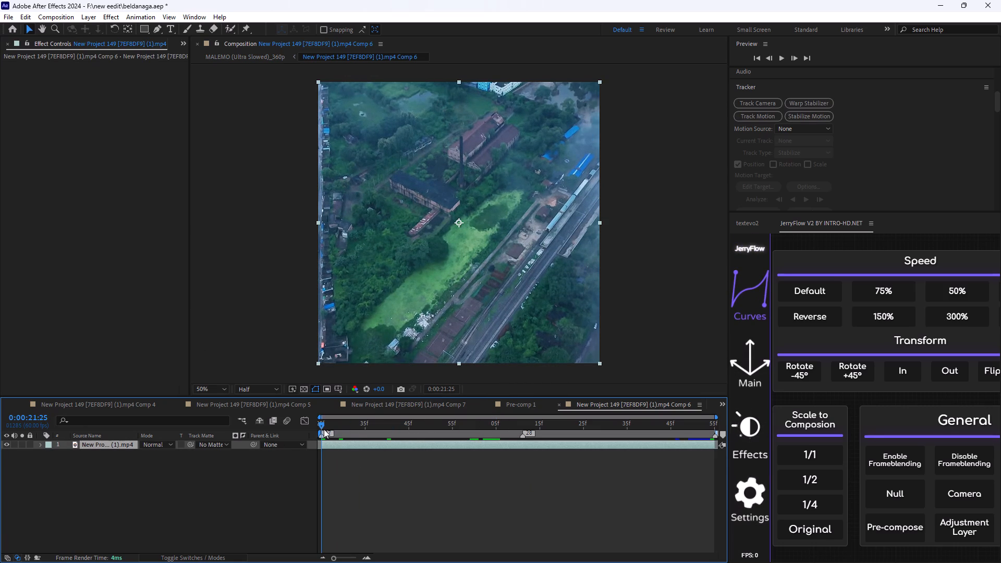
pyautogui.moveTo(322, 422); pyautogui.dragTo(265, 438)
pyautogui.press('space')
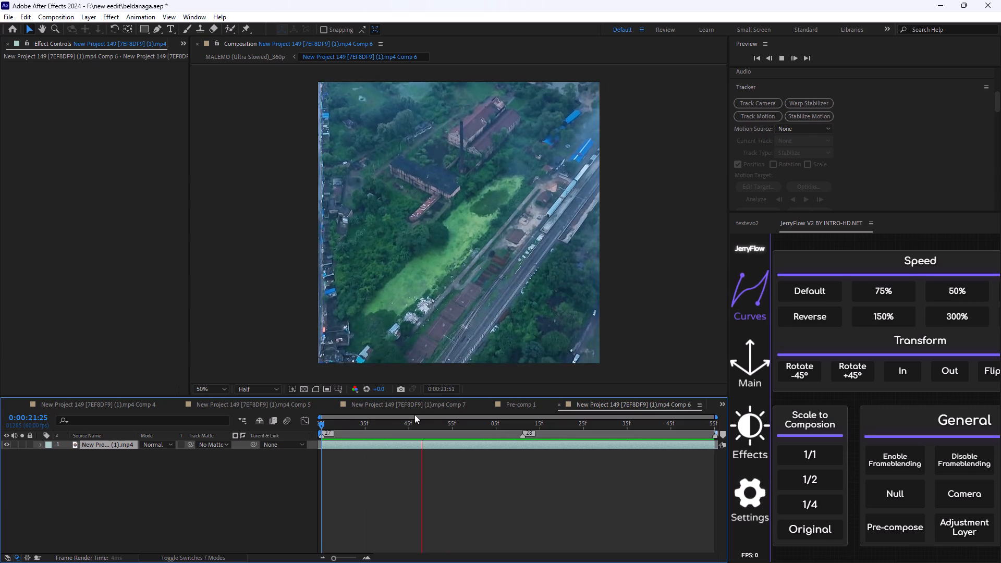
pyautogui.press('space')
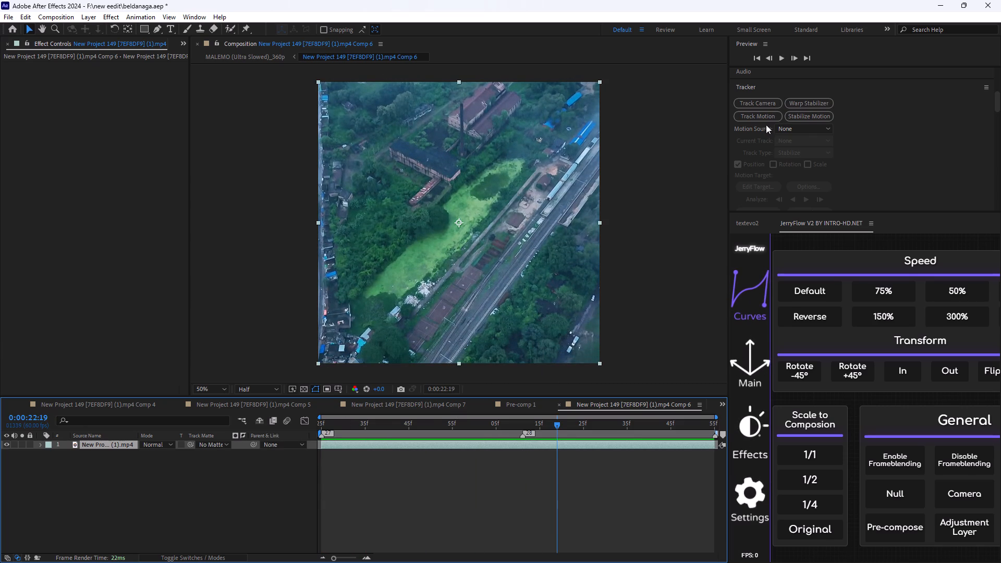
# Run 3D Camera Tracker on the railway clip in Comp 6 with Detailed Analysis enabled, and return to the clip's start.
pyautogui.click(765, 107)
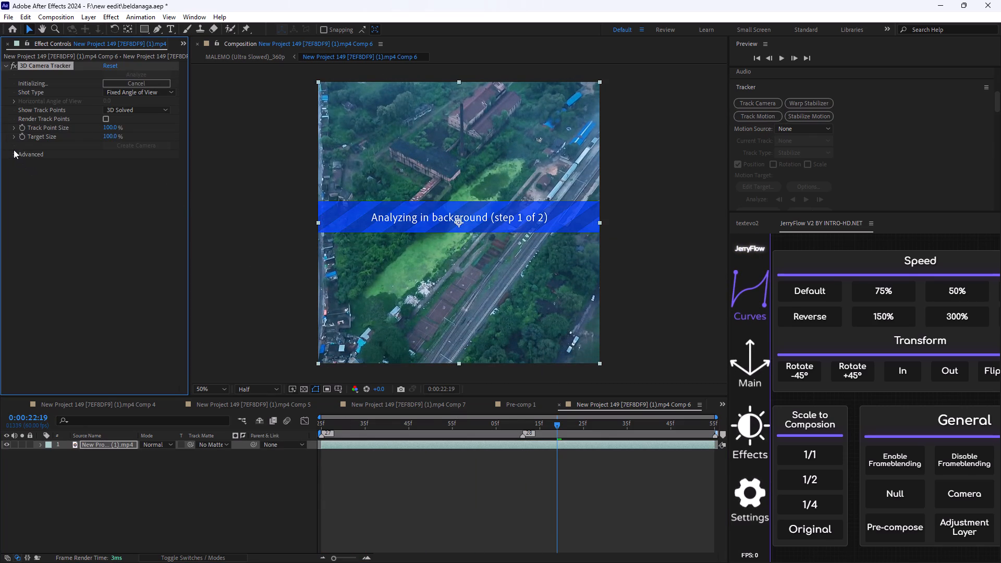
pyautogui.click(14, 150)
pyautogui.click(13, 151)
pyautogui.click(108, 187)
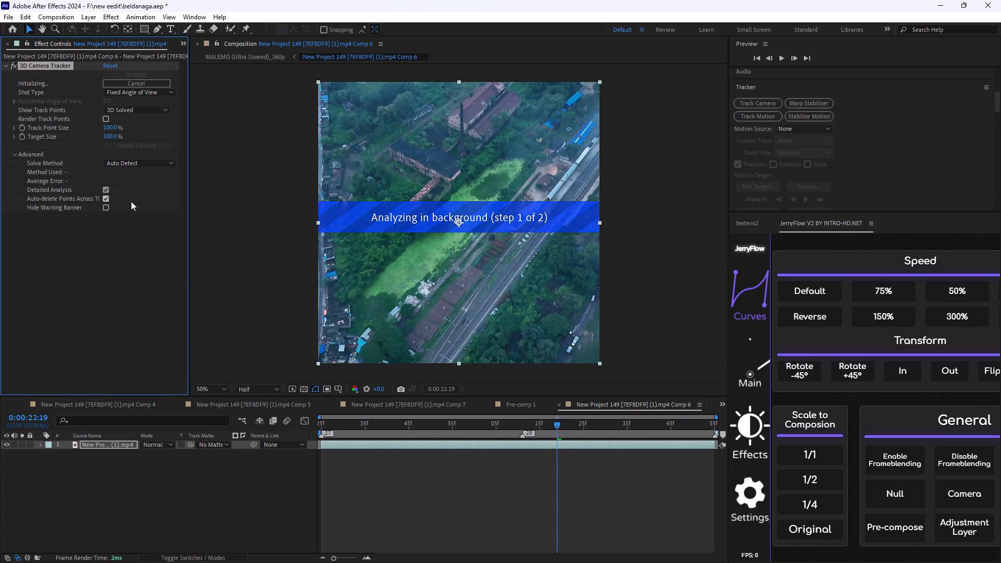
pyautogui.moveTo(557, 421); pyautogui.dragTo(294, 427)
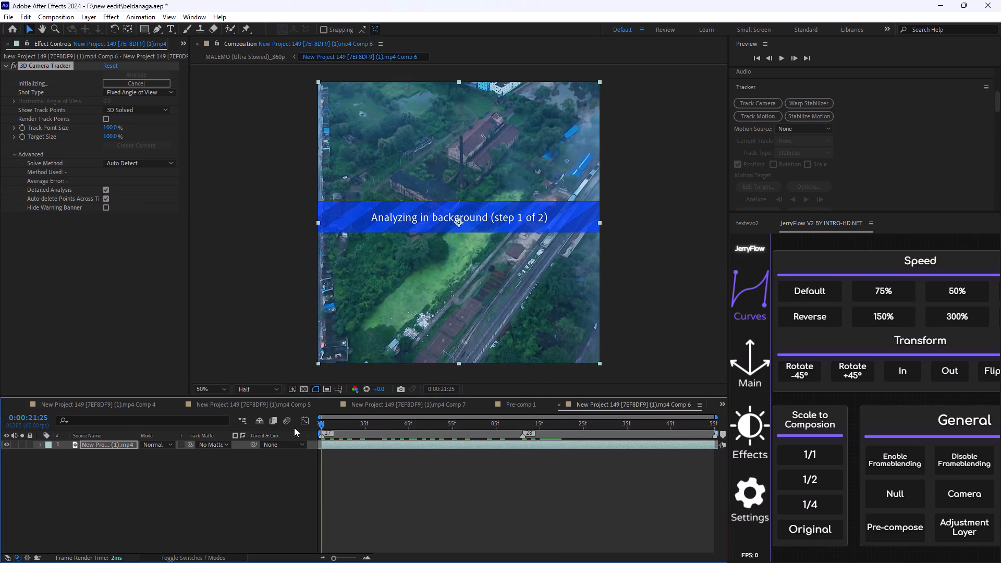
pyautogui.moveTo(294, 427); pyautogui.dragTo(295, 427)
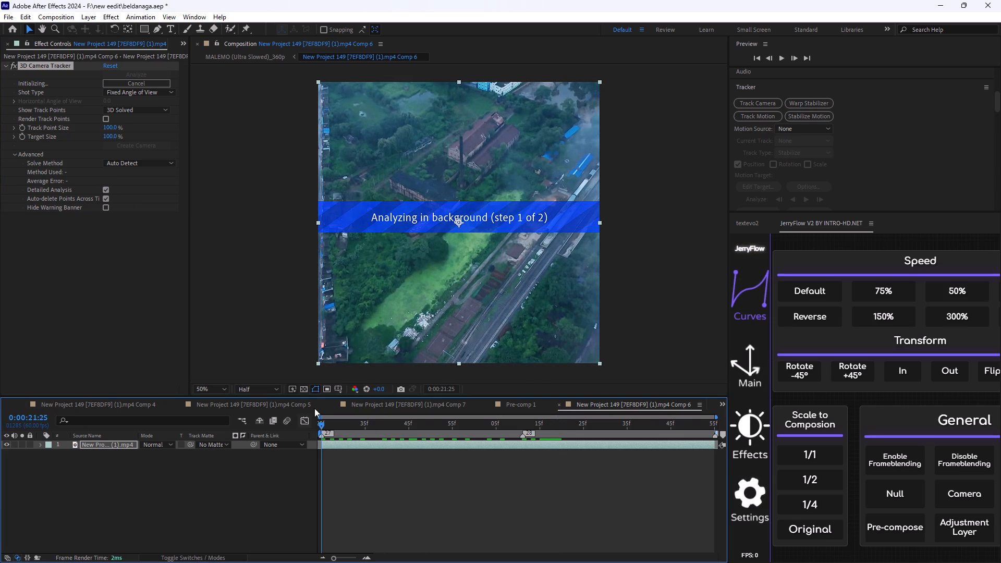
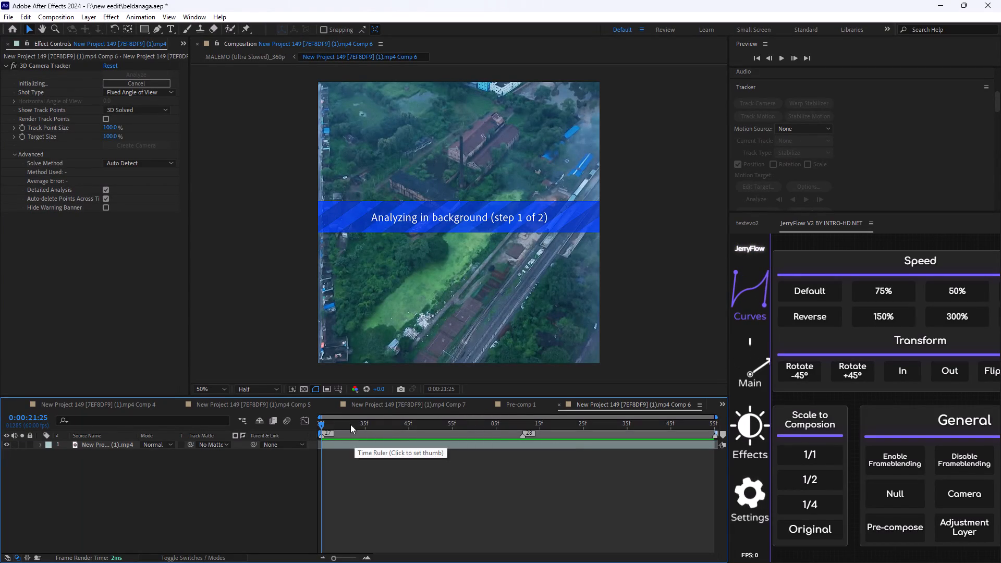
# Play and scrub through the railway clip in Comp 6 from 0:00:21:25 while the camera analysis and solve run.
pyautogui.moveTo(321, 428); pyautogui.dragTo(284, 430)
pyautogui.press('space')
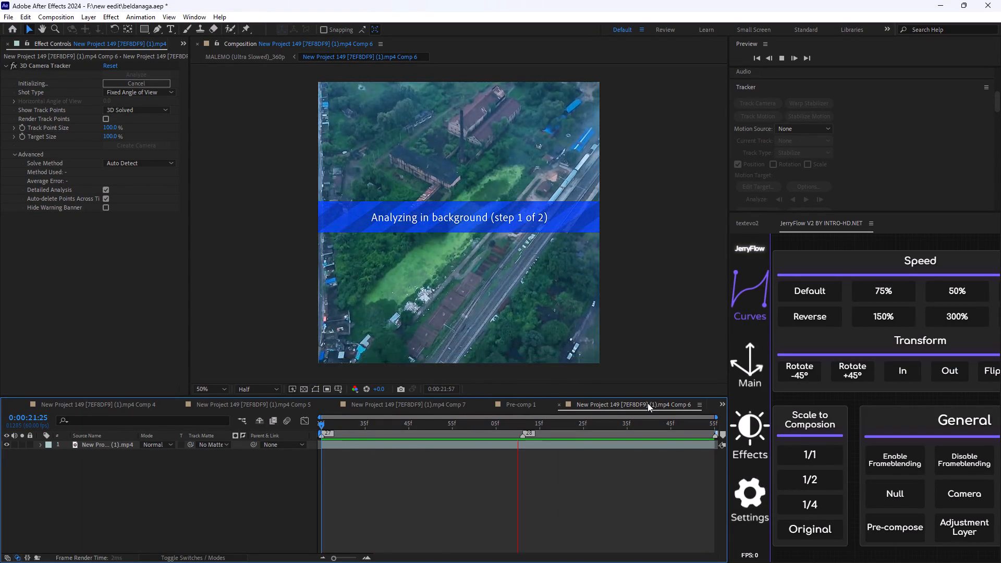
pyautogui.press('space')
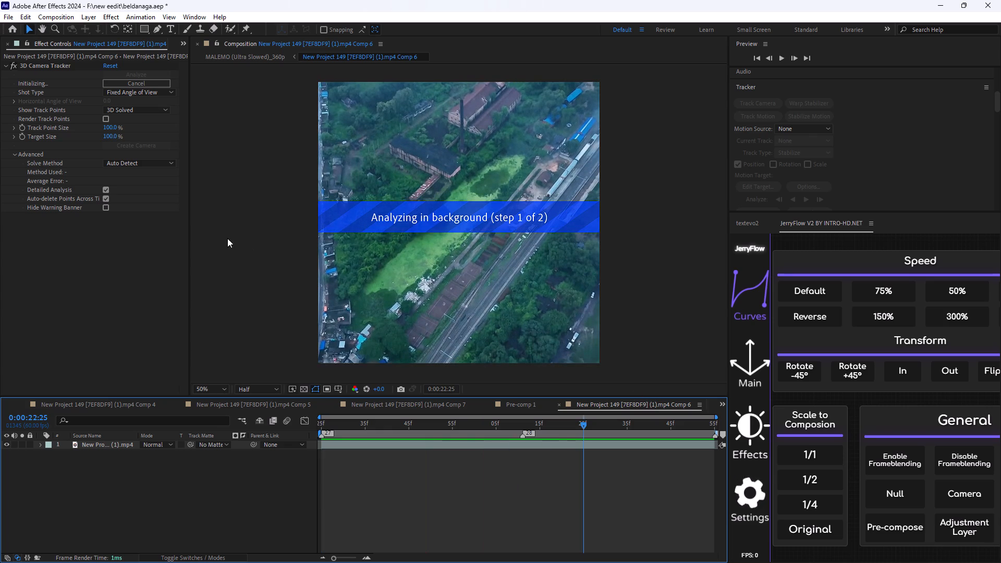
pyautogui.moveTo(583, 424); pyautogui.dragTo(400, 435)
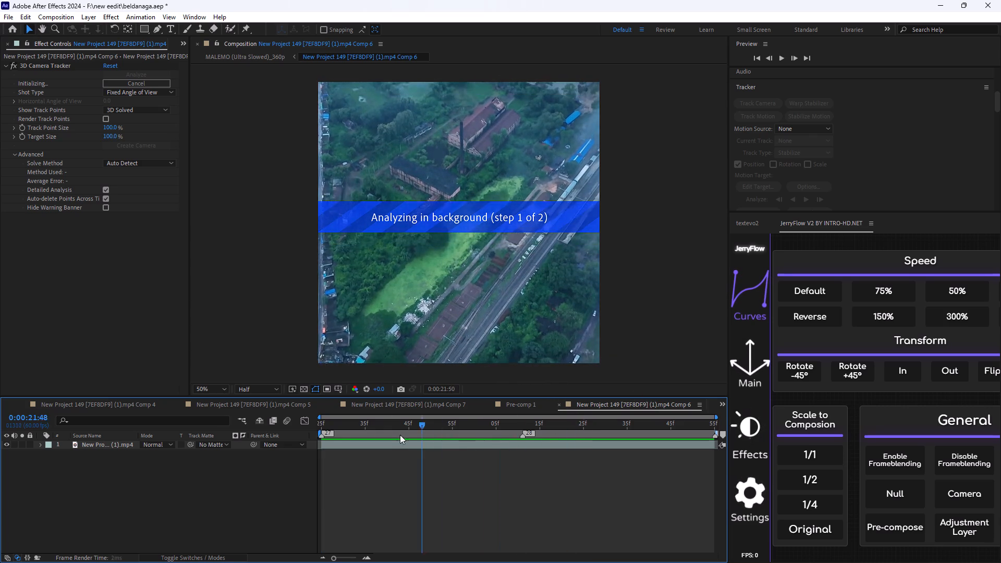
pyautogui.moveTo(400, 435); pyautogui.dragTo(244, 426)
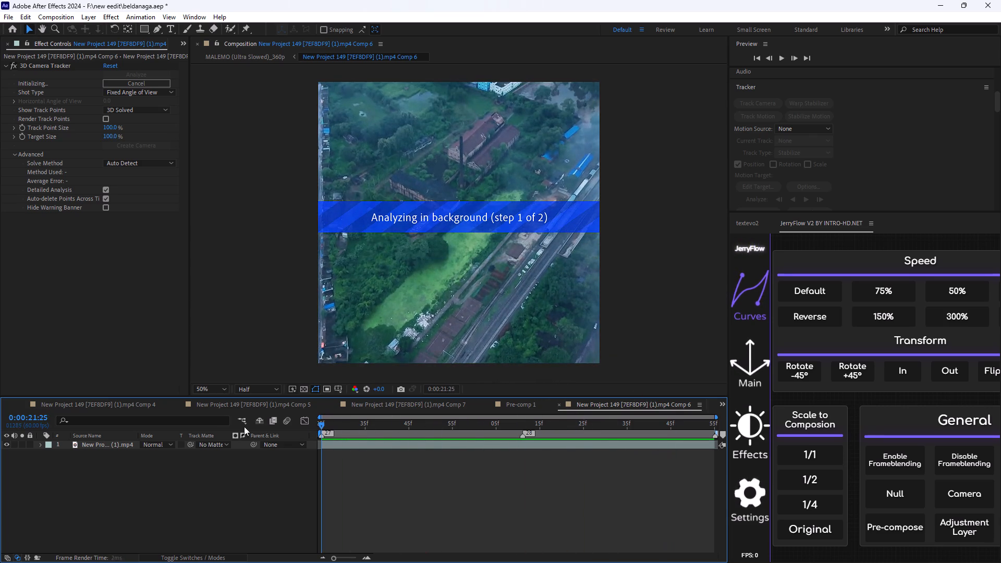
pyautogui.moveTo(244, 426); pyautogui.dragTo(722, 413)
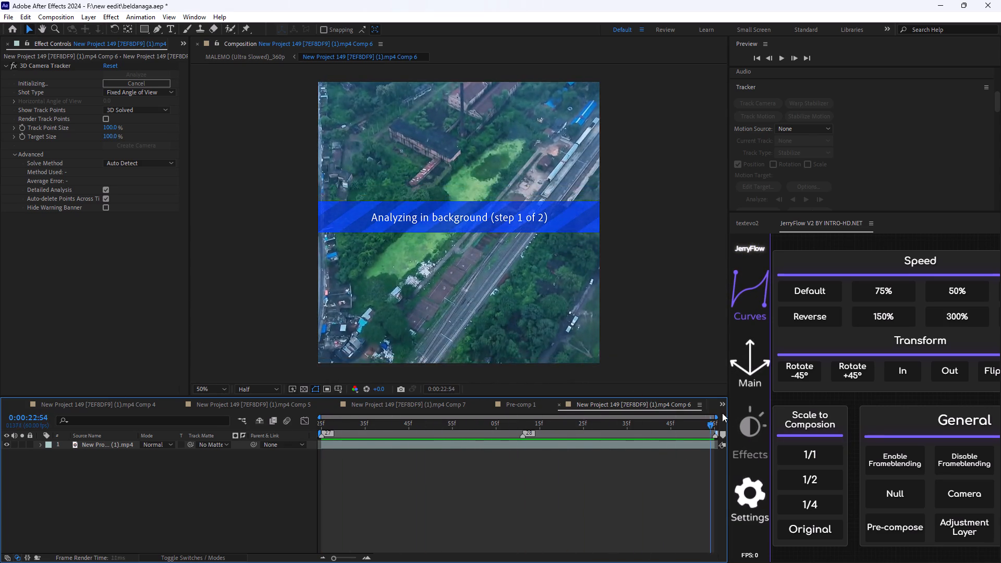
pyautogui.moveTo(722, 413); pyautogui.dragTo(333, 438)
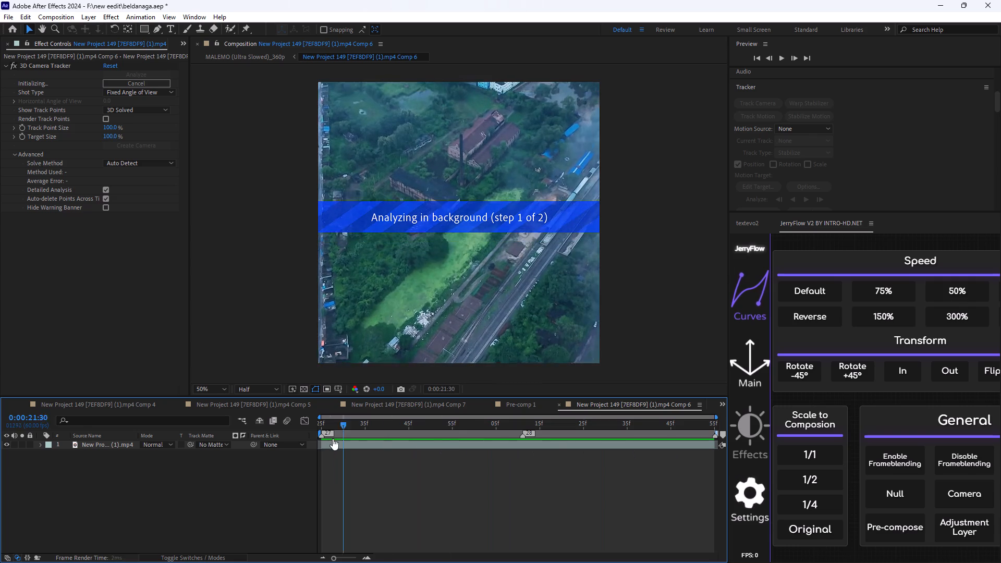
pyautogui.moveTo(333, 438); pyautogui.dragTo(419, 444)
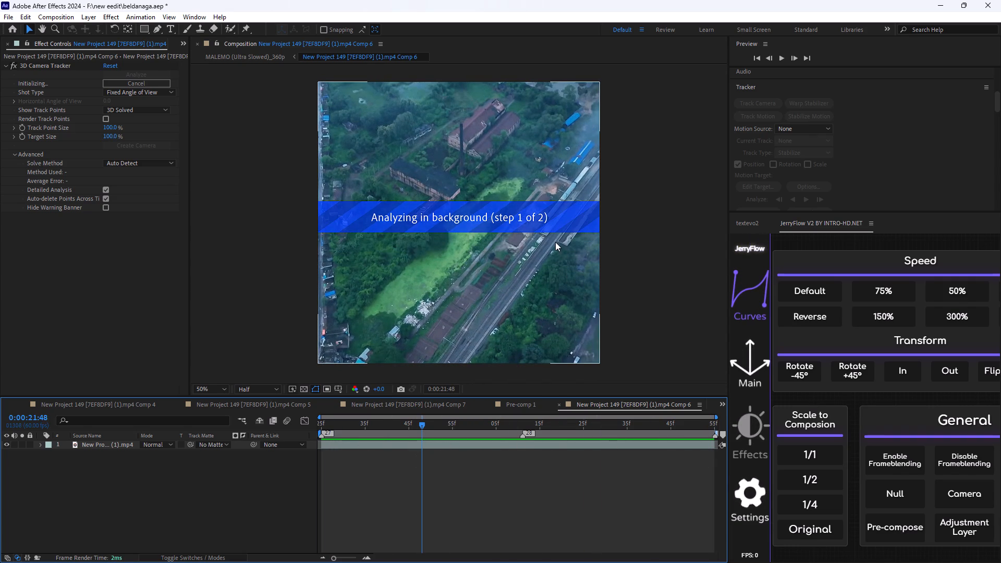
pyautogui.moveTo(428, 425); pyautogui.dragTo(400, 443)
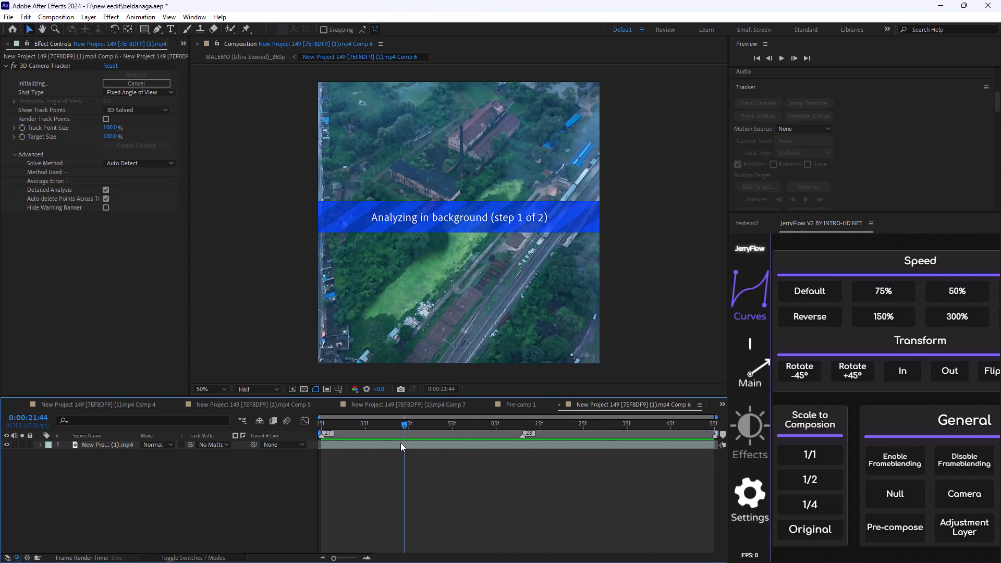
pyautogui.moveTo(400, 443); pyautogui.dragTo(560, 405)
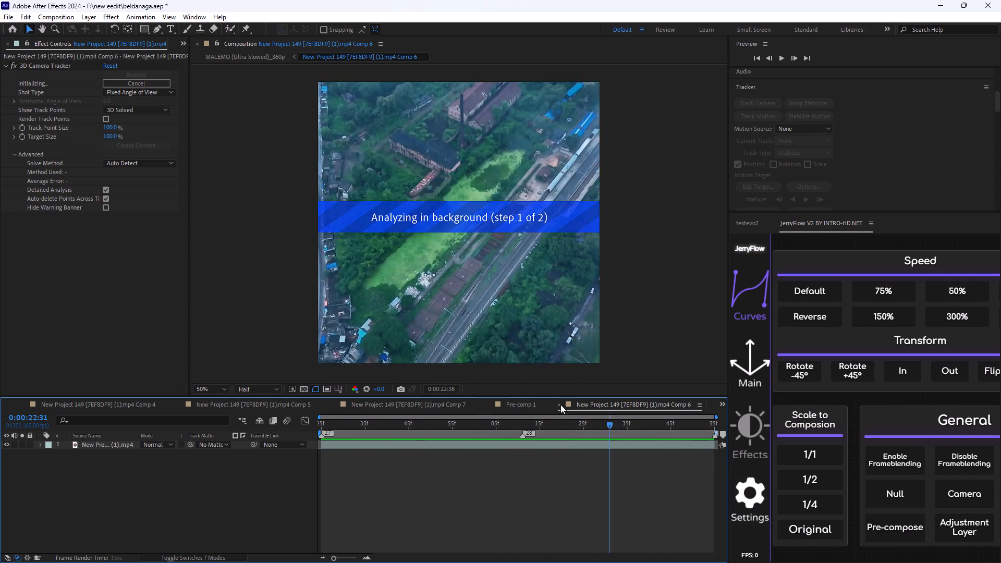
pyautogui.moveTo(560, 405); pyautogui.dragTo(471, 262)
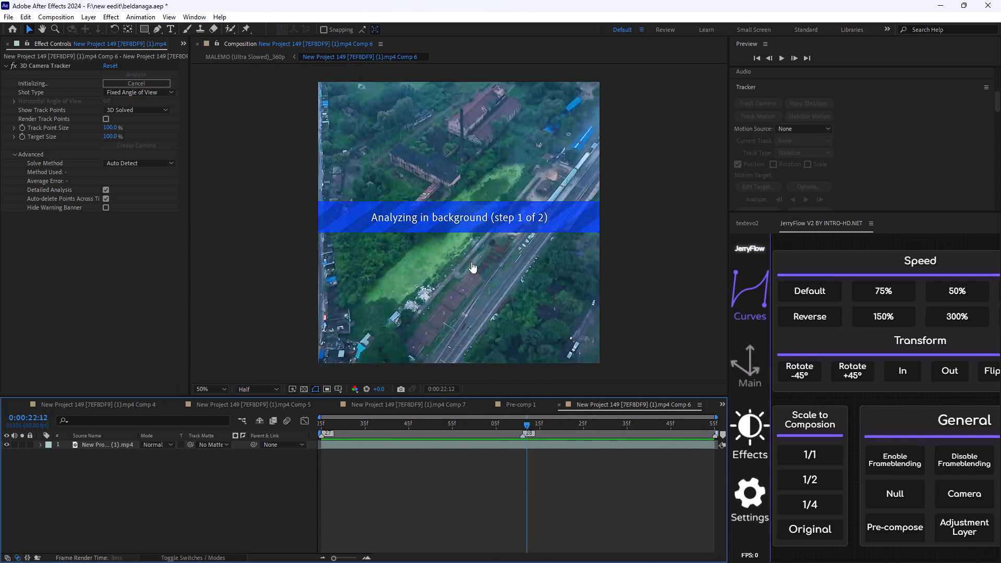
pyautogui.moveTo(471, 262); pyautogui.dragTo(591, 343)
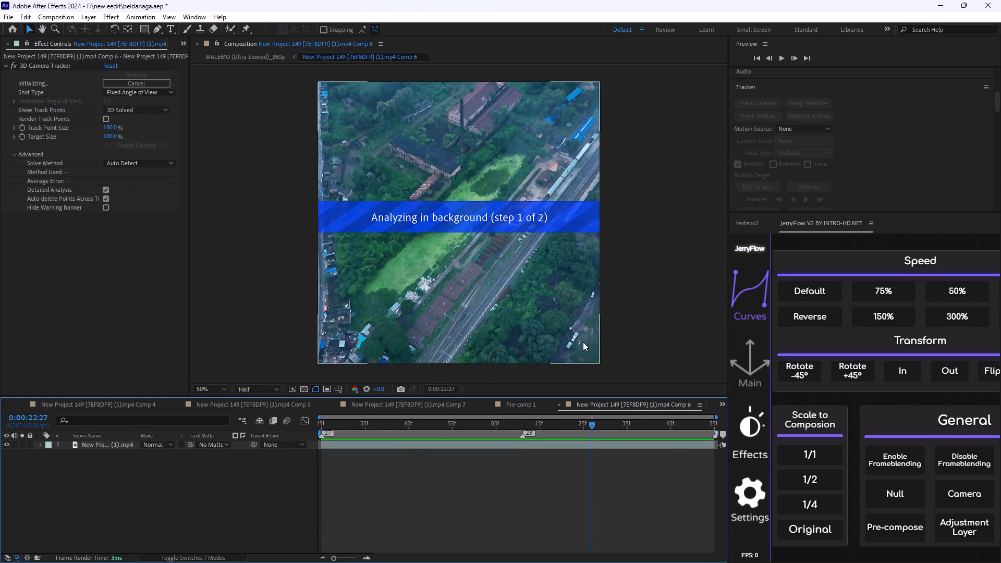
pyautogui.doubleClick(502, 328)
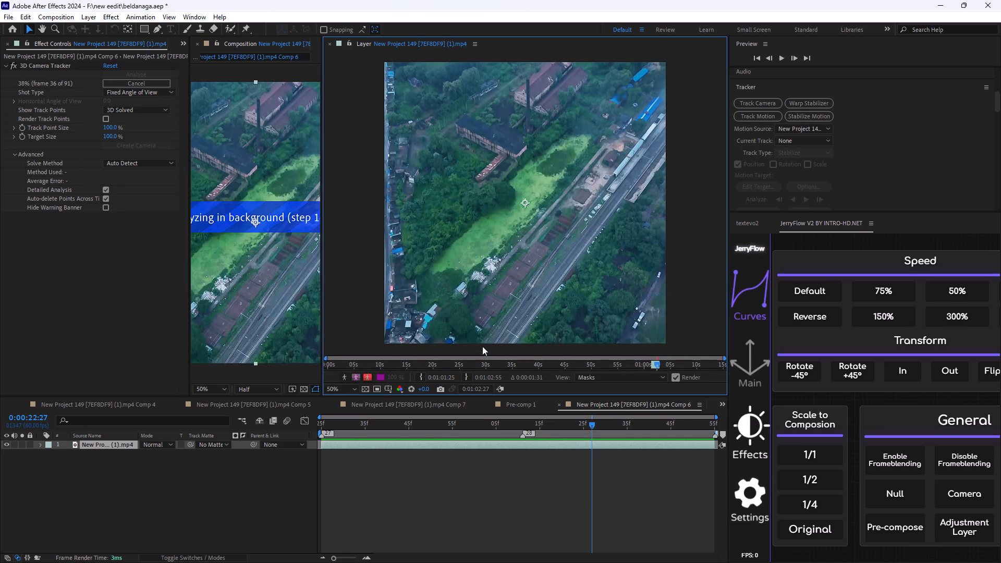
pyautogui.click(332, 44)
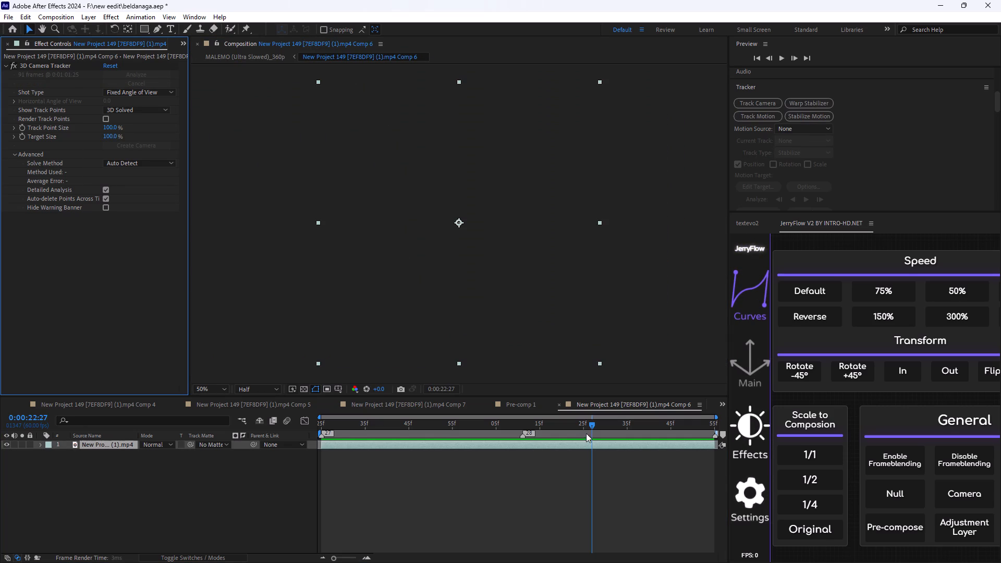
pyautogui.moveTo(597, 424); pyautogui.dragTo(466, 401)
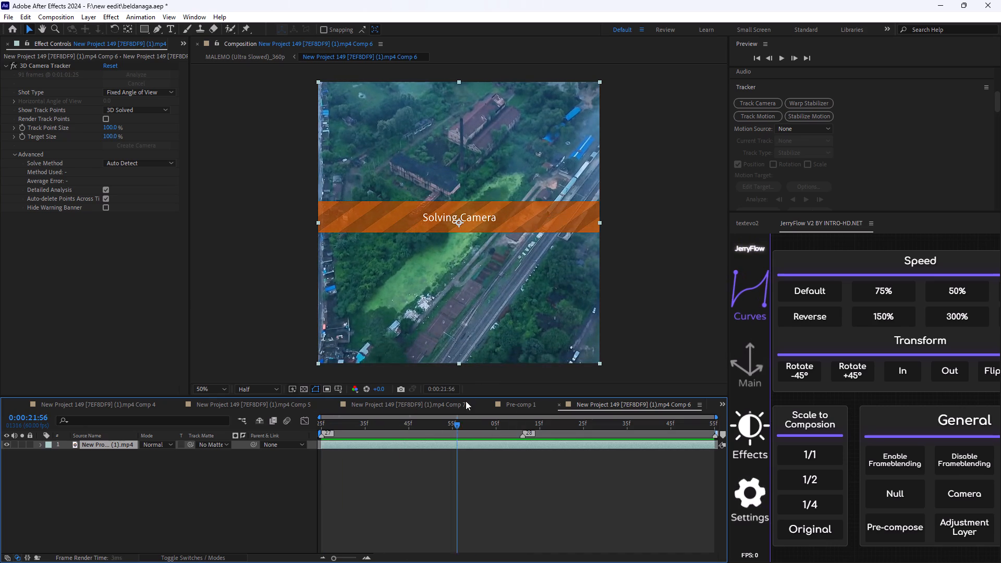
pyautogui.moveTo(466, 401); pyautogui.dragTo(468, 401)
# Reduce the 3D Camera Tracker's track point size to 39% on the railway clip.
pyautogui.moveTo(115, 129); pyautogui.dragTo(118, 129)
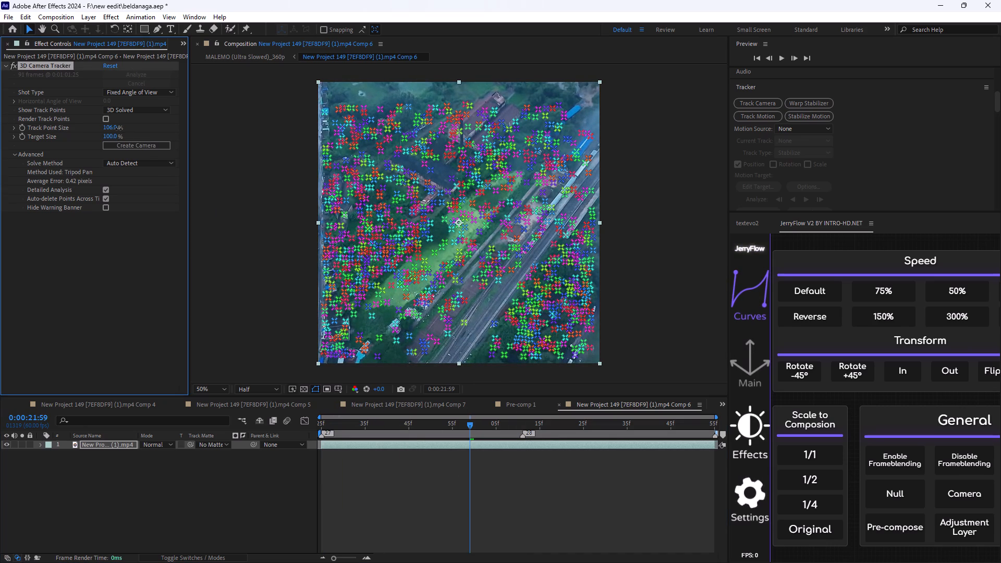
pyautogui.moveTo(118, 129); pyautogui.dragTo(83, 127)
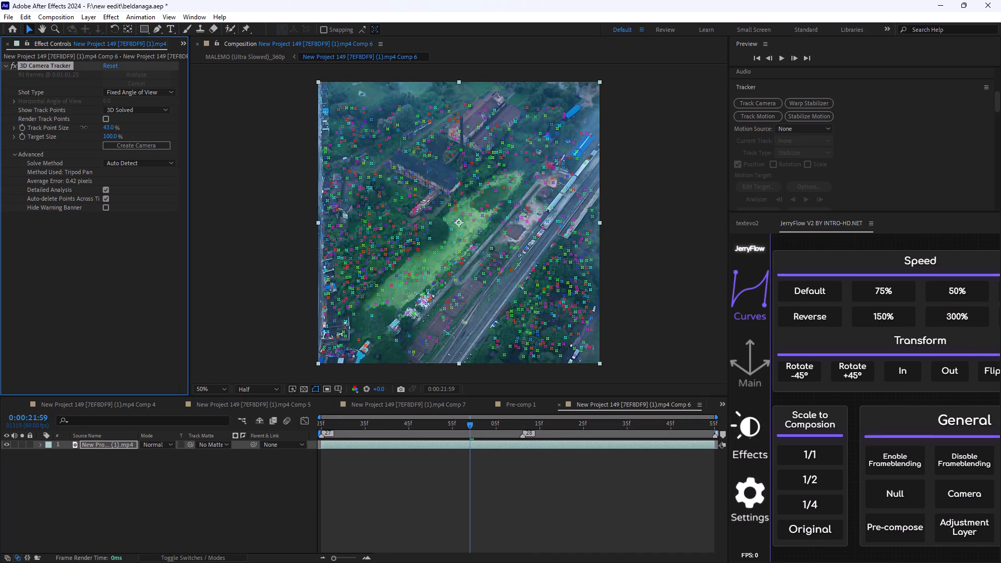
pyautogui.moveTo(83, 127); pyautogui.dragTo(82, 127)
# At the clip's start, 0:00:21:25, create a text layer and tracker camera from track points beside the railway tracks.
pyautogui.moveTo(468, 424); pyautogui.dragTo(321, 424)
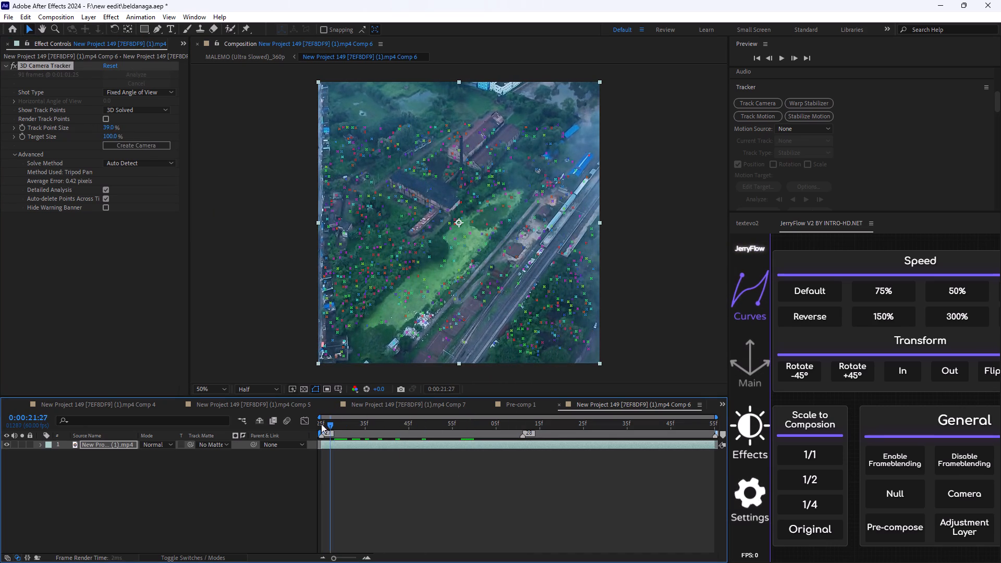
pyautogui.moveTo(321, 424); pyautogui.dragTo(293, 413)
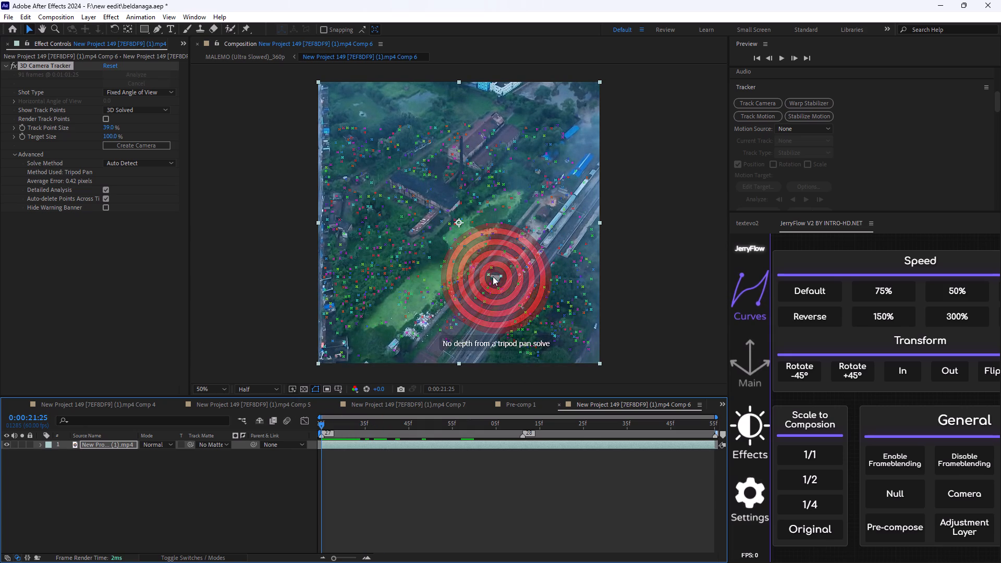
pyautogui.rightClick(493, 276)
pyautogui.click(528, 288)
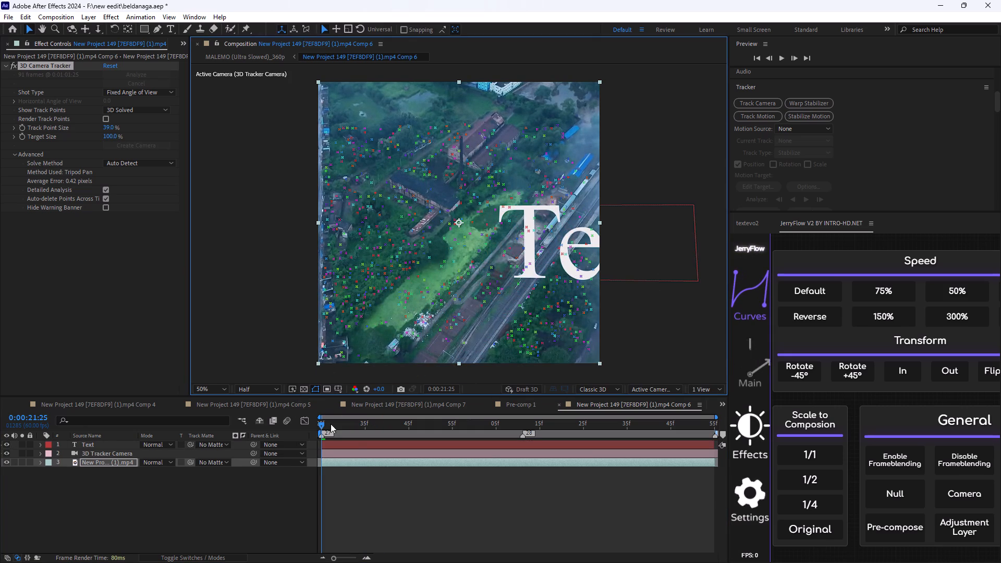
# Replace the tracked layer's placeholder text with the person's full name in lowercase.
pyautogui.click(359, 442)
pyautogui.doubleClick(370, 444)
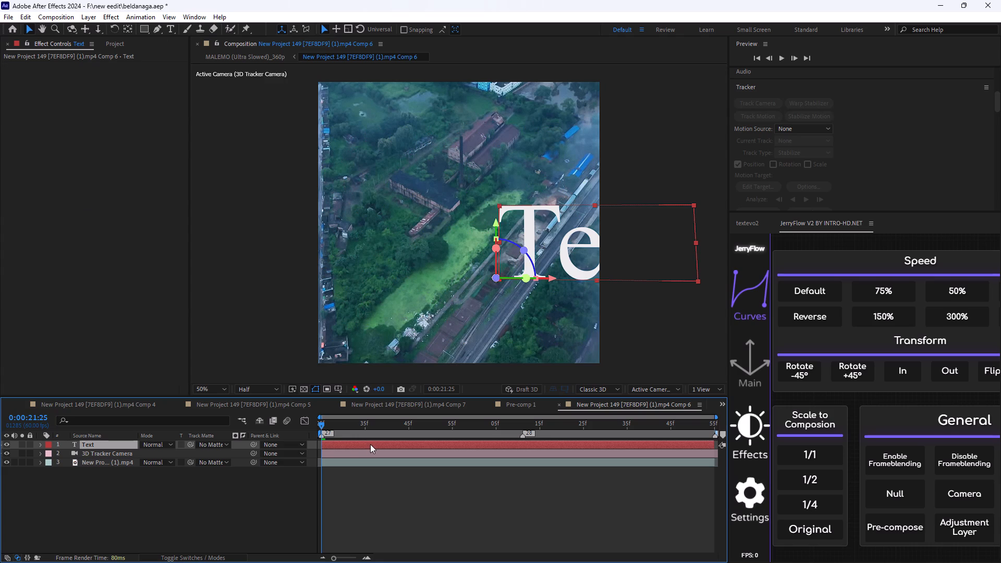
pyautogui.press('BackSpace')
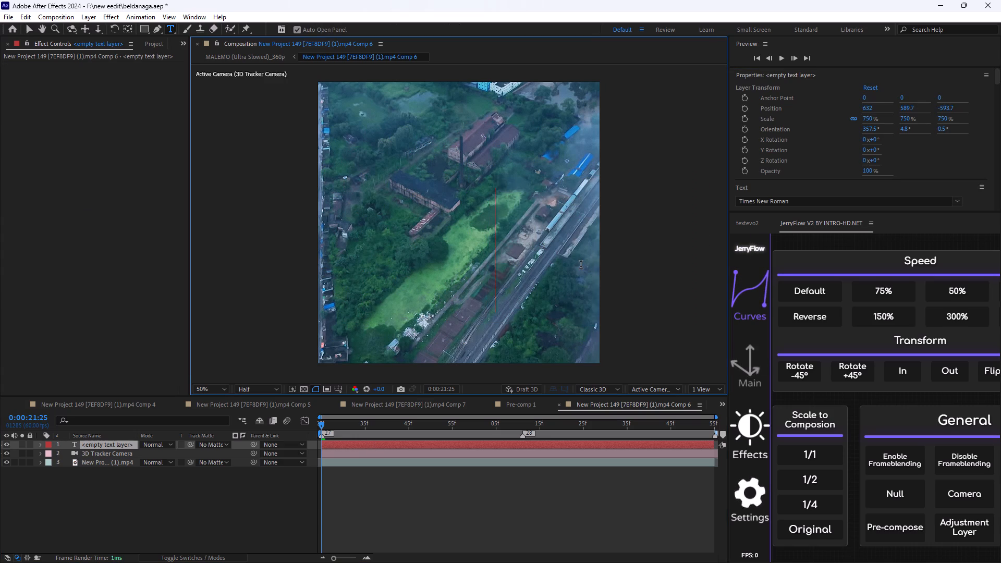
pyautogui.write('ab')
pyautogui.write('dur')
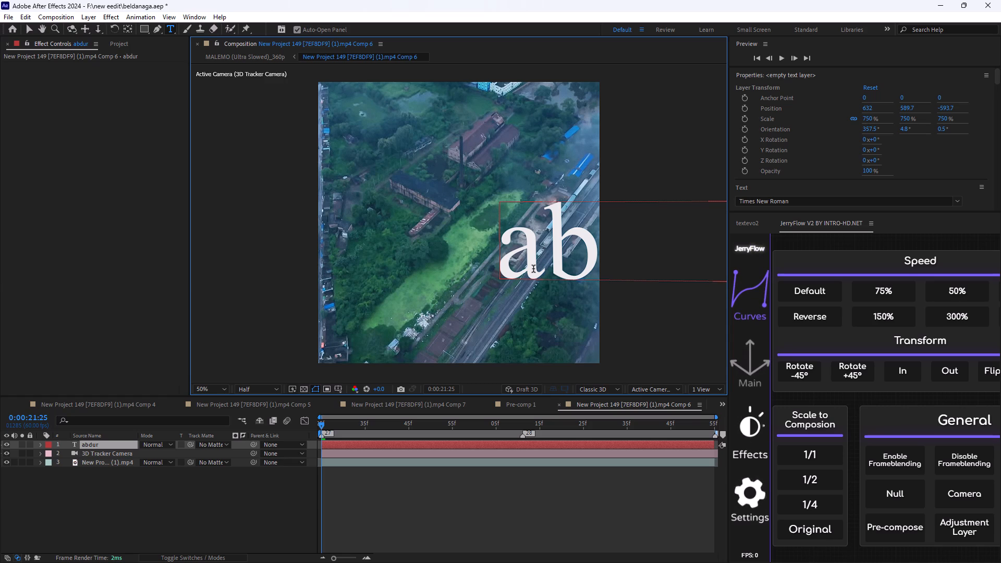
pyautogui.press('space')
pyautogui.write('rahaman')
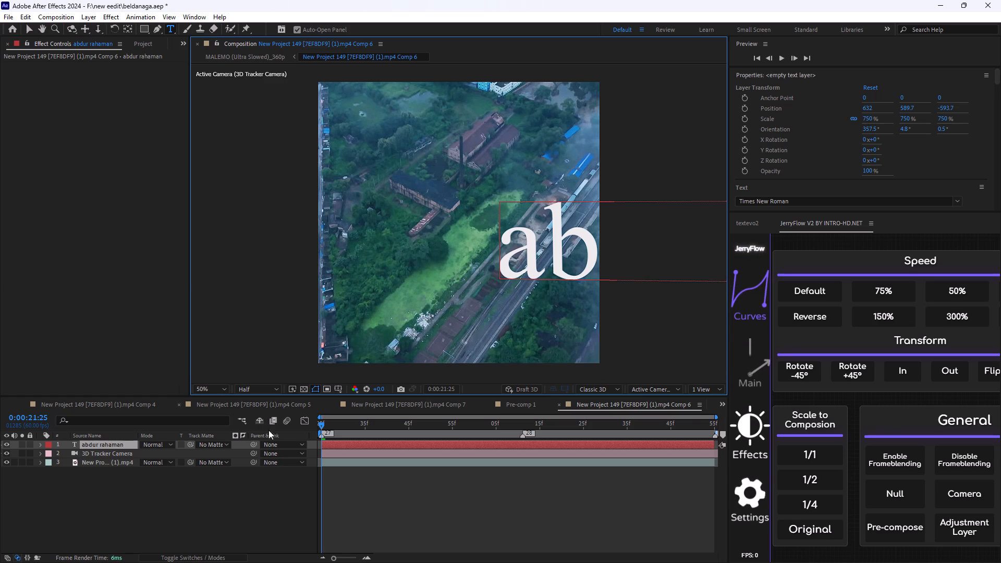
pyautogui.click(371, 525)
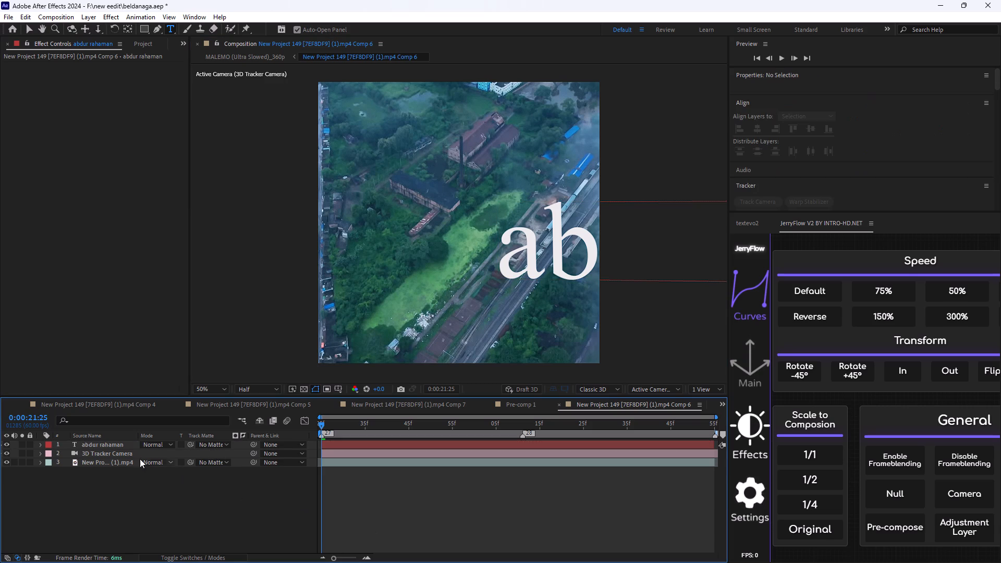
# Scale the name text layer down to 150%.
pyautogui.click(114, 447)
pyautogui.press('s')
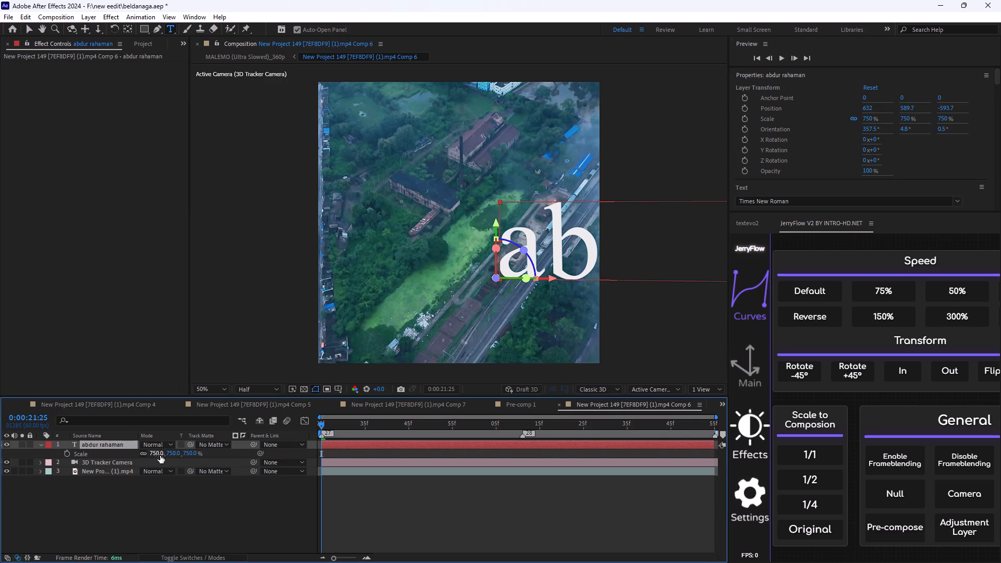
pyautogui.moveTo(160, 456); pyautogui.dragTo(4, 475)
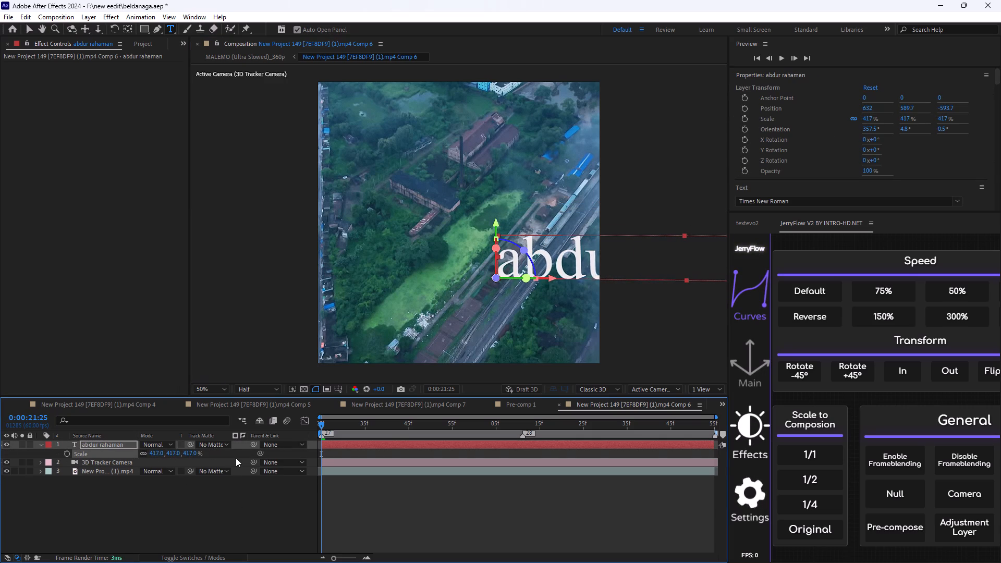
pyautogui.moveTo(191, 452); pyautogui.dragTo(57, 463)
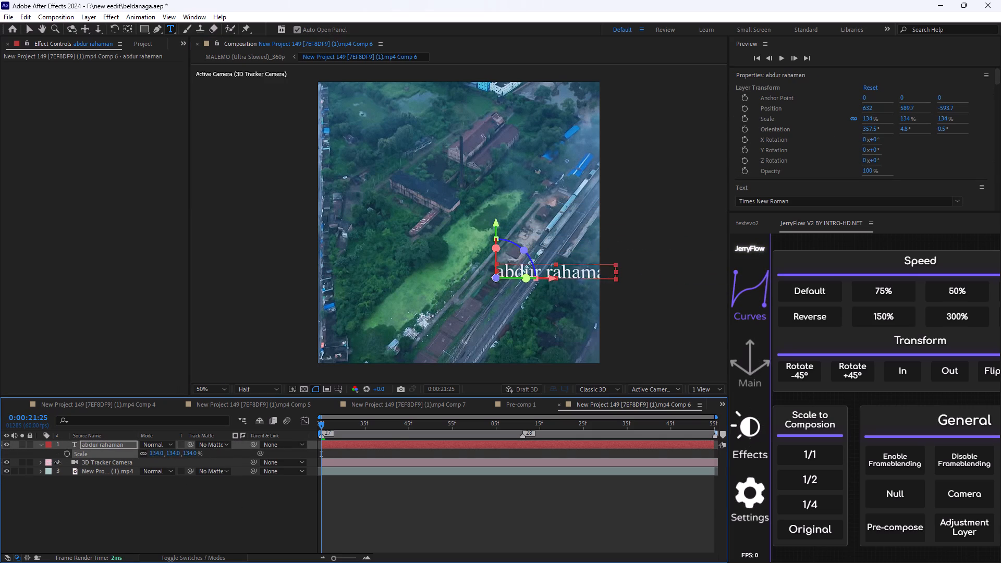
pyautogui.moveTo(57, 463); pyautogui.dragTo(59, 461)
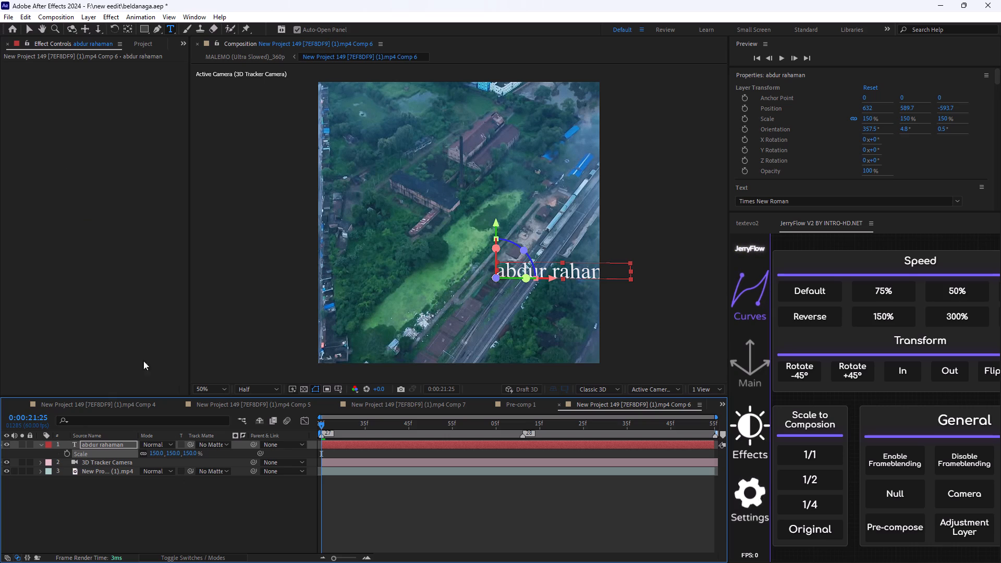
# Move the name text to about 587, 614, -591 beside the railway tracks, and tilt its Z orientation to about 16°.
pyautogui.click(32, 24)
pyautogui.moveTo(496, 221); pyautogui.dragTo(492, 206)
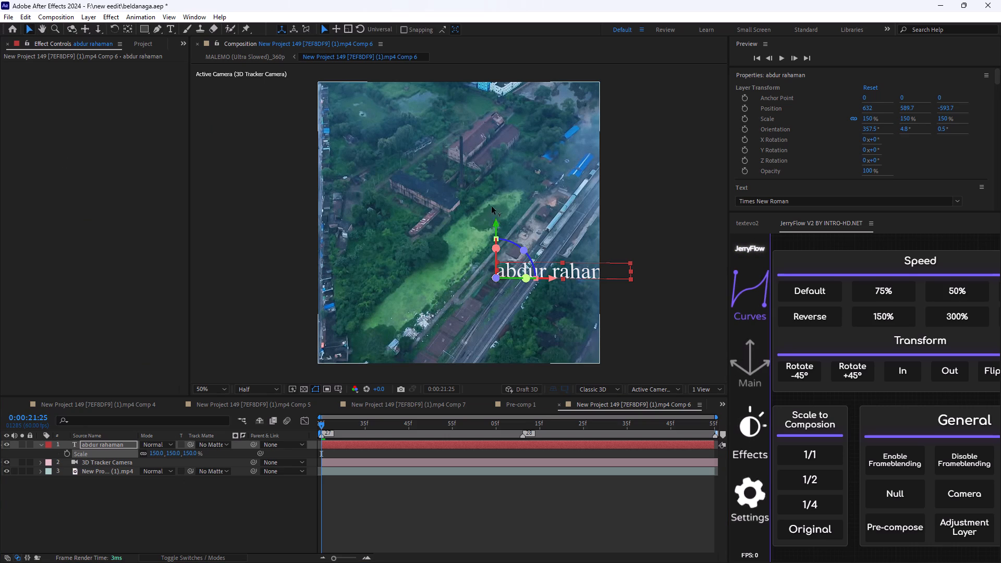
pyautogui.moveTo(492, 206); pyautogui.dragTo(481, 164)
pyautogui.moveTo(521, 193); pyautogui.dragTo(518, 206)
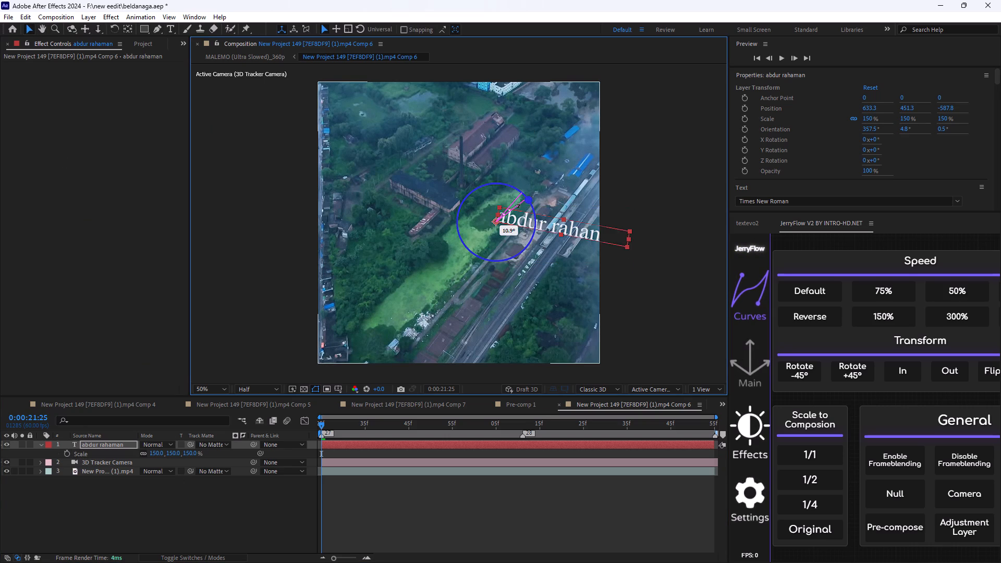
pyautogui.moveTo(518, 206); pyautogui.dragTo(517, 208)
pyautogui.moveTo(511, 175); pyautogui.dragTo(496, 200)
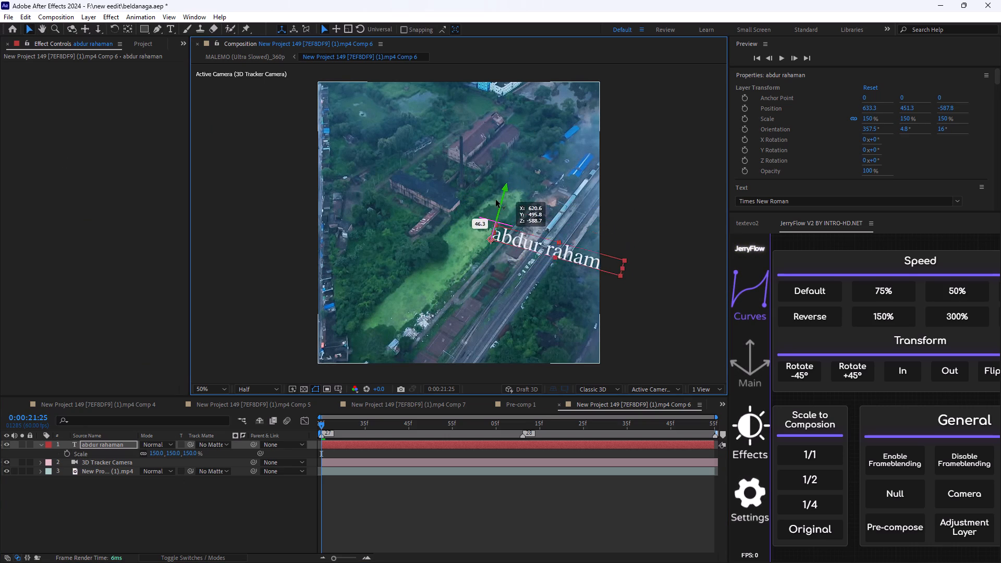
pyautogui.moveTo(496, 200); pyautogui.dragTo(468, 235)
# Rotate the name text in 3D so it runs along the railway tracks, with orientation about 25°, 305°, 341°.
pyautogui.moveTo(483, 261); pyautogui.dragTo(470, 275)
pyautogui.moveTo(505, 273); pyautogui.dragTo(497, 271)
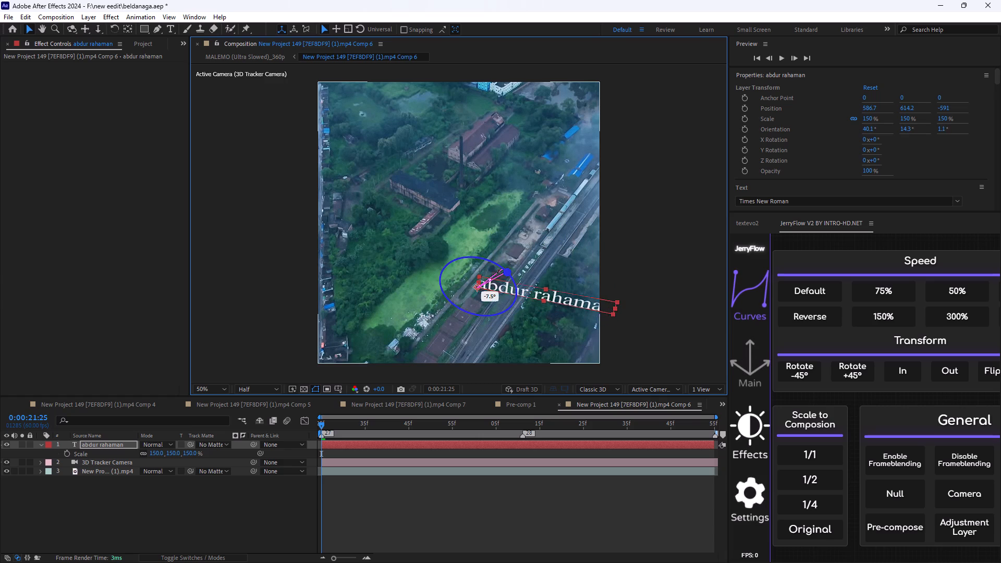
pyautogui.moveTo(497, 271); pyautogui.dragTo(492, 270)
pyautogui.moveTo(503, 309); pyautogui.dragTo(517, 276)
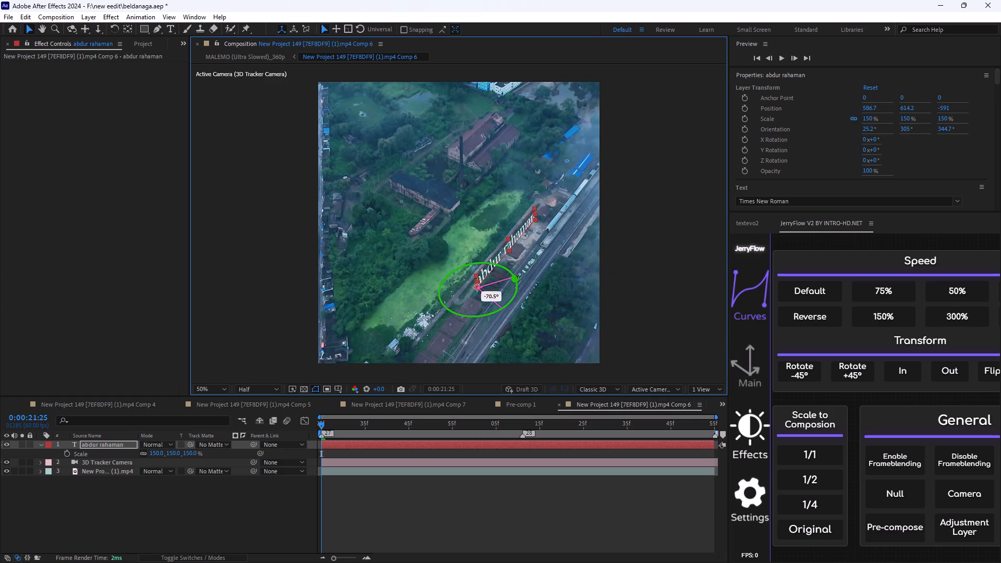
pyautogui.moveTo(517, 276); pyautogui.dragTo(516, 276)
pyautogui.moveTo(485, 249); pyautogui.dragTo(477, 253)
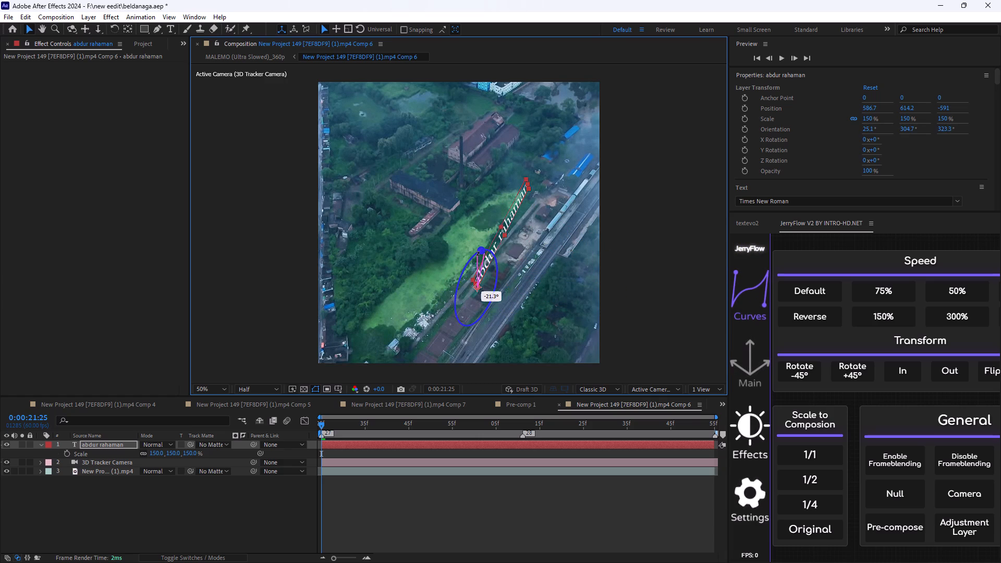
pyautogui.moveTo(477, 253); pyautogui.dragTo(483, 254)
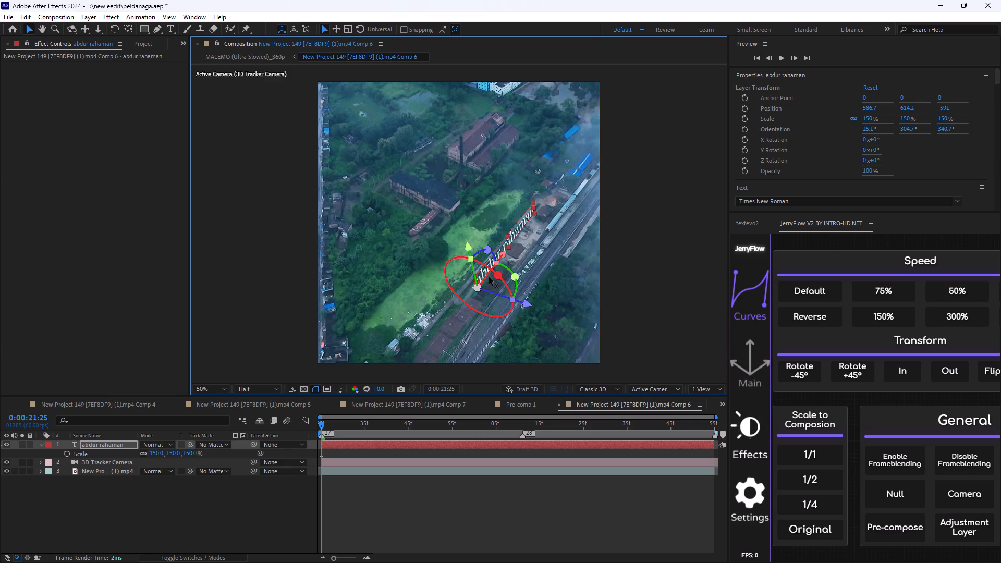
# Move the name text to about 559, 639, -589 and fine-tune its orientation to about 26°, 307°, 342°.
pyautogui.moveTo(480, 287); pyautogui.dragTo(468, 298)
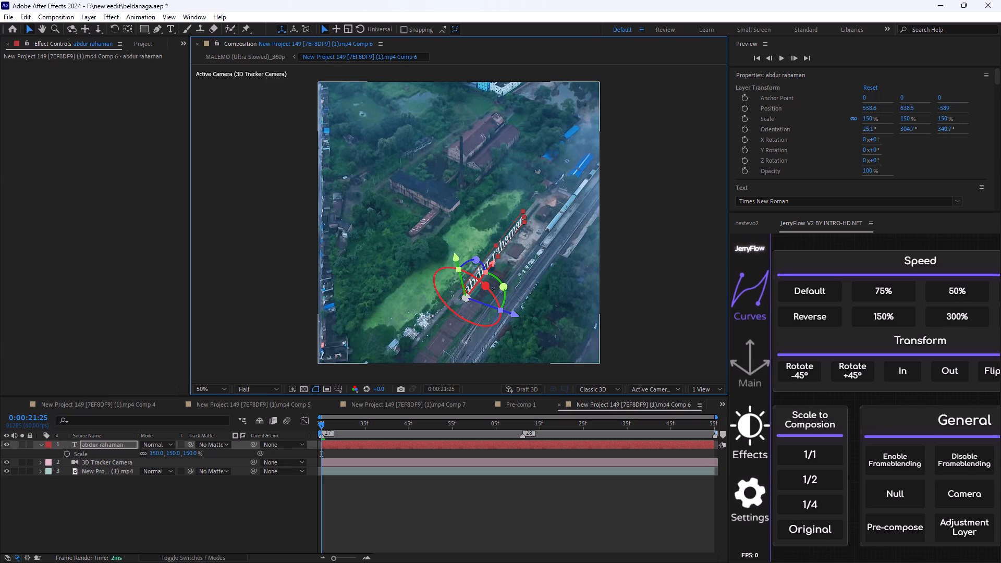
pyautogui.moveTo(502, 285); pyautogui.dragTo(498, 288)
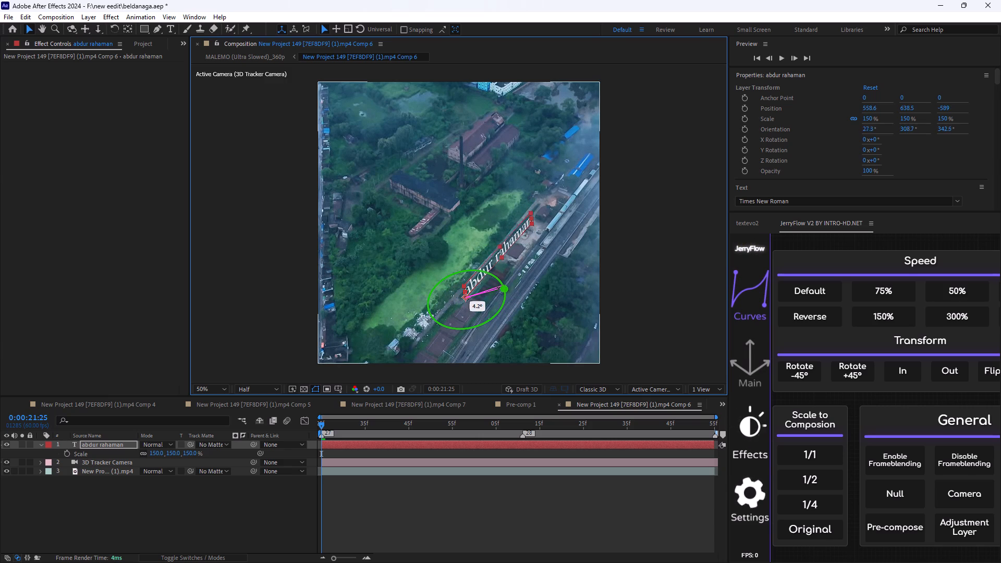
pyautogui.moveTo(498, 288); pyautogui.dragTo(497, 288)
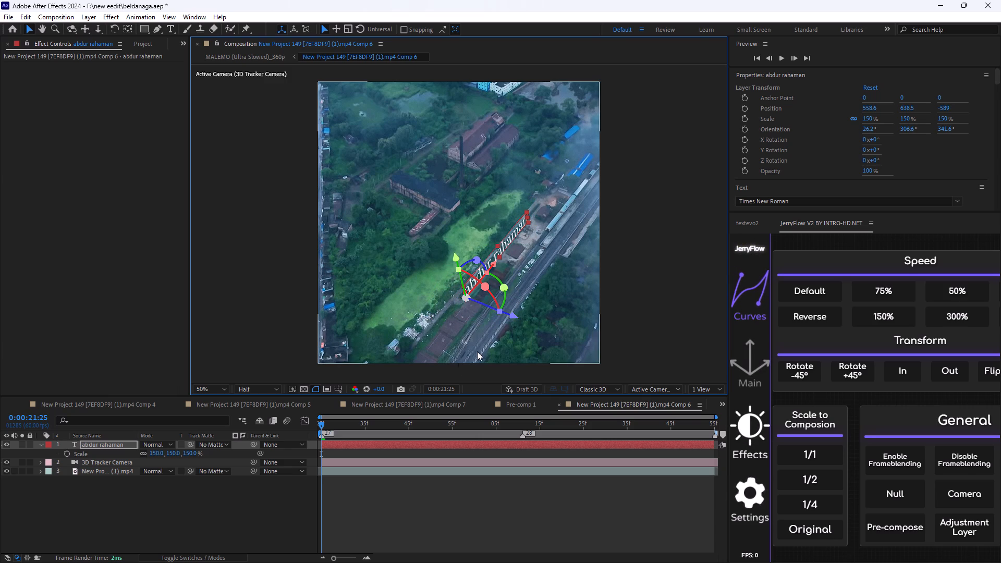
# Scale the name text layer up to 258%.
pyautogui.moveTo(161, 451); pyautogui.dragTo(174, 455)
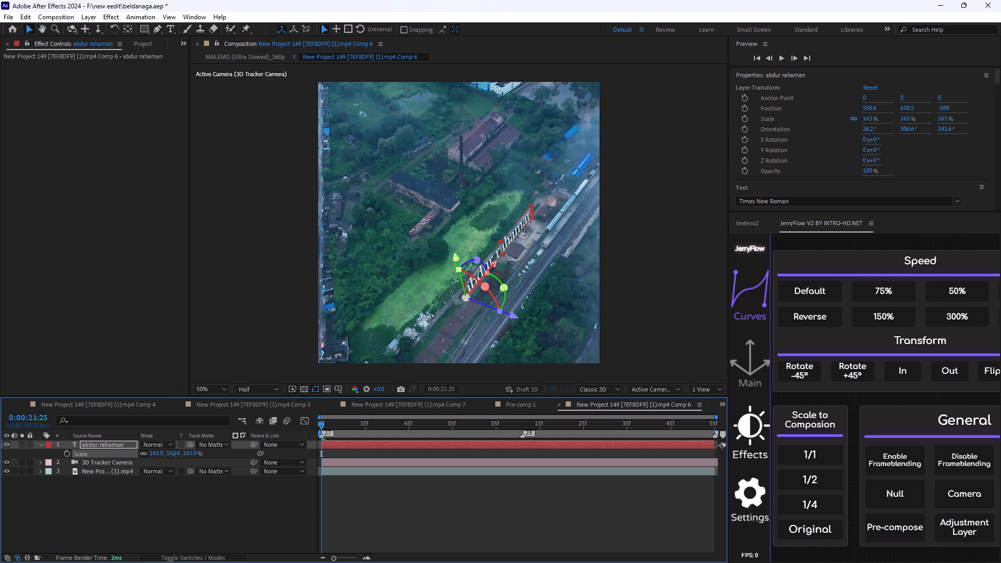
pyautogui.moveTo(174, 455); pyautogui.dragTo(222, 455)
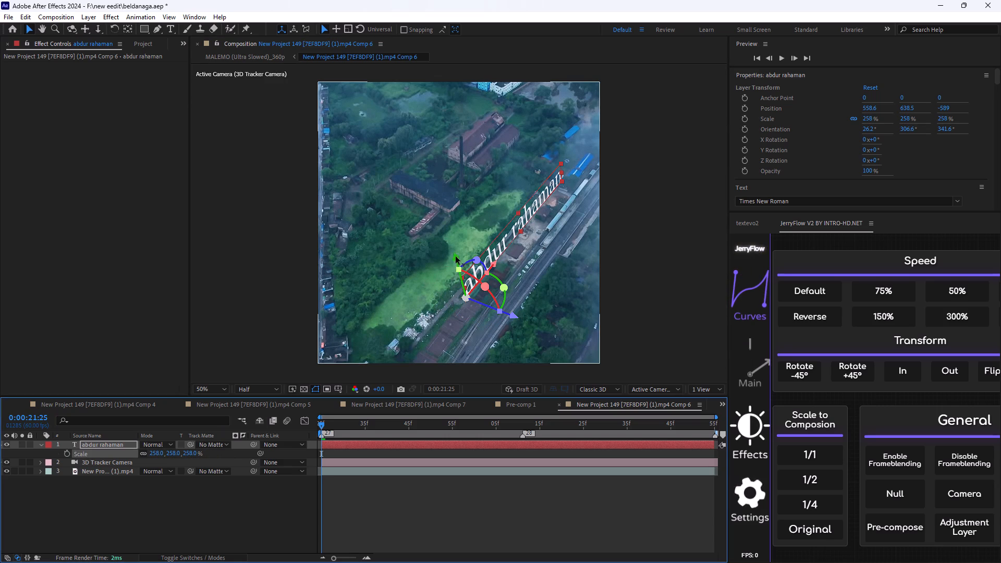
# Move the name text along its Y axis onto the railway tracks, at about 599, 799, -449.
pyautogui.moveTo(455, 256); pyautogui.dragTo(465, 316)
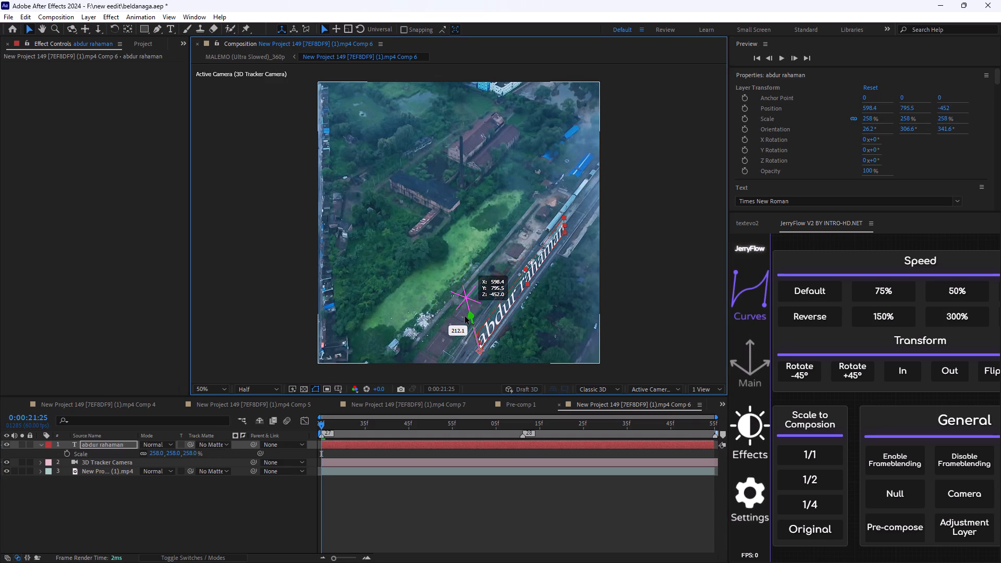
pyautogui.moveTo(465, 316); pyautogui.dragTo(467, 314)
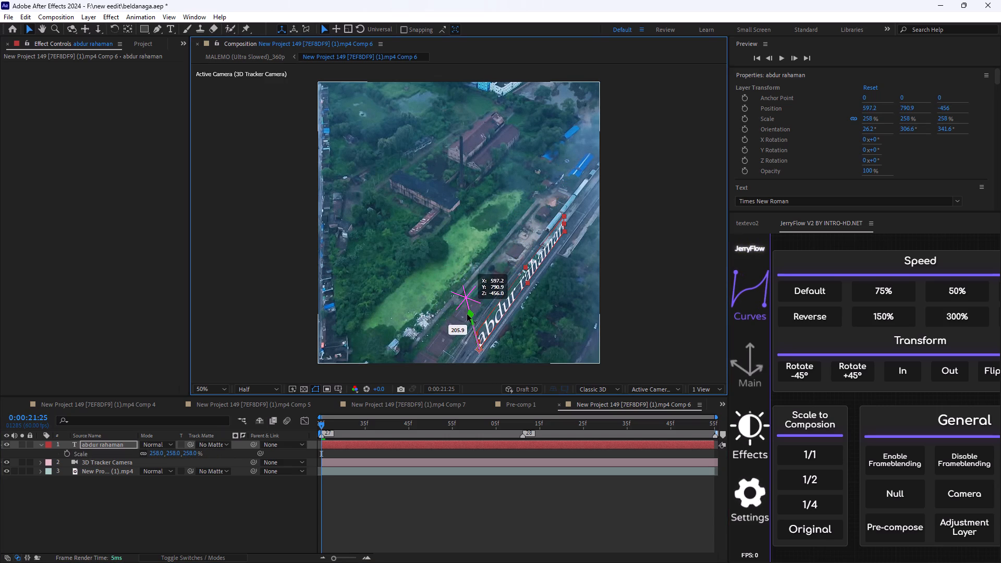
pyautogui.moveTo(467, 314); pyautogui.dragTo(468, 317)
# Play and scrub through the railway shot to check how the name text follows the tracks.
pyautogui.click(502, 497)
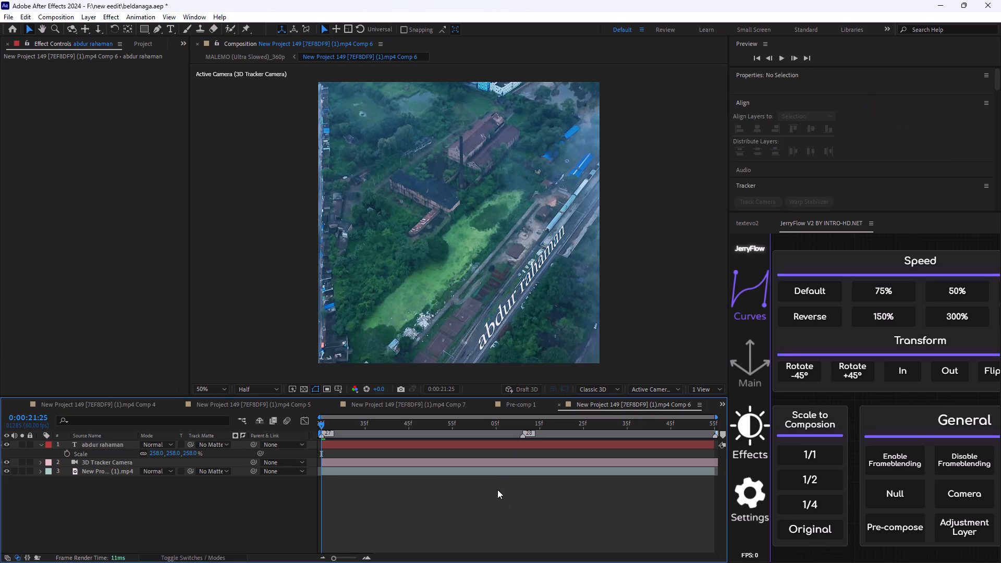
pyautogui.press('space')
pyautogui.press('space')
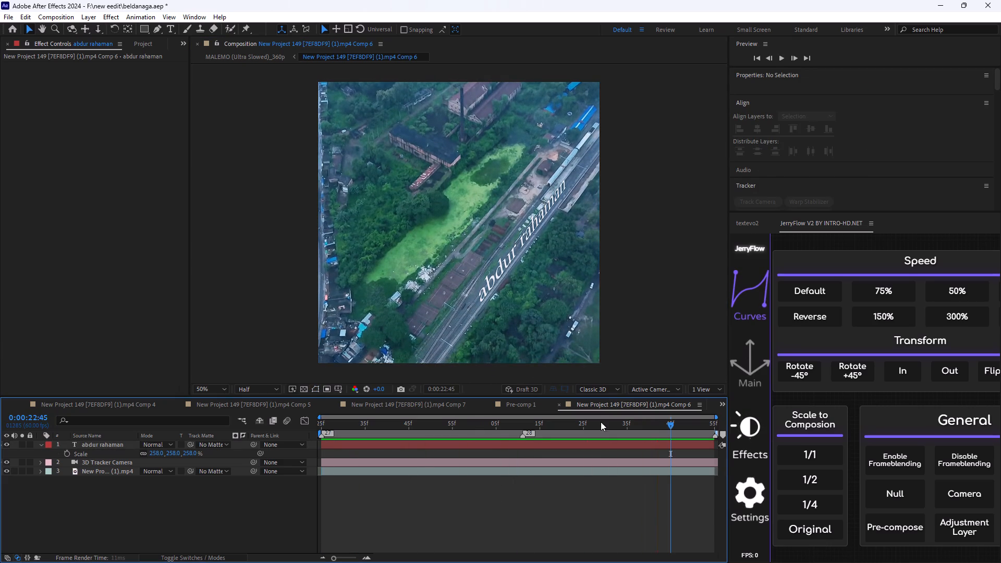
pyautogui.moveTo(669, 423); pyautogui.dragTo(560, 432)
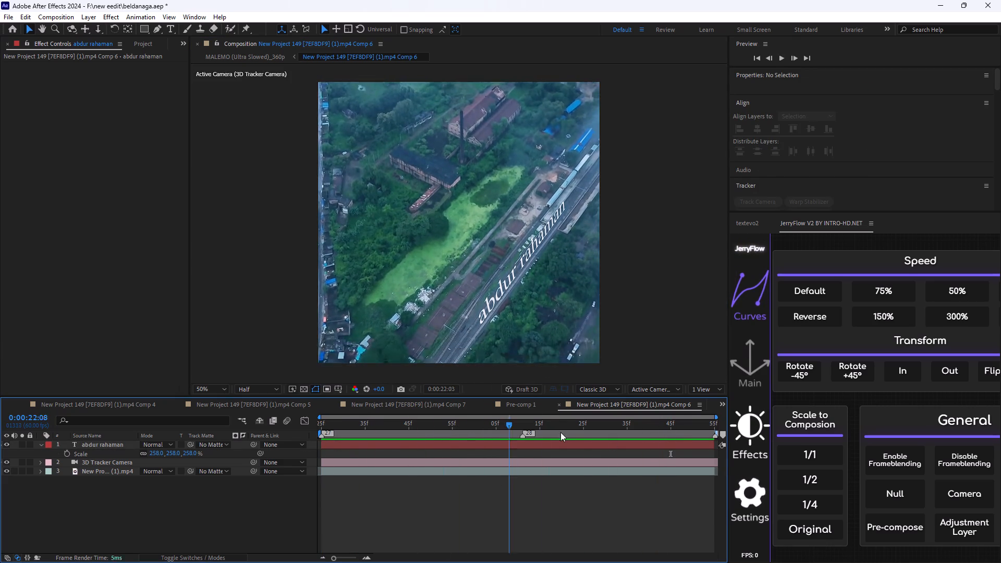
pyautogui.moveTo(560, 432); pyautogui.dragTo(665, 383)
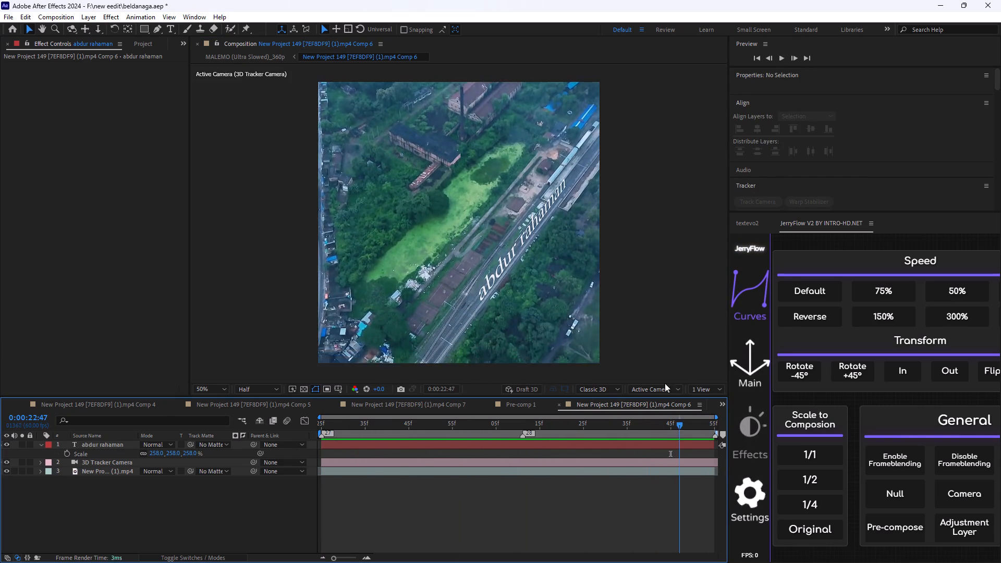
pyautogui.moveTo(665, 383); pyautogui.dragTo(631, 399)
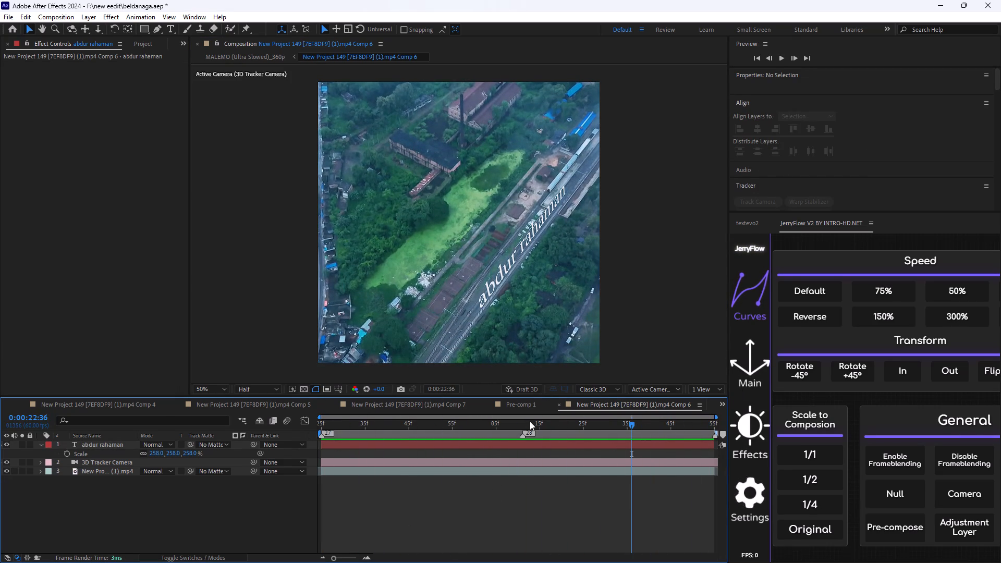
# Turn the name text across the tracks, with orientation about 47°, 26°, 348°, and reposition it at about 310, 562, -493.
pyautogui.click(518, 445)
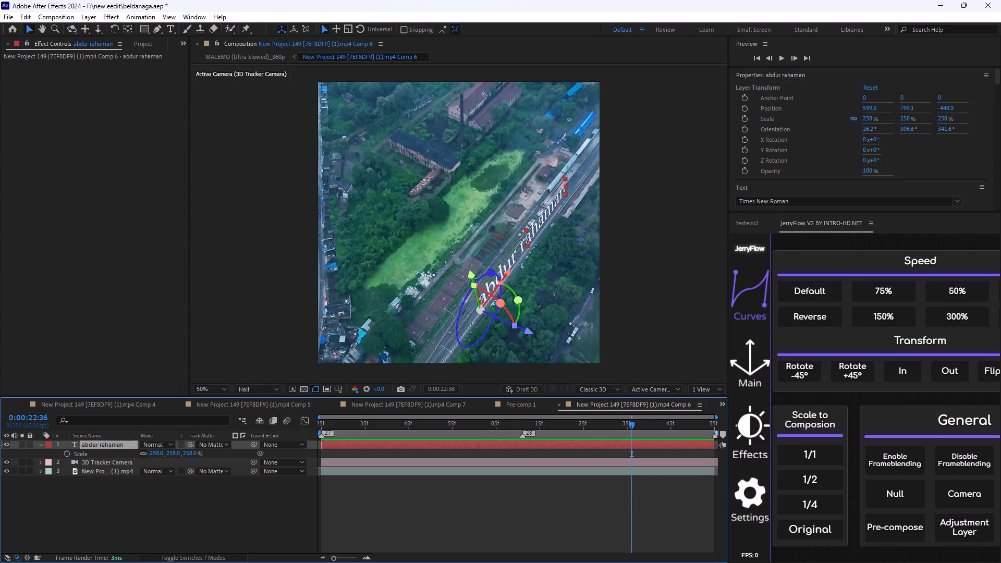
pyautogui.moveTo(469, 275); pyautogui.dragTo(438, 207)
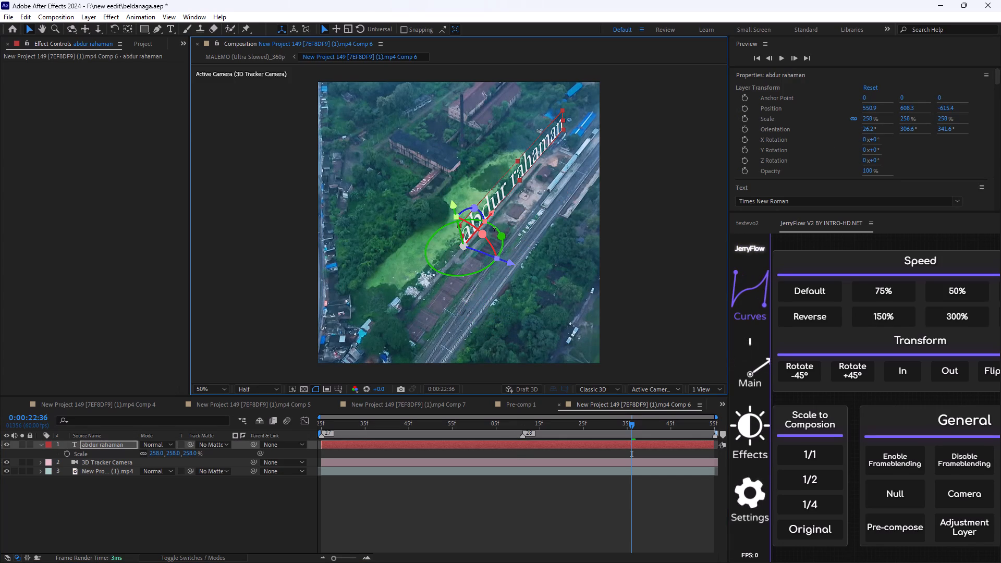
pyautogui.moveTo(502, 241); pyautogui.dragTo(467, 262)
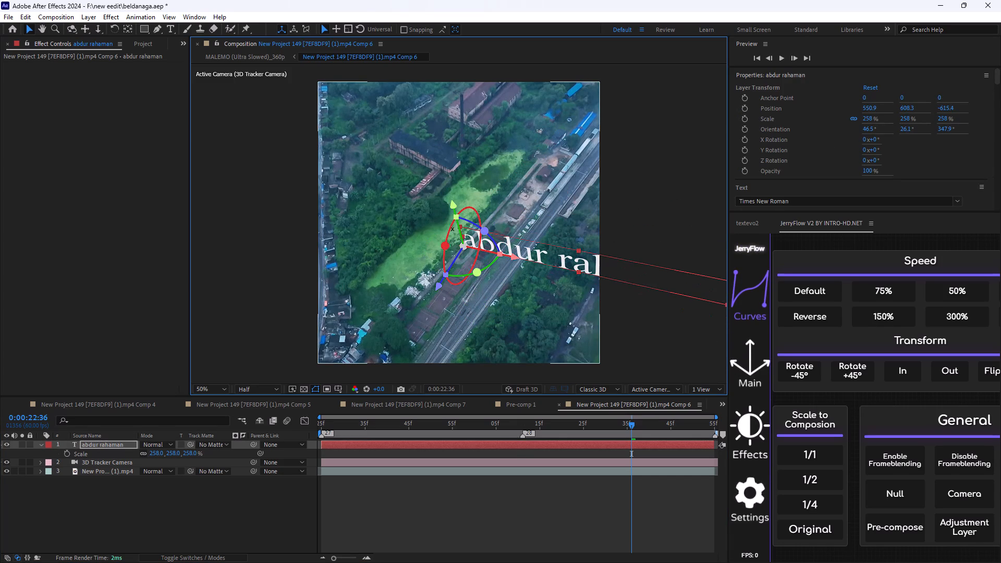
pyautogui.moveTo(510, 256); pyautogui.dragTo(487, 252)
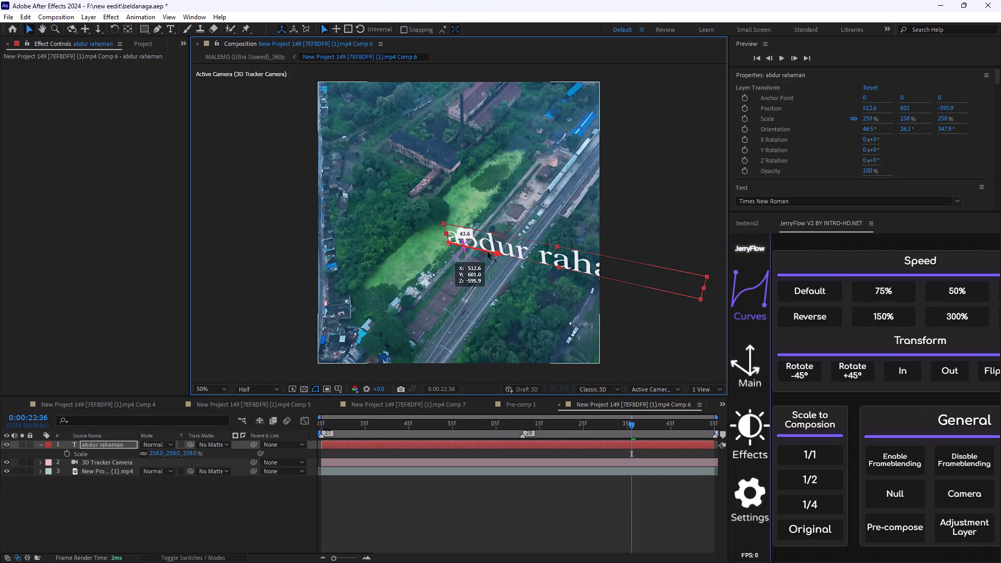
pyautogui.moveTo(487, 252); pyautogui.dragTo(416, 227)
pyautogui.click(359, 179)
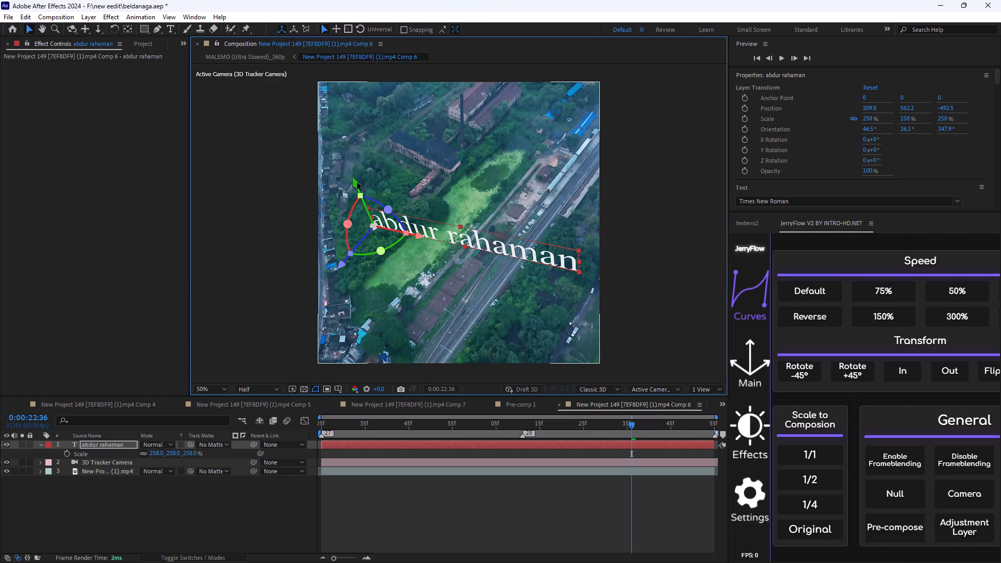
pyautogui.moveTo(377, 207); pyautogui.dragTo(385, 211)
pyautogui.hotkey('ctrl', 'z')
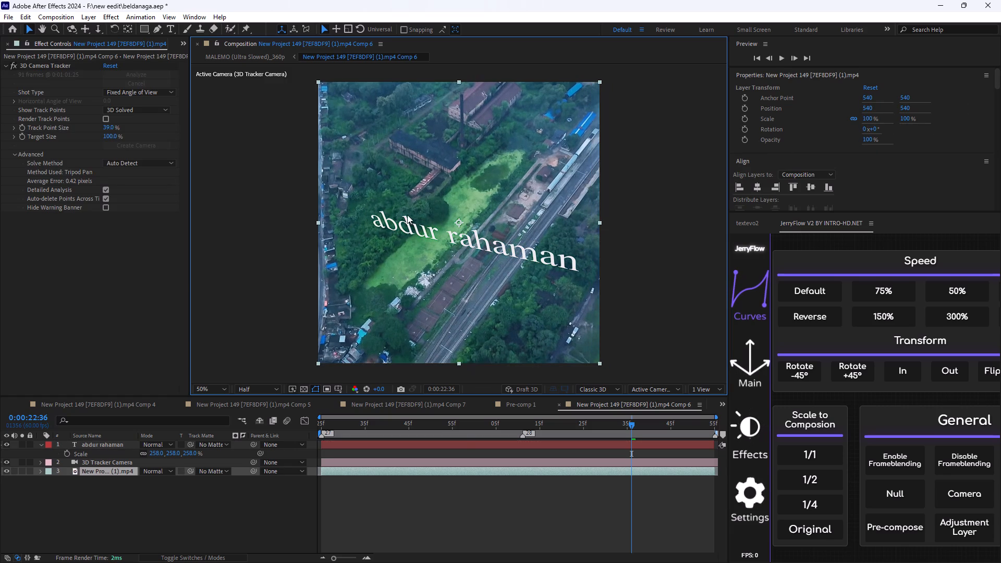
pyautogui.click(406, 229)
# Rotate the name text slightly so it slopes more steeply across the railway tracks.
pyautogui.click(458, 444)
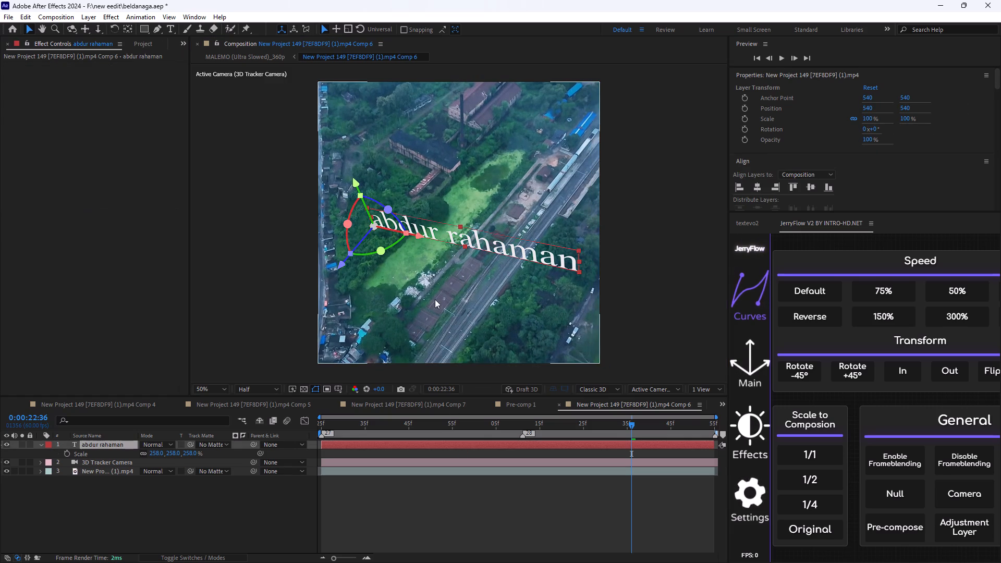
pyautogui.moveTo(391, 214); pyautogui.dragTo(393, 219)
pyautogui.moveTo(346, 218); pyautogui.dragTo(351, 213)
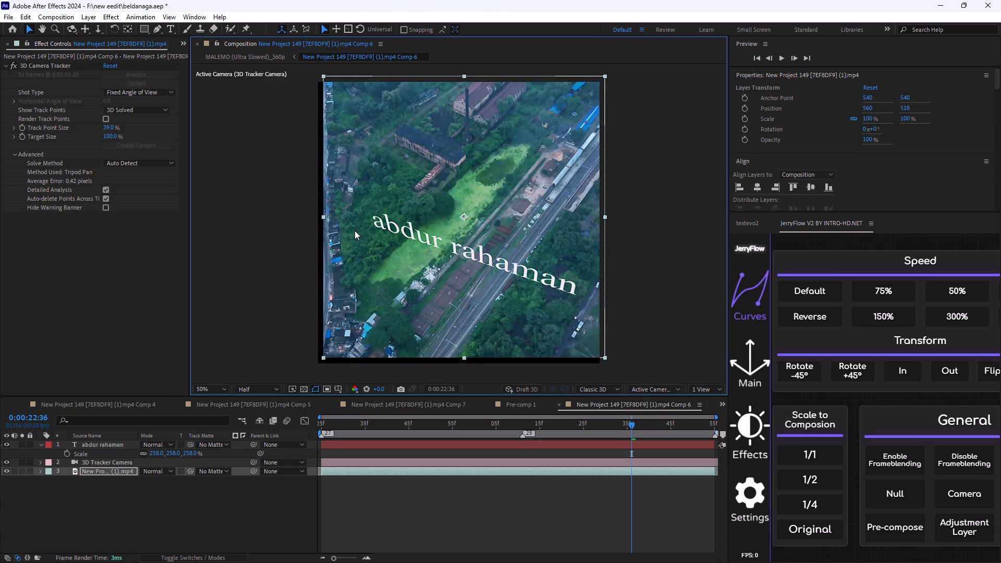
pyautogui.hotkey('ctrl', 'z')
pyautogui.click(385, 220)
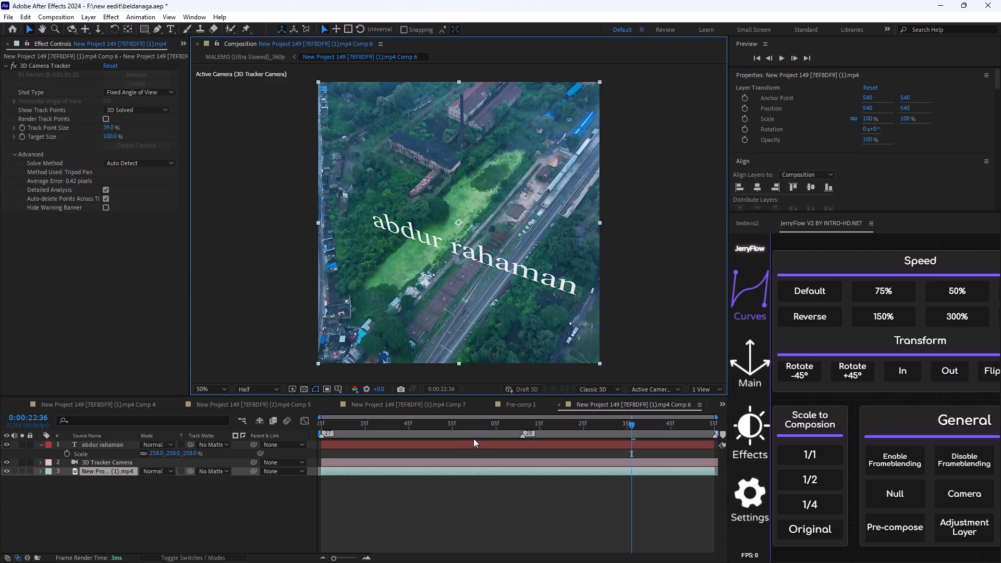
# Rotate the name text in 3D to an orientation of about 320°, 6°, 37° so it crosses the tracks diagonally.
pyautogui.moveTo(473, 438); pyautogui.dragTo(473, 443)
pyautogui.click(473, 445)
pyautogui.moveTo(348, 224); pyautogui.dragTo(370, 201)
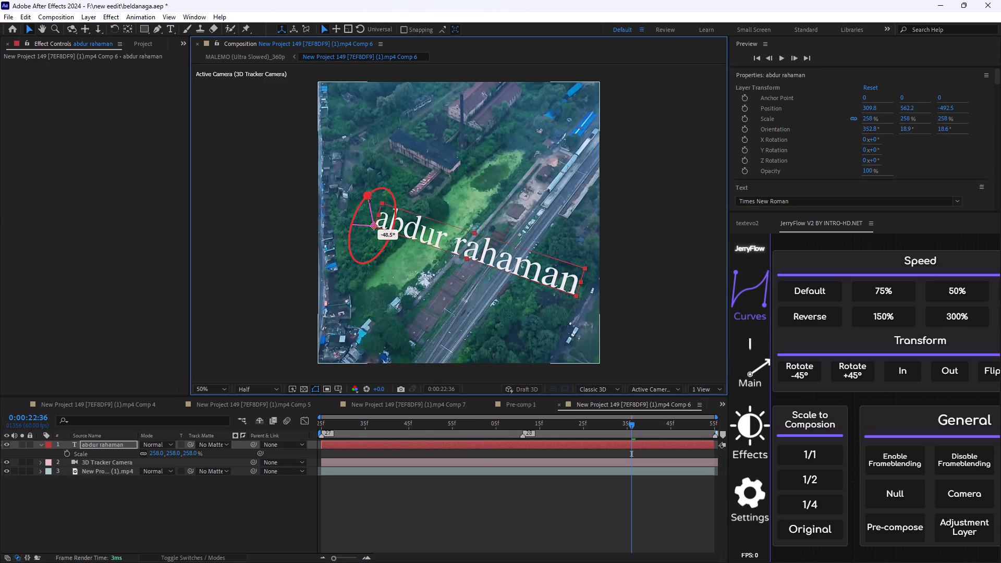
pyautogui.moveTo(370, 201); pyautogui.dragTo(380, 199)
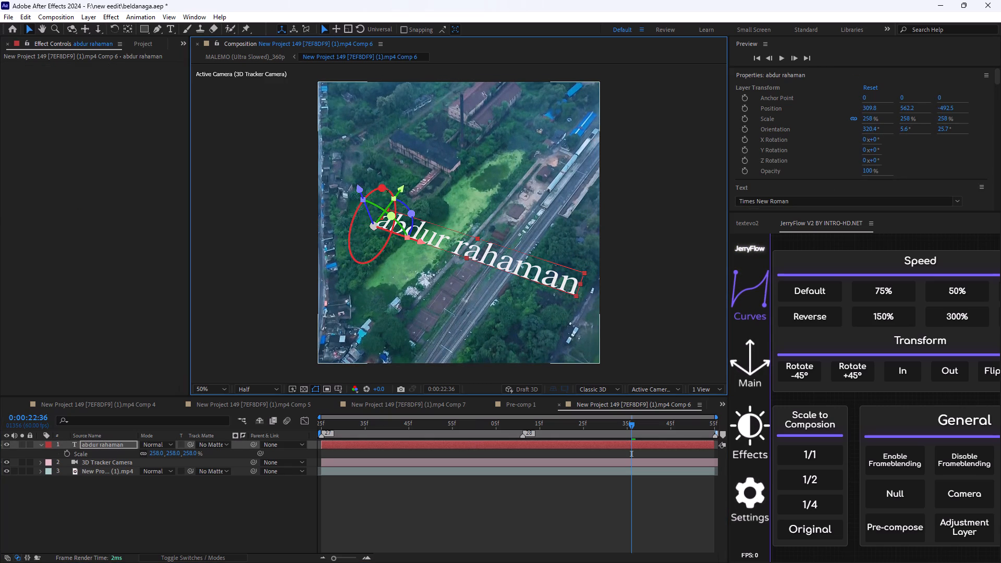
pyautogui.moveTo(404, 207); pyautogui.dragTo(404, 213)
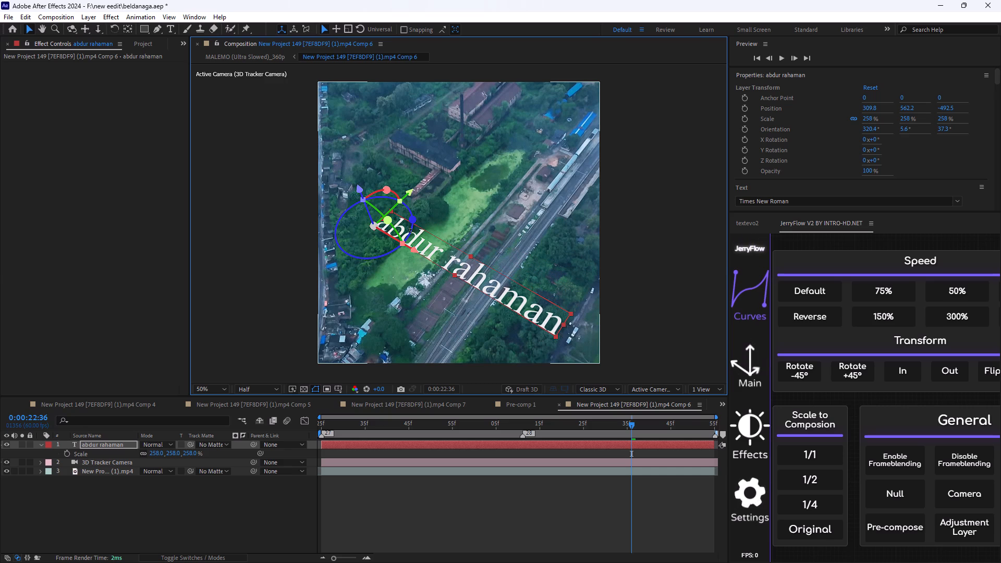
# Move the name text along its Y axis to about 383, 484, -437, spanning the pond and tracks.
pyautogui.moveTo(409, 196); pyautogui.dragTo(486, 156)
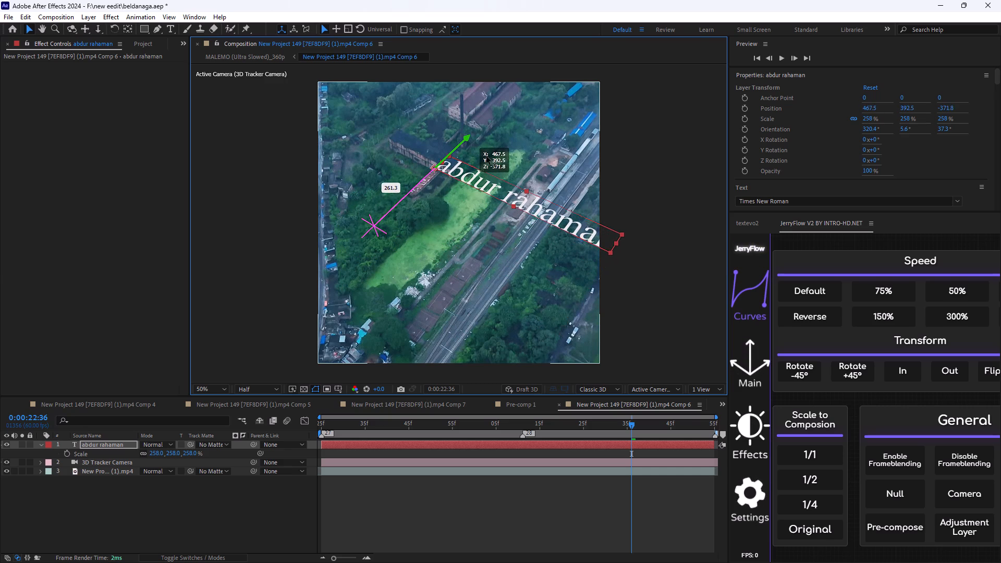
pyautogui.moveTo(486, 156); pyautogui.dragTo(452, 180)
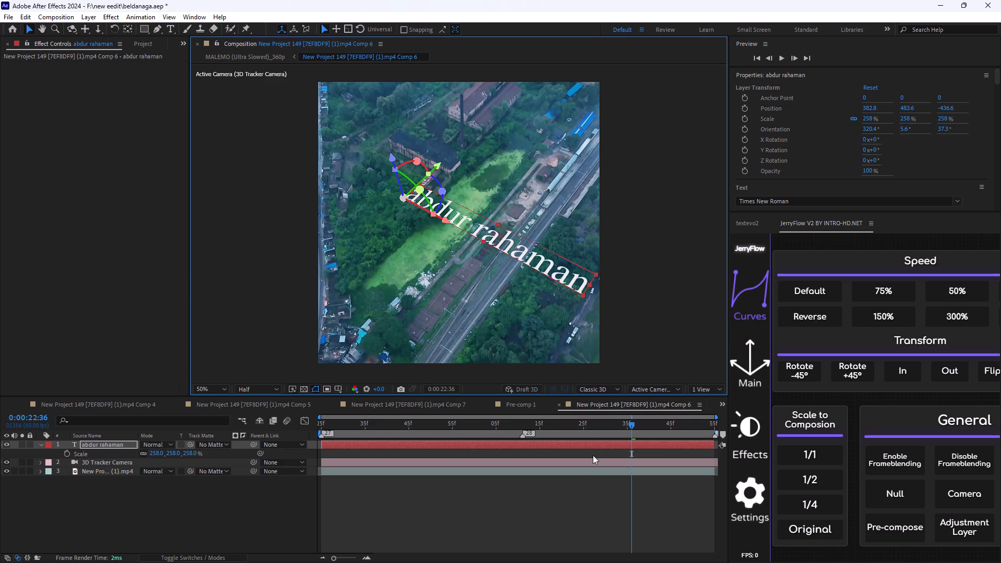
# Preview the railway shot from its start to check the tracked name text.
pyautogui.moveTo(626, 424); pyautogui.dragTo(267, 438)
pyautogui.click(388, 485)
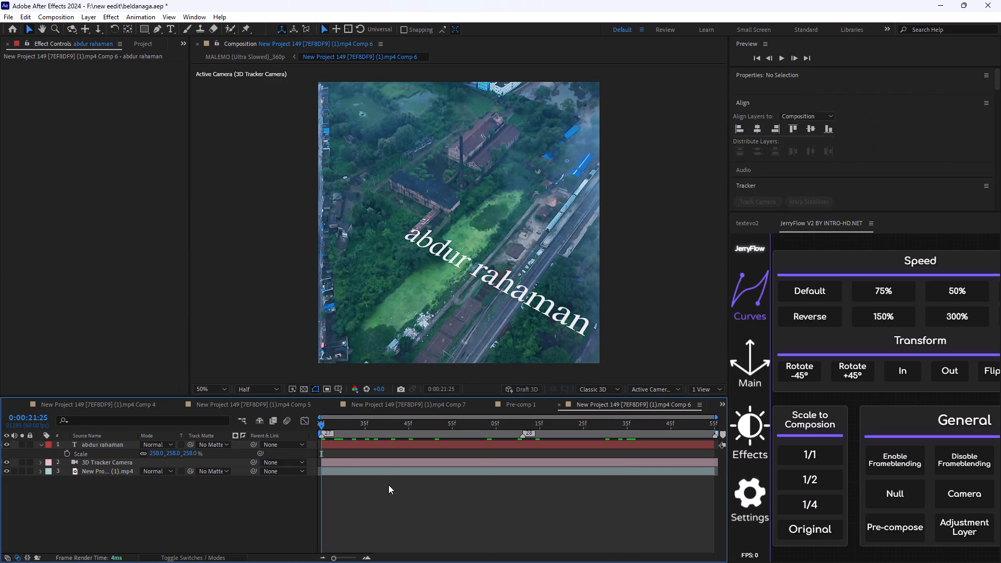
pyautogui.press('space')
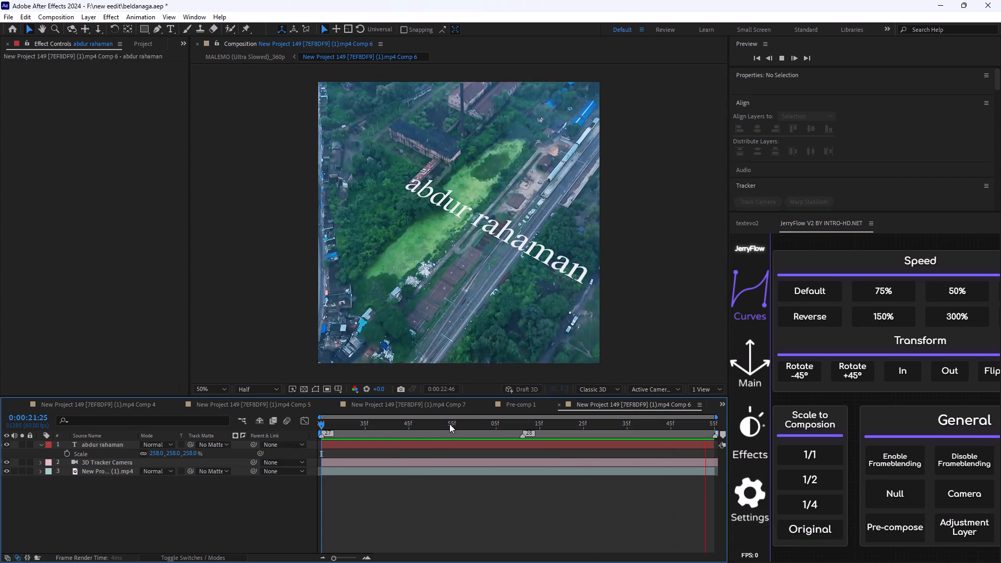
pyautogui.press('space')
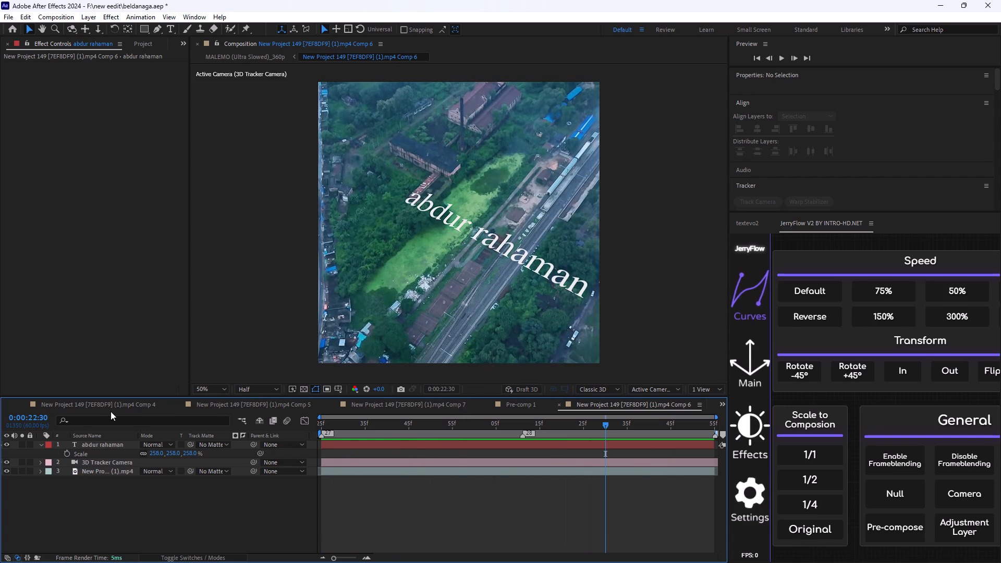
# Switch to the MALEMO (Ultra Slowed)_360p composition and play back the closing section to review the name text in the edit.
pyautogui.scroll(9, 112, 402)
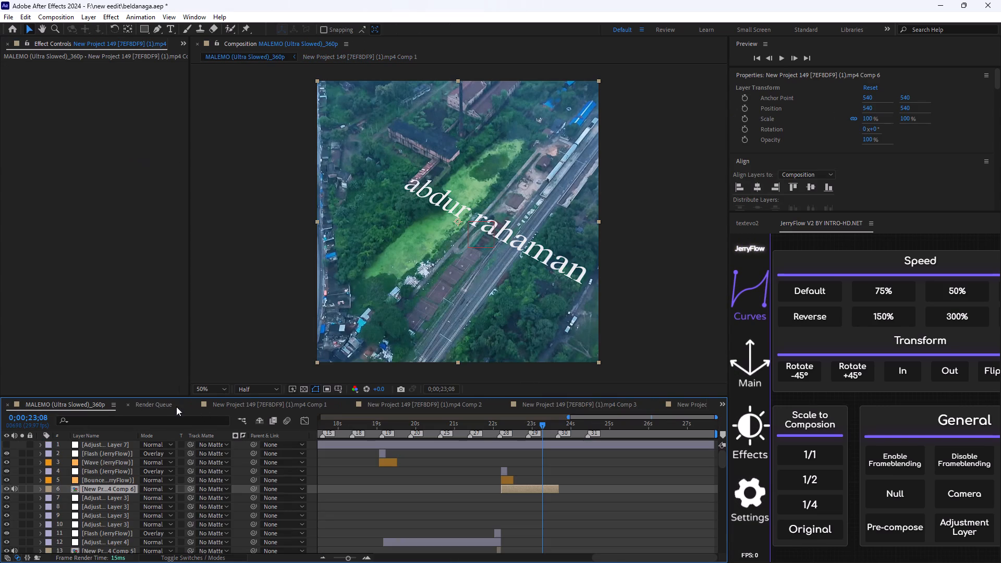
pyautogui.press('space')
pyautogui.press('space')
pyautogui.moveTo(577, 428); pyautogui.dragTo(523, 456)
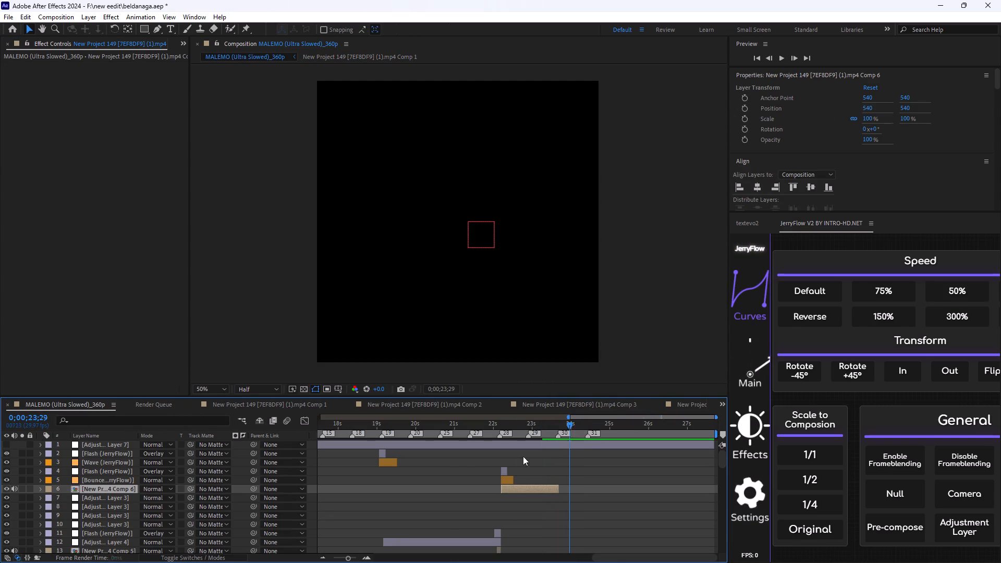
pyautogui.moveTo(523, 456); pyautogui.dragTo(450, 467)
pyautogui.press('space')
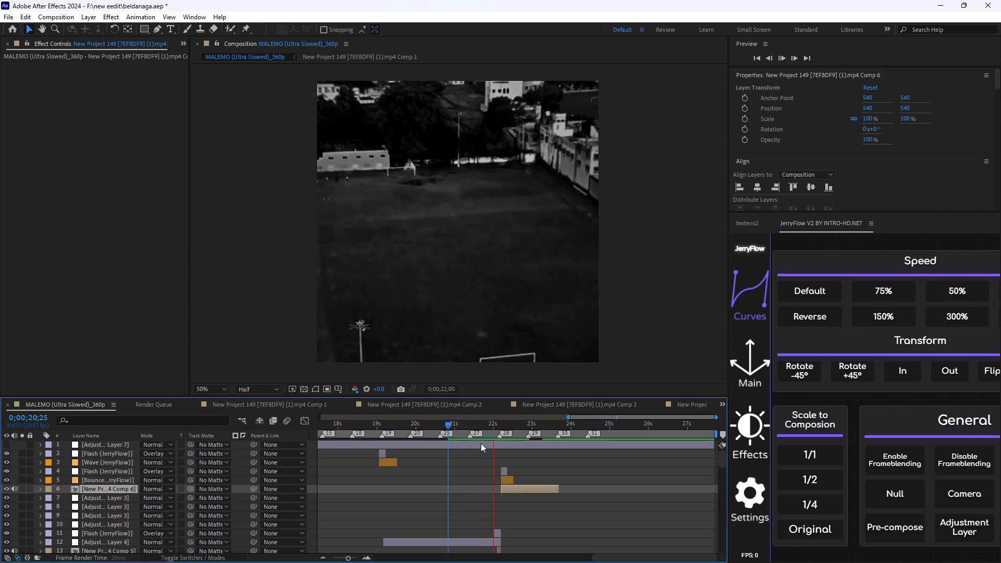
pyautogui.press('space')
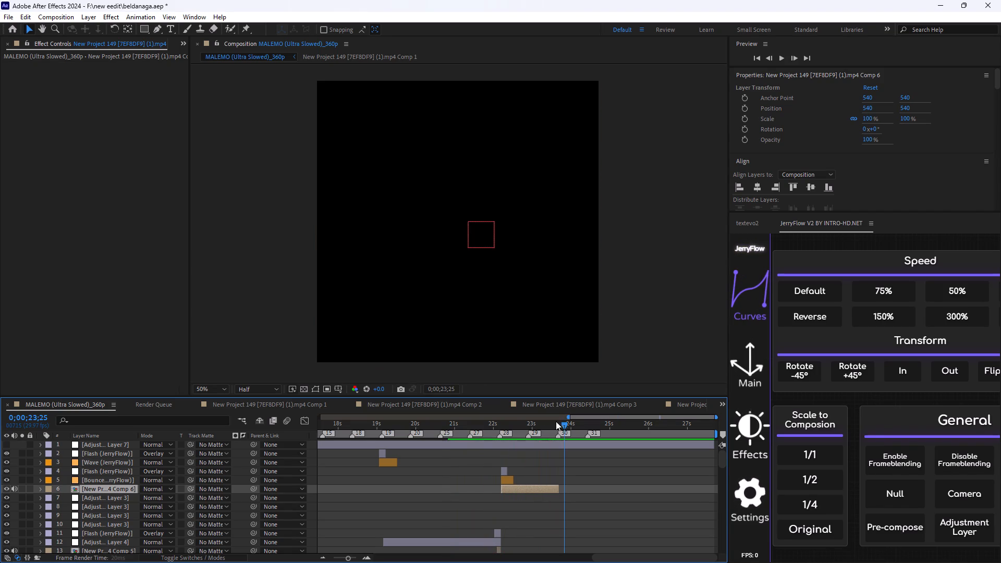
pyautogui.moveTo(565, 425); pyautogui.dragTo(496, 450)
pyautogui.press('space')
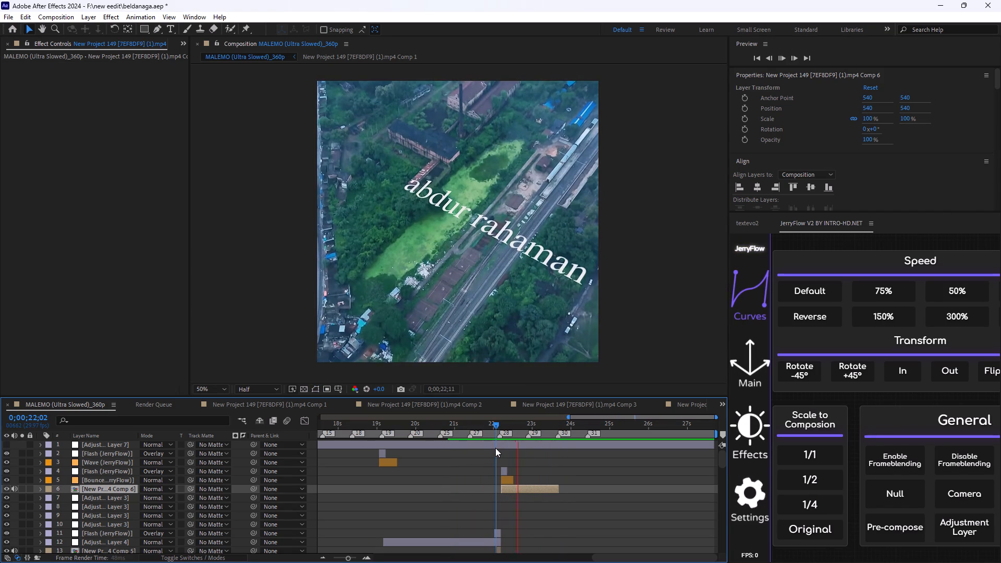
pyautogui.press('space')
pyautogui.moveTo(574, 421); pyautogui.dragTo(567, 428)
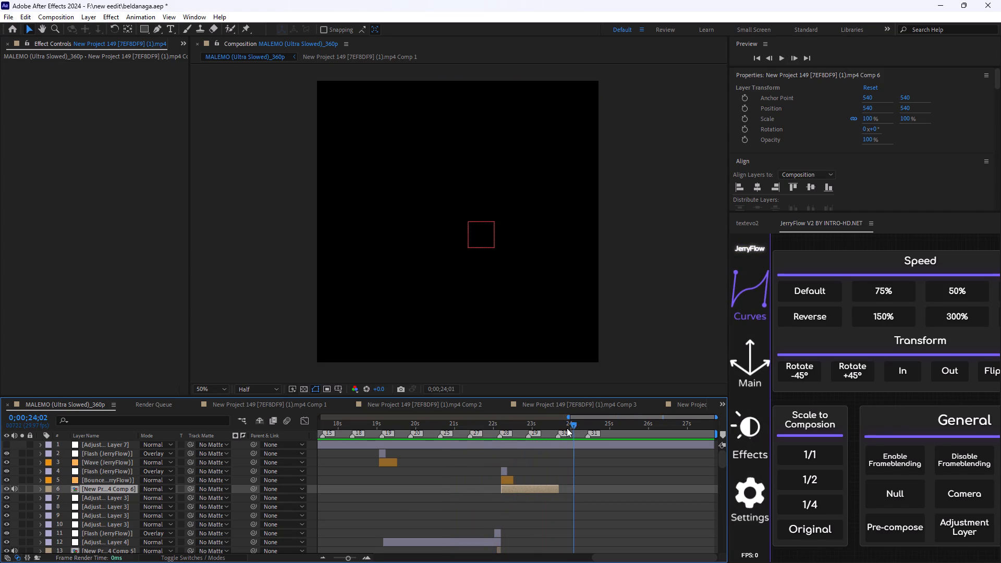
# Scrub through the MALEMO (Ultra Slowed)_360p composition from its start to about 0;00;09;12 to review the shots.
pyautogui.moveTo(567, 428); pyautogui.dragTo(210, 441)
pyautogui.scroll(-2, 413, 440)
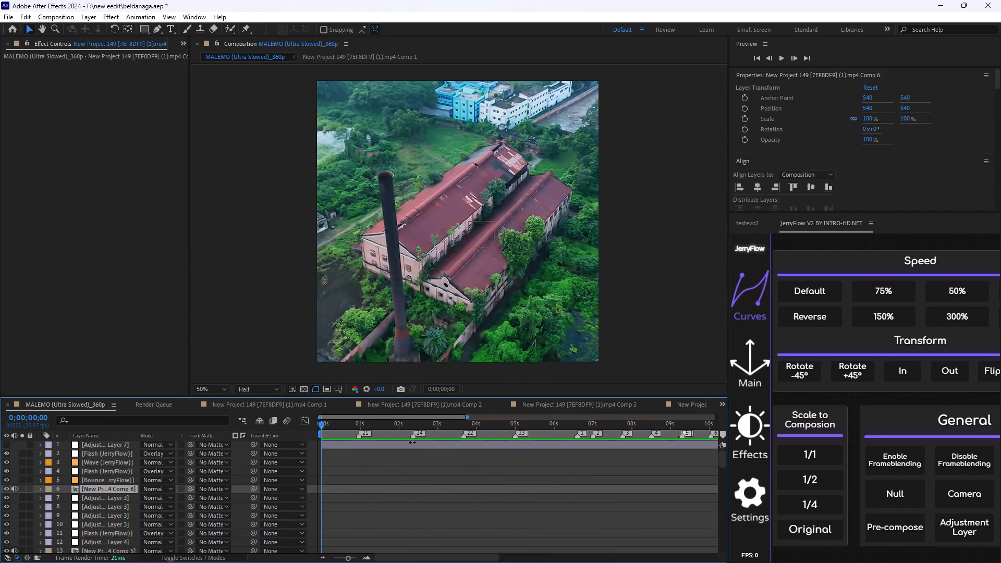
pyautogui.scroll(-20, 412, 442)
pyautogui.scroll(-18, 412, 442)
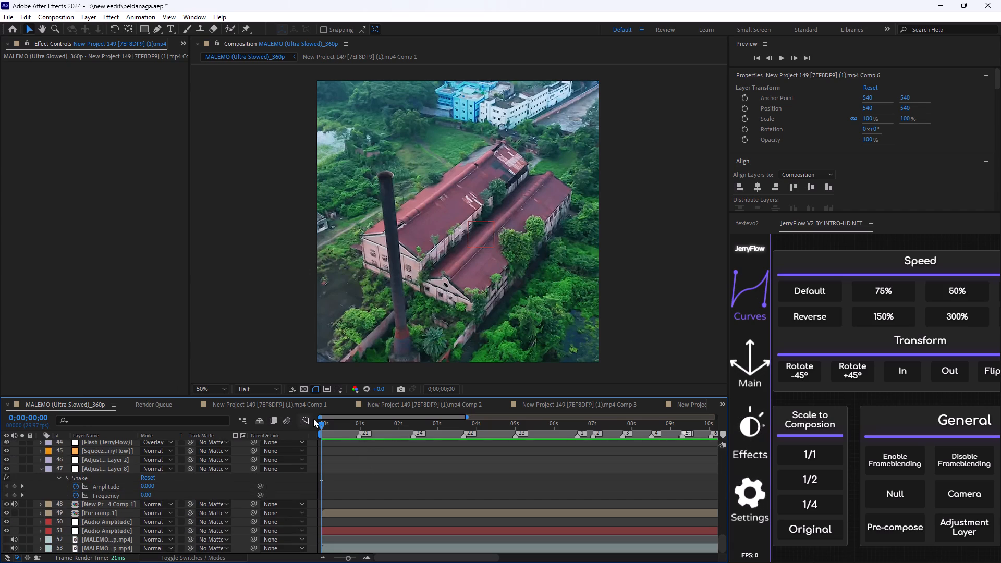
pyautogui.moveTo(322, 424); pyautogui.dragTo(419, 439)
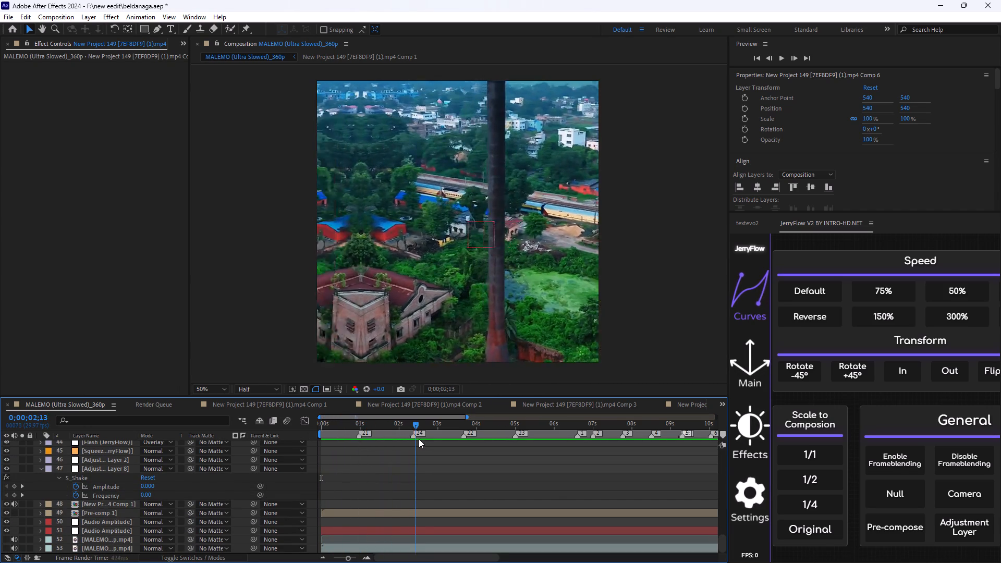
pyautogui.moveTo(419, 439); pyautogui.dragTo(530, 448)
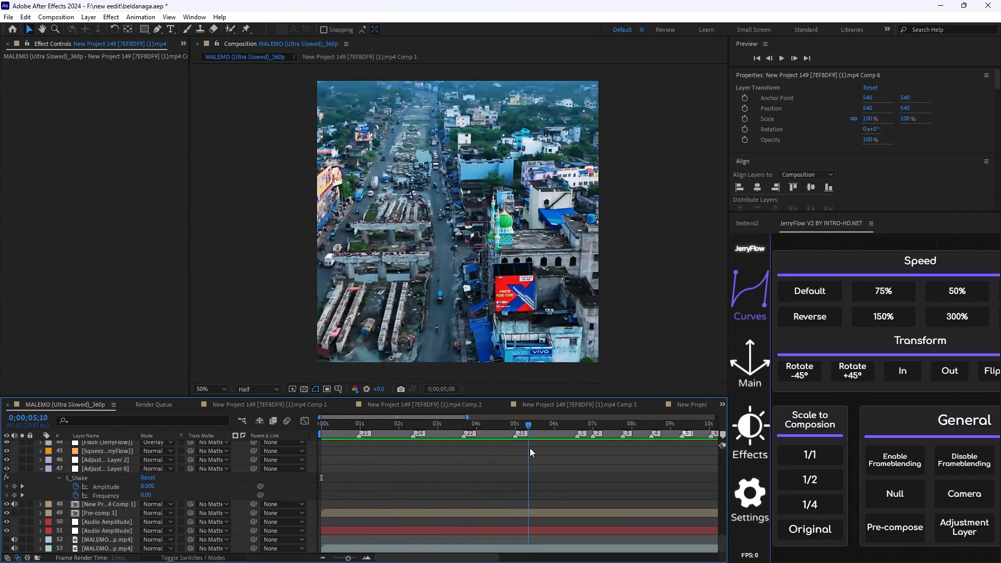
pyautogui.moveTo(530, 448); pyautogui.dragTo(617, 451)
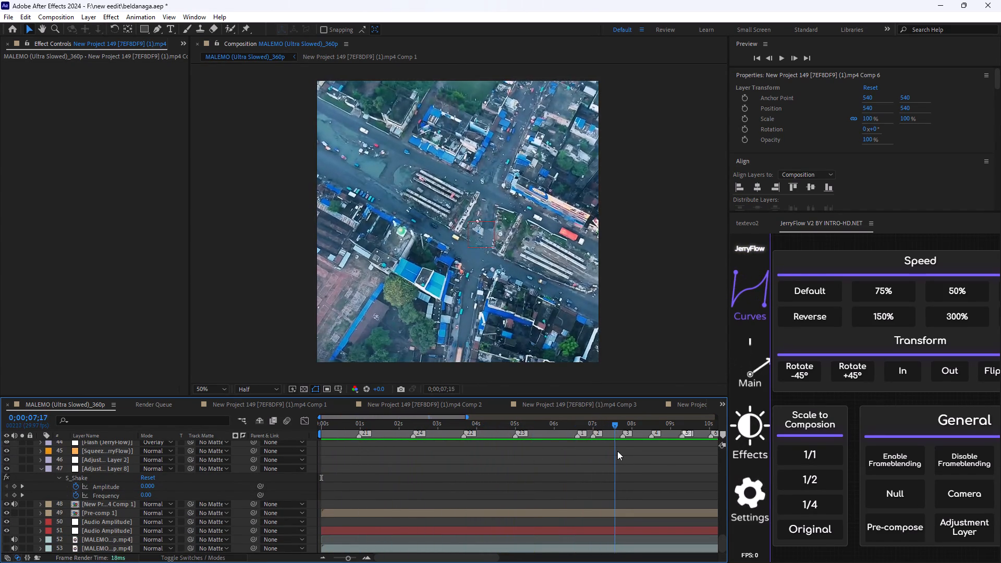
pyautogui.moveTo(617, 451); pyautogui.dragTo(687, 454)
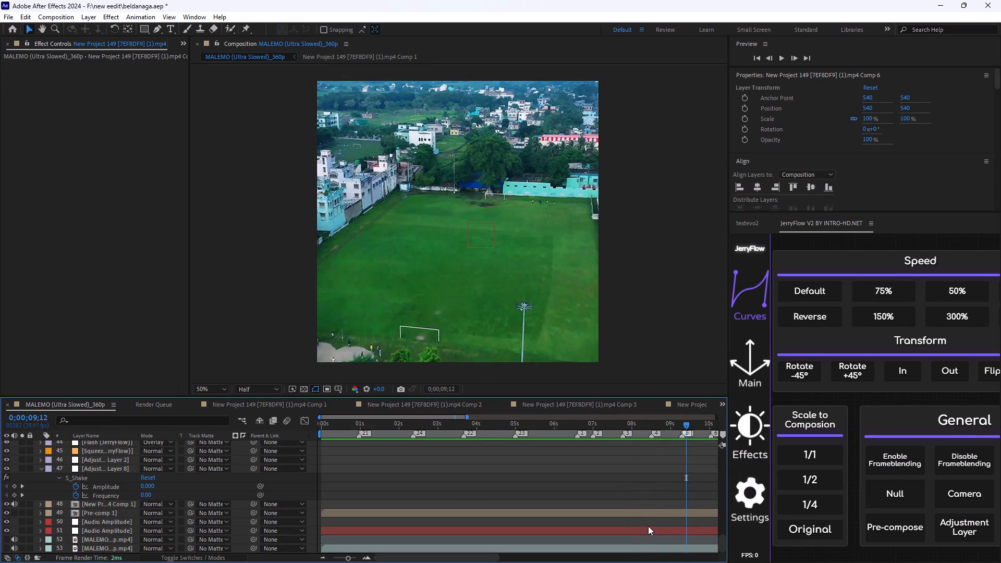
# Open Pre-comp 1, check the cut into the football field shot and set the current time to 0;00;09;08.
pyautogui.click(653, 530)
pyautogui.click(650, 508)
pyautogui.scroll(-2, 641, 532)
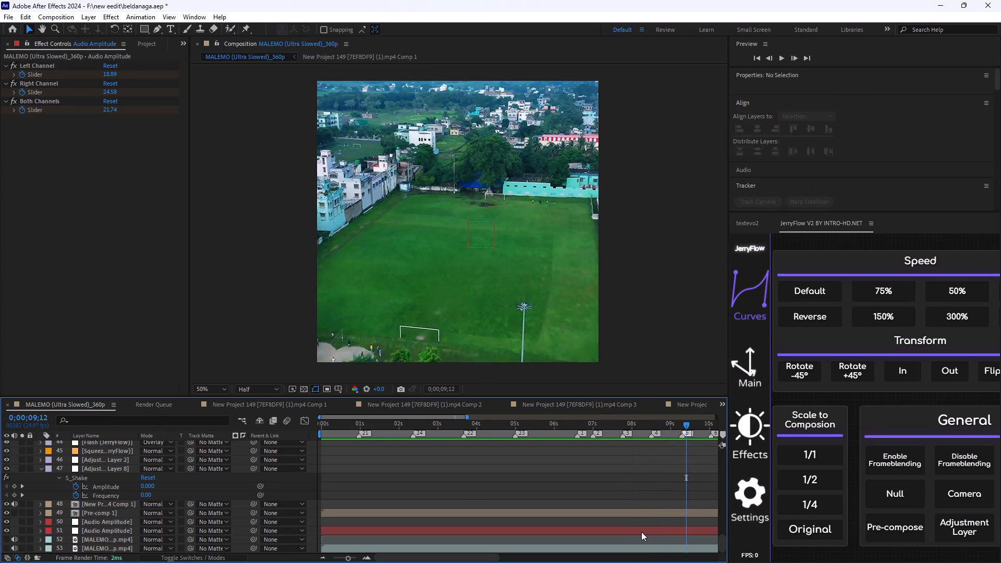
pyautogui.doubleClick(652, 512)
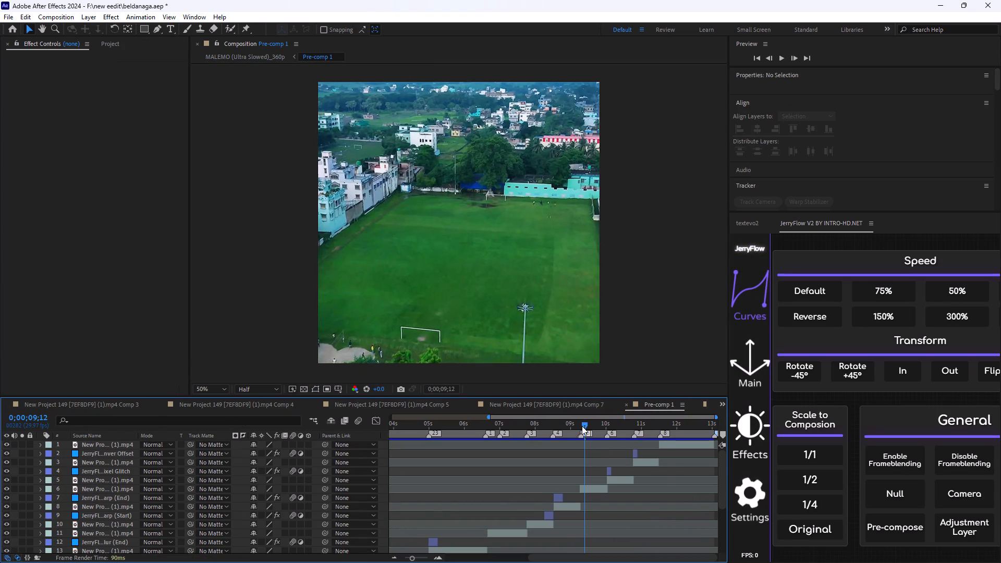
pyautogui.moveTo(586, 423); pyautogui.dragTo(578, 436)
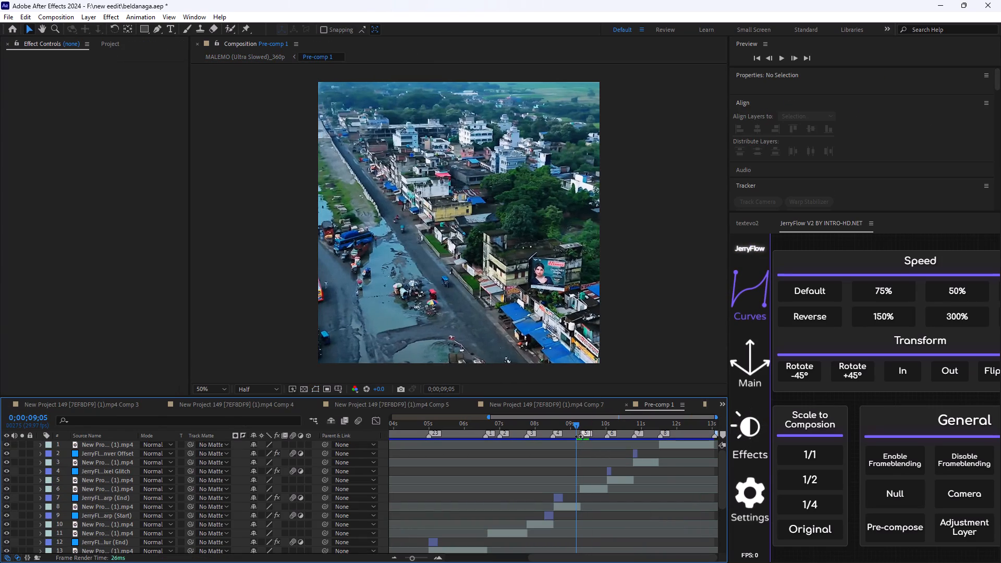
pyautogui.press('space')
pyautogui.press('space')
pyautogui.moveTo(602, 423); pyautogui.dragTo(582, 437)
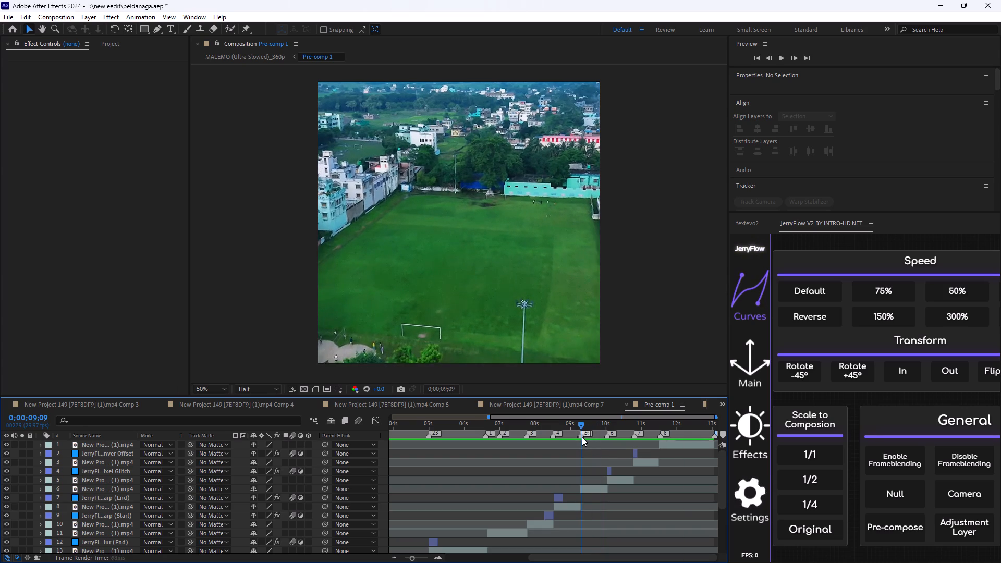
pyautogui.moveTo(582, 437); pyautogui.dragTo(581, 437)
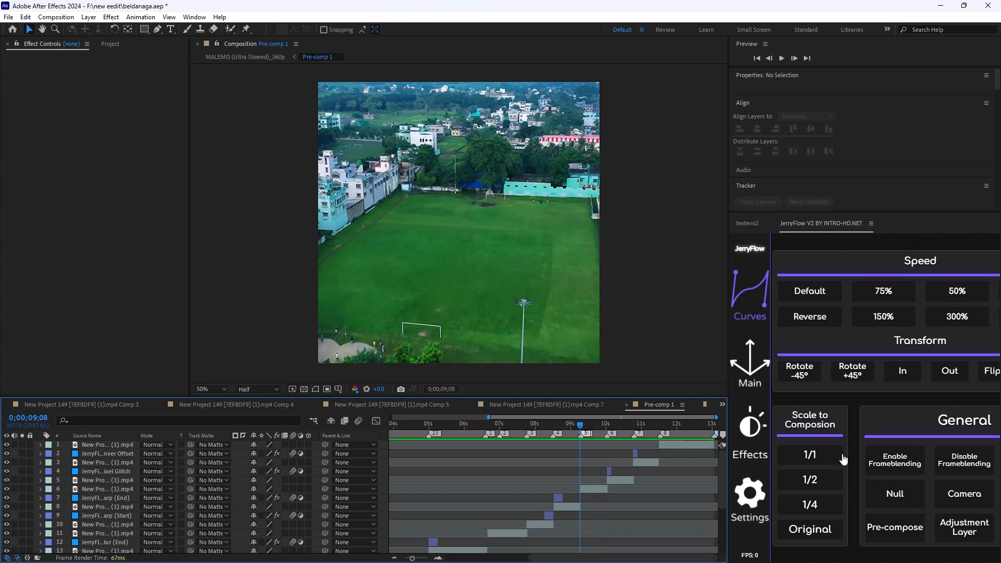
# Look through the JerryFlow effects, with more room for their previews, for one to use on the selected football field clip.
pyautogui.click(741, 429)
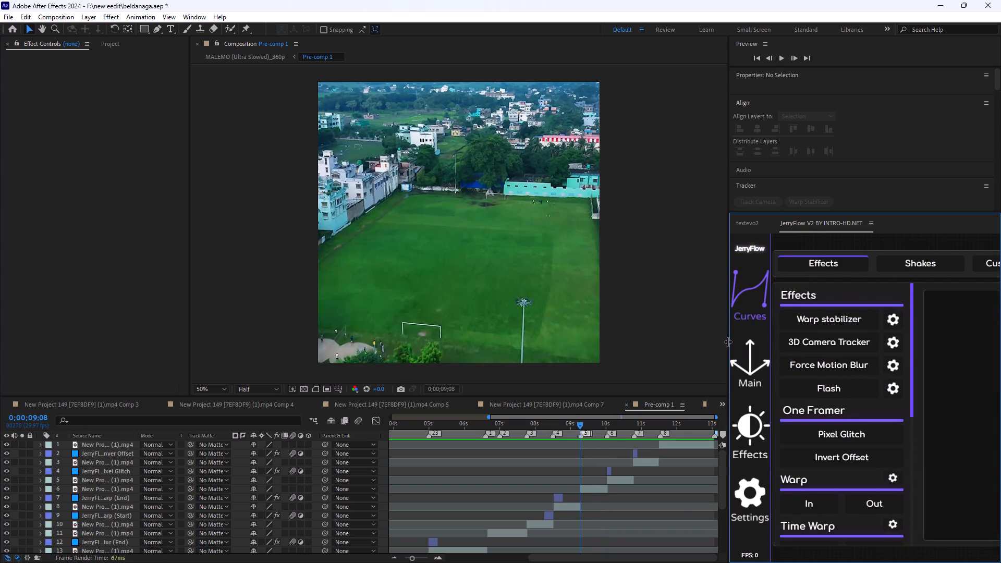
pyautogui.moveTo(729, 342); pyautogui.dragTo(653, 361)
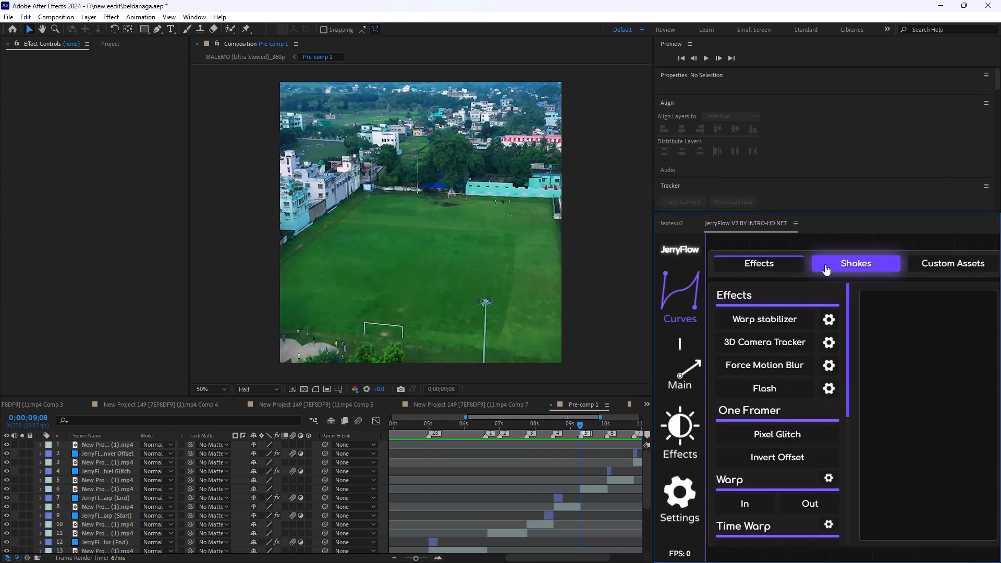
pyautogui.click(825, 264)
pyautogui.click(886, 260)
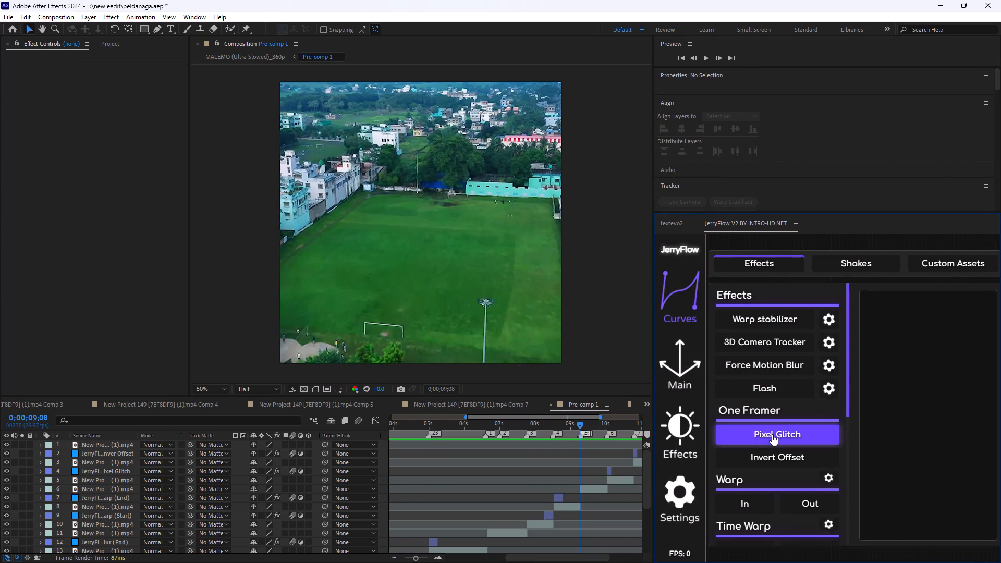
pyautogui.click(772, 434)
pyautogui.scroll(-6, 772, 435)
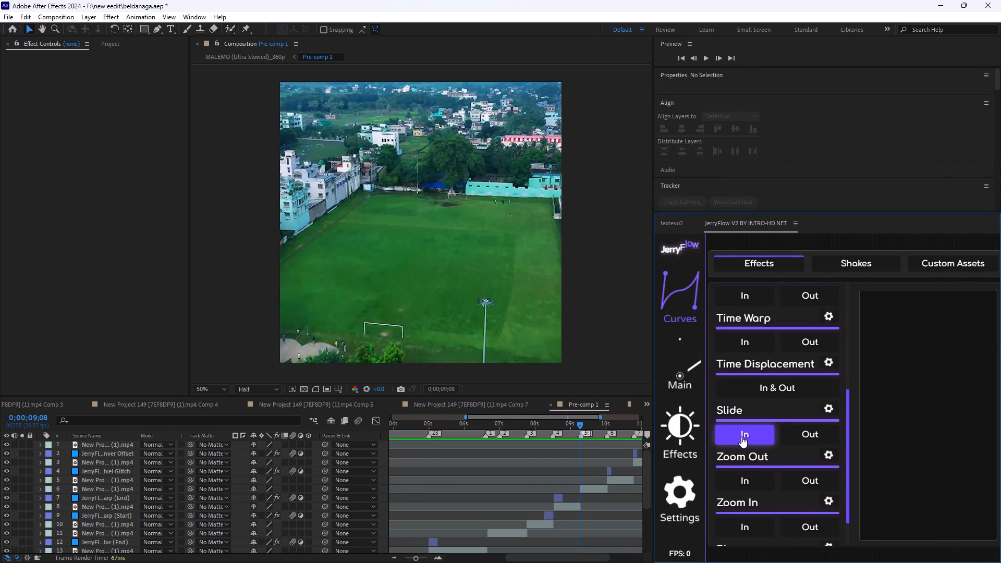
pyautogui.click(584, 489)
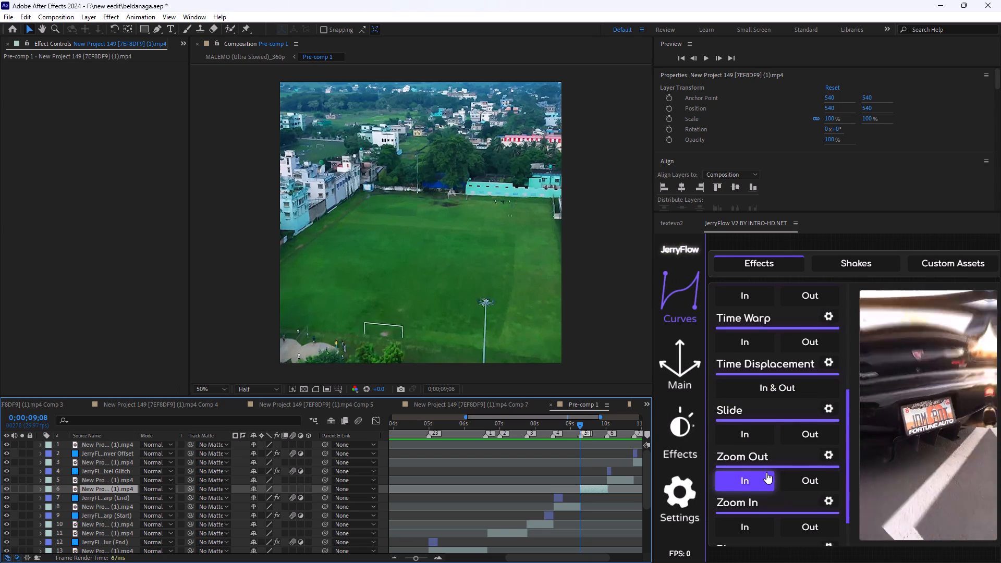
pyautogui.scroll(-7, 766, 472)
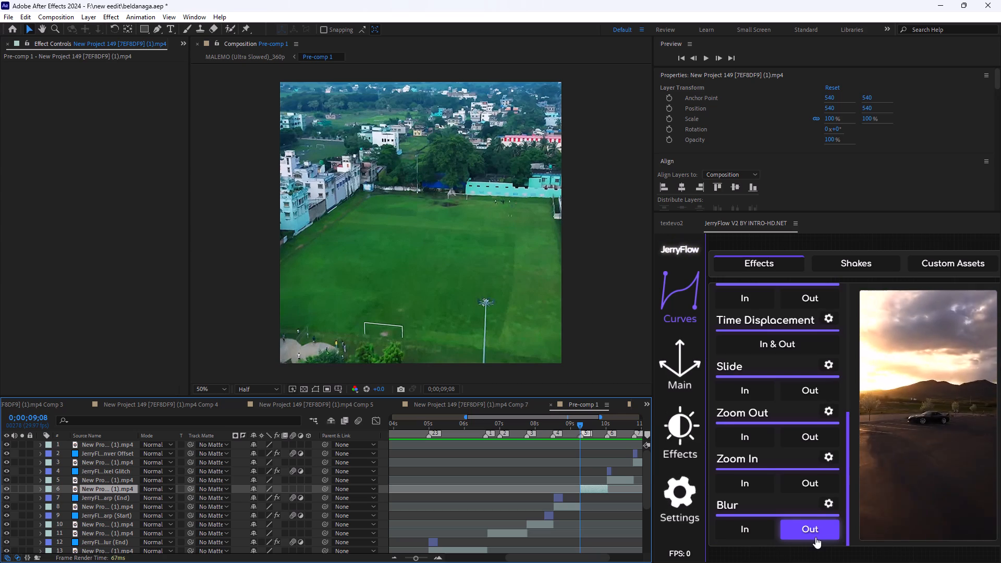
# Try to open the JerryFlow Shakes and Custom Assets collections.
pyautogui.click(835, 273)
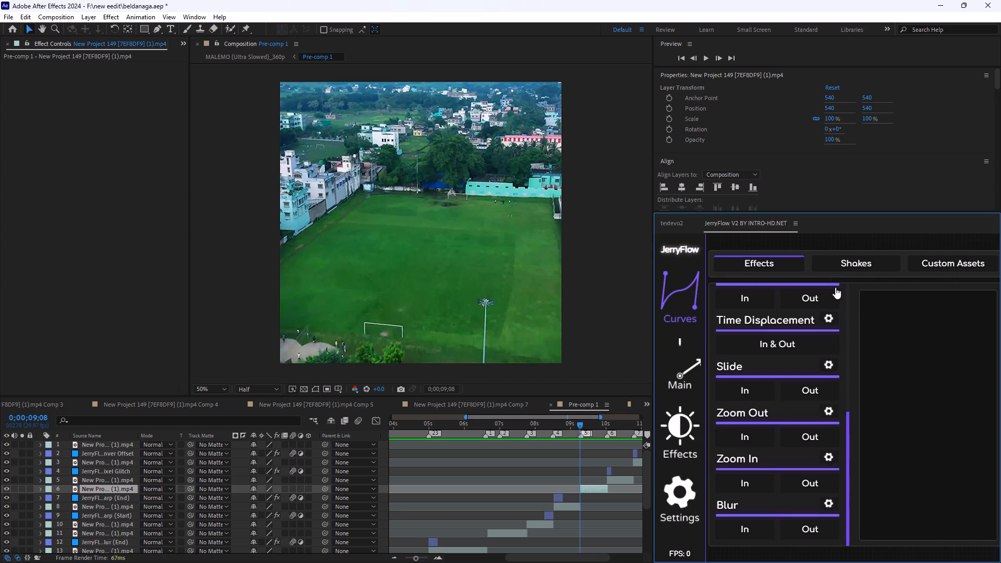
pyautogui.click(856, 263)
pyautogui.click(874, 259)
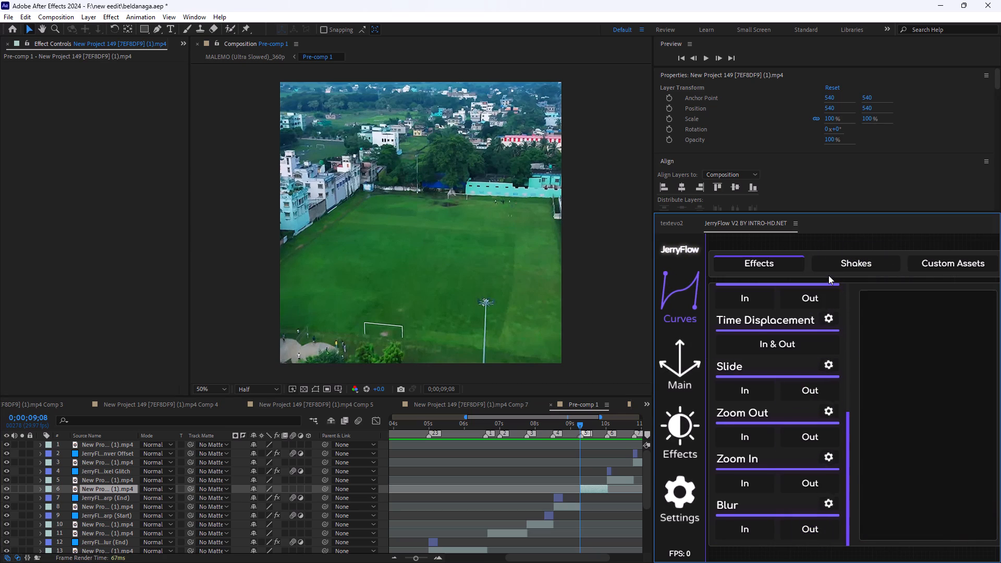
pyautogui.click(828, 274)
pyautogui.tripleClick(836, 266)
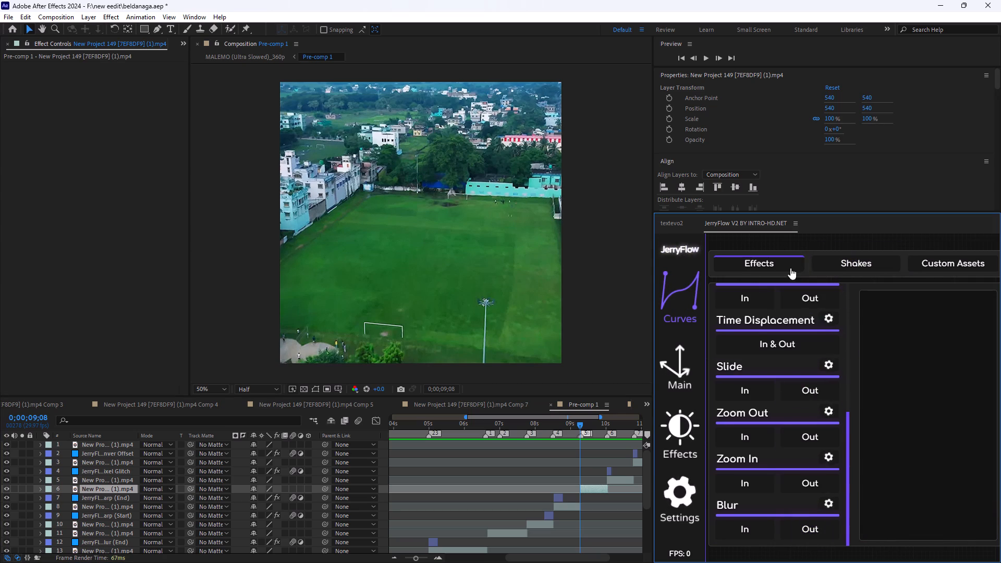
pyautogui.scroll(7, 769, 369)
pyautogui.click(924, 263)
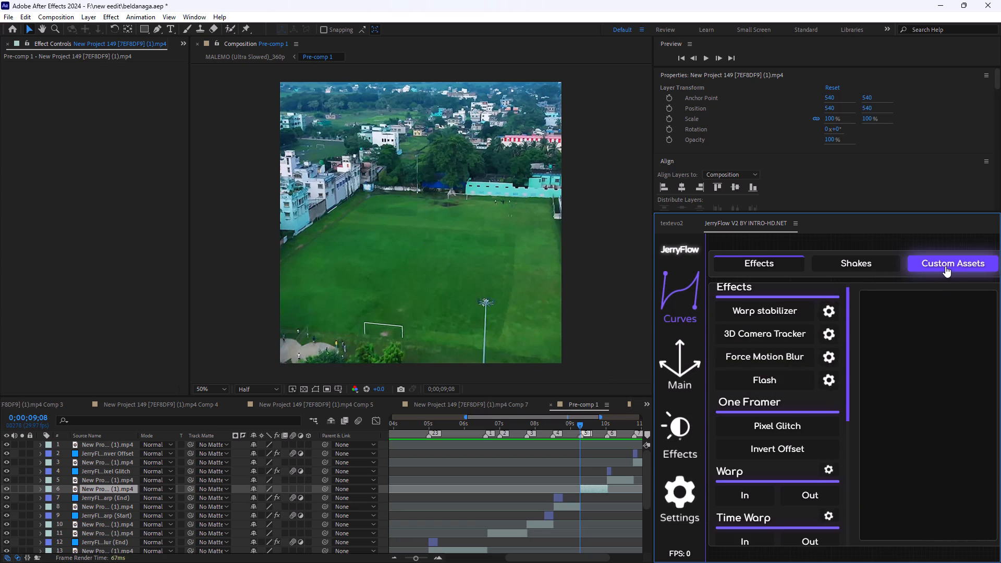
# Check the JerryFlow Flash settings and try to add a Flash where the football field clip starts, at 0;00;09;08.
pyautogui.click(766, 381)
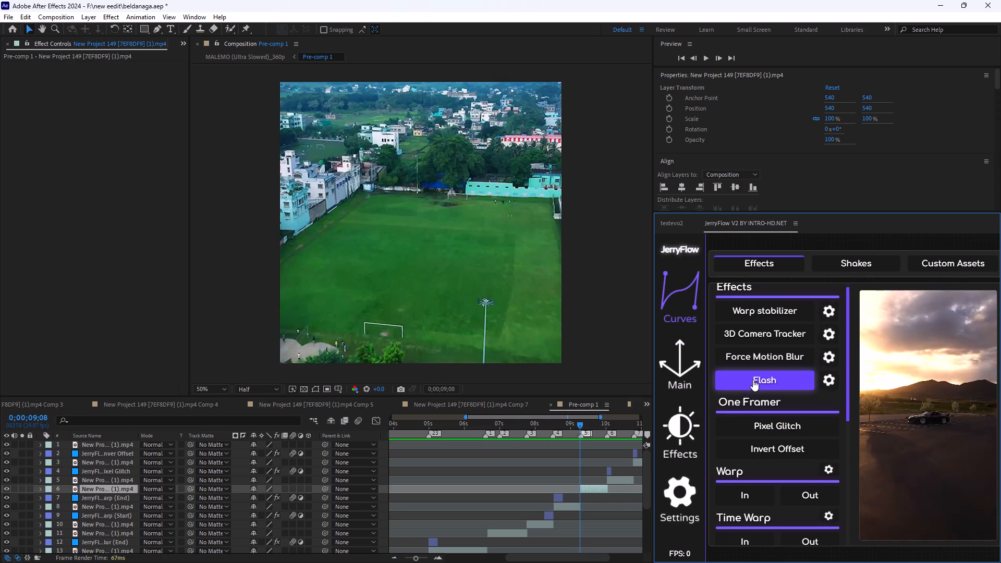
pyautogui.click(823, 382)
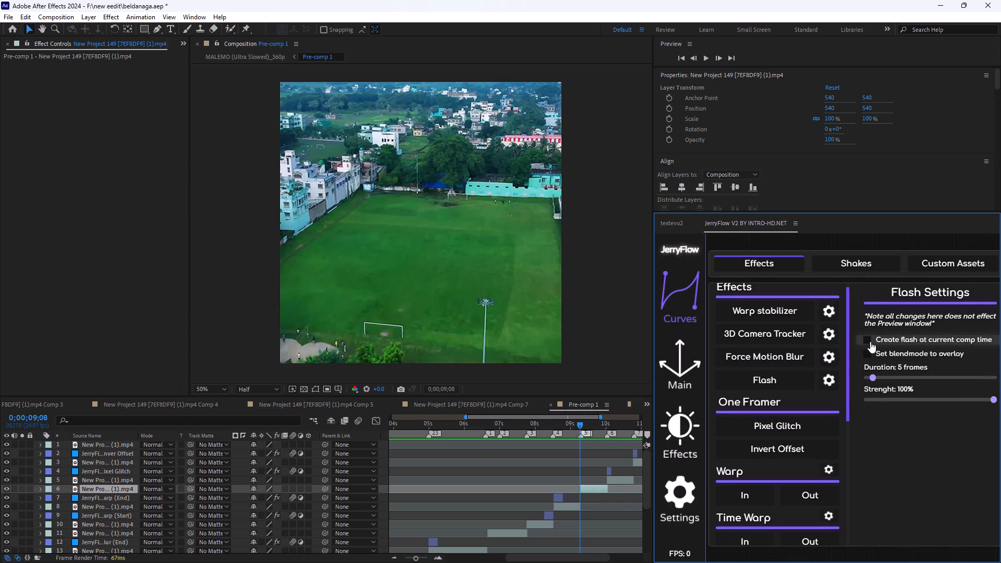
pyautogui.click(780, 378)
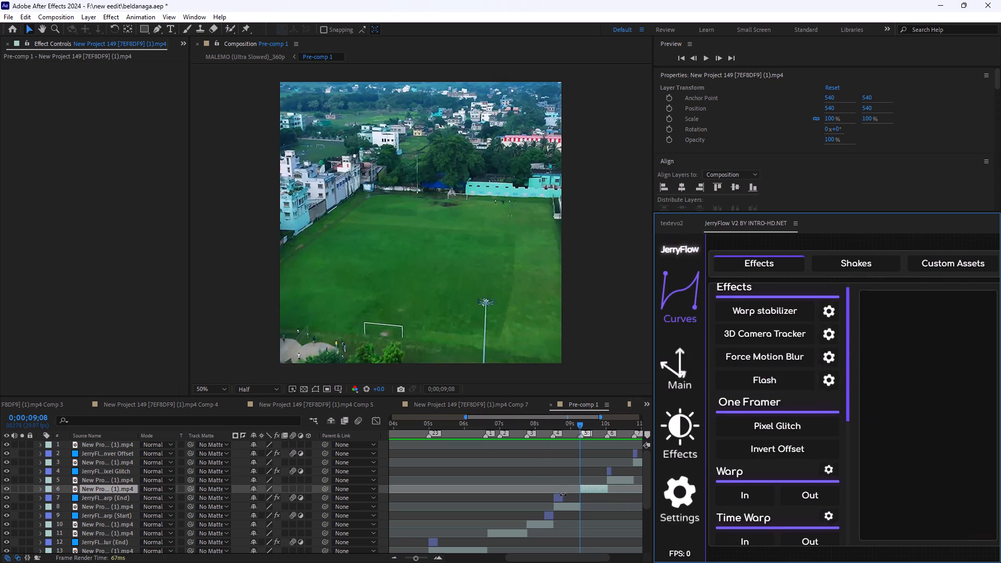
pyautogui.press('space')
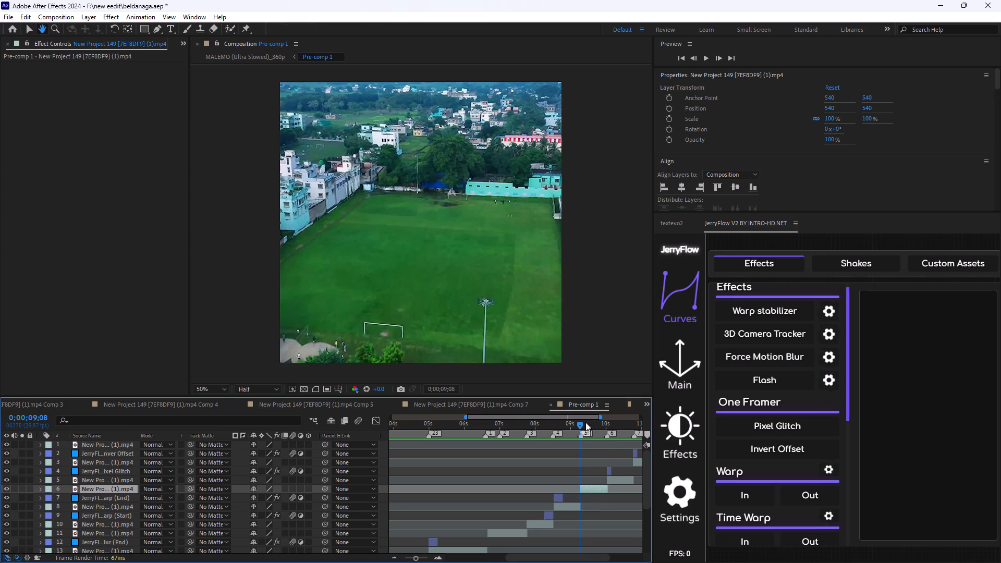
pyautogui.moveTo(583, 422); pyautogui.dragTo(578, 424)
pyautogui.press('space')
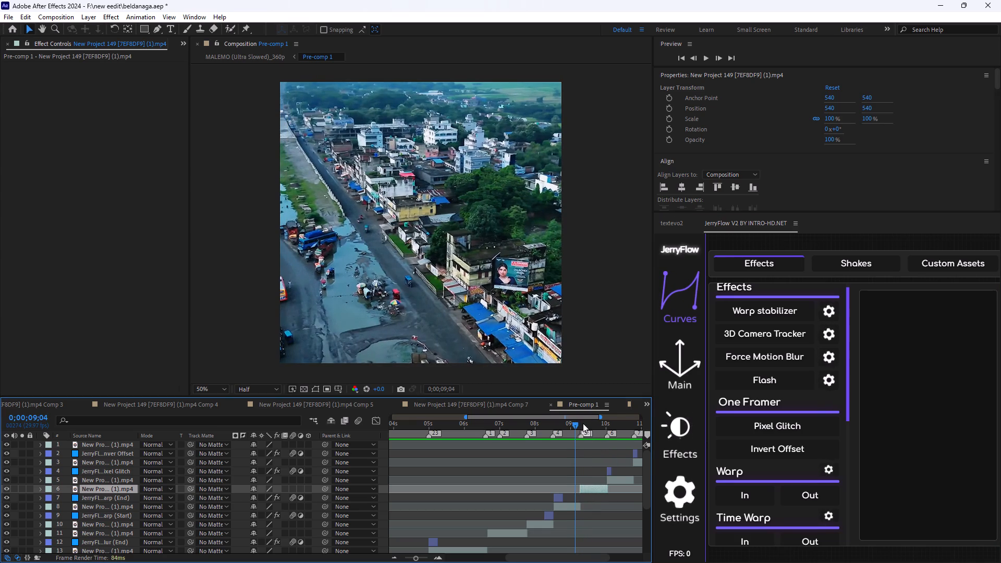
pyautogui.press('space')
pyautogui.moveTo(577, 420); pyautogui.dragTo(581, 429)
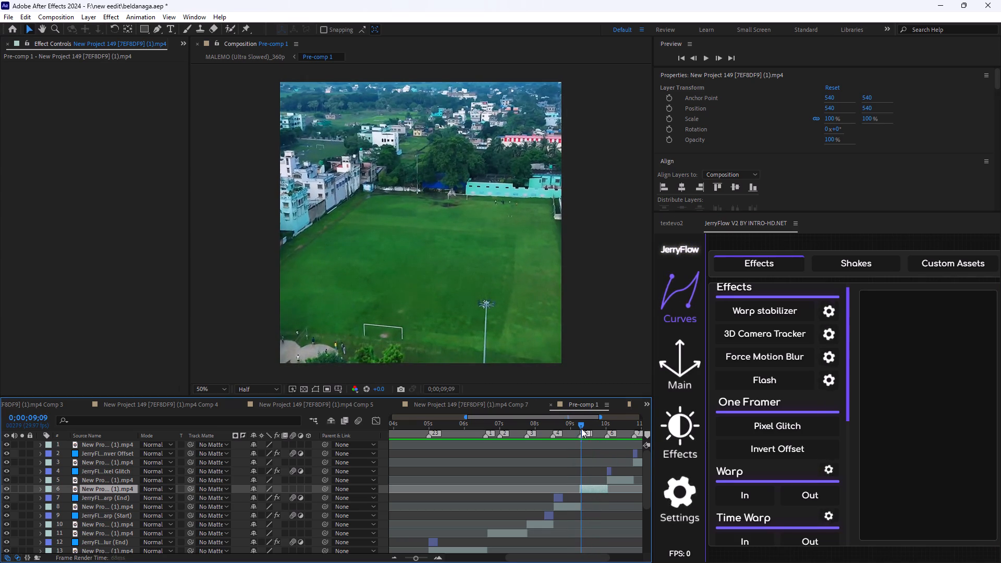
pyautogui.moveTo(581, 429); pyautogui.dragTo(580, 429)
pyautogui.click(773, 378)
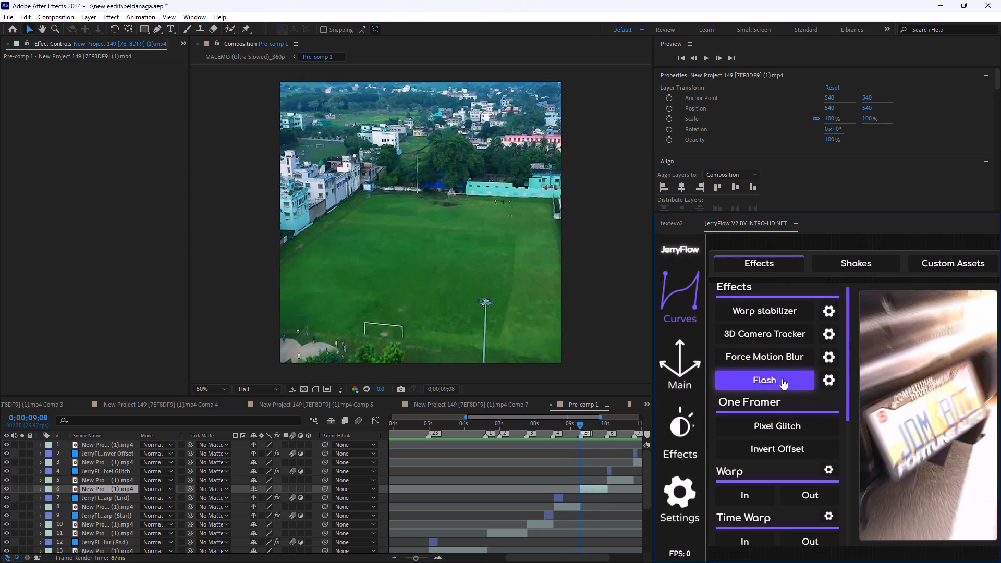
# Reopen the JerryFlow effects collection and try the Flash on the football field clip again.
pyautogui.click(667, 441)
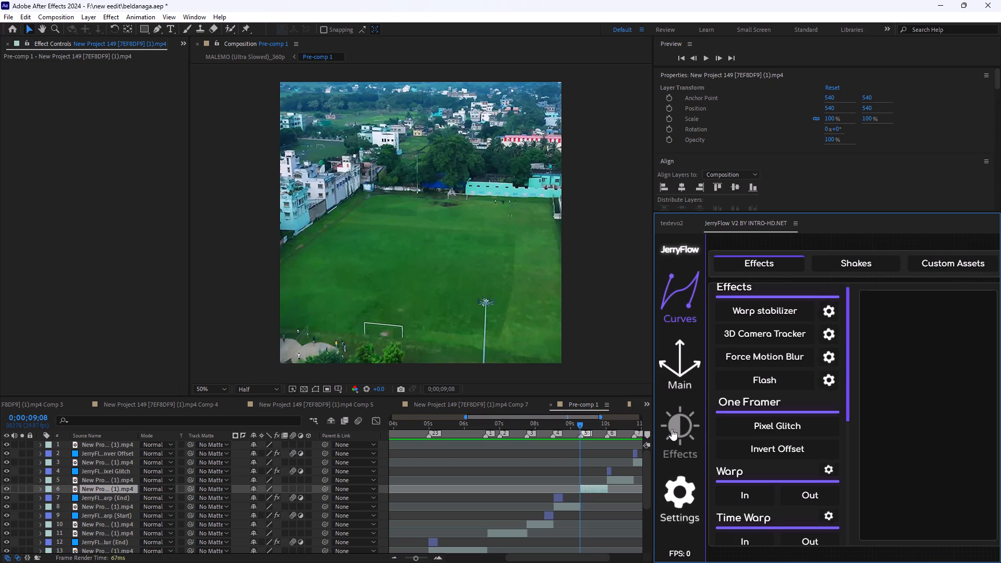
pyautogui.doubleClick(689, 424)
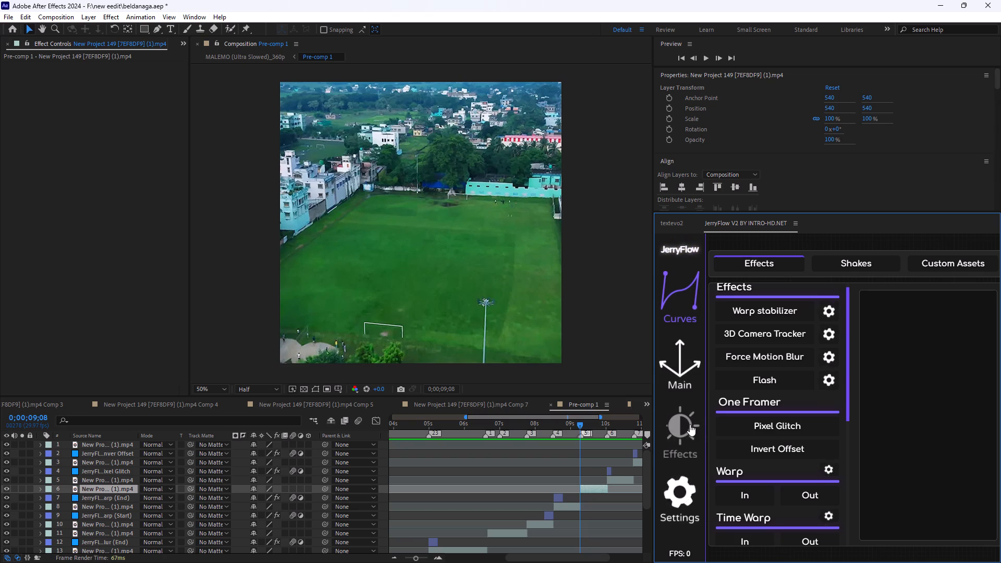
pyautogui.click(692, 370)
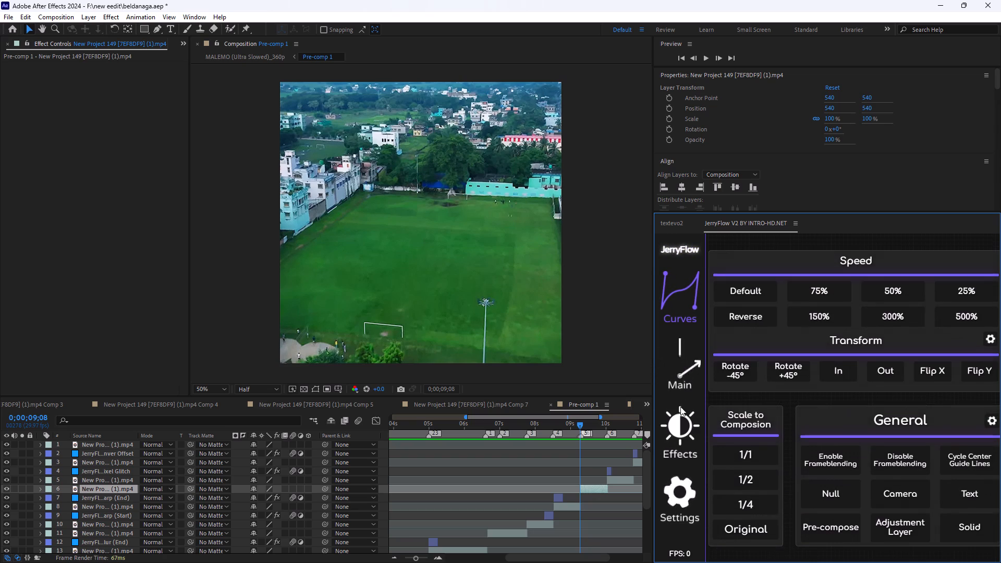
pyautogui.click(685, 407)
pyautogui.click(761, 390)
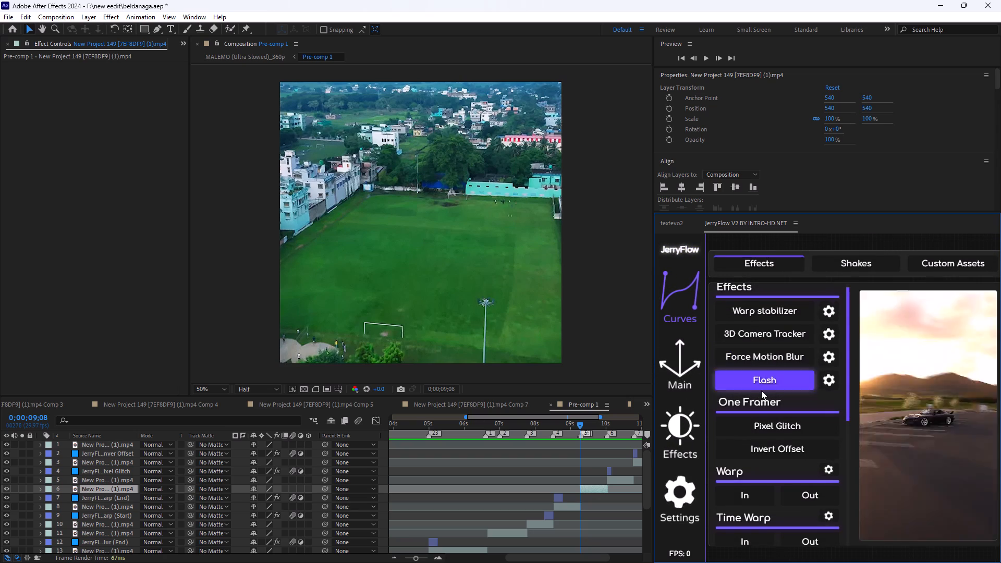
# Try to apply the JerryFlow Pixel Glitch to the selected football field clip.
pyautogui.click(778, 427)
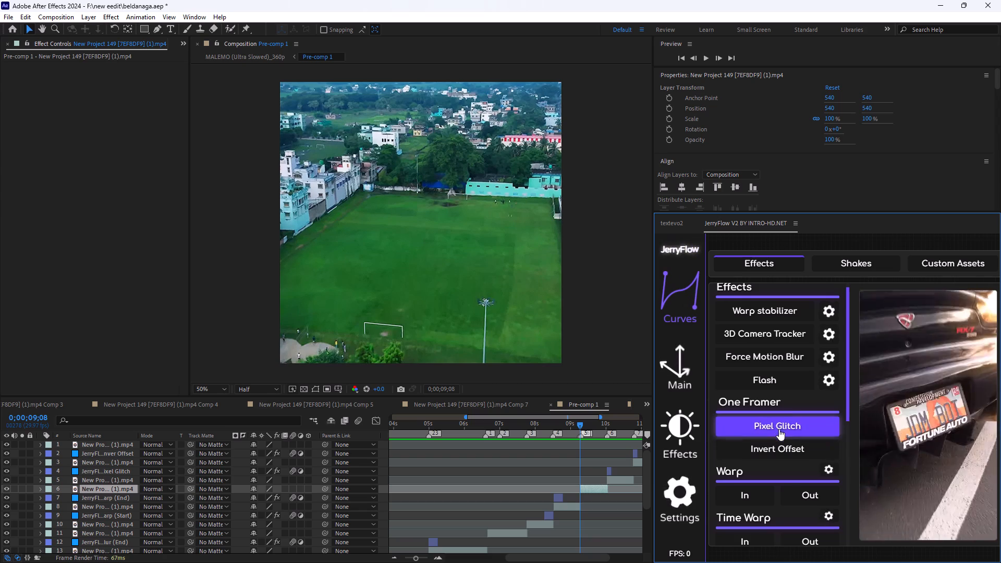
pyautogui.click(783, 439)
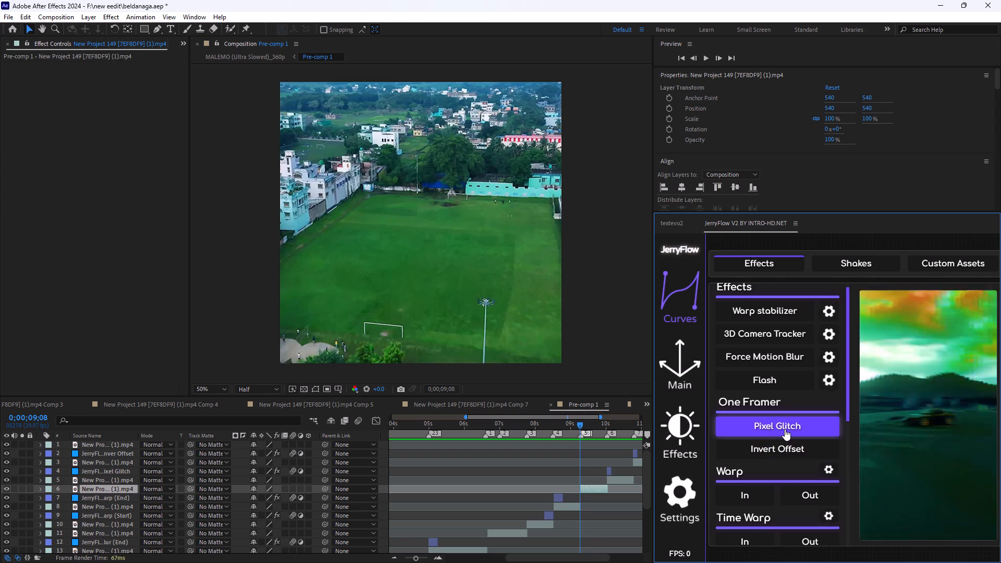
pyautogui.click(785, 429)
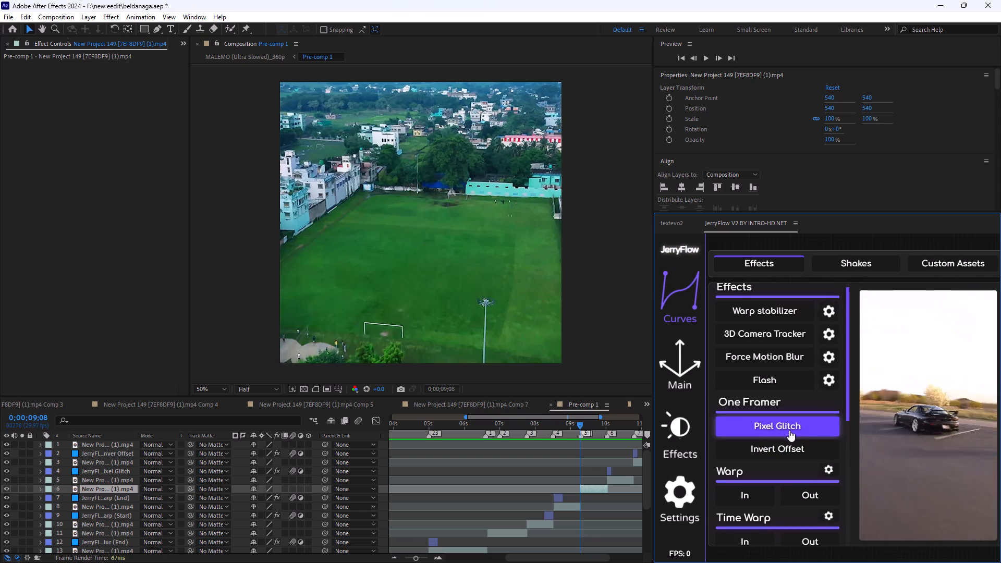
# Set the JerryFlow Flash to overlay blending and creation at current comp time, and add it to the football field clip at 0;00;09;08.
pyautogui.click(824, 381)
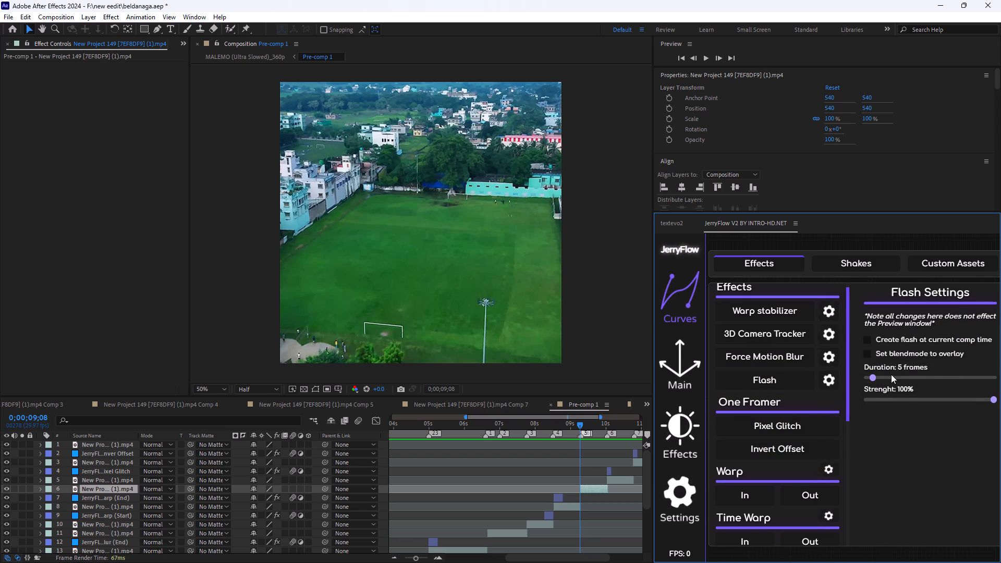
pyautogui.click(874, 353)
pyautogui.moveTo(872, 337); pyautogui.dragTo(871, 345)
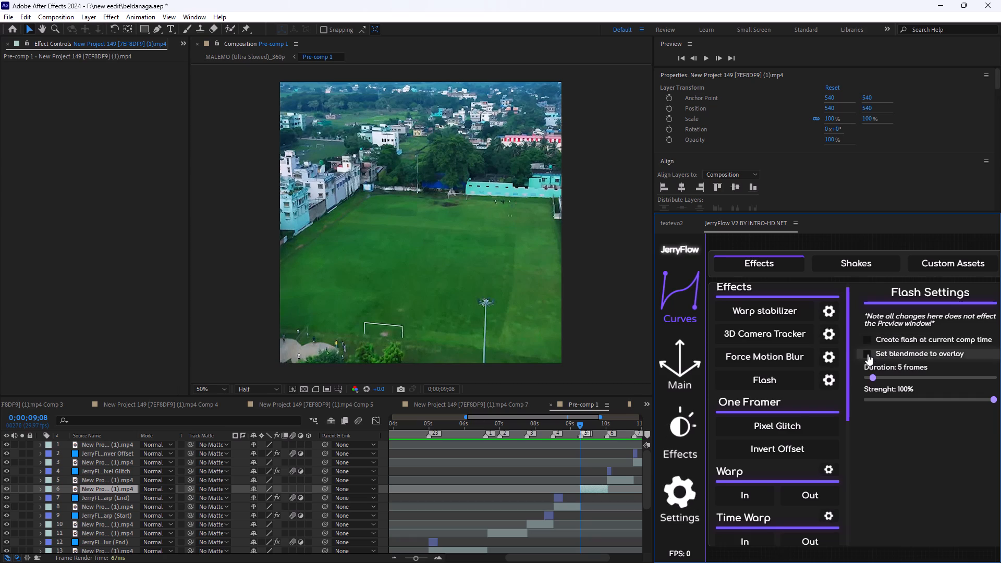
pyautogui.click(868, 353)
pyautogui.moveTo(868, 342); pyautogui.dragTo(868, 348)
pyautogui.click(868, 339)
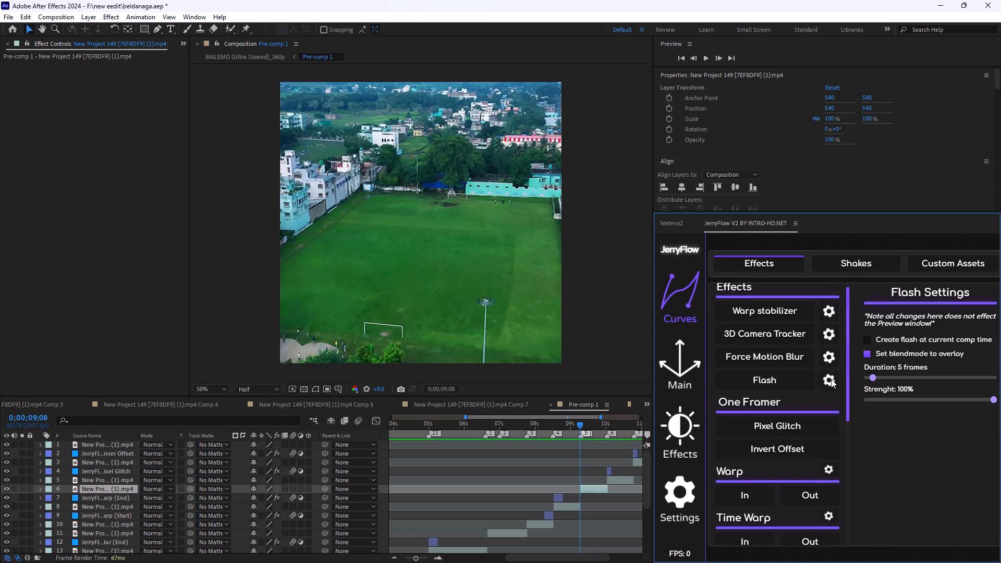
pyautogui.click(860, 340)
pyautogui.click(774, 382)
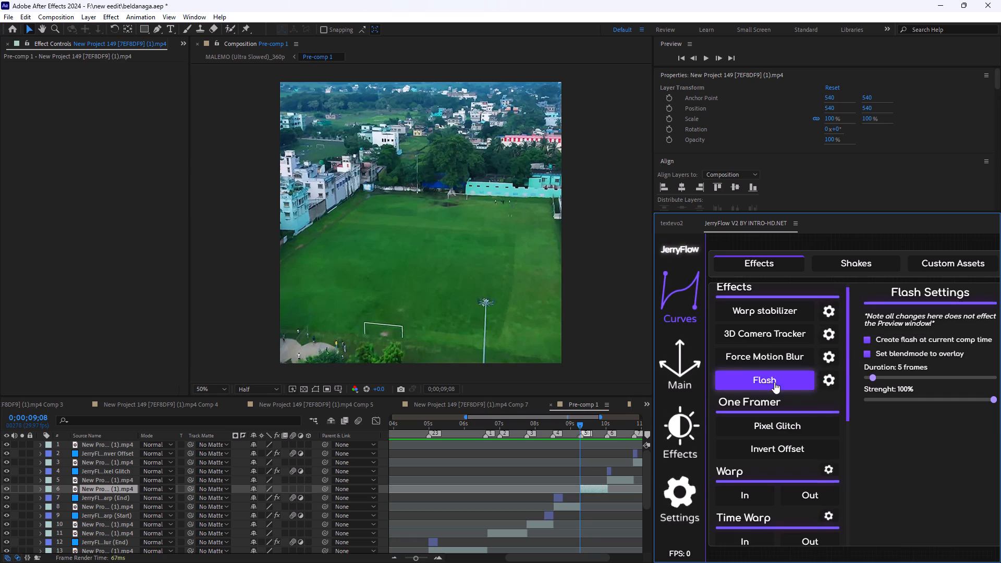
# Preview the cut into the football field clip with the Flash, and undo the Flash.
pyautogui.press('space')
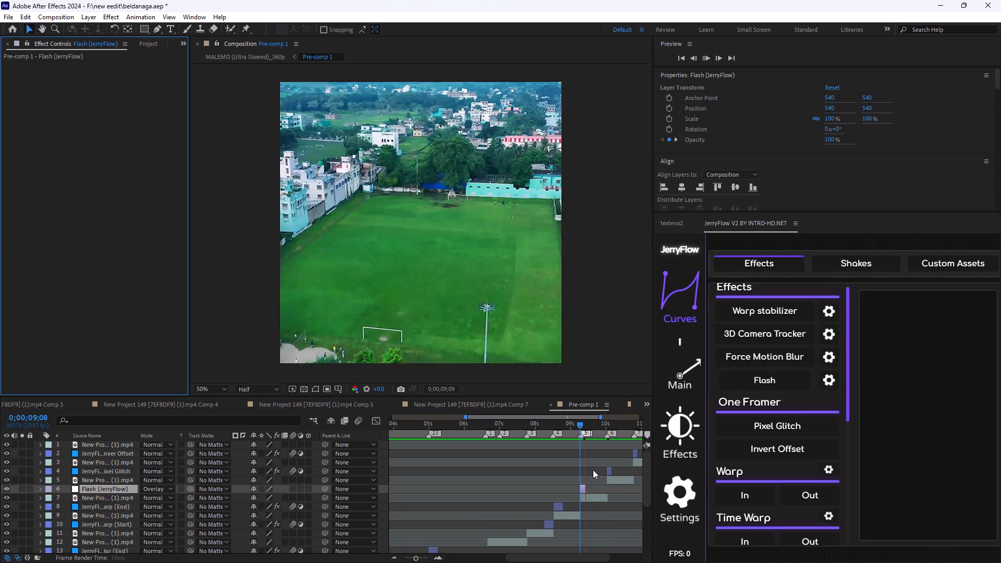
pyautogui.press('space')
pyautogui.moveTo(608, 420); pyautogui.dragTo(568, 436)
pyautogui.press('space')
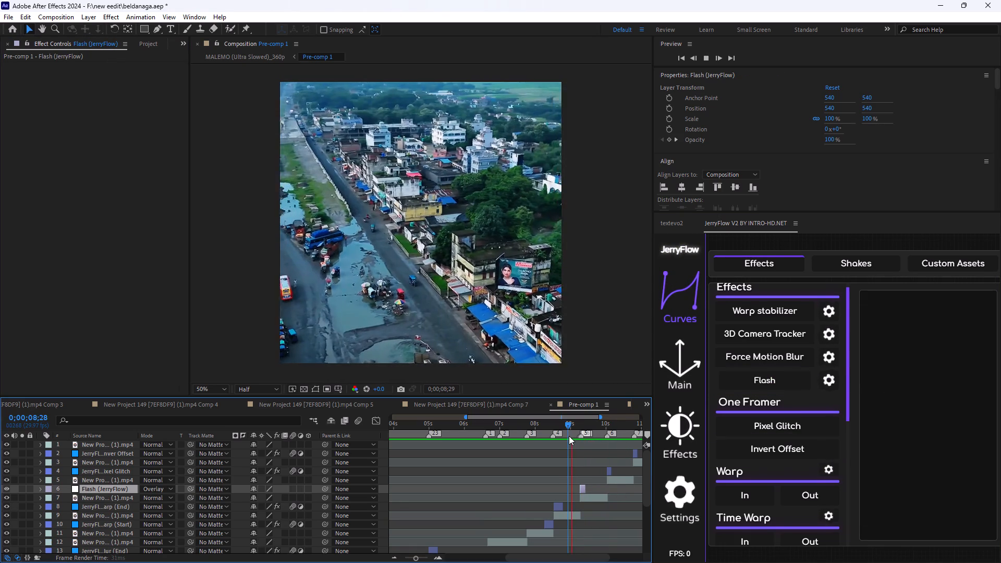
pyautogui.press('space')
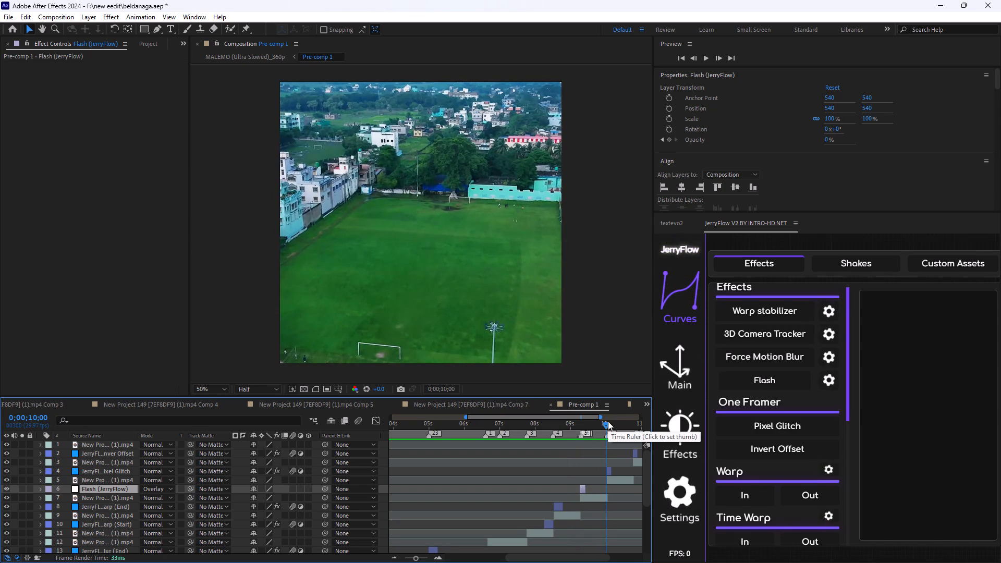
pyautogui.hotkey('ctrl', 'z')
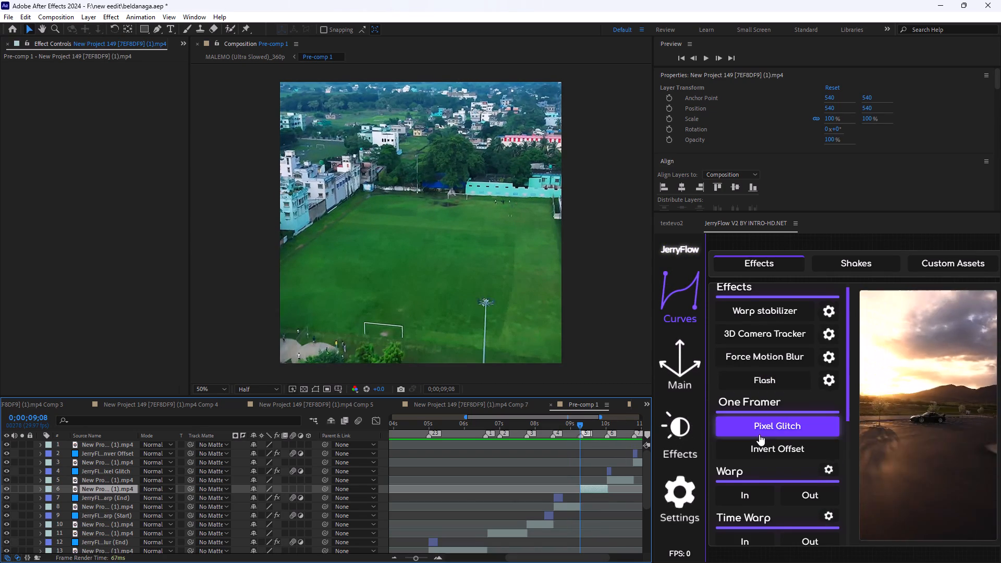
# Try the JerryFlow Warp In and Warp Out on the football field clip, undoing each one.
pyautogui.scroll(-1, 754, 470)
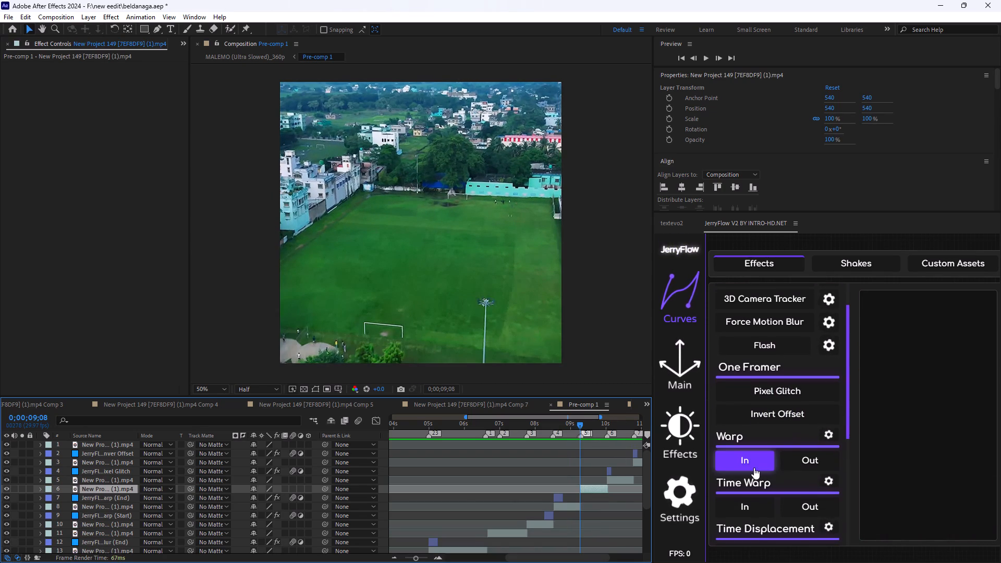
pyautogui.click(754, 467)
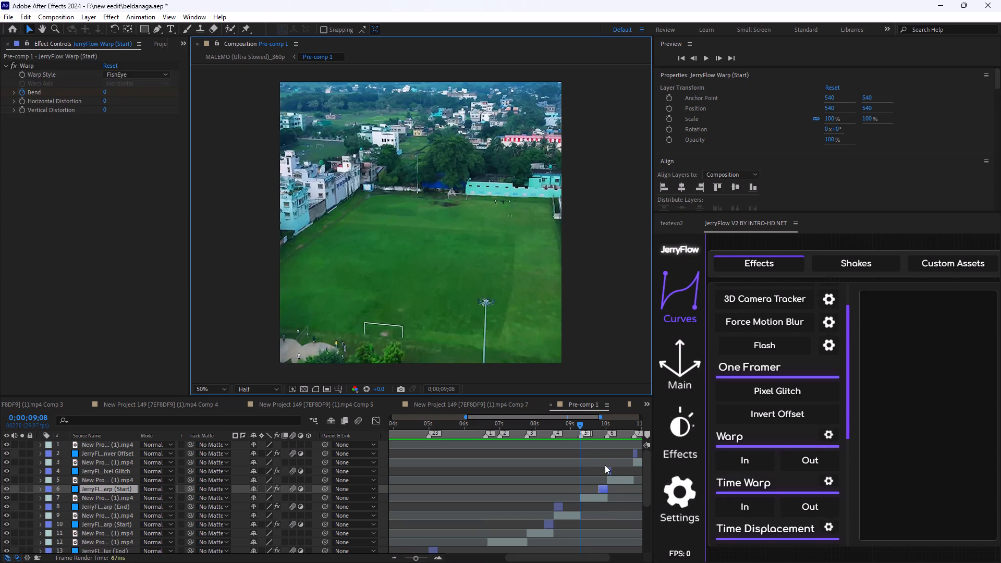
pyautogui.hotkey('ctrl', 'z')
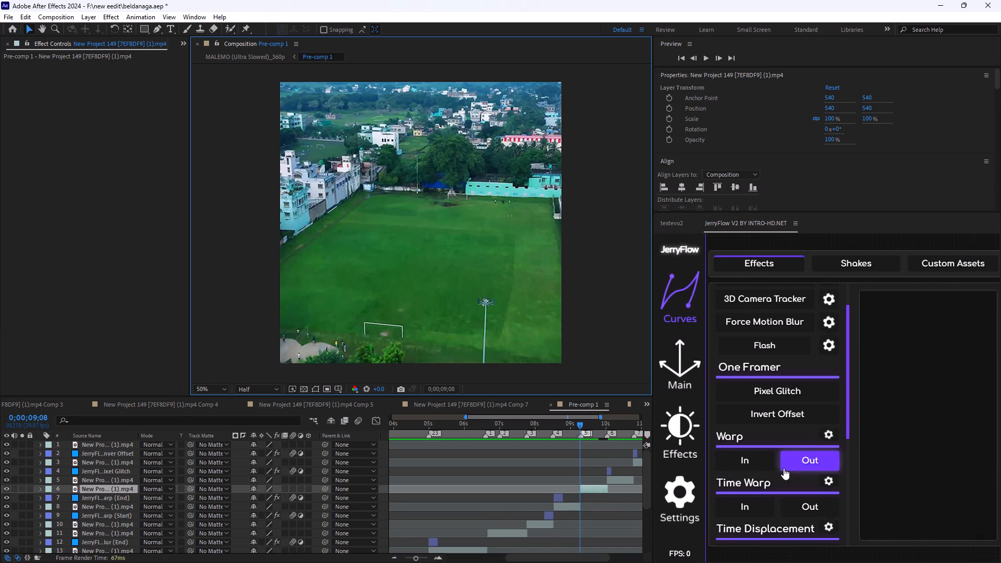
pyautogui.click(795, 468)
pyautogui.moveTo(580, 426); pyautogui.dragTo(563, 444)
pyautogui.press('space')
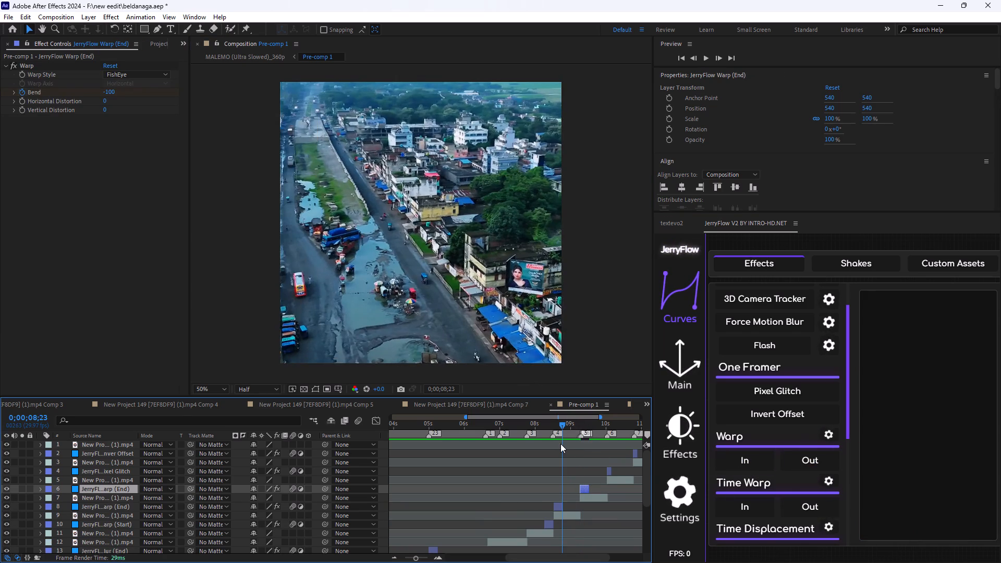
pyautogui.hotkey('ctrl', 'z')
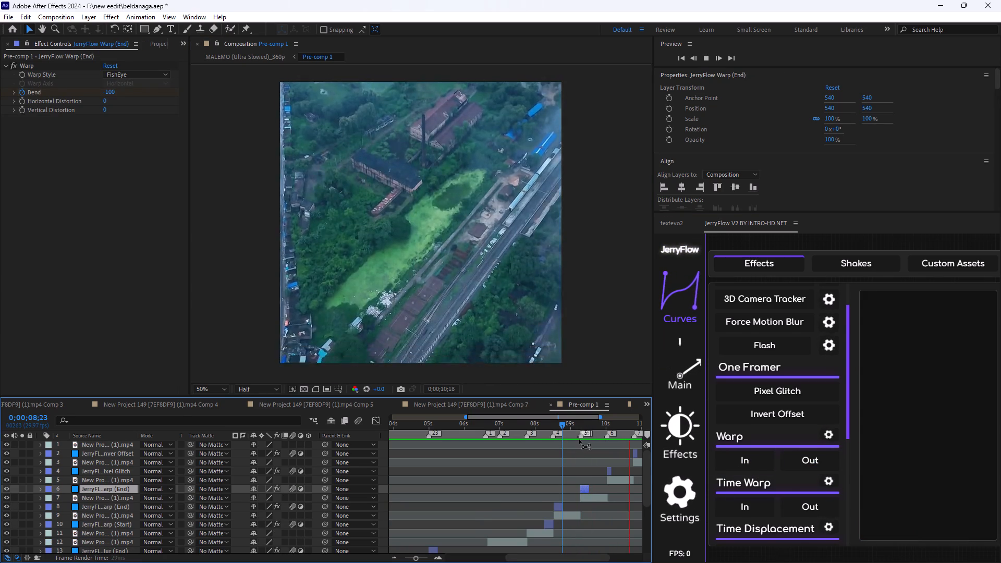
# Add the Out variant of JerryFlow Zoom Out at the football field clip's start, 0;00;09;08, and preview the cut.
pyautogui.moveTo(580, 424); pyautogui.dragTo(580, 434)
pyautogui.scroll(-5, 771, 476)
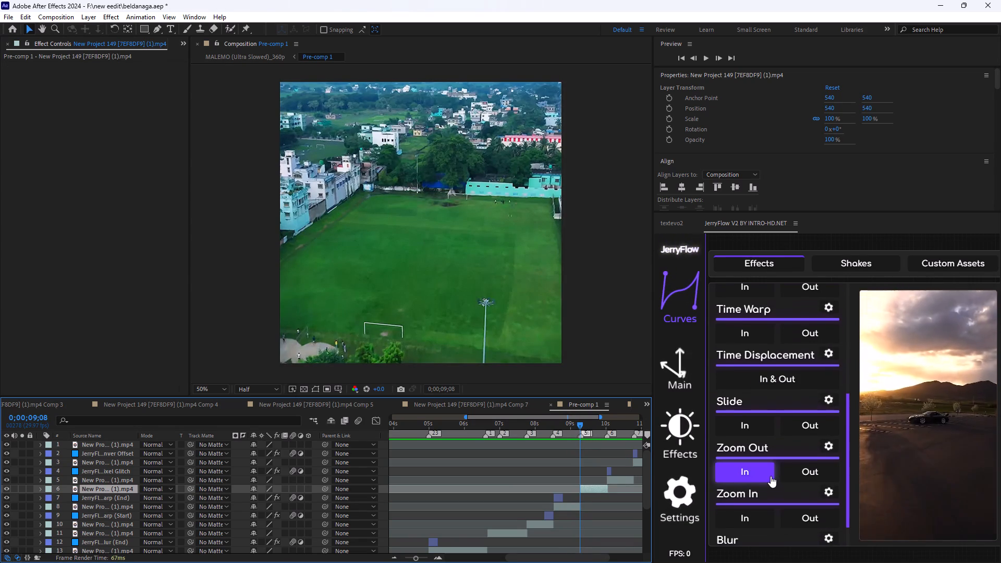
pyautogui.click(801, 468)
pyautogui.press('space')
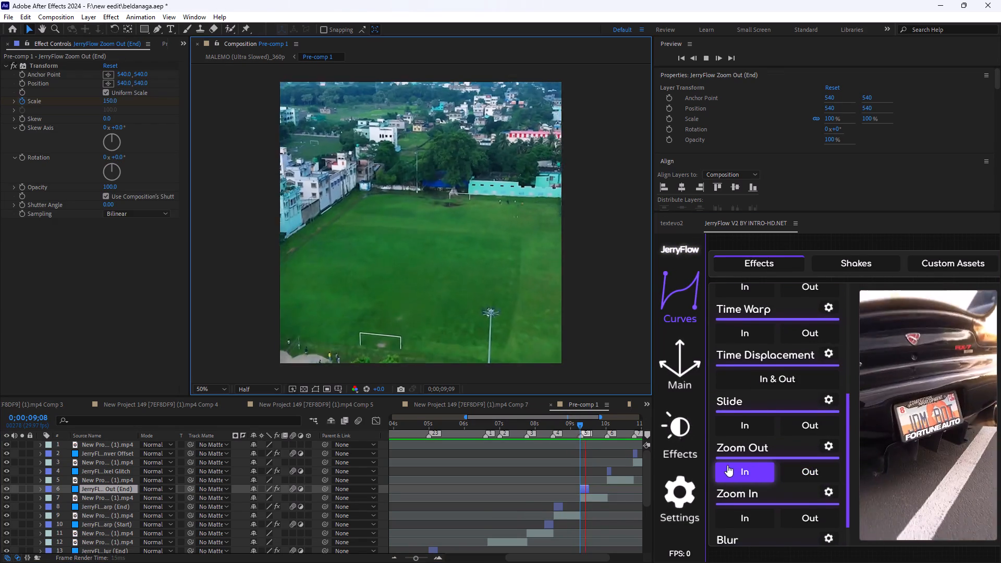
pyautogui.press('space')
pyautogui.moveTo(603, 420); pyautogui.dragTo(568, 432)
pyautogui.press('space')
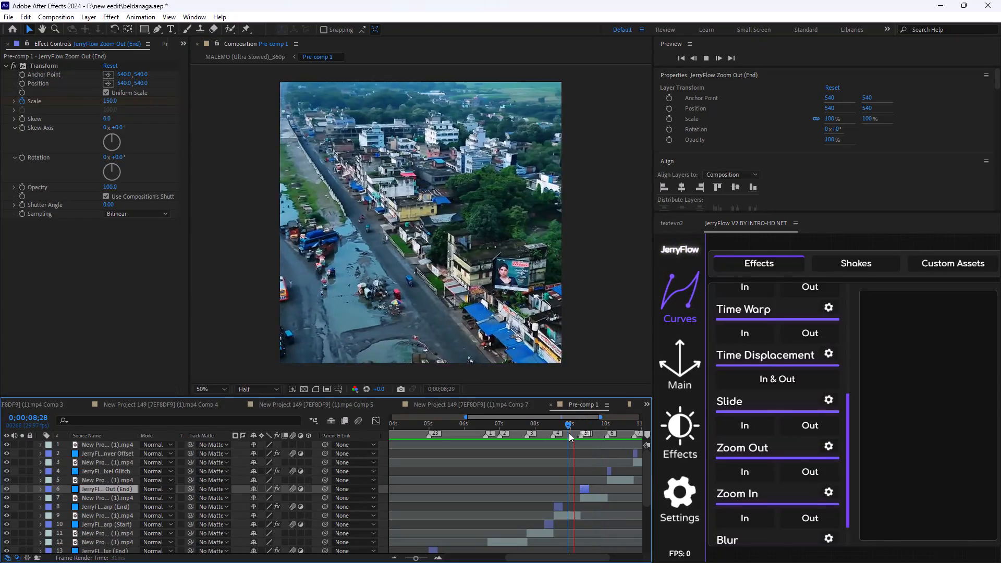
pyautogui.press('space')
pyautogui.moveTo(604, 421); pyautogui.dragTo(572, 445)
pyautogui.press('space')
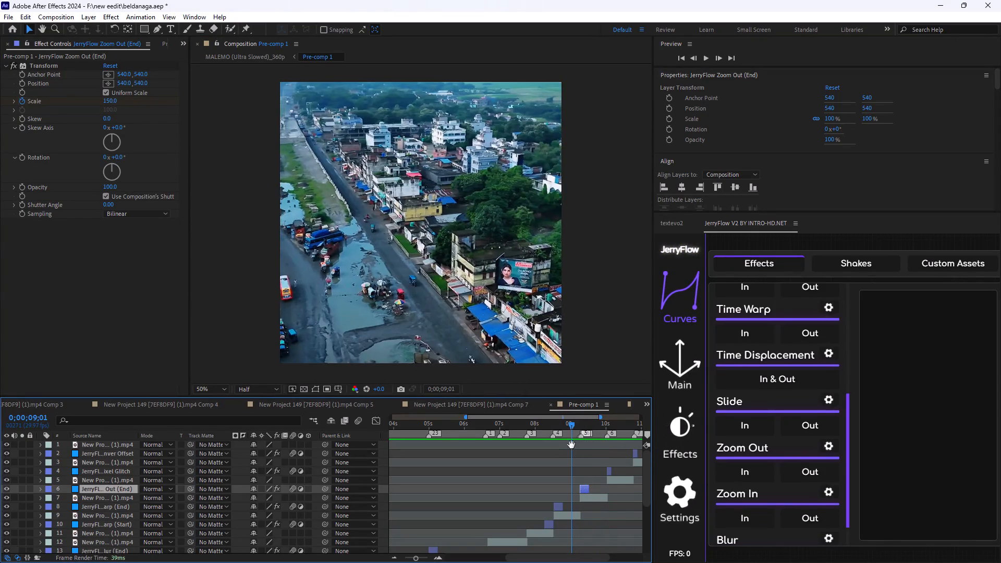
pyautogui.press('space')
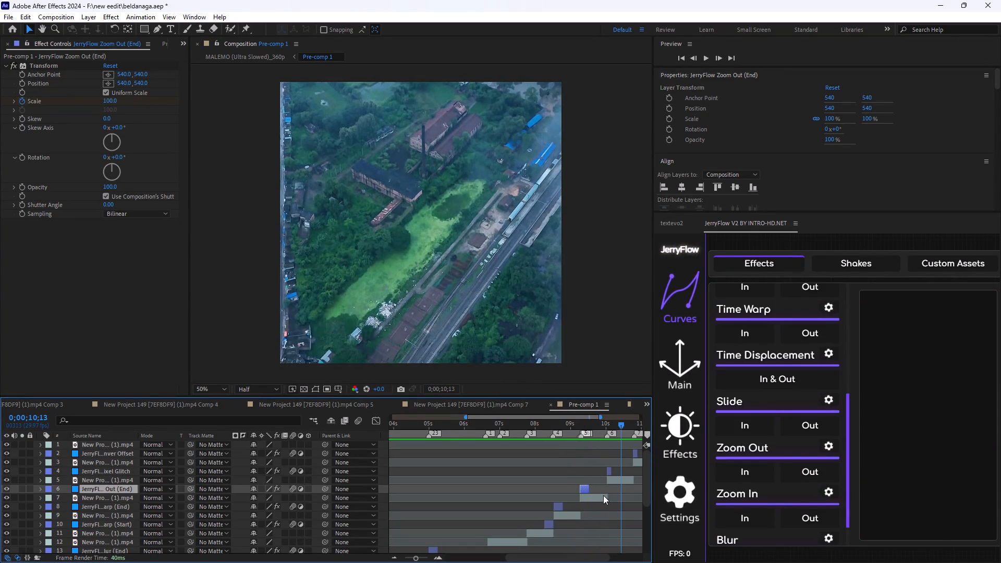
# Run the 3D Camera Tracker on the football field clip from 0;00;09;20 with Detailed Analysis on.
pyautogui.click(603, 496)
pyautogui.moveTo(617, 425); pyautogui.dragTo(594, 445)
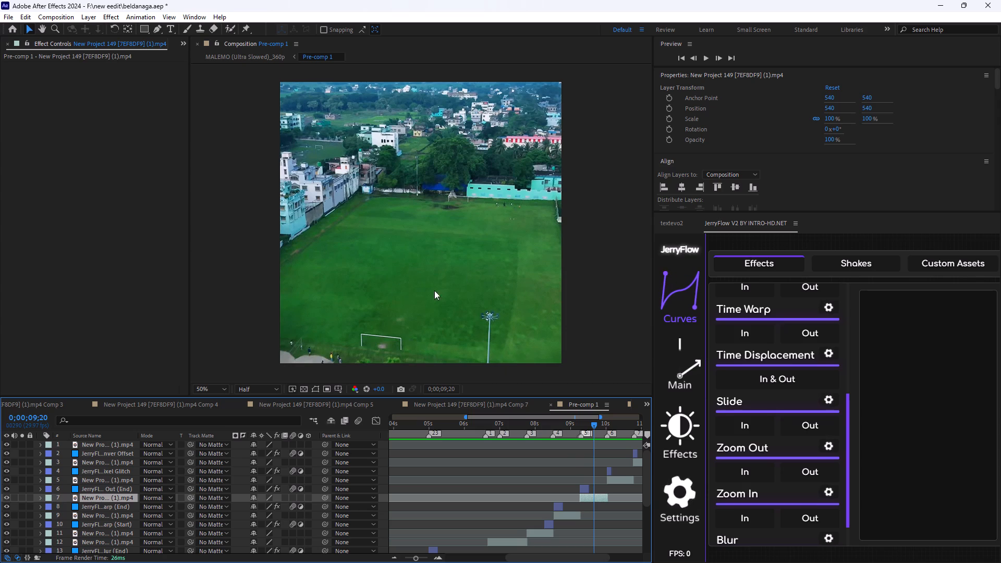
pyautogui.scroll(1, 688, 152)
pyautogui.scroll(-6, 688, 160)
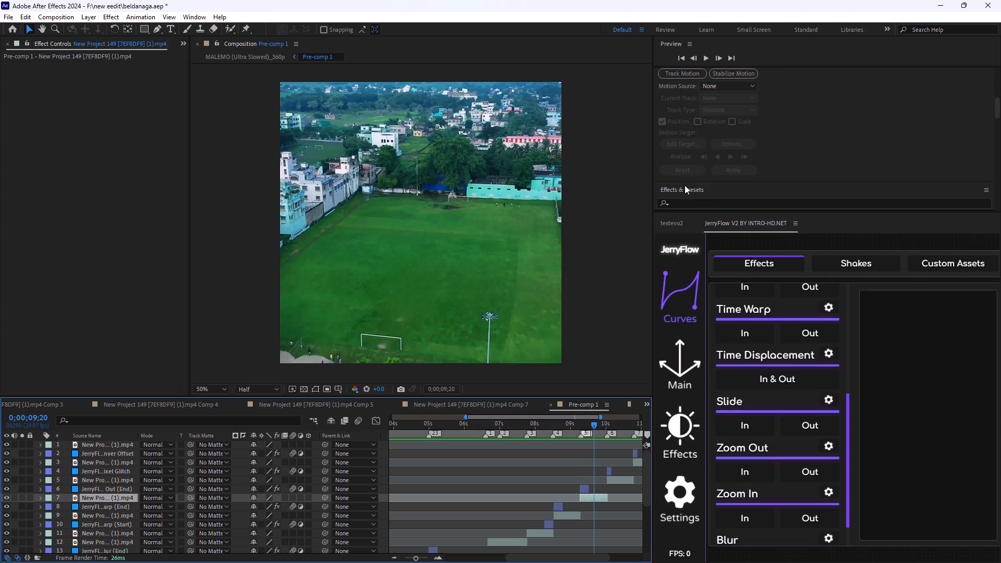
pyautogui.scroll(1, 710, 181)
pyautogui.click(685, 105)
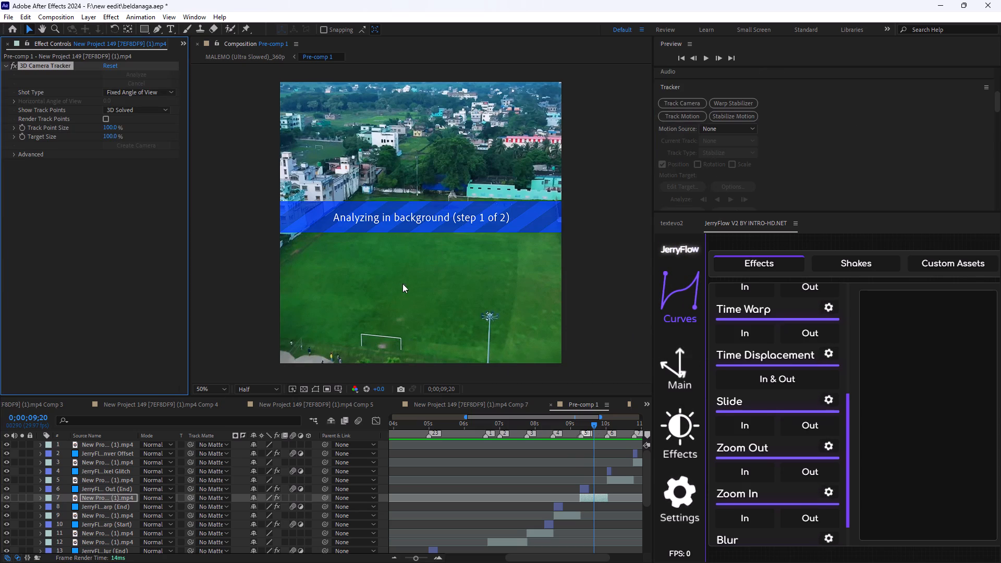
pyautogui.click(13, 152)
pyautogui.click(106, 188)
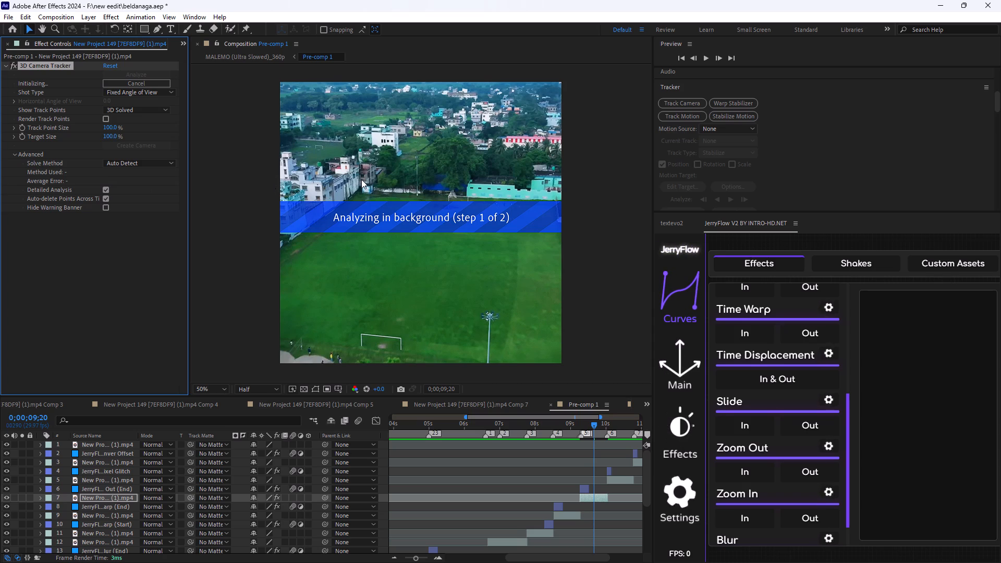
pyautogui.doubleClick(373, 167)
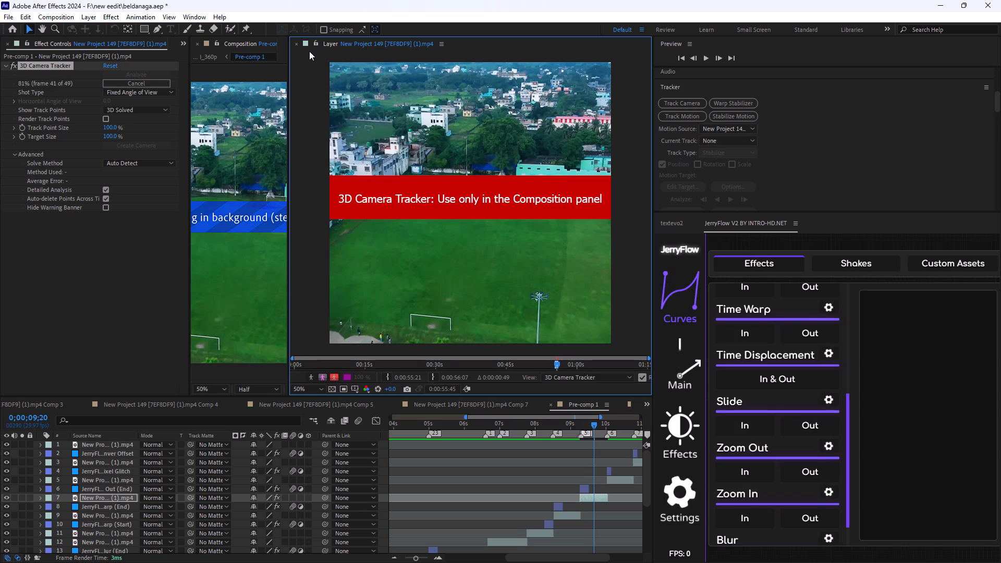
pyautogui.click(293, 41)
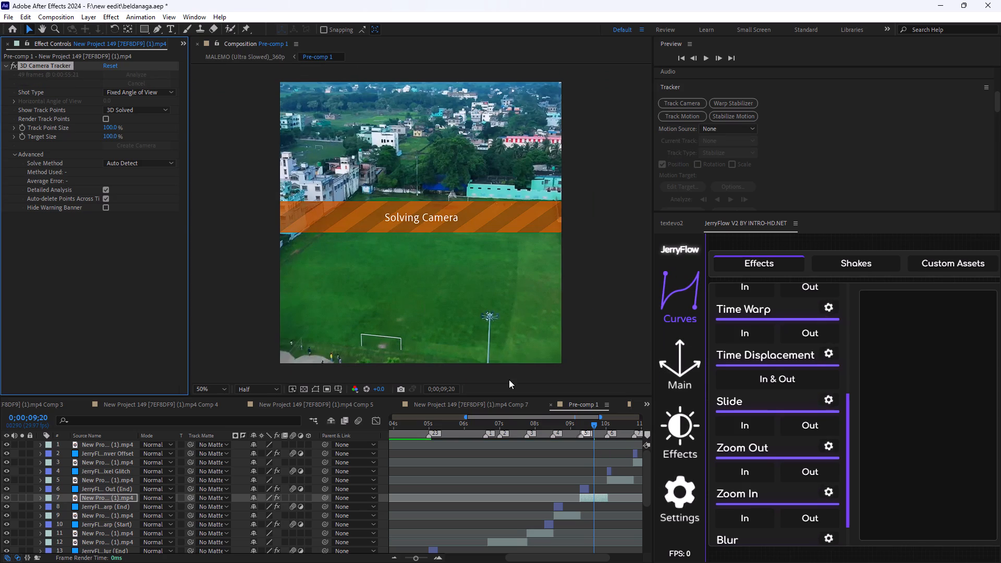
# Set the football field clip's 3D Camera Tracker to a track point size of 134% and a target size of 103%.
pyautogui.moveTo(113, 130); pyautogui.dragTo(126, 131)
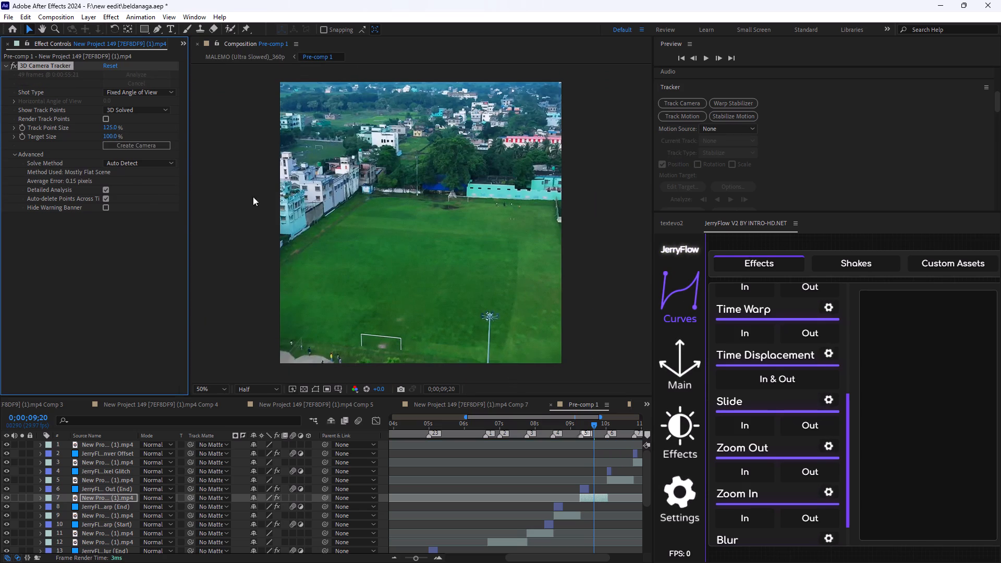
pyautogui.scroll(2, 371, 215)
pyautogui.scroll(-2, 371, 215)
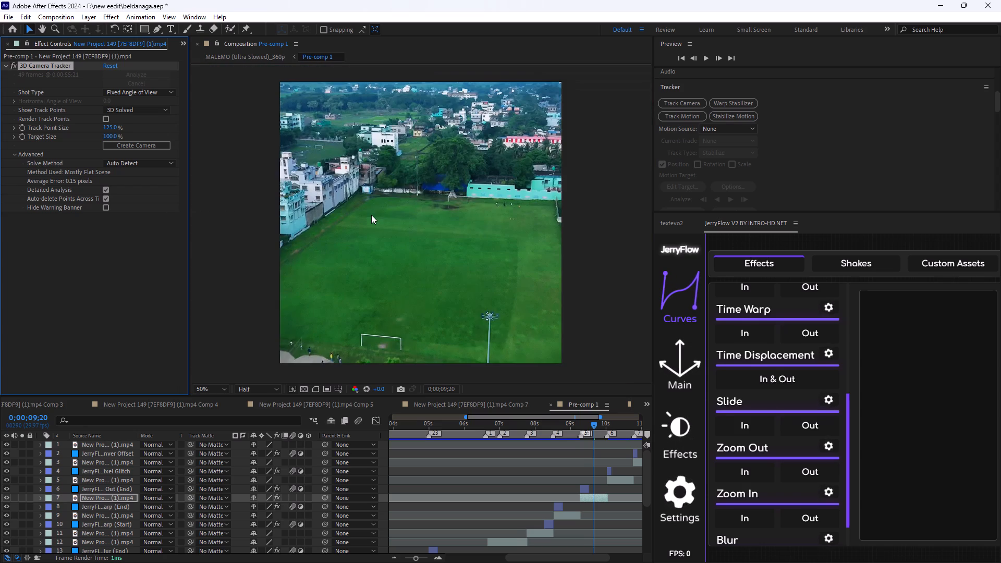
pyautogui.click(112, 130)
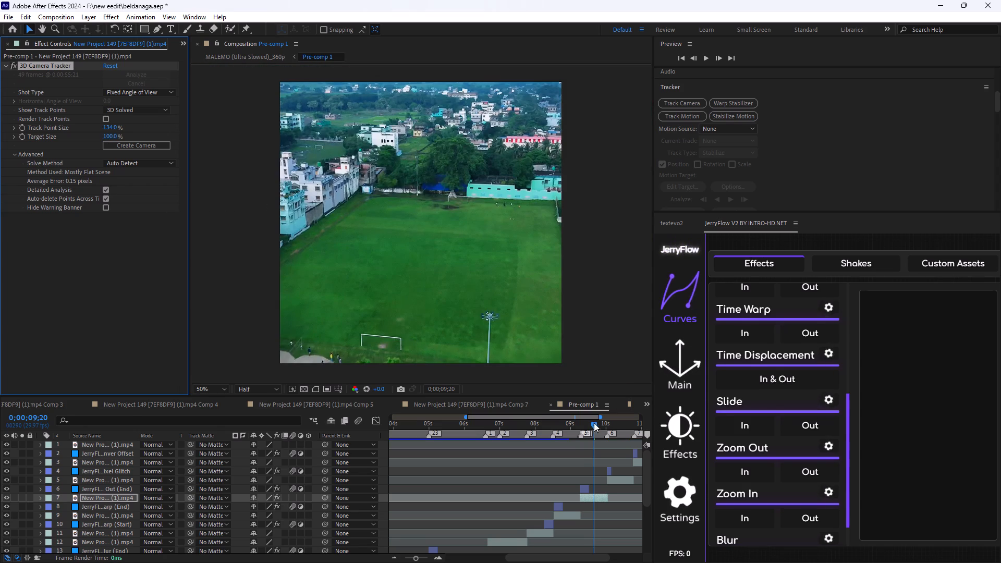
pyautogui.click(596, 423)
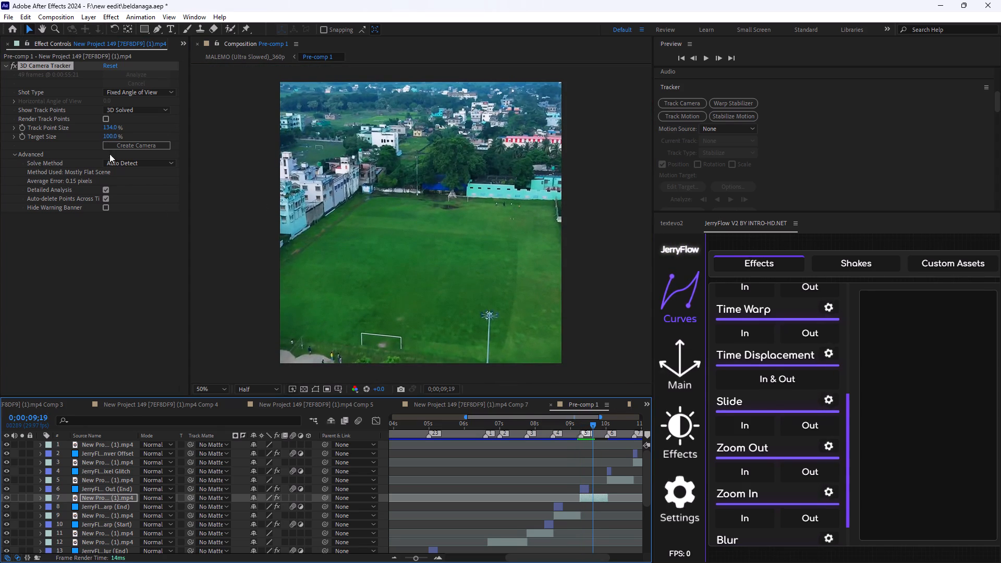
pyautogui.moveTo(114, 136); pyautogui.dragTo(123, 144)
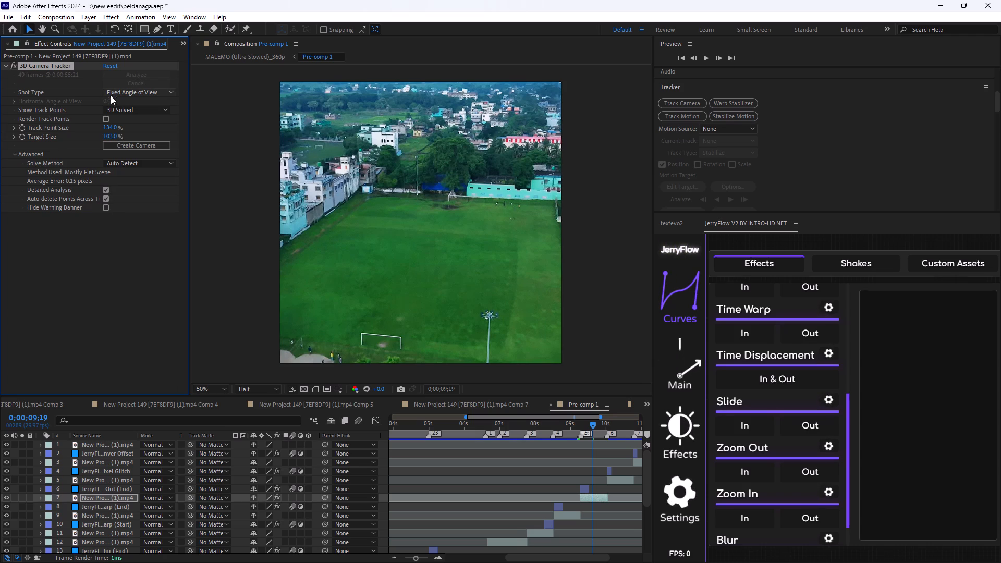
pyautogui.click(133, 77)
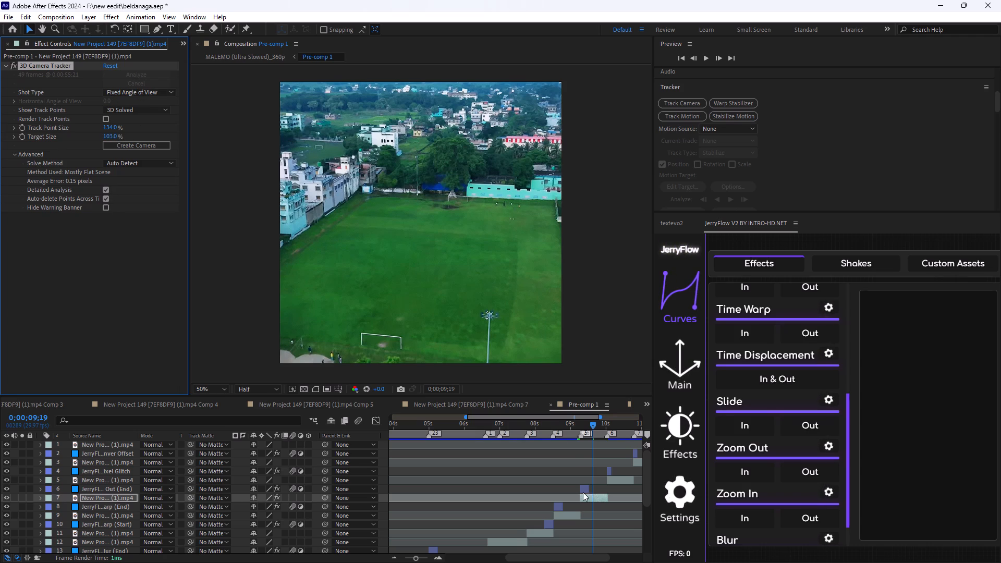
# Reselect the football field clip and create a camera from its 3D Camera Tracker solve.
pyautogui.click(577, 515)
pyautogui.click(596, 493)
pyautogui.click(596, 497)
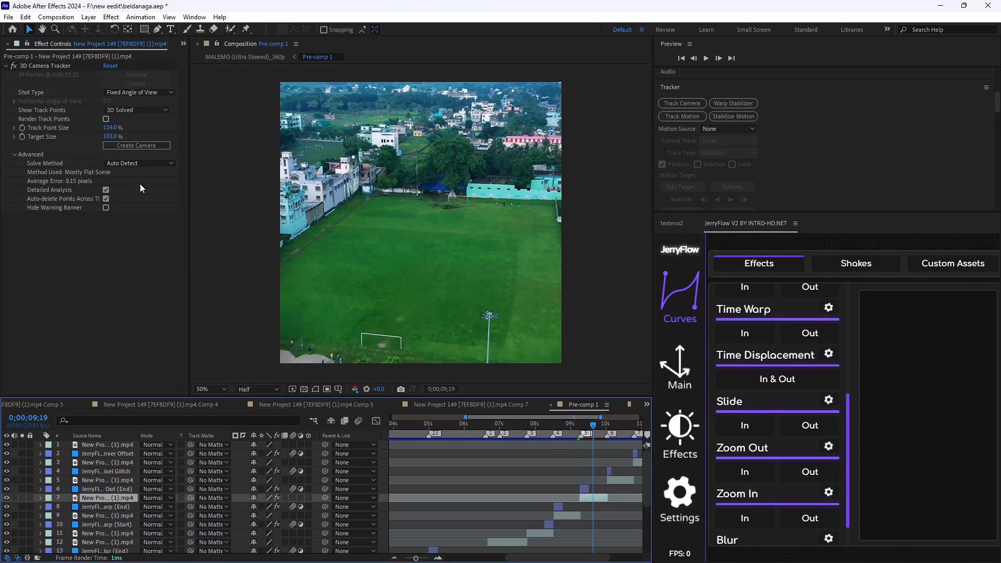
pyautogui.click(137, 144)
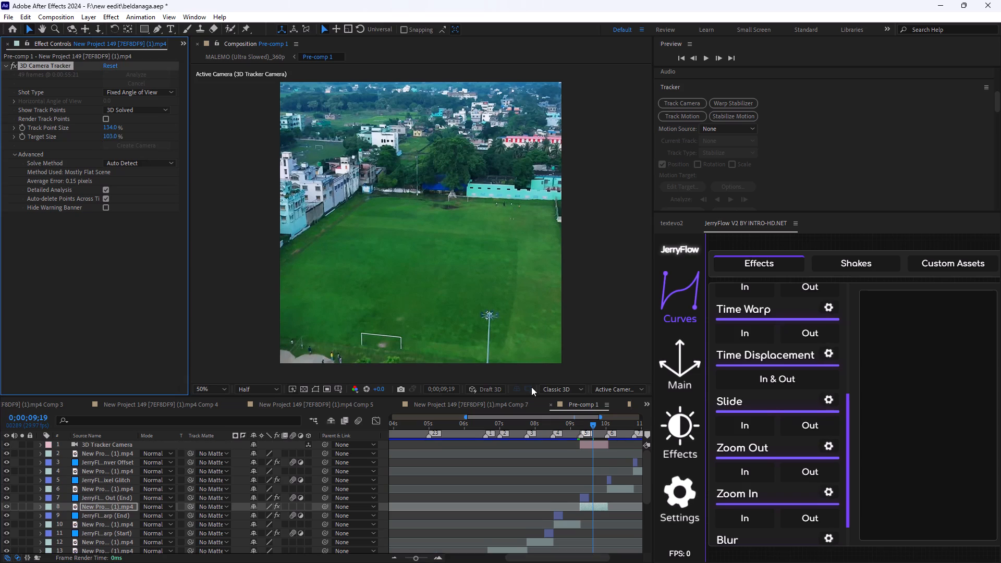
# Undo the tracker camera creation and delete the 3D Camera Tracker effect from the football field clip.
pyautogui.hotkey('ctrl', 'z')
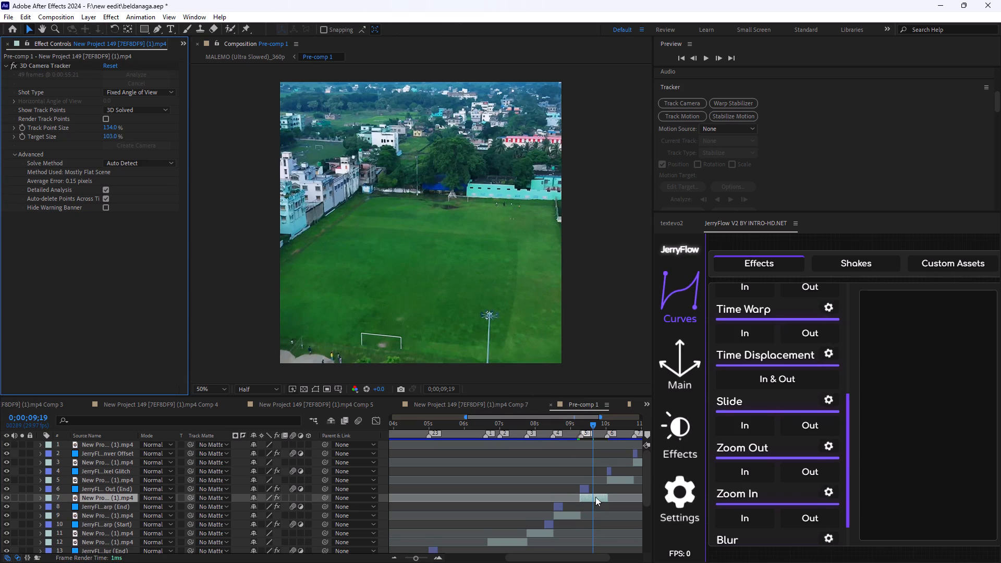
pyautogui.click(595, 495)
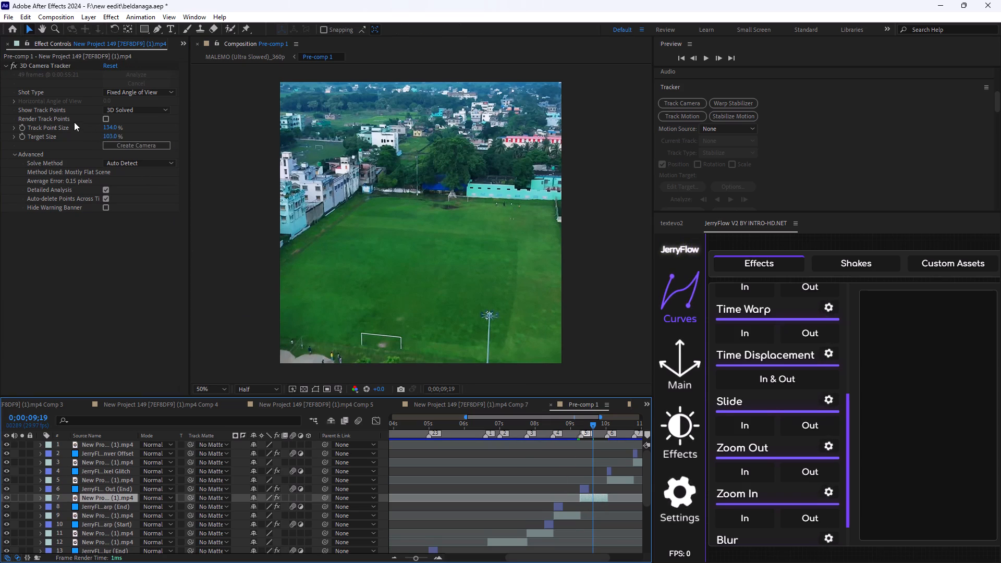
pyautogui.click(49, 65)
pyautogui.press('Delete')
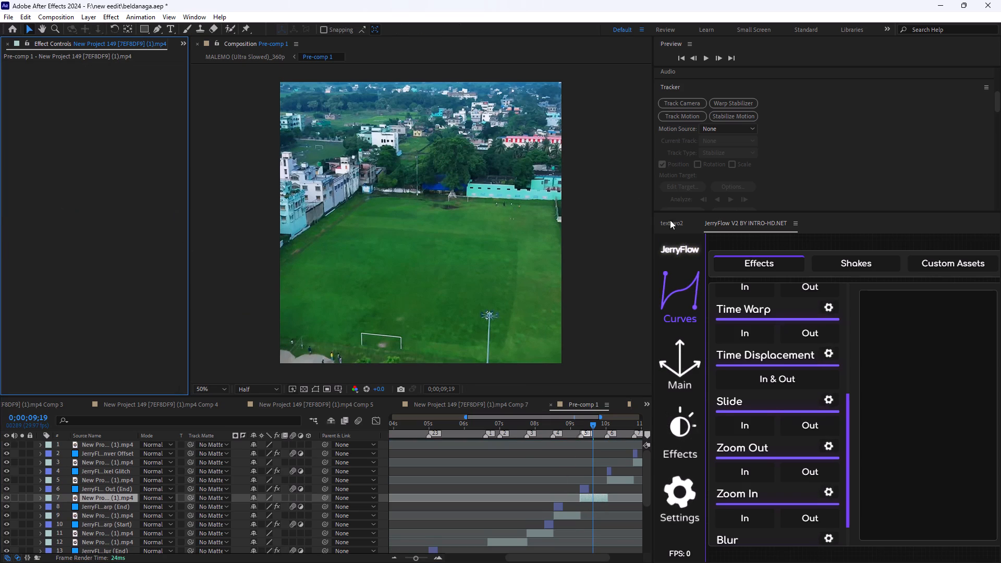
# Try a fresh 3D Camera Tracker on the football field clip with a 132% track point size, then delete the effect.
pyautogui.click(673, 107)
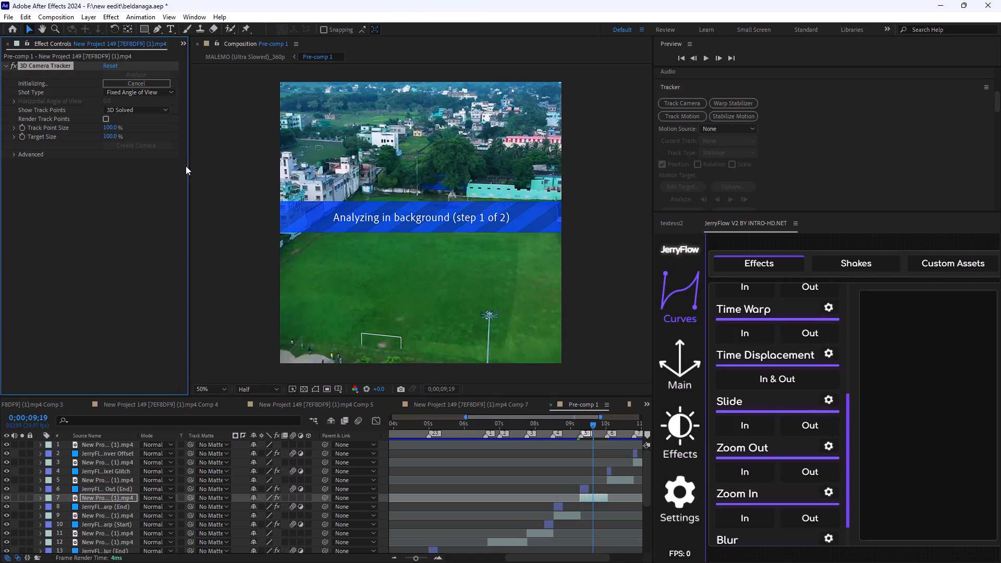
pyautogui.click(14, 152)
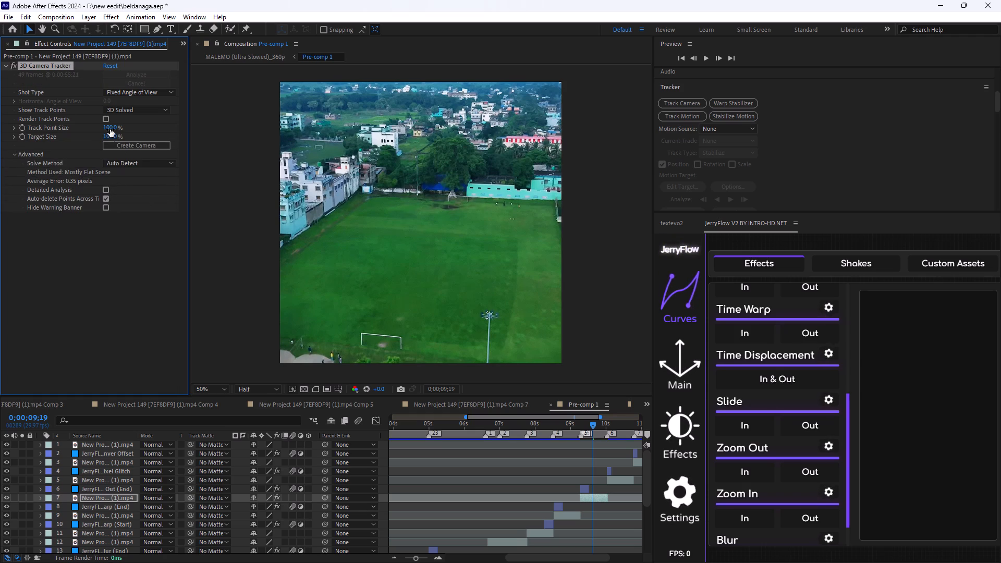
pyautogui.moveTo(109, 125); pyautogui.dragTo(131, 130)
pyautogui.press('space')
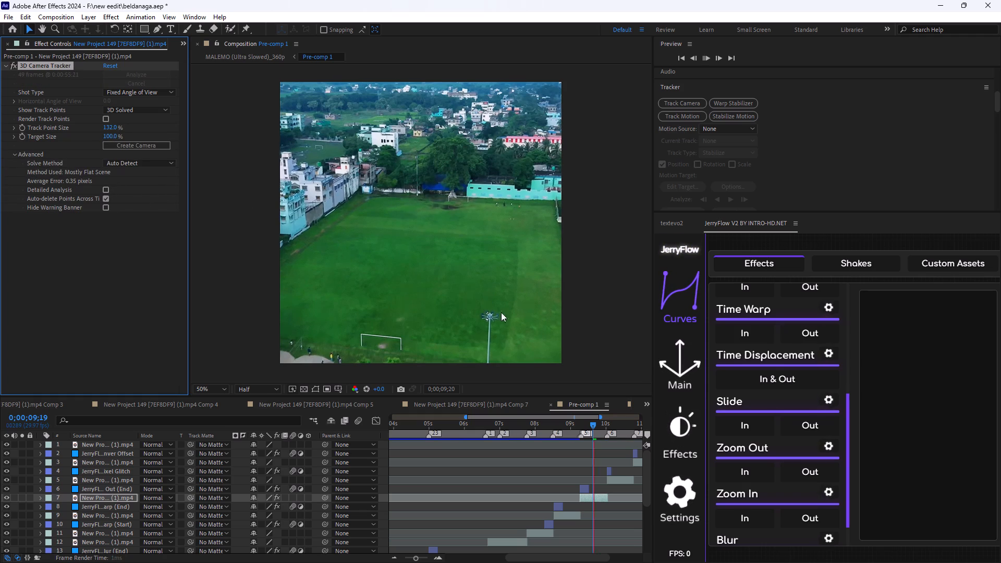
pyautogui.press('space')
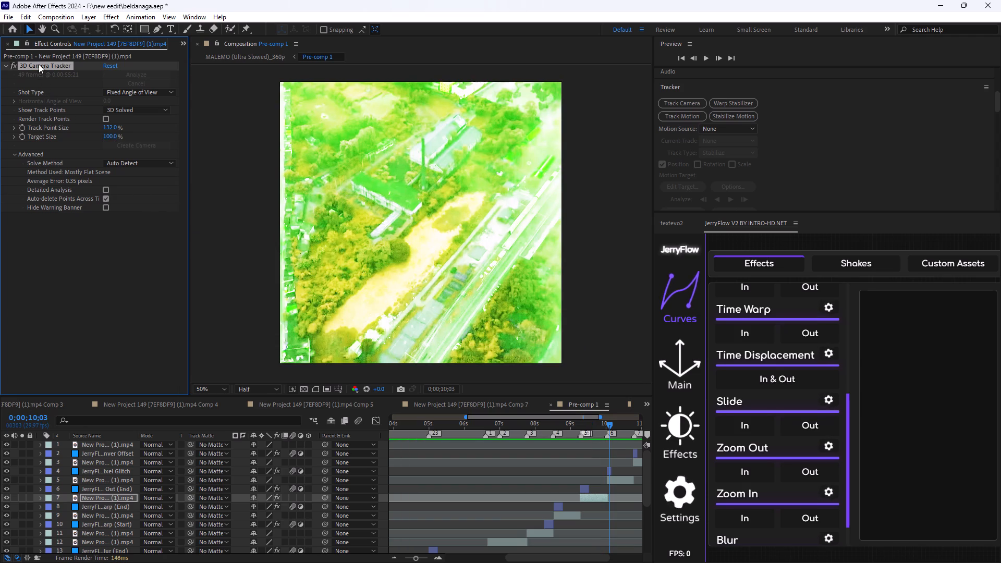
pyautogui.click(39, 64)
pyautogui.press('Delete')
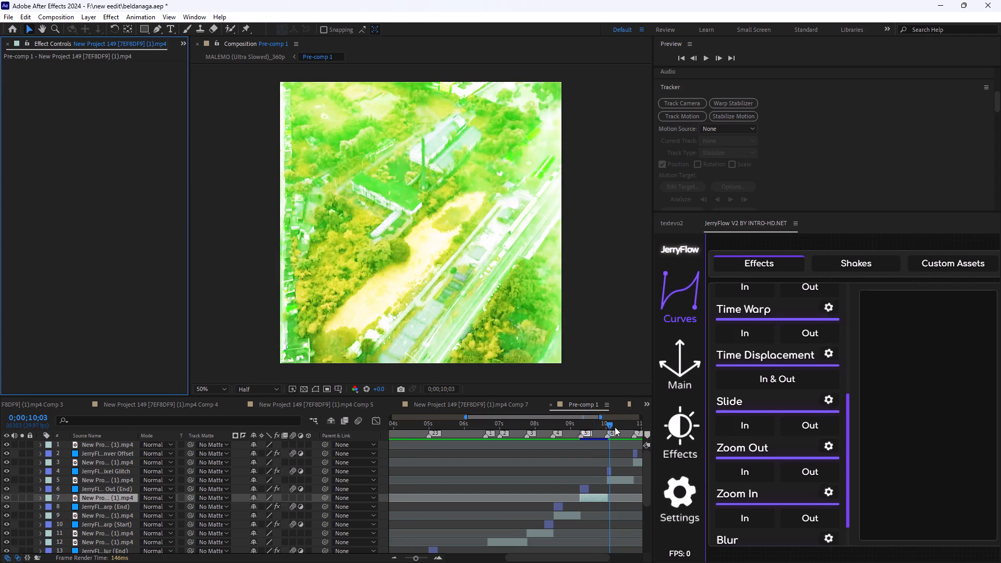
# Preview Pre-comp 1 from 0;00;08;27 through the football field clip.
pyautogui.moveTo(612, 426); pyautogui.dragTo(568, 440)
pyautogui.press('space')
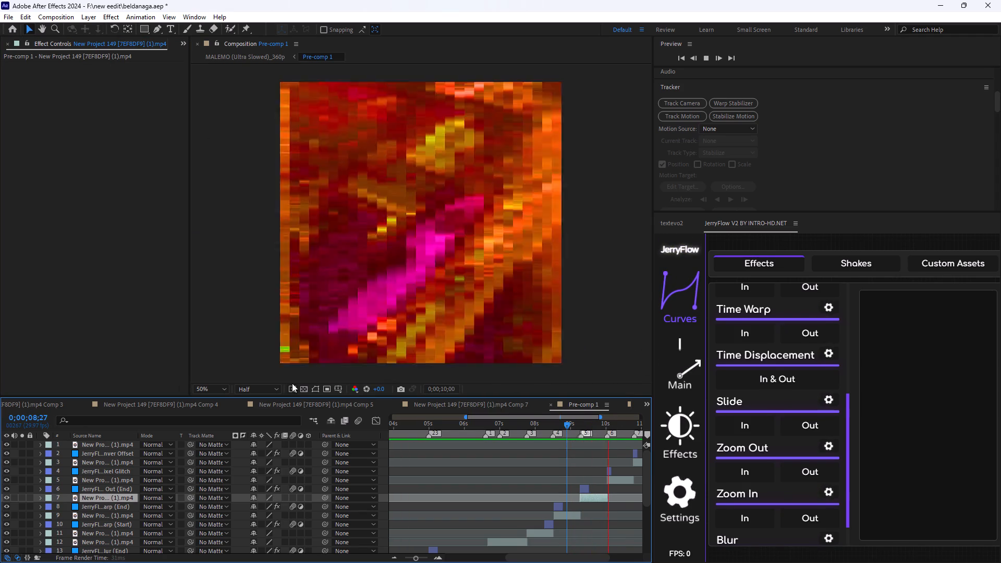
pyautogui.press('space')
# Play Pre-comp 1 from 0;00;00;00 to review its opening clips and transitions.
pyautogui.click(59, 407)
pyautogui.scroll(6, 58, 406)
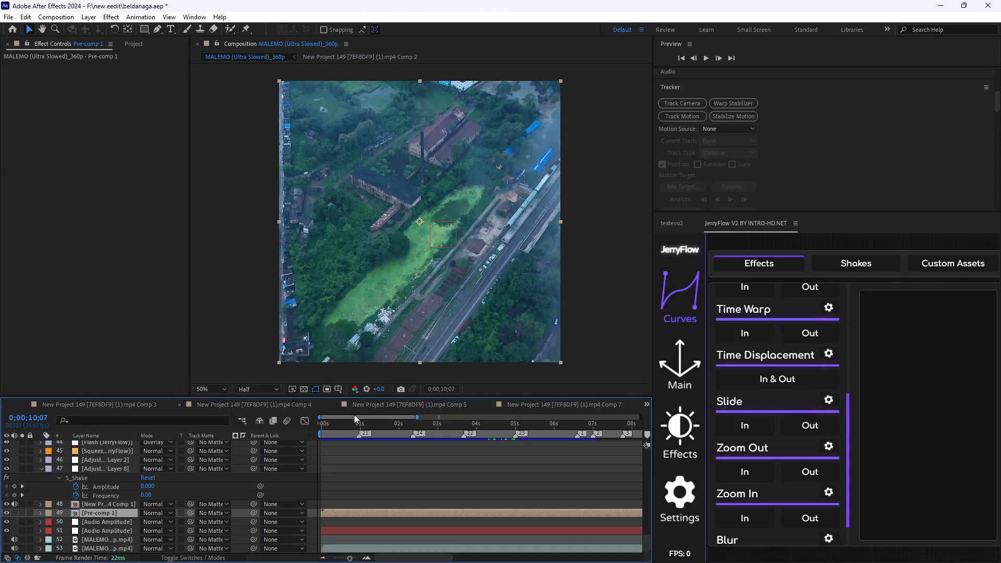
pyautogui.scroll(6, 123, 401)
pyautogui.scroll(5, 229, 398)
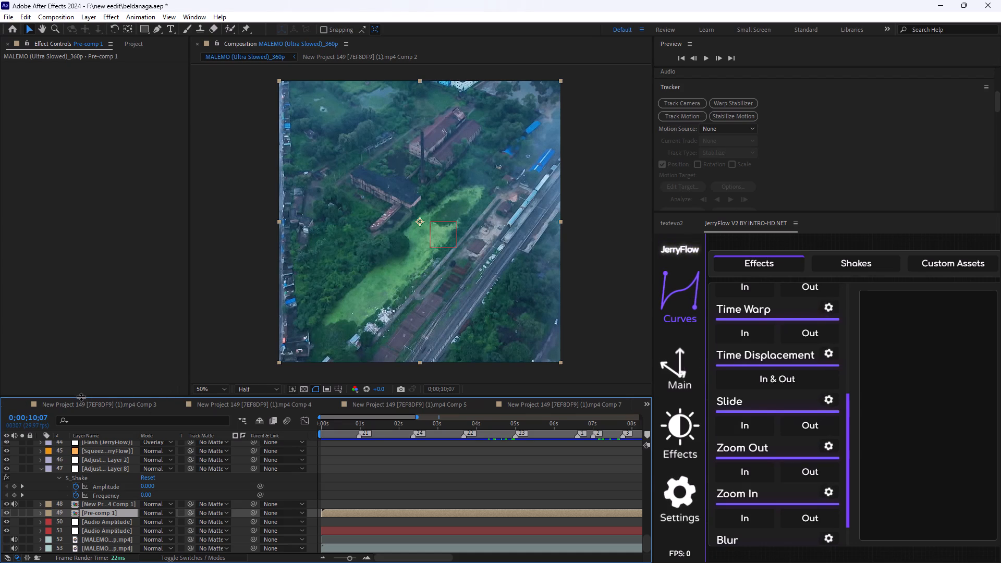
pyautogui.click(79, 402)
pyautogui.scroll(4, 502, 414)
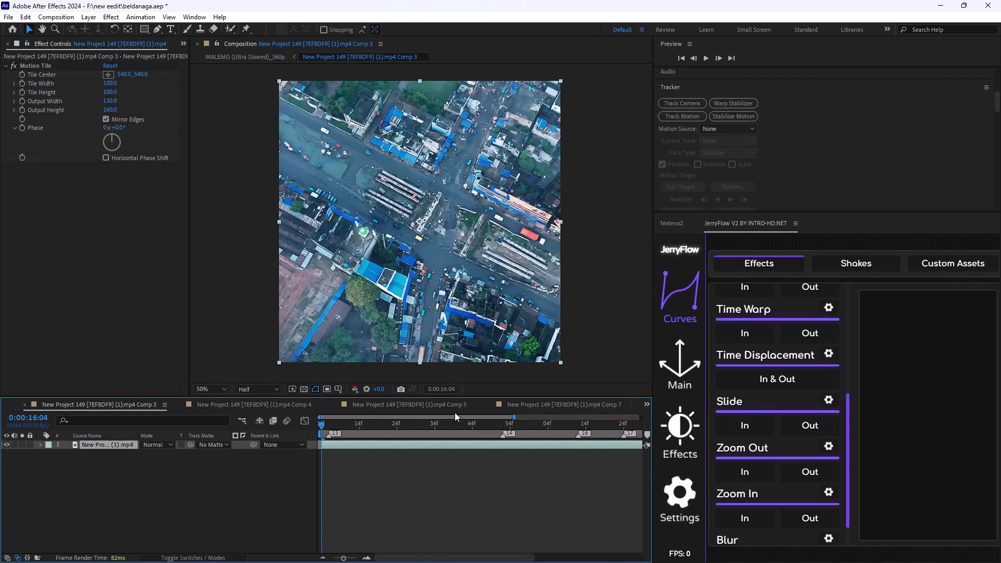
pyautogui.scroll(-6, 404, 405)
pyautogui.scroll(-2, 291, 401)
pyautogui.scroll(1, 286, 403)
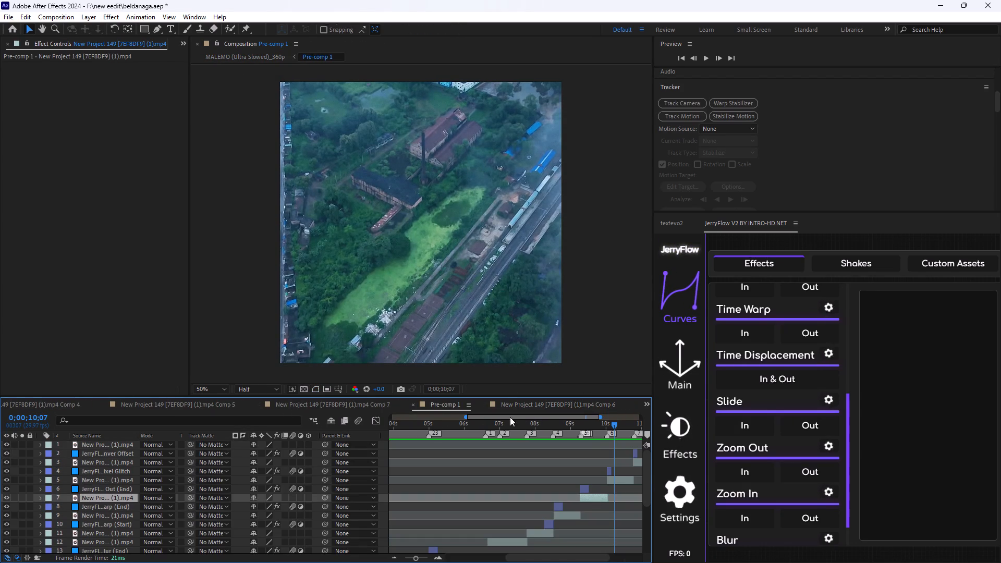
pyautogui.moveTo(615, 424); pyautogui.dragTo(347, 438)
pyautogui.scroll(-12, 498, 446)
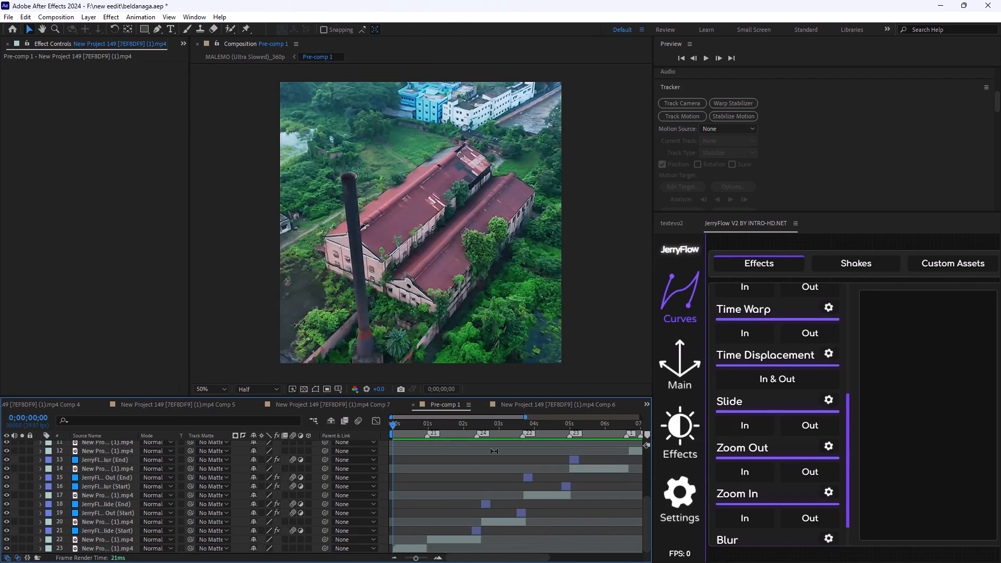
pyautogui.scroll(-2, 494, 451)
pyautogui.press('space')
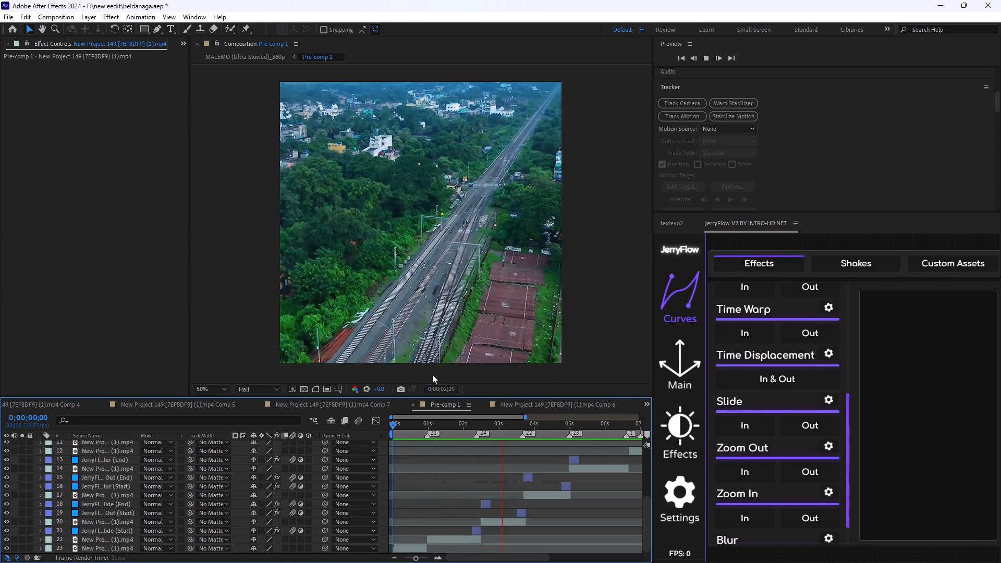
# Preview the main MALEMO (Ultra Slowed)_360p composition from its start and look through its layer stack up to the topmost layer.
pyautogui.scroll(12, 91, 408)
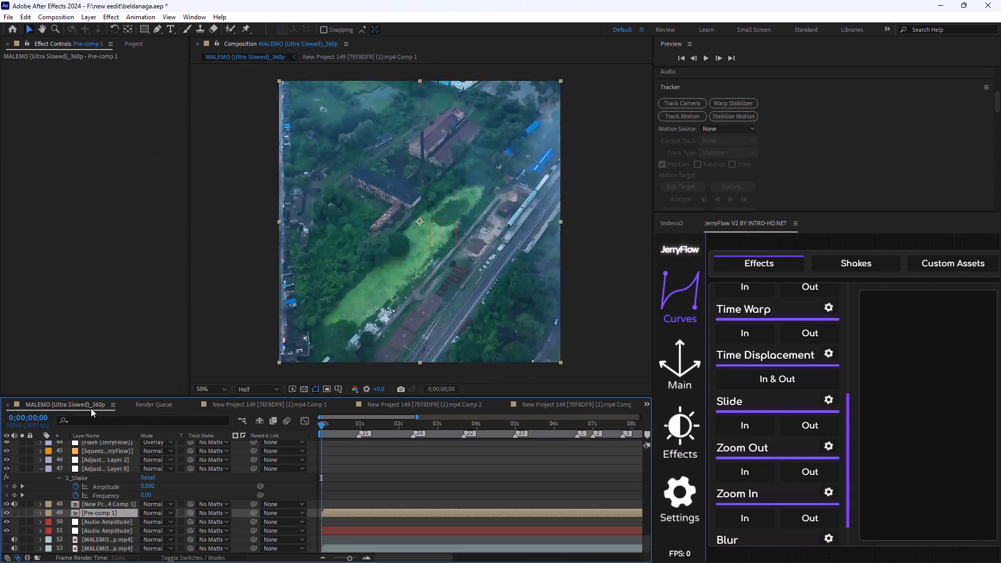
pyautogui.scroll(2, 91, 408)
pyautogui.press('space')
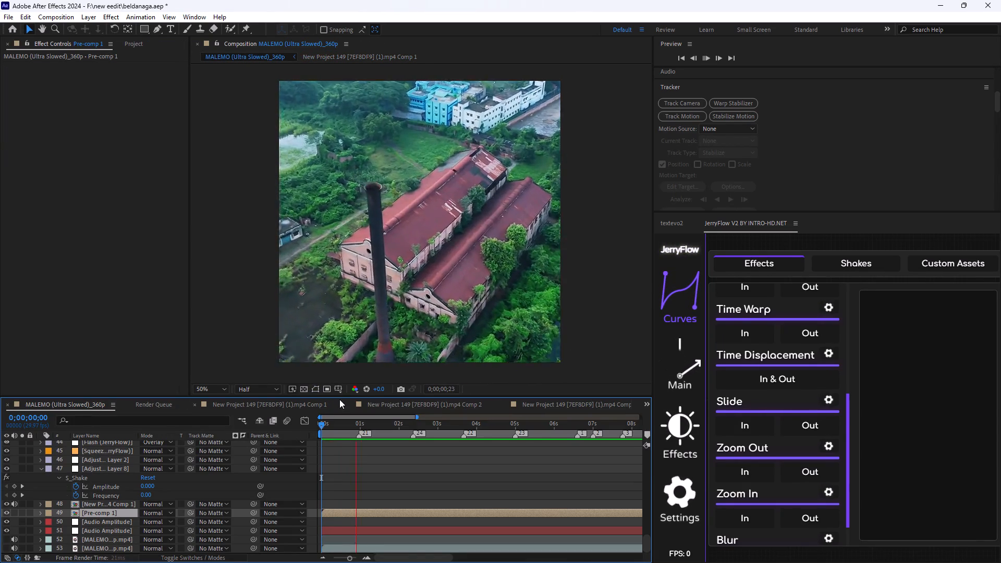
pyautogui.scroll(16, 429, 469)
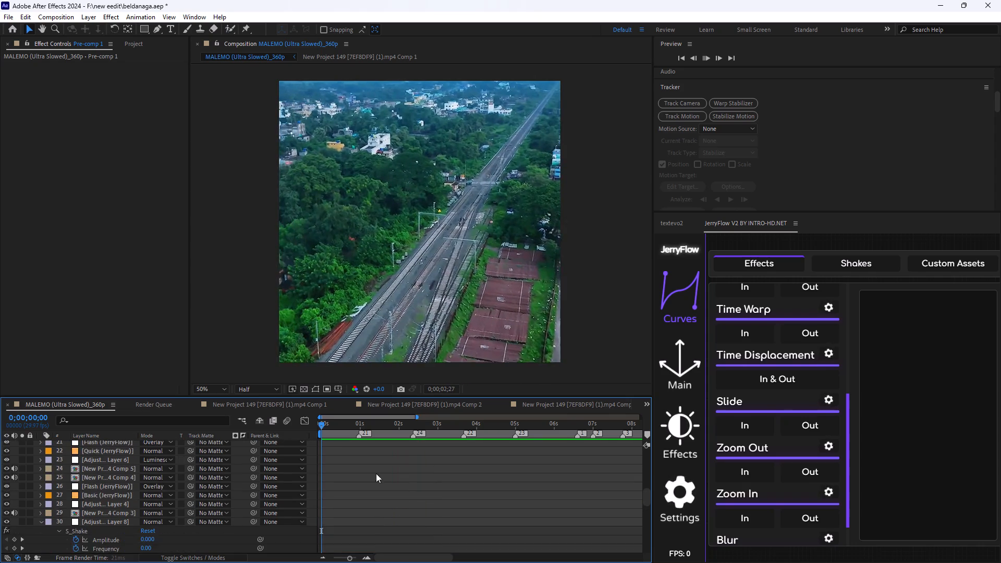
pyautogui.scroll(8, 376, 473)
pyautogui.scroll(17, 296, 462)
pyautogui.scroll(-13, 325, 449)
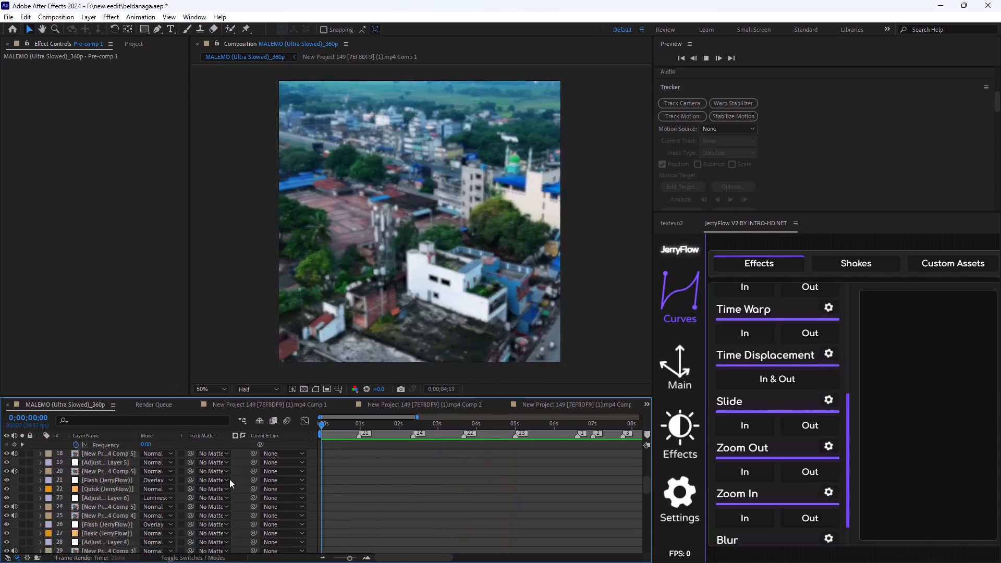
pyautogui.scroll(-20, 229, 479)
pyautogui.scroll(-6, 229, 479)
pyautogui.scroll(20, 231, 479)
pyautogui.scroll(1, 231, 479)
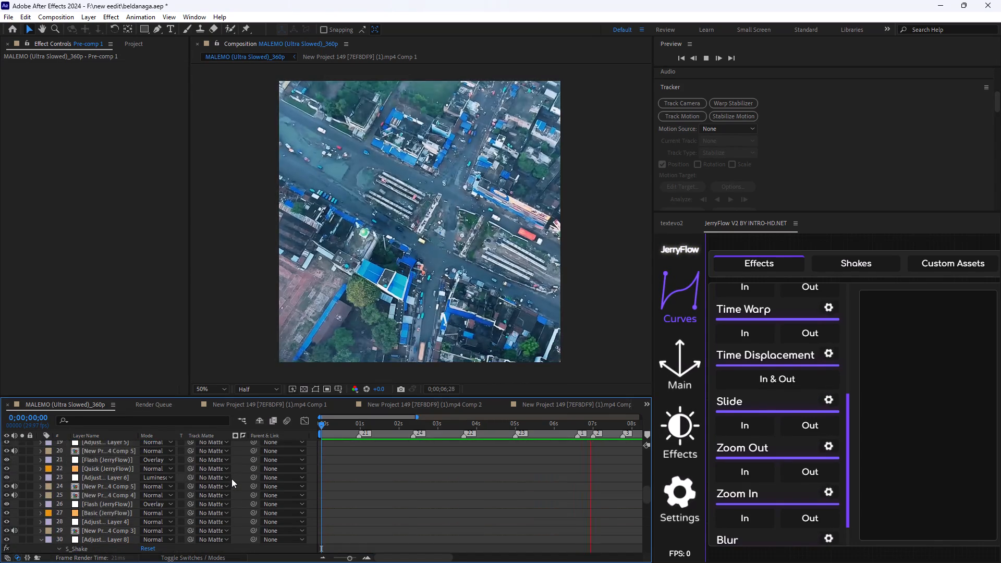
pyautogui.scroll(13, 231, 479)
pyautogui.scroll(8, 229, 476)
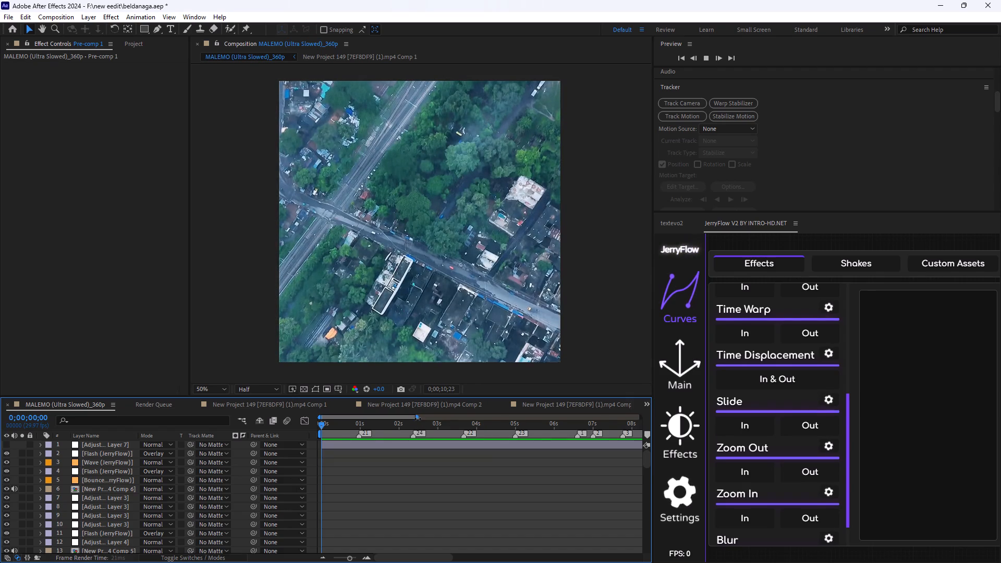
# Turn on the visibility of Adjustment Layer 7, the top layer of the main MALEMO composition.
pyautogui.moveTo(418, 419); pyautogui.dragTo(627, 436)
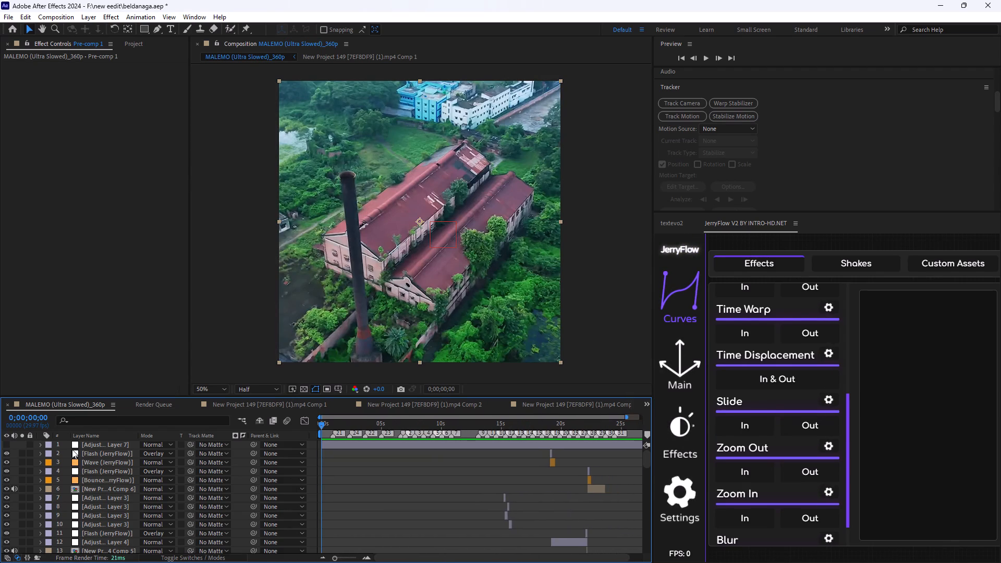
pyautogui.click(6, 444)
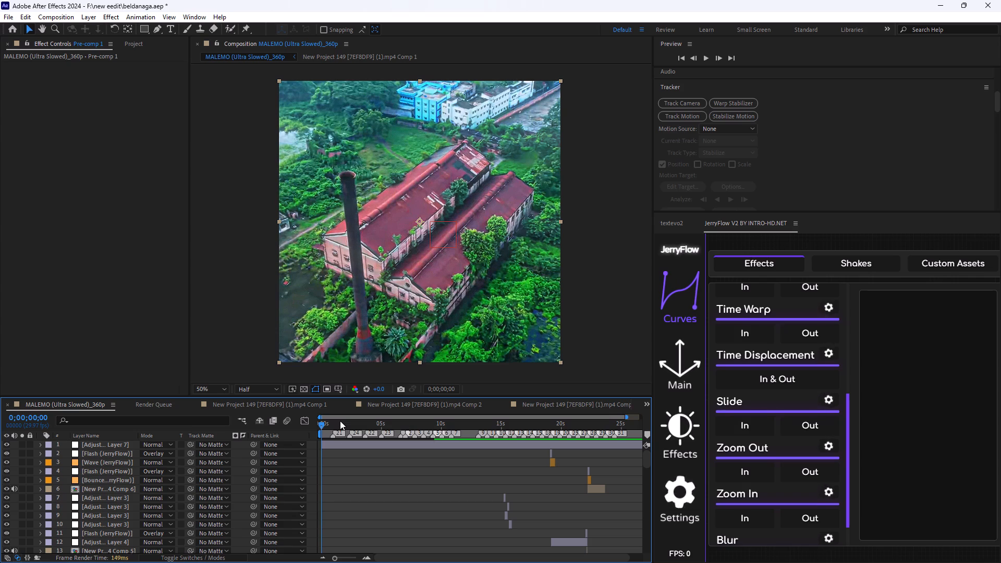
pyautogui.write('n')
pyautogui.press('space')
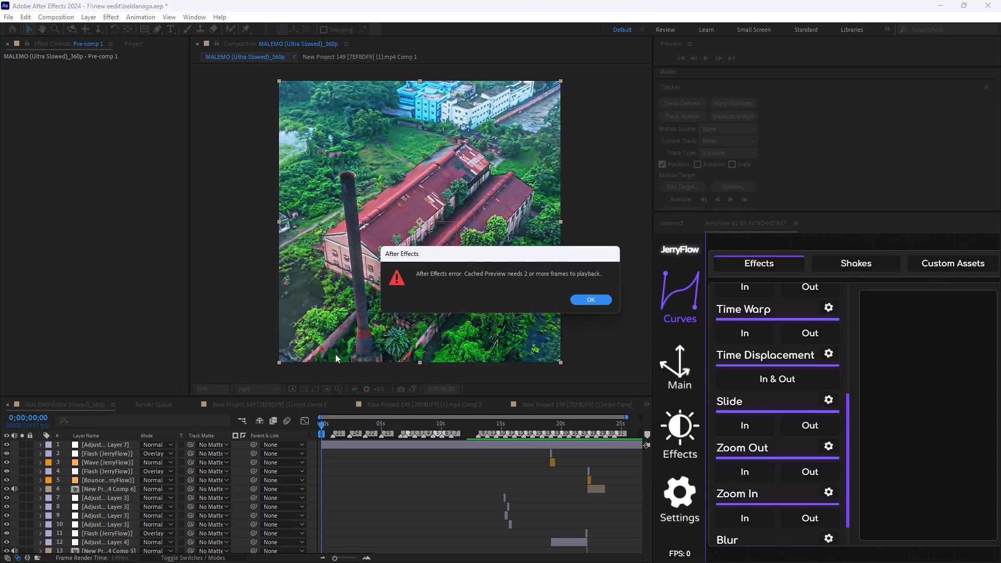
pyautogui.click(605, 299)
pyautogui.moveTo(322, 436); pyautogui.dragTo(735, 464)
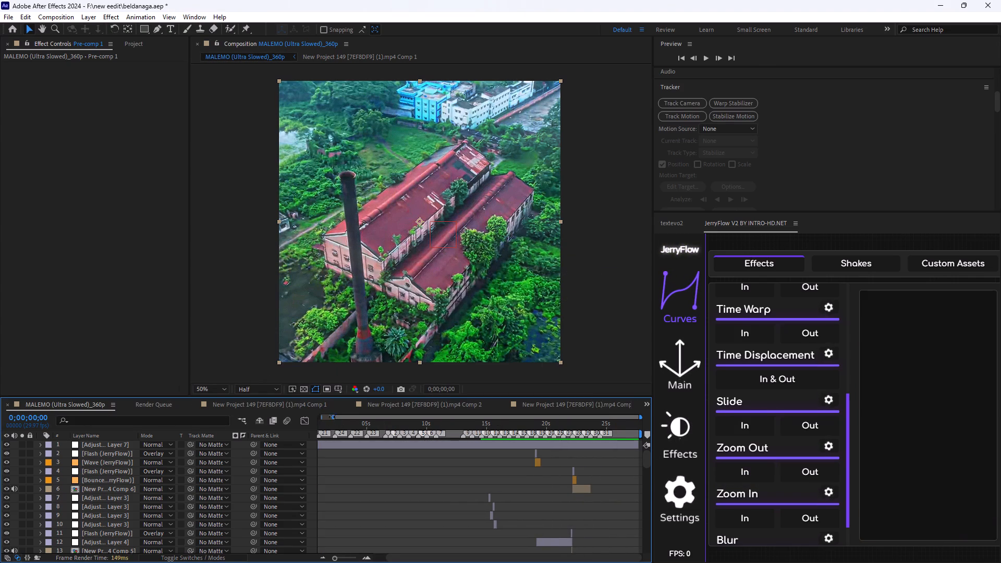
# Preview the main composition from 0;00;00;00 with Adjustment Layer 7 on, checking the slide transition around 0;00;02;15.
pyautogui.moveTo(337, 417); pyautogui.dragTo(332, 417)
pyautogui.moveTo(333, 417); pyautogui.dragTo(308, 419)
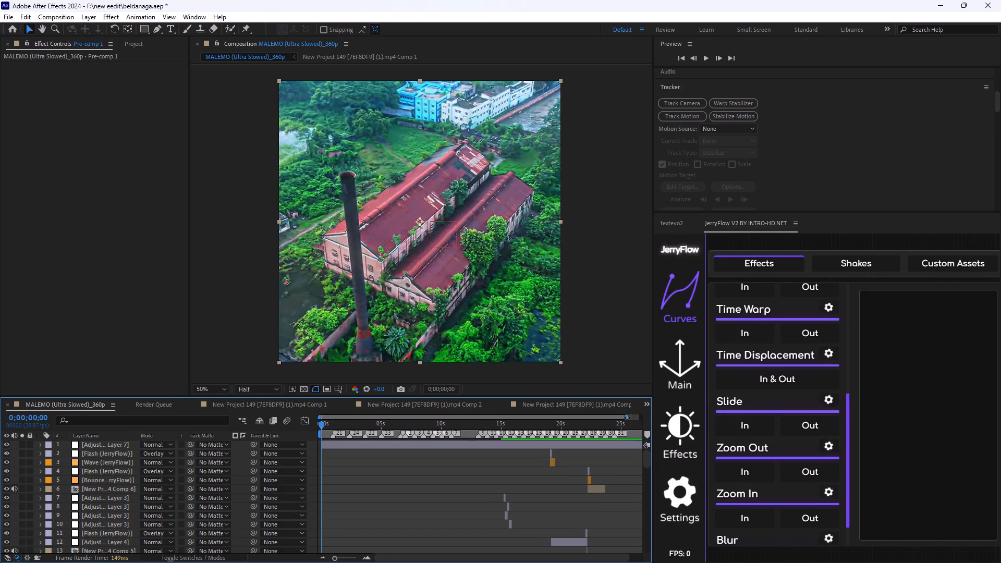
pyautogui.moveTo(627, 418); pyautogui.dragTo(734, 431)
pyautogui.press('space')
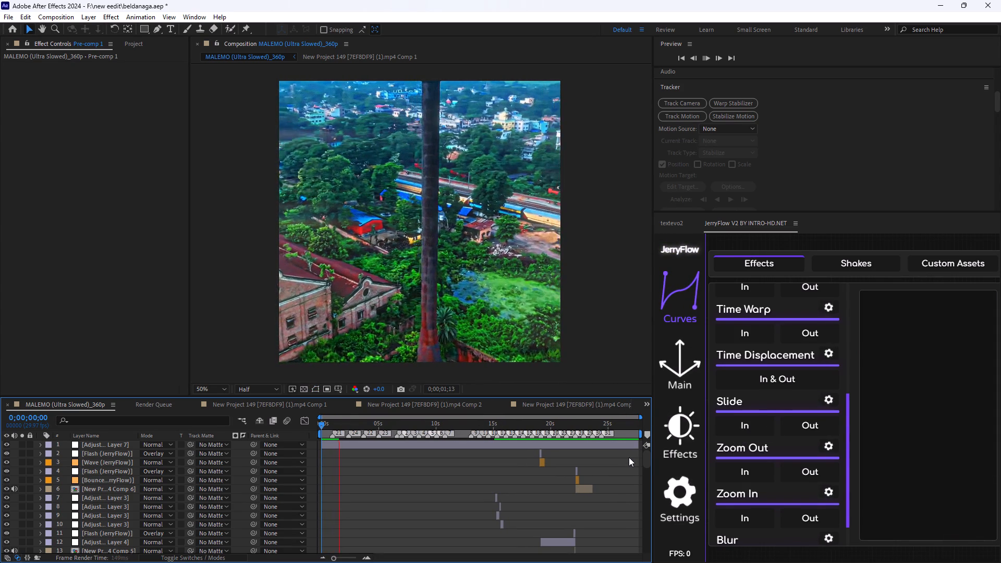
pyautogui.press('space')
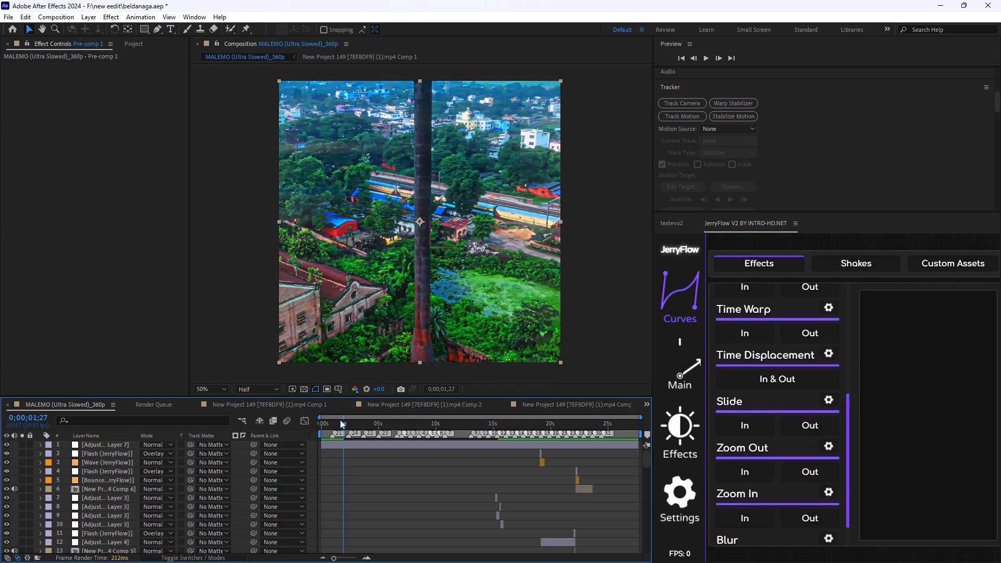
pyautogui.moveTo(348, 422); pyautogui.dragTo(313, 445)
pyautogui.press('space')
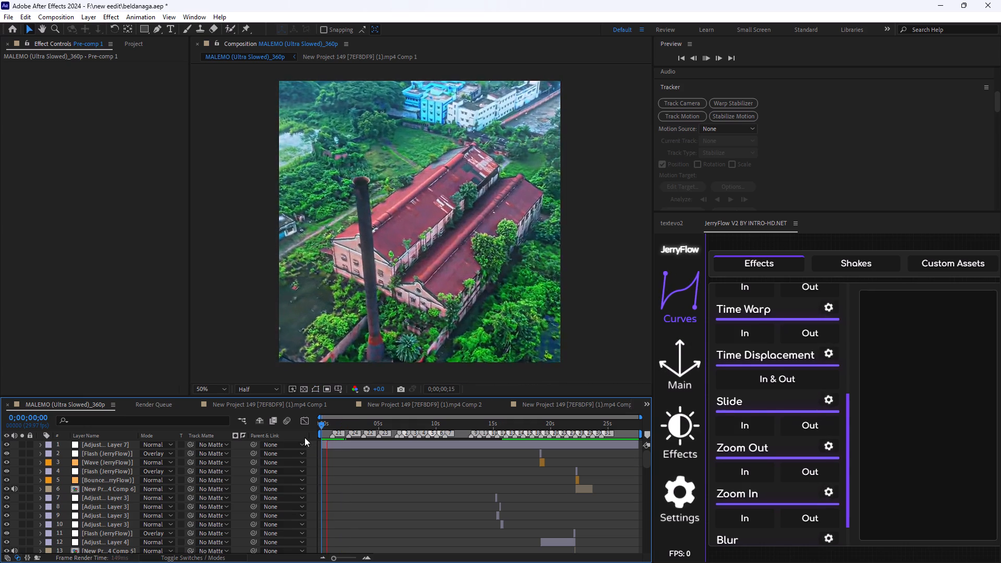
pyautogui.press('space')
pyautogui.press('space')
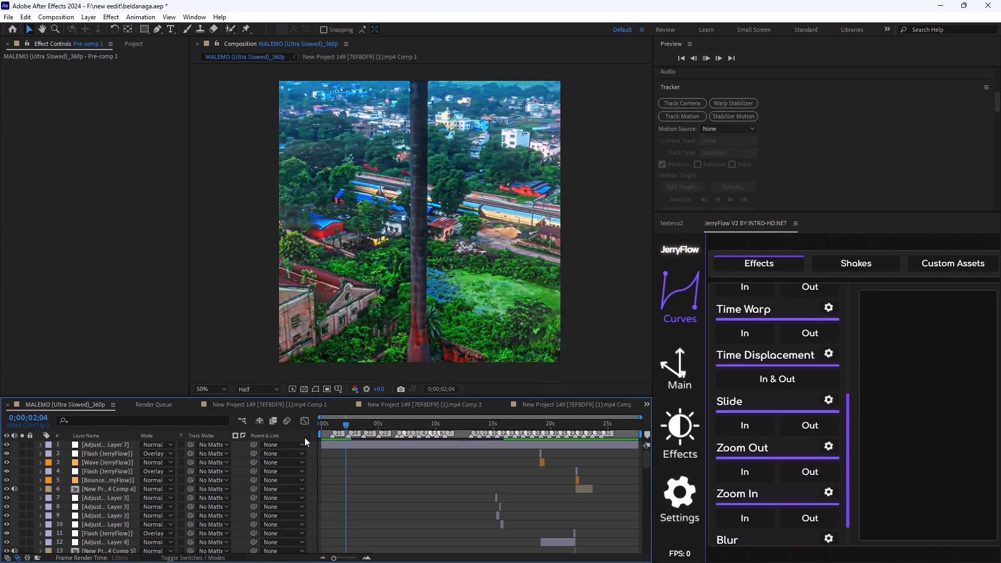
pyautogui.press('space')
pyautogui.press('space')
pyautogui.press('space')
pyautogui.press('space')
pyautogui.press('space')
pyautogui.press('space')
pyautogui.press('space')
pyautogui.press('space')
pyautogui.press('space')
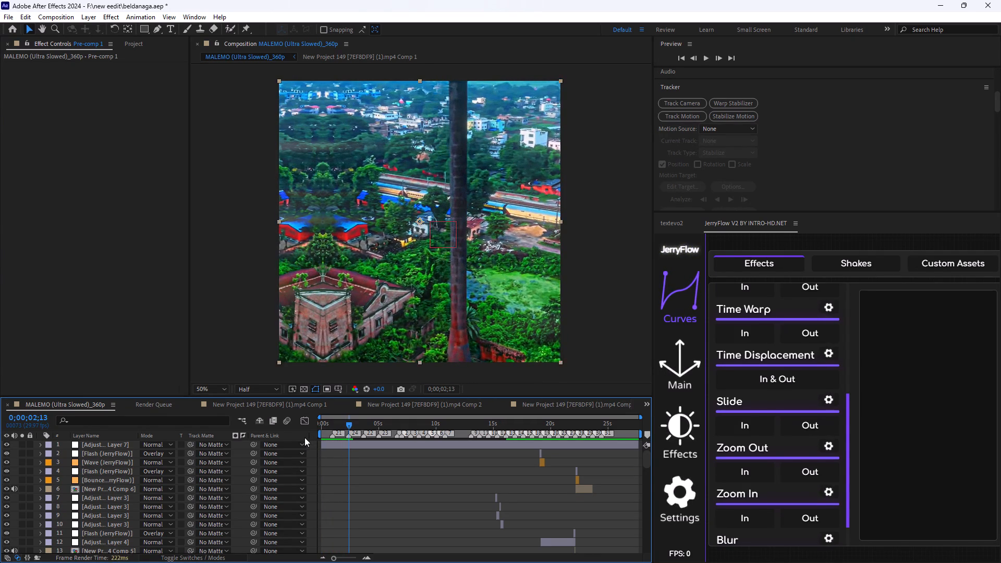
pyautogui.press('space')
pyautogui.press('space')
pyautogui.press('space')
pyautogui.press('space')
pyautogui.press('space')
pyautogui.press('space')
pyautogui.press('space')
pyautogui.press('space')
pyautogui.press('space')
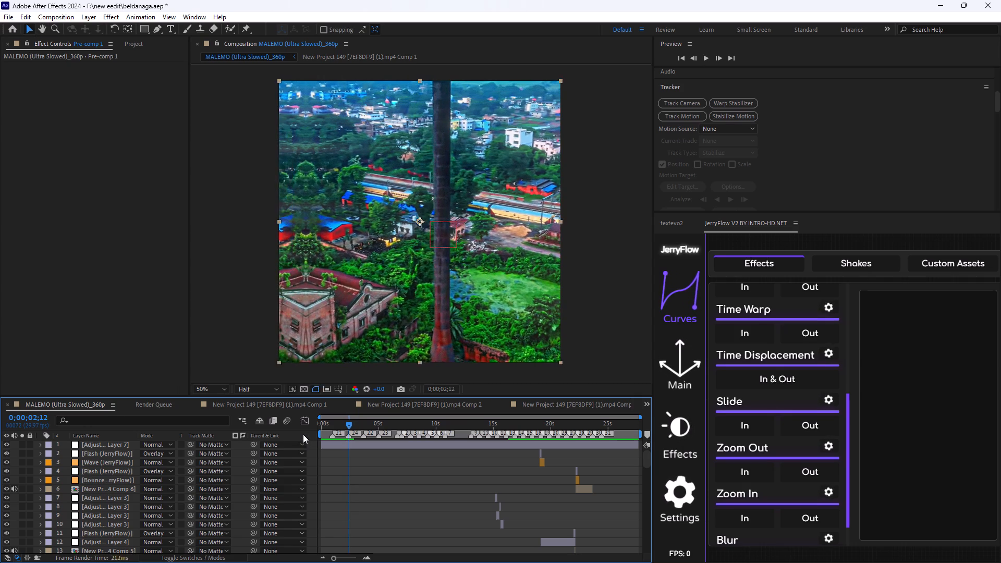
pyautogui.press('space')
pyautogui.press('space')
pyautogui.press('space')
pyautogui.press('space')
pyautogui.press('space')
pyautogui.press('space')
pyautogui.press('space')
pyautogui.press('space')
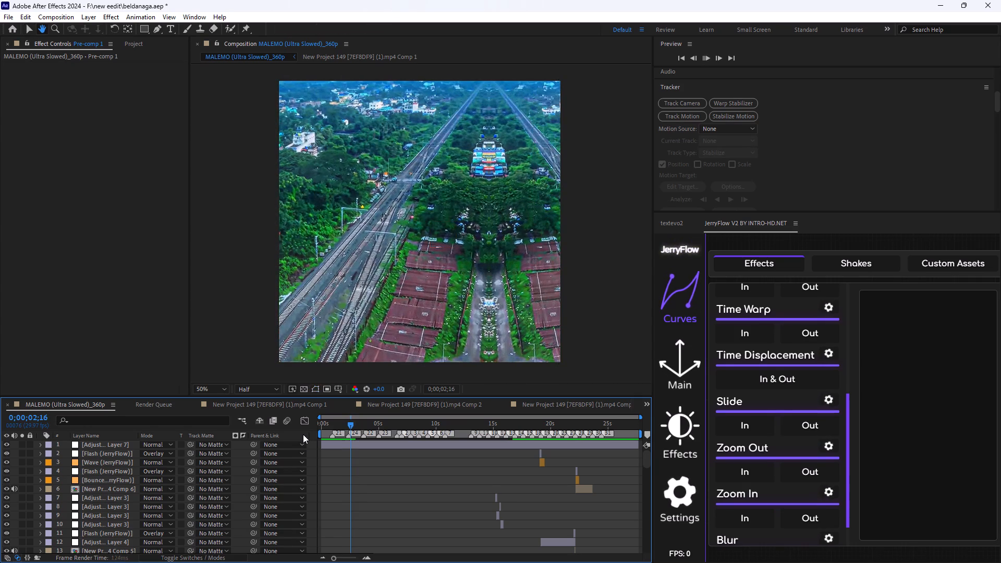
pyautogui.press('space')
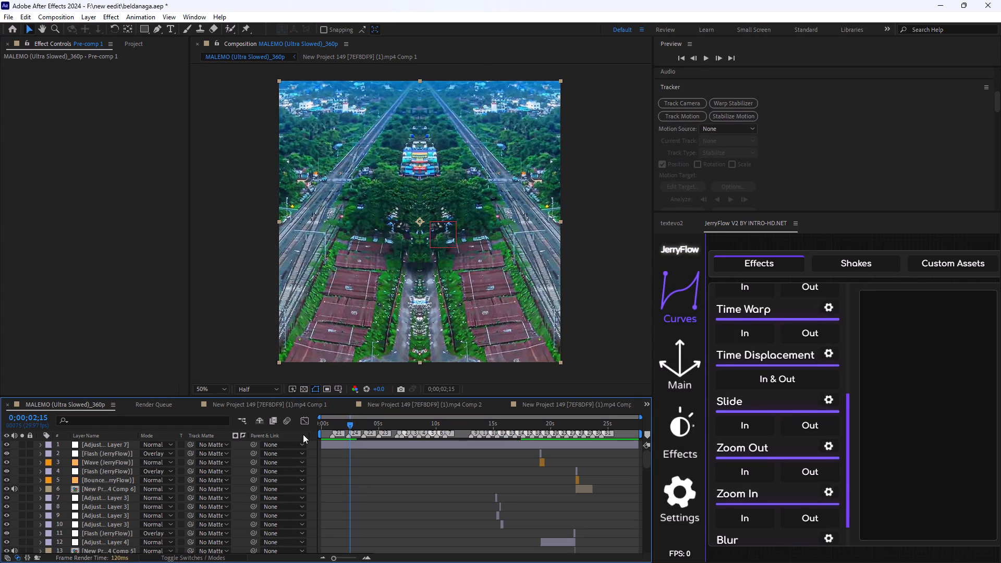
# Step frame by frame from 0;00;02;15 to 0;00;03;11 to examine the railway clip after the slide transition.
pyautogui.hotkey('ctrl', 'Right')
pyautogui.hotkey('ctrl', 'Right')
pyautogui.hotkey('ctrl', 'Right')
pyautogui.hotkey('ctrl', 'Right')
pyautogui.hotkey('ctrl', 'Right')
pyautogui.hotkey('ctrl', 'Right')
pyautogui.hotkey('ctrl', 'Right')
pyautogui.hotkey('ctrl', 'Right')
pyautogui.hotkey('ctrl', 'Right')
pyautogui.hotkey('ctrl', 'Right')
pyautogui.hotkey('ctrl', 'Right')
pyautogui.hotkey('ctrl', 'Right')
pyautogui.hotkey('ctrl', 'Right')
pyautogui.hotkey('ctrl', 'Right')
pyautogui.hotkey('ctrl', 'Right')
pyautogui.hotkey('ctrl', 'Right')
pyautogui.hotkey('ctrl', 'Right')
pyautogui.hotkey('ctrl', 'Right')
pyautogui.hotkey('ctrl', 'Right')
pyautogui.hotkey('ctrl', 'Right')
pyautogui.hotkey('ctrl', 'Right')
pyautogui.hotkey('ctrl', 'Right')
pyautogui.hotkey('ctrl', 'Right')
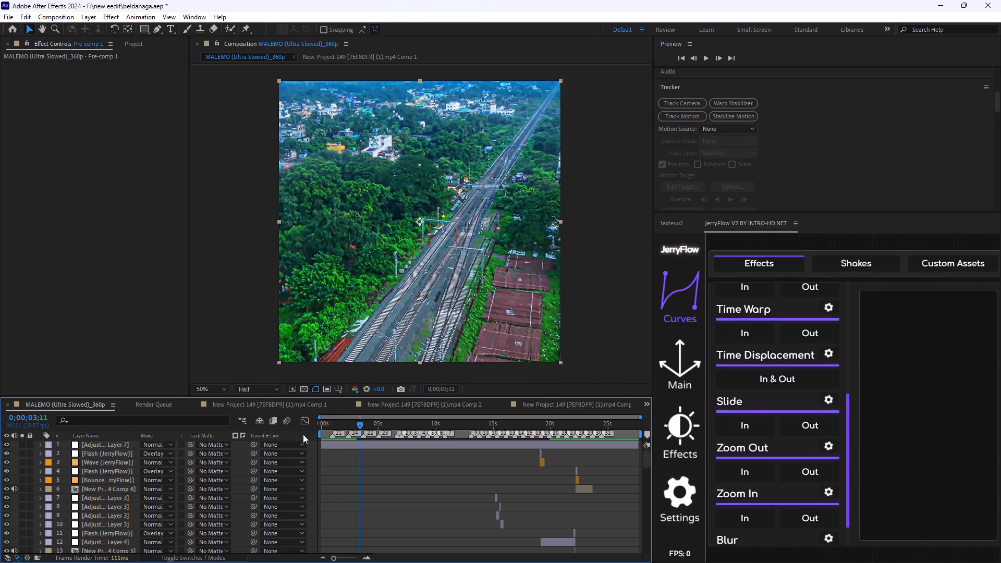
# Step frame by frame backward from 0;00;03;11 past 0;00;03;07, and forward to 0;00;03;15, to examine the railway clip.
pyautogui.hotkey('ctrl', 'Left')
pyautogui.hotkey('ctrl', 'Left')
pyautogui.hotkey('ctrl', 'Left')
pyautogui.hotkey('ctrl', 'Left')
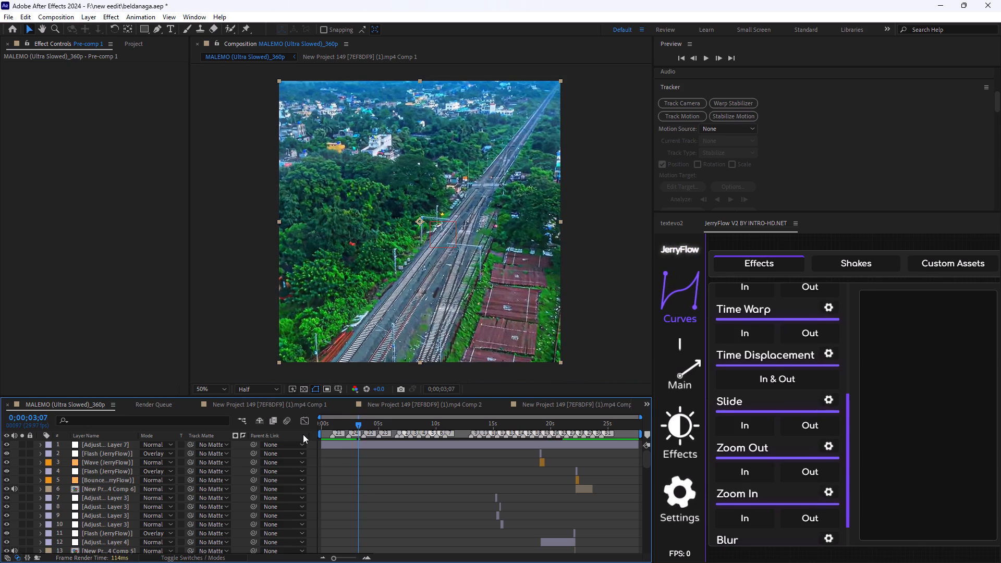
pyautogui.hotkey('ctrl', 'Left')
pyautogui.hotkey('ctrl', 'Left')
pyautogui.hotkey('ctrl', 'Left')
pyautogui.hotkey('ctrl', 'Right')
pyautogui.hotkey('ctrl', 'Right')
pyautogui.hotkey('ctrl', 'Right')
pyautogui.hotkey('ctrl', 'Right')
pyautogui.hotkey('ctrl', 'Right')
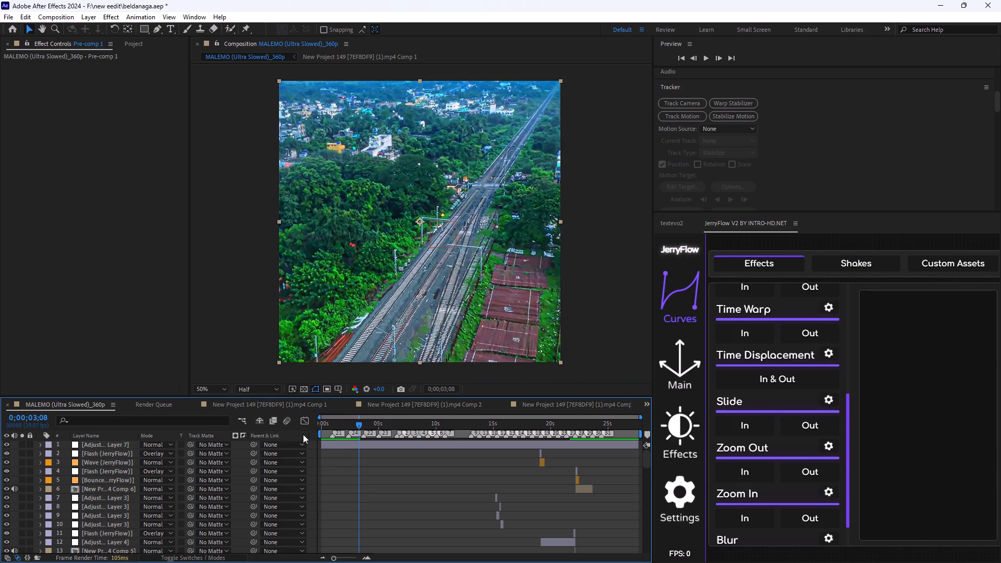
pyautogui.hotkey('ctrl', 'Right')
pyautogui.hotkey('ctrl', 'Right')
pyautogui.hotkey('ctrl', 'Right')
pyautogui.hotkey('ctrl', 'Right')
pyautogui.hotkey('ctrl', 'Right')
pyautogui.hotkey('ctrl', 'Right')
pyautogui.hotkey('ctrl', 'Right')
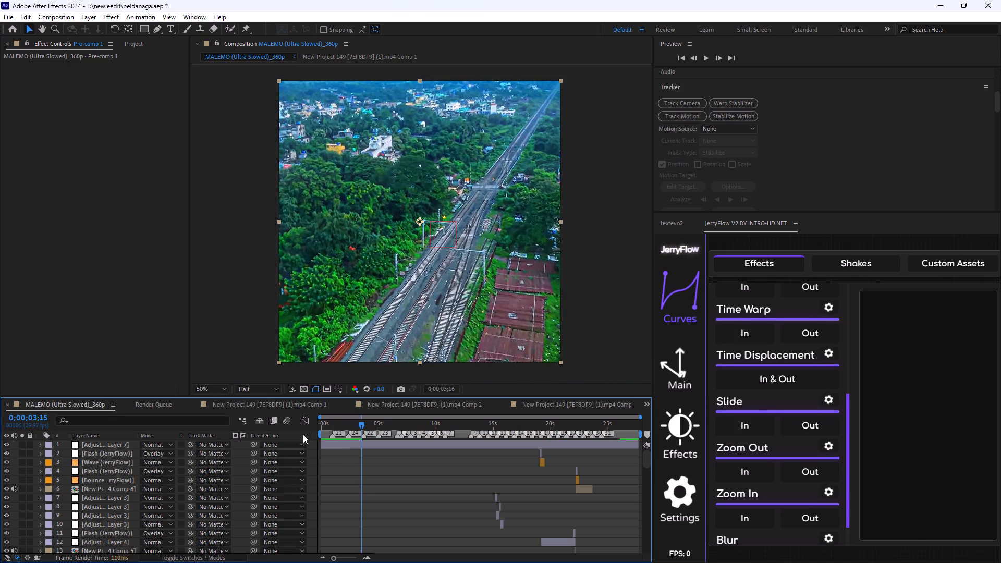
# Step frame by frame from 0;00;03;15 to 0;00;04;05 to examine the change from the railway clip to the town clip.
pyautogui.hotkey('ctrl', 'Right')
pyautogui.hotkey('ctrl', 'Right')
pyautogui.hotkey('ctrl', 'Right')
pyautogui.hotkey('ctrl', 'Right')
pyautogui.hotkey('ctrl', 'Right')
pyautogui.hotkey('ctrl', 'Right')
pyautogui.hotkey('ctrl', 'Right')
pyautogui.hotkey('ctrl', 'Right')
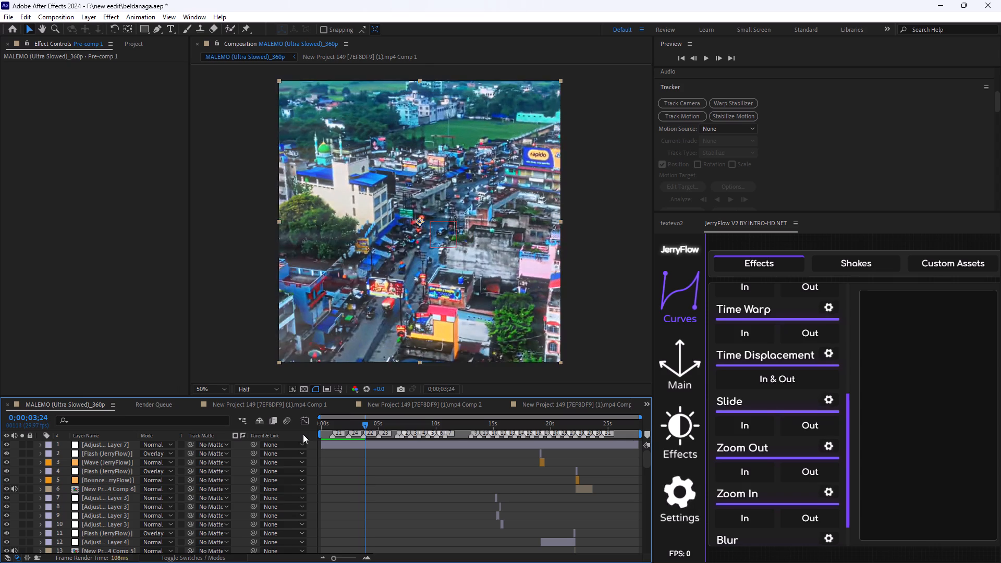
pyautogui.hotkey('ctrl', 'Right')
pyautogui.hotkey('ctrl', 'Right')
pyautogui.hotkey('ctrl', 'Right')
pyautogui.hotkey('ctrl', 'Right')
pyautogui.hotkey('ctrl', 'Right')
pyautogui.hotkey('ctrl', 'Right')
pyautogui.hotkey('ctrl', 'Right')
pyautogui.hotkey('ctrl', 'Right')
pyautogui.hotkey('ctrl', 'Right')
pyautogui.hotkey('ctrl', 'Right')
pyautogui.hotkey('ctrl', 'Right')
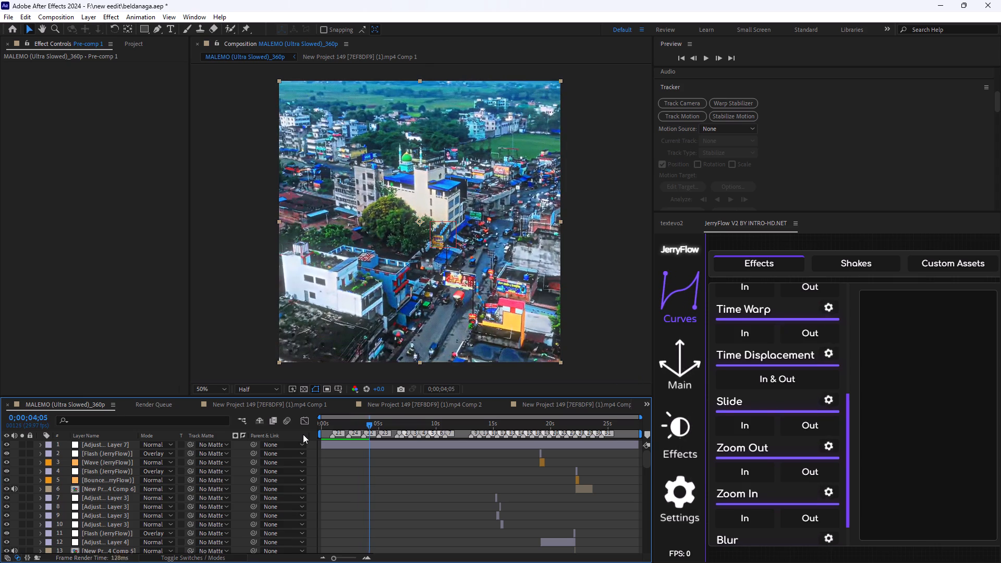
# Step back and forth through the town clip frame by frame from 0;00;04;05 to 0;00;04;24 to examine its motion.
pyautogui.hotkey('ctrl', 'Right')
pyautogui.hotkey('ctrl', 'Right')
pyautogui.hotkey('ctrl', 'Right')
pyautogui.hotkey('ctrl', 'Right')
pyautogui.hotkey('ctrl', 'Right')
pyautogui.hotkey('ctrl', 'Right')
pyautogui.hotkey('ctrl', 'Right')
pyautogui.hotkey('ctrl', 'Right')
pyautogui.hotkey('ctrl', 'Right')
pyautogui.hotkey('ctrl', 'Right')
pyautogui.hotkey('ctrl', 'Right')
pyautogui.hotkey('ctrl', 'Right')
pyautogui.hotkey('ctrl', 'Right')
pyautogui.hotkey('ctrl', 'Right')
pyautogui.hotkey('ctrl', 'Right')
pyautogui.hotkey('ctrl', 'Right')
pyautogui.hotkey('ctrl', 'Right')
pyautogui.hotkey('ctrl', 'Right')
pyautogui.hotkey('ctrl', 'Right')
pyautogui.hotkey('ctrl', 'Right')
pyautogui.hotkey('ctrl', 'Left')
pyautogui.hotkey('ctrl', 'Left')
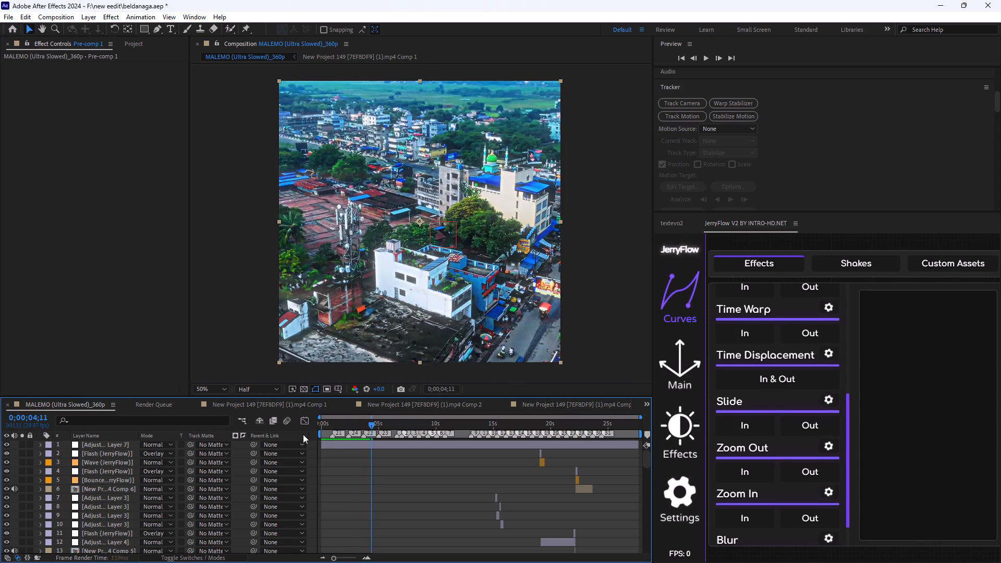
pyautogui.hotkey('ctrl', 'Left')
pyautogui.hotkey('ctrl', 'Left')
pyautogui.hotkey('ctrl', 'Left')
pyautogui.hotkey('ctrl', 'Right')
pyautogui.hotkey('ctrl', 'Right')
pyautogui.hotkey('ctrl', 'Right')
pyautogui.hotkey('ctrl', 'Right')
pyautogui.hotkey('ctrl', 'Right')
pyautogui.hotkey('ctrl', 'Right')
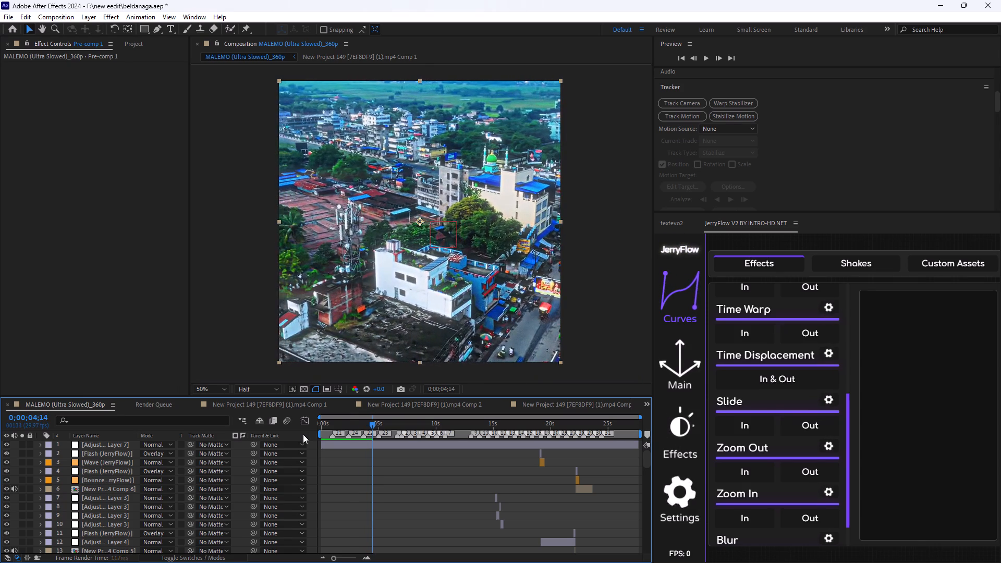
pyautogui.hotkey('ctrl', 'Right')
pyautogui.hotkey('ctrl', 'Right')
pyautogui.hotkey('ctrl', 'Right')
pyautogui.hotkey('ctrl', 'Right')
pyautogui.hotkey('ctrl', 'Right')
pyautogui.hotkey('ctrl', 'Right')
pyautogui.hotkey('ctrl', 'Right')
pyautogui.hotkey('ctrl', 'Right')
pyautogui.hotkey('ctrl', 'Right')
pyautogui.hotkey('ctrl', 'Right')
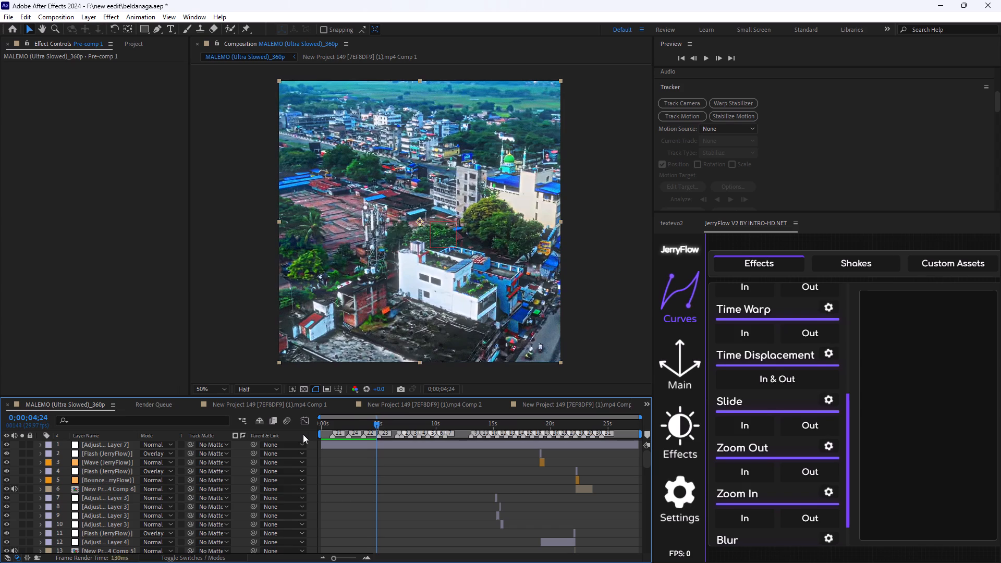
# Step frame by frame from 0;00;04;24 to 0;00;06;00 to examine the blur transition and the street clip up to the following cut.
pyautogui.hotkey('ctrl', 'Right')
pyautogui.hotkey('ctrl', 'Right')
pyautogui.hotkey('ctrl', 'Right')
pyautogui.hotkey('ctrl', 'Right')
pyautogui.hotkey('ctrl', 'Right')
pyautogui.hotkey('ctrl', 'Right')
pyautogui.hotkey('ctrl', 'Right')
pyautogui.hotkey('ctrl', 'Right')
pyautogui.hotkey('ctrl', 'Right')
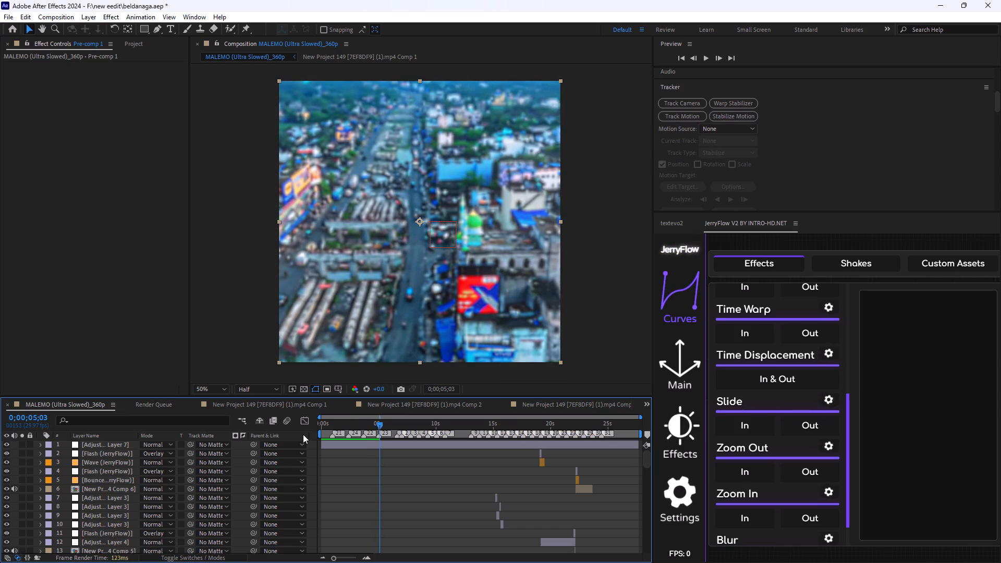
pyautogui.hotkey('ctrl', 'Right')
pyautogui.hotkey('ctrl', 'Right')
pyautogui.hotkey('ctrl', 'Right')
pyautogui.hotkey('ctrl', 'Right')
pyautogui.hotkey('ctrl', 'Right')
pyautogui.hotkey('ctrl', 'Right')
pyautogui.hotkey('ctrl', 'Right')
pyautogui.hotkey('ctrl', 'Right')
pyautogui.hotkey('ctrl', 'Right')
pyautogui.hotkey('ctrl', 'Right')
pyautogui.hotkey('ctrl', 'Right')
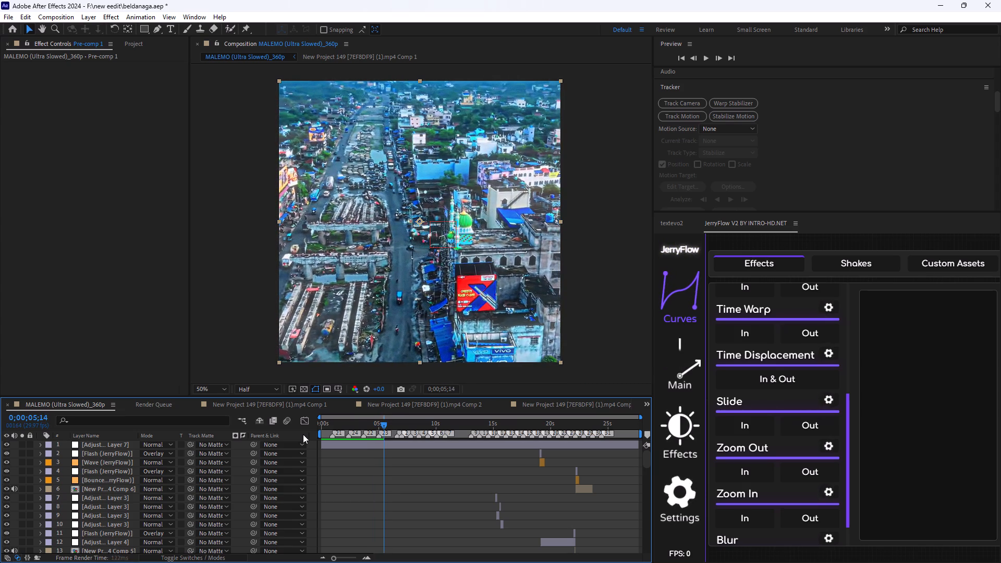
pyautogui.hotkey('ctrl', 'Right')
pyautogui.hotkey('ctrl', 'Right')
pyautogui.hotkey('ctrl', 'Right')
pyautogui.hotkey('ctrl', 'Right')
pyautogui.hotkey('ctrl', 'Right')
pyautogui.hotkey('ctrl', 'Right')
pyautogui.hotkey('ctrl', 'Right')
pyautogui.hotkey('ctrl', 'Right')
pyautogui.hotkey('ctrl', 'Right')
pyautogui.hotkey('ctrl', 'Right')
pyautogui.hotkey('ctrl', 'Right')
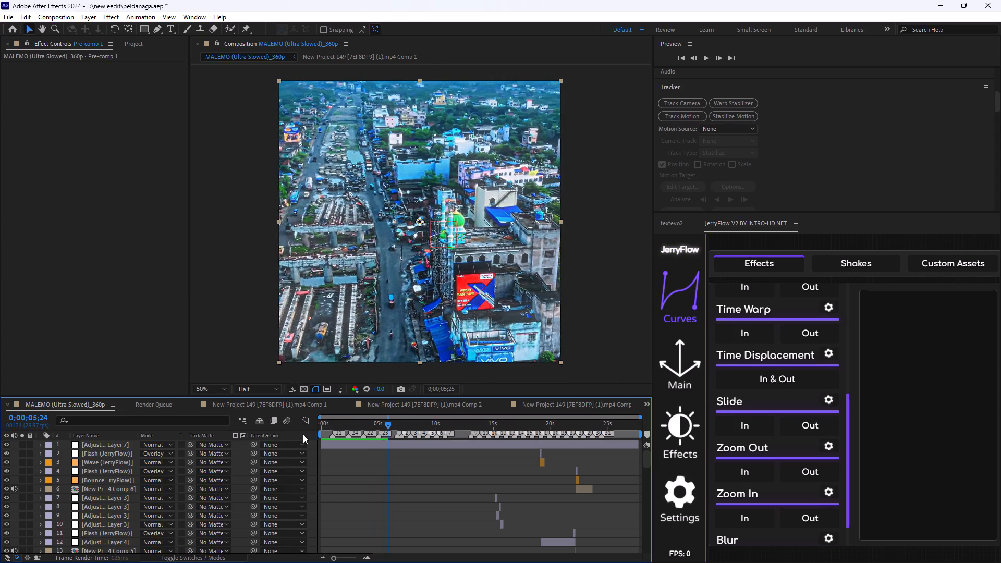
pyautogui.hotkey('ctrl', 'Right')
pyautogui.hotkey('ctrl', 'Right')
pyautogui.hotkey('ctrl', 'Right')
pyautogui.hotkey('ctrl', 'Right')
pyautogui.hotkey('ctrl', 'Right')
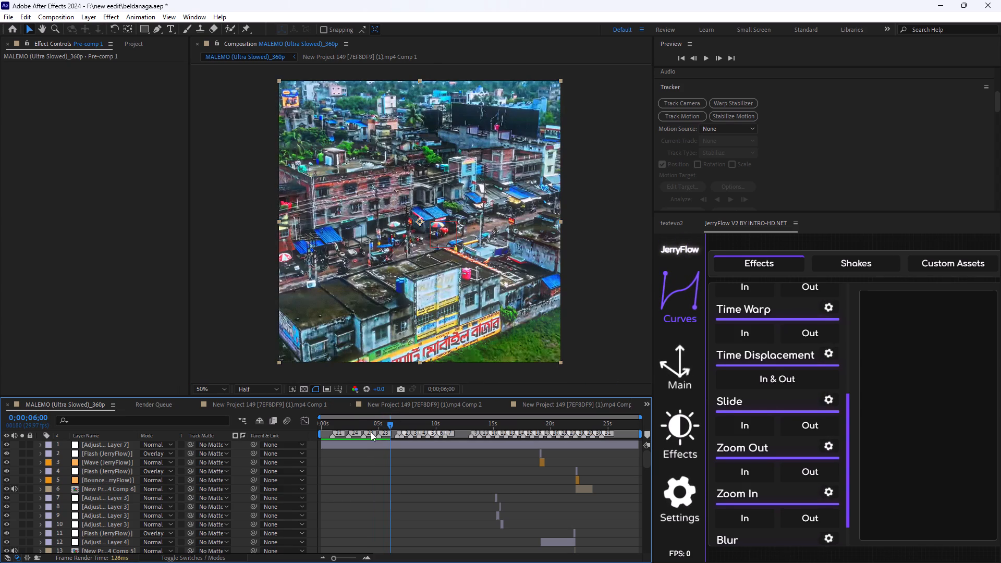
# Preview the main composition from 0;00;03;25 to check the town clip and its transition in playback.
pyautogui.moveTo(385, 421); pyautogui.dragTo(368, 433)
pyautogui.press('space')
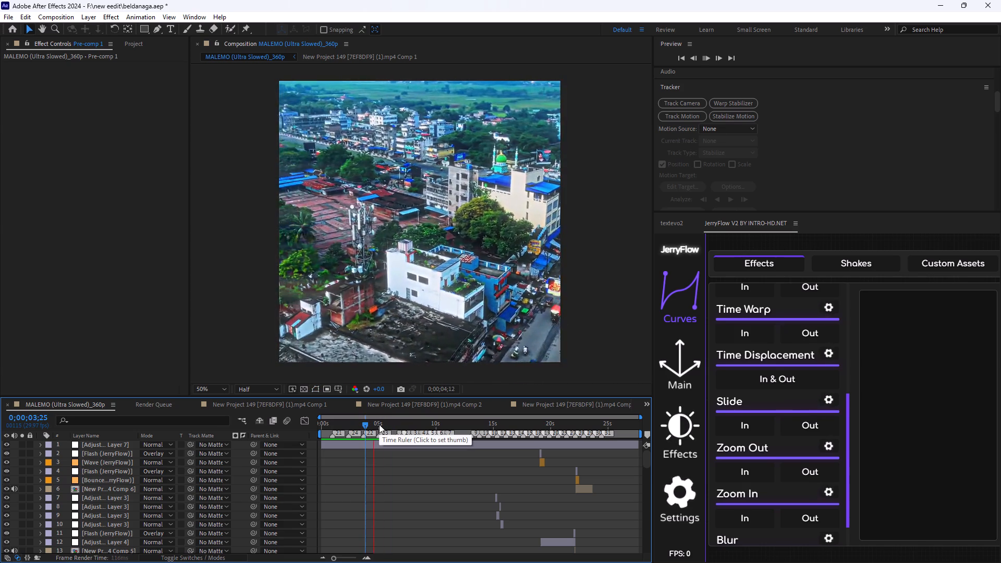
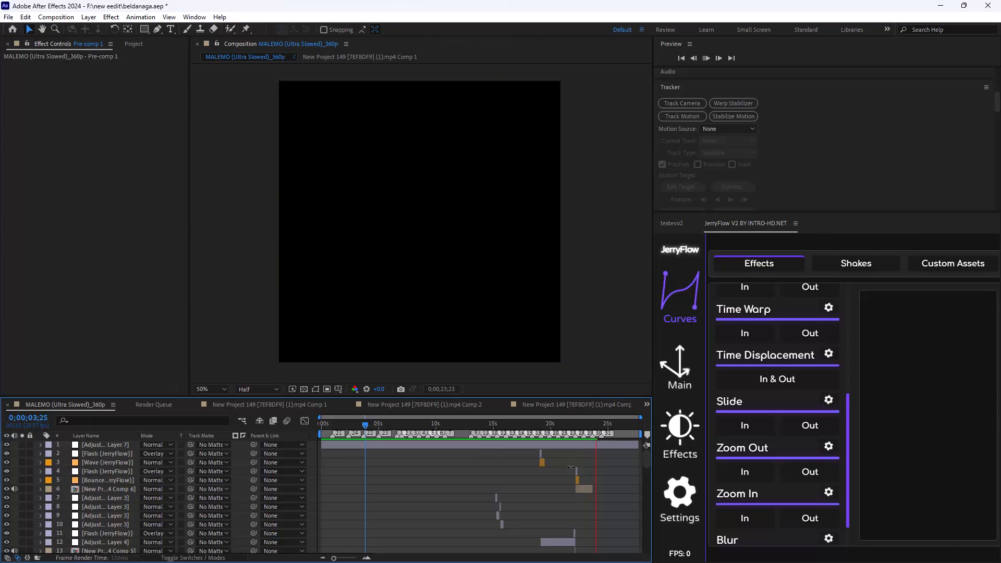
# Play back the MALEMO (Ultra Slowed)_360p composition from the start to review the whole edit and its transitions.
pyautogui.press('space')
pyautogui.moveTo(600, 427); pyautogui.dragTo(286, 447)
pyautogui.press('space')
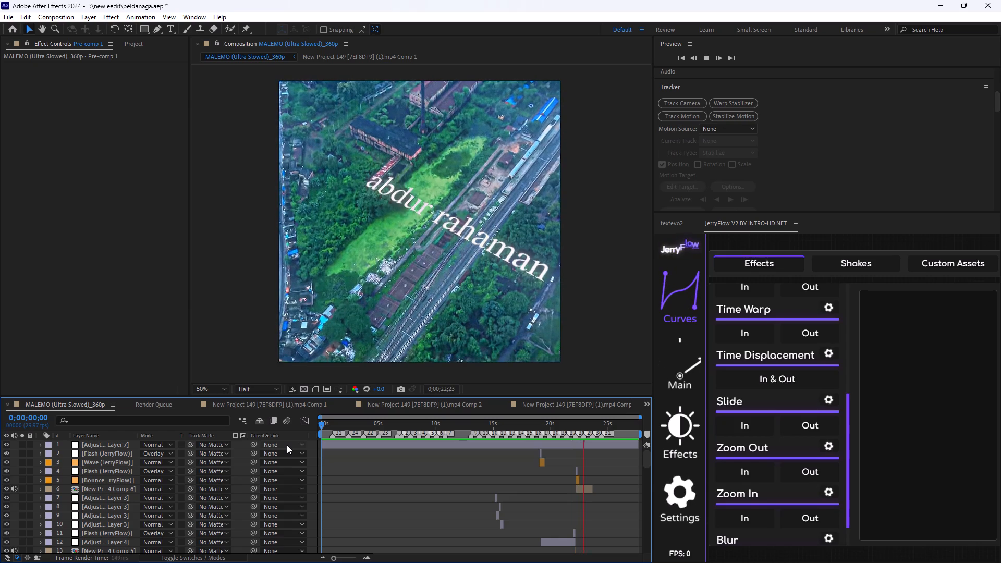
pyautogui.press('space')
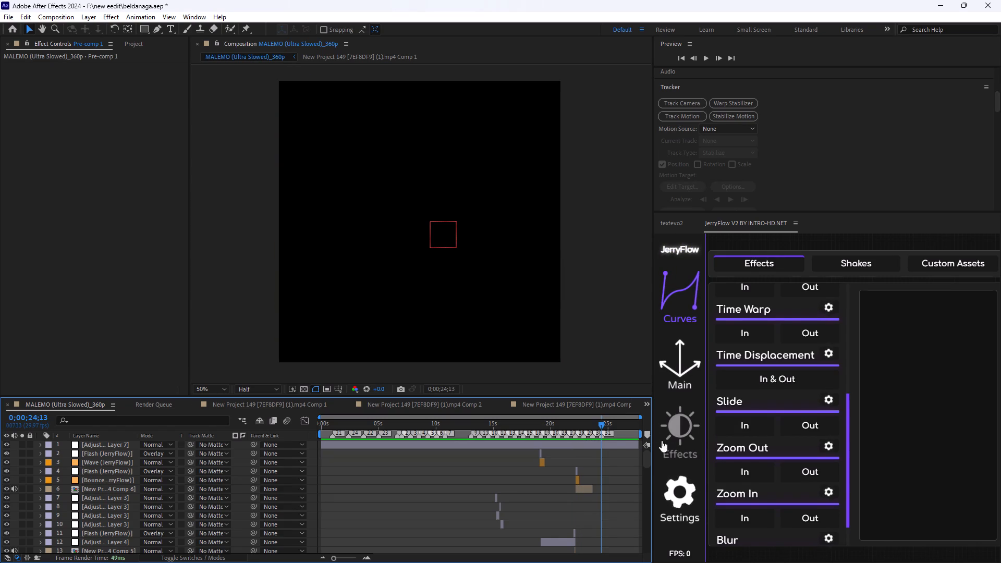
pyautogui.moveTo(600, 419); pyautogui.dragTo(352, 457)
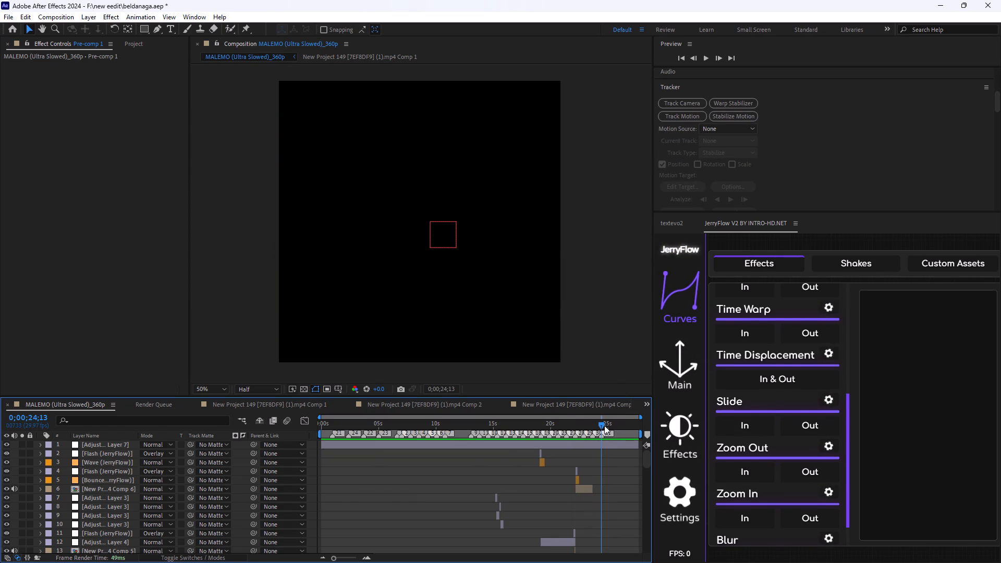
pyautogui.moveTo(598, 427); pyautogui.dragTo(277, 464)
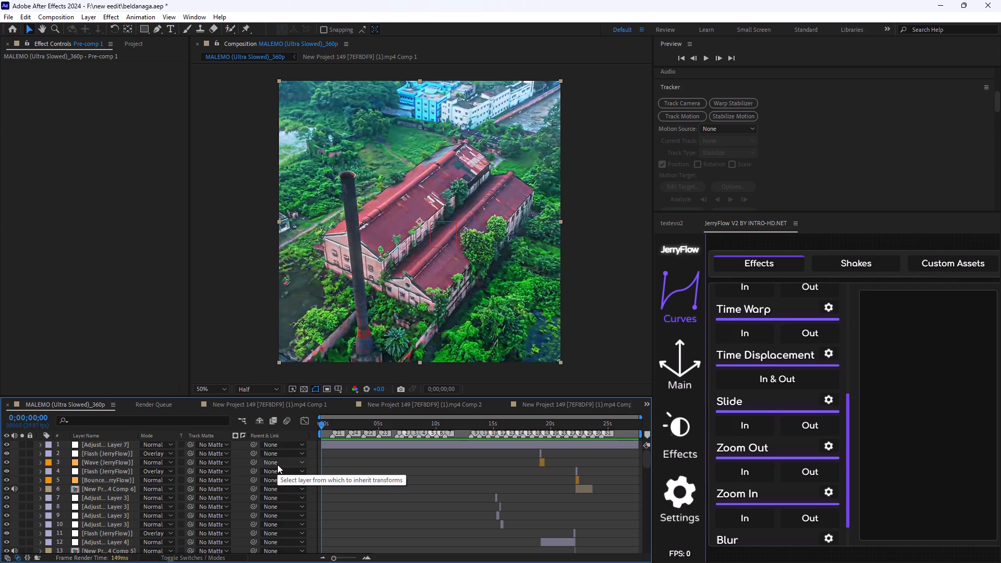
pyautogui.press('space')
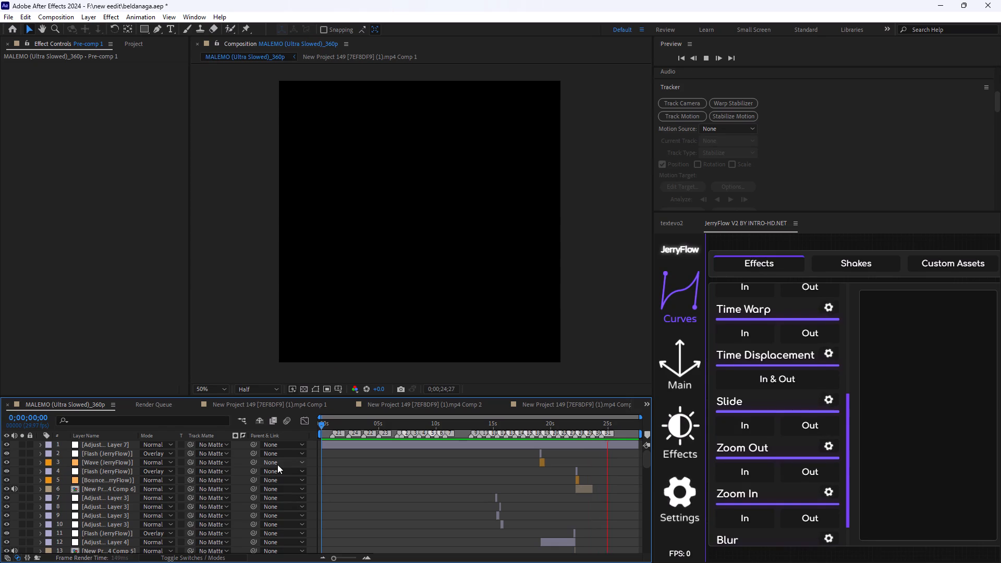
pyautogui.press('space')
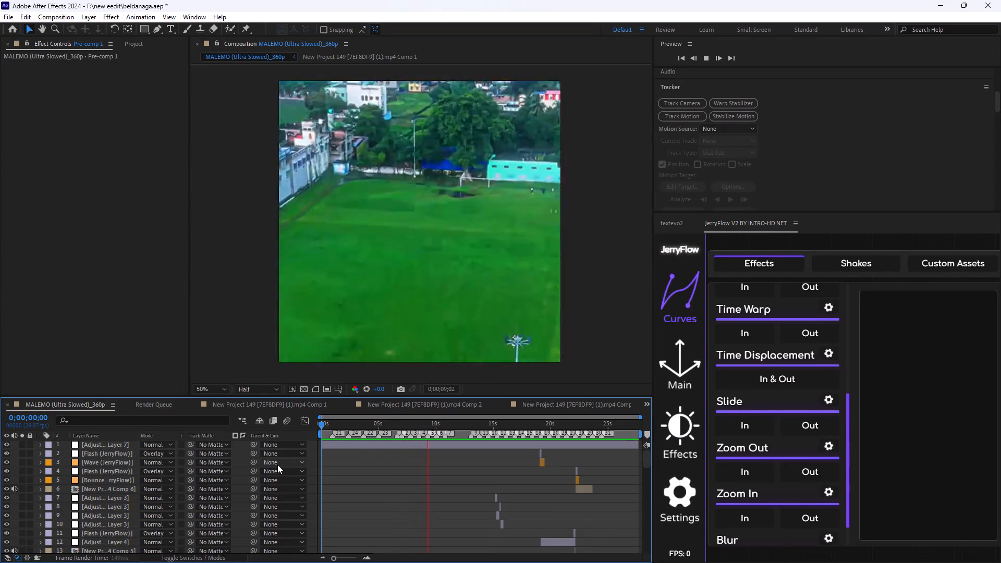
pyautogui.press('space')
pyautogui.press('space')
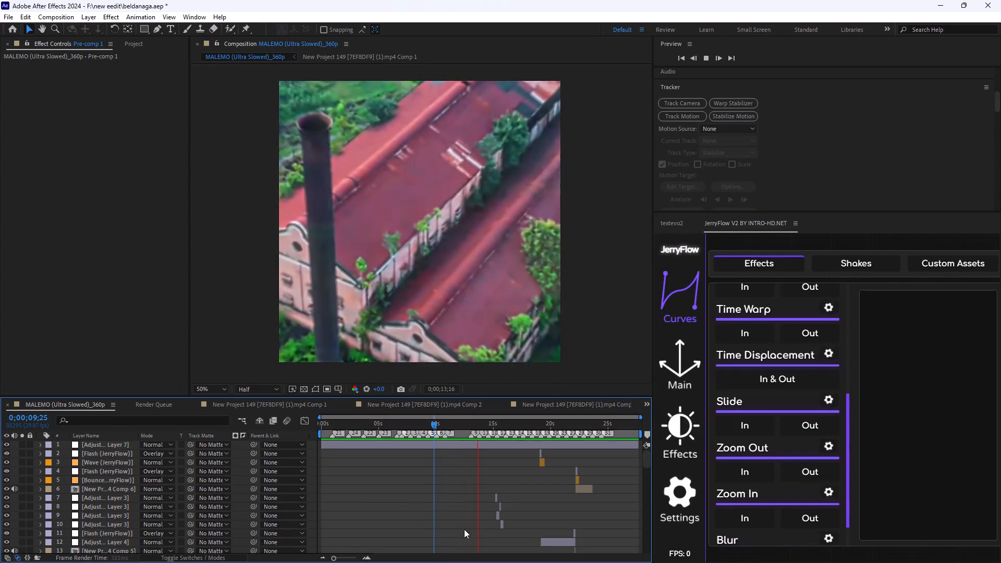
pyautogui.press('space')
# Duplicate Adjustment Layer 8, the one spanning the clip change at 0;00;13;00.
pyautogui.scroll(-20, 496, 480)
pyautogui.scroll(-5, 496, 480)
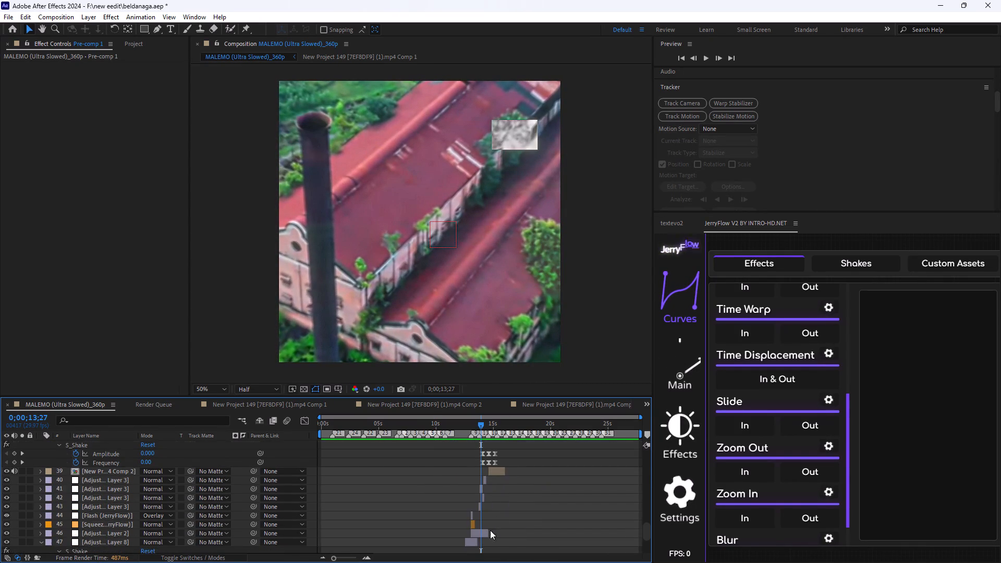
pyautogui.scroll(-6, 491, 528)
pyautogui.click(482, 501)
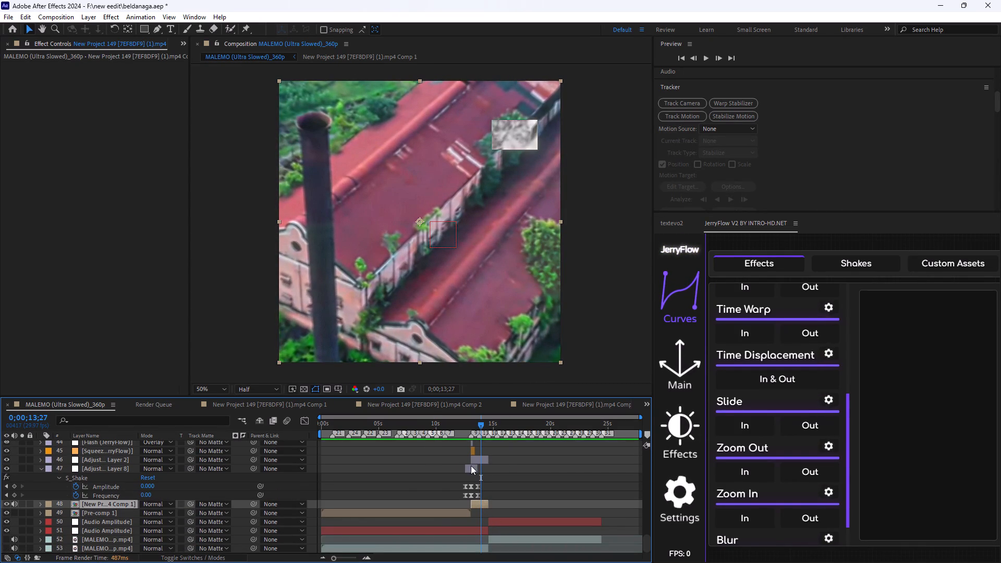
pyautogui.click(40, 468)
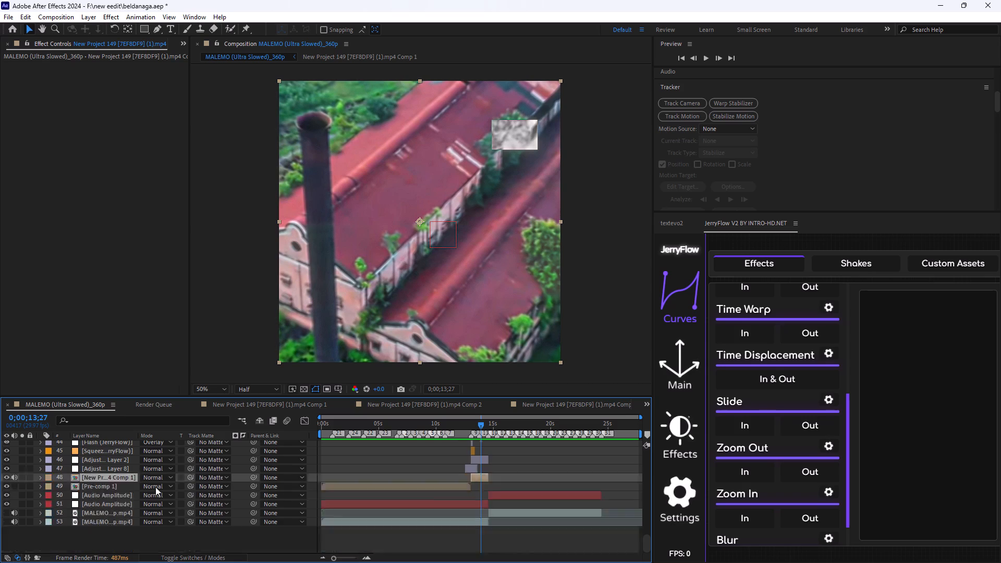
pyautogui.moveTo(480, 427); pyautogui.dragTo(468, 436)
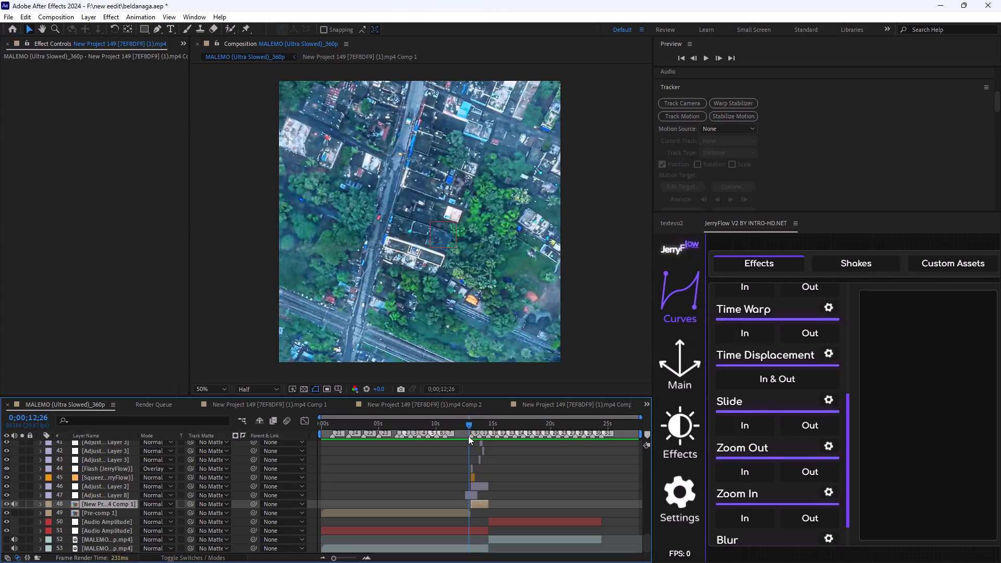
pyautogui.moveTo(468, 436); pyautogui.dragTo(470, 439)
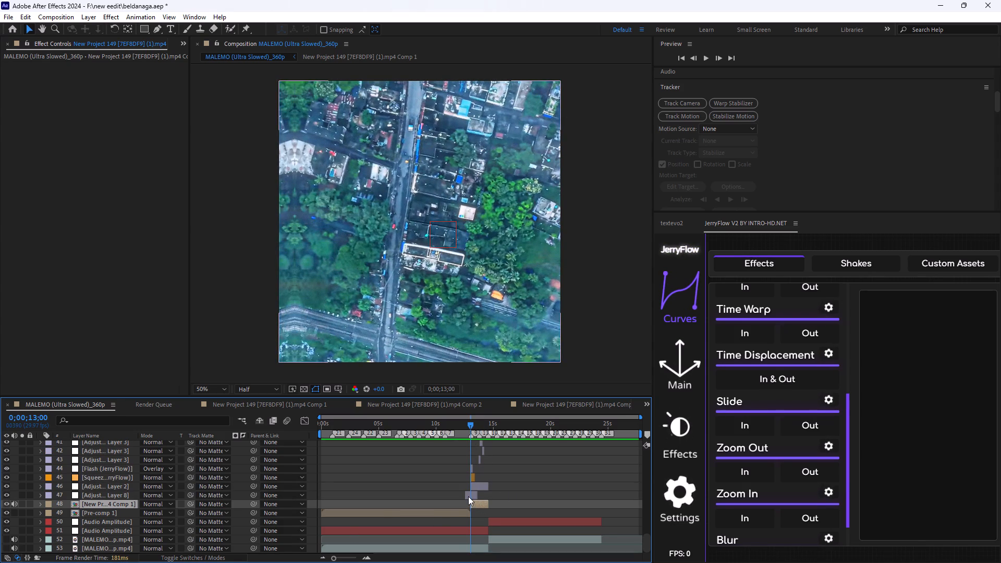
pyautogui.click(468, 496)
pyautogui.hotkey('ctrl', 'd')
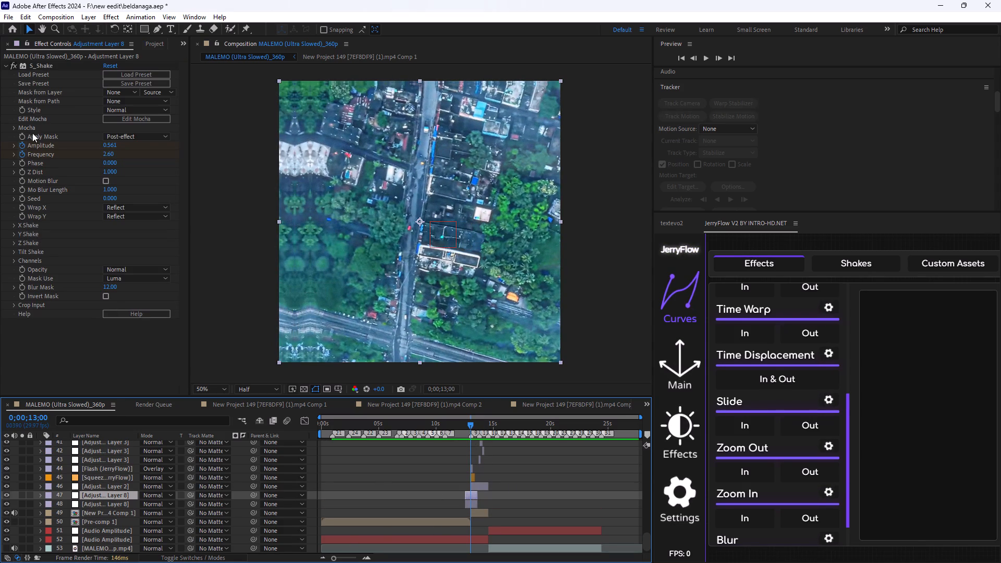
# Delete the S_Shake effect from the duplicated Adjustment Layer 8.
pyautogui.click(47, 65)
pyautogui.hotkey('ctrl', 'space')
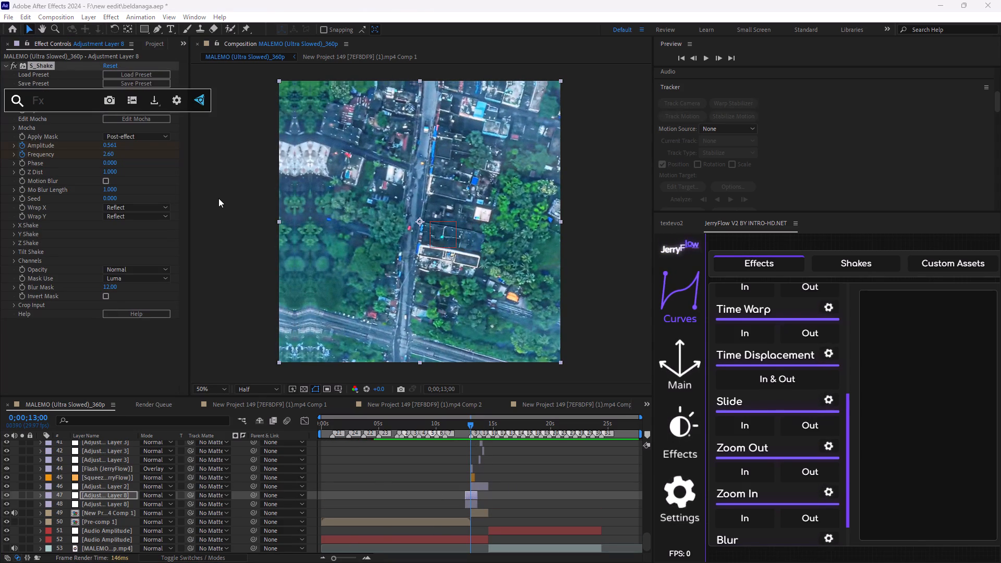
pyautogui.press('Delete')
pyautogui.click(46, 68)
pyautogui.press('Delete')
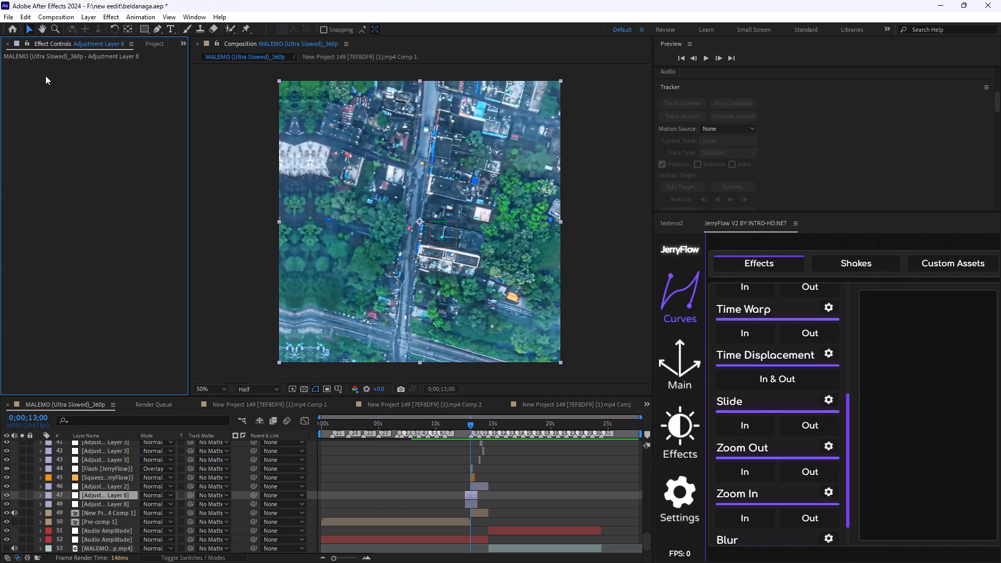
# Search the effects for "bcc ripp" and apply BCC Ripple Dissolve to the duplicated Adjustment Layer 8.
pyautogui.hotkey('ctrl', 'space')
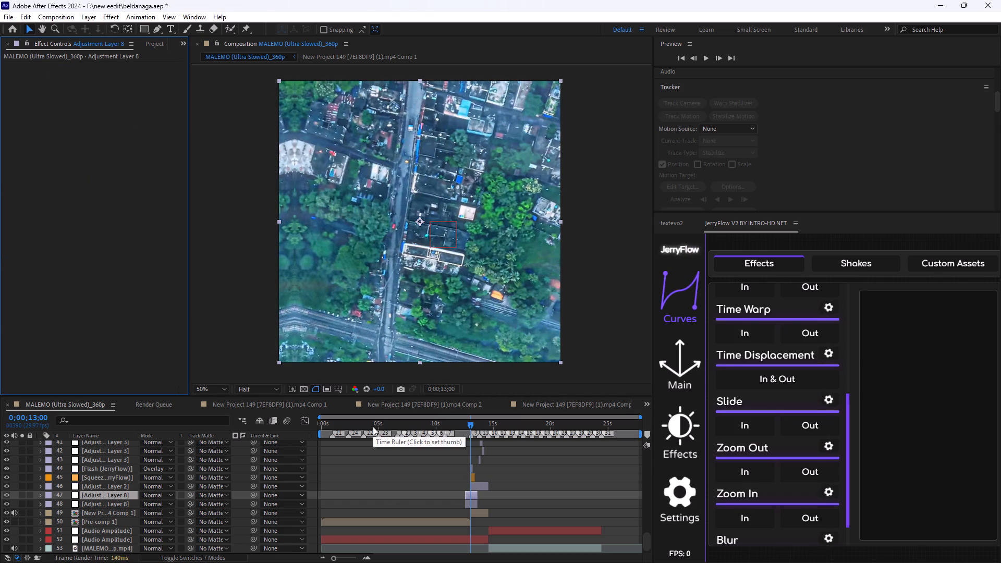
pyautogui.hotkey('ctrl', 'space')
pyautogui.write('bcc')
pyautogui.press('space')
pyautogui.press('r')
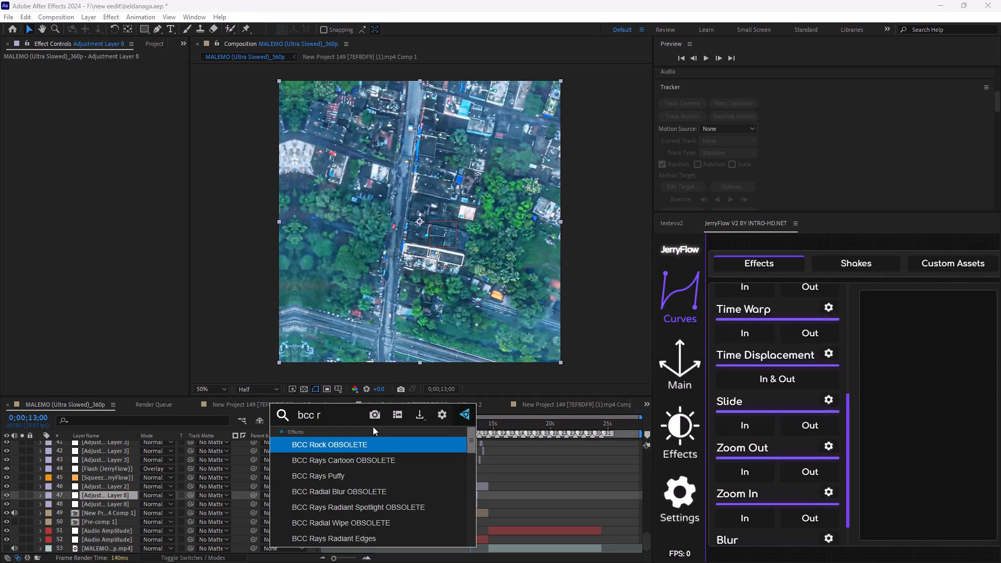
pyautogui.write('ipp')
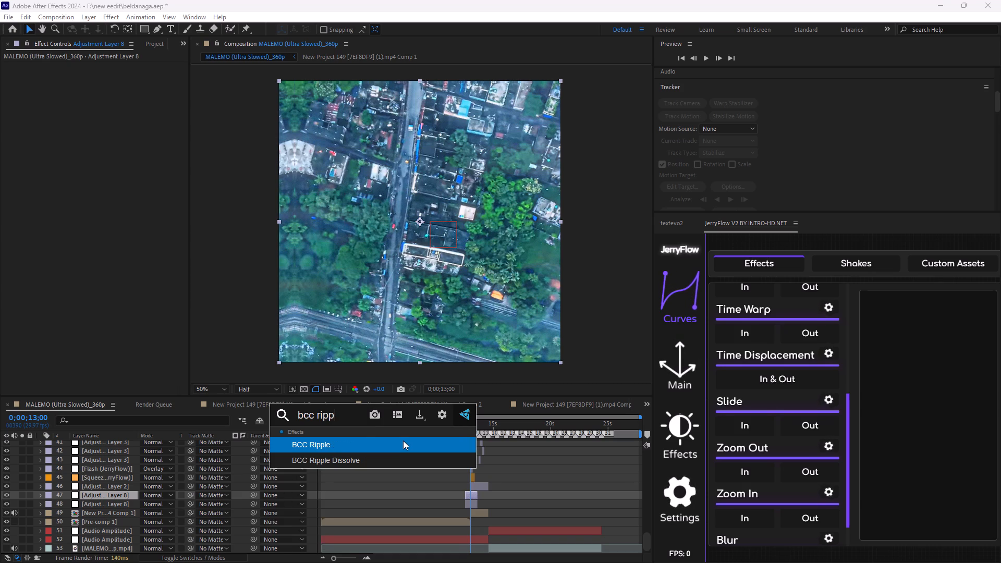
pyautogui.click(400, 463)
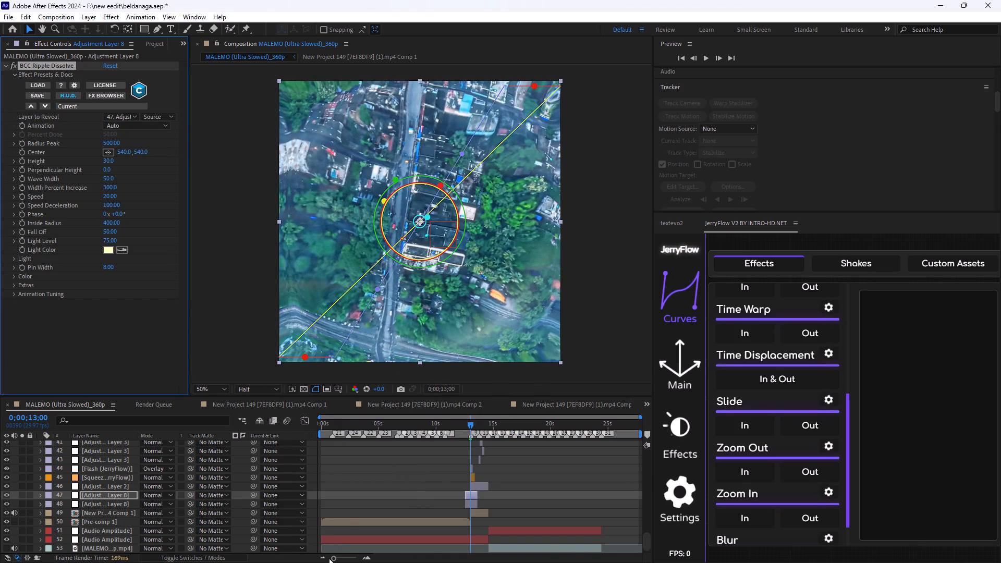
# Set the BCC Ripple Dissolve Height to 15 on the duplicated adjustment layer.
pyautogui.moveTo(332, 559); pyautogui.dragTo(337, 559)
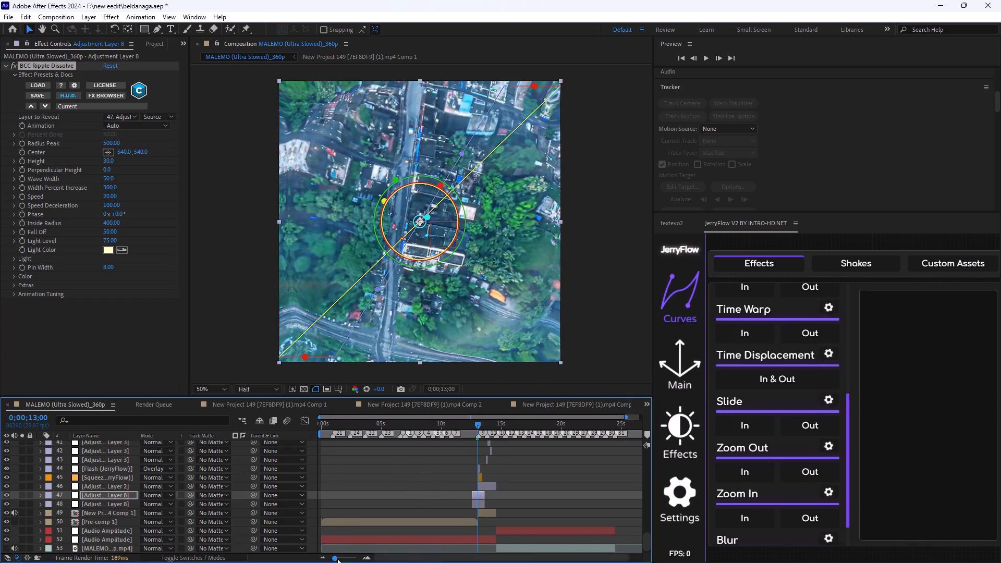
pyautogui.moveTo(337, 559); pyautogui.dragTo(351, 562)
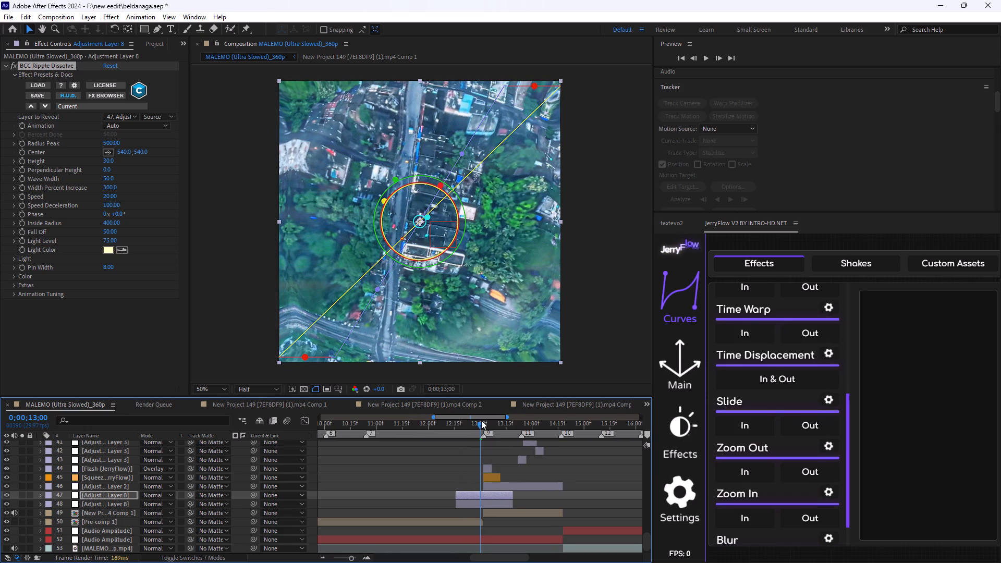
pyautogui.moveTo(481, 420); pyautogui.dragTo(474, 421)
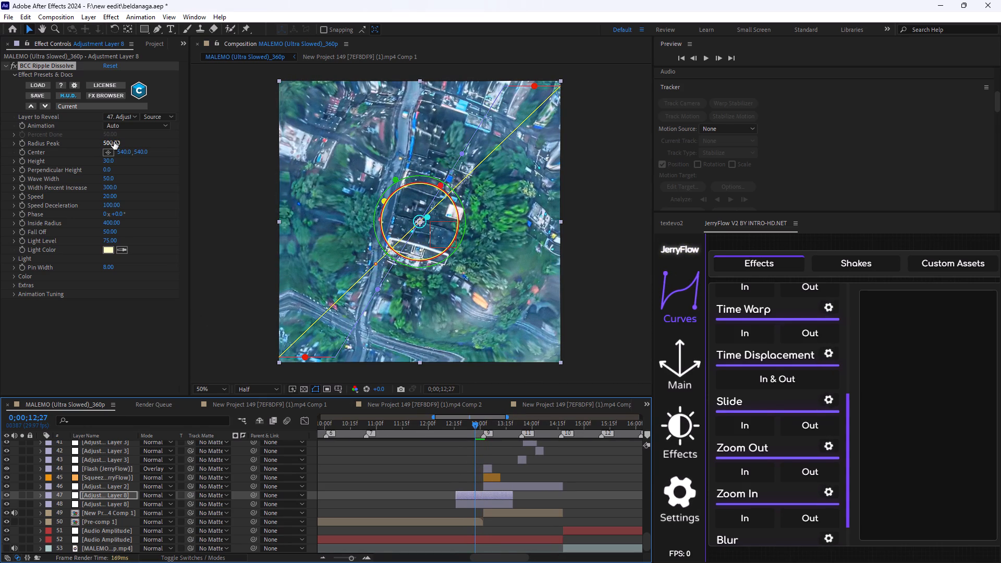
pyautogui.click(106, 165)
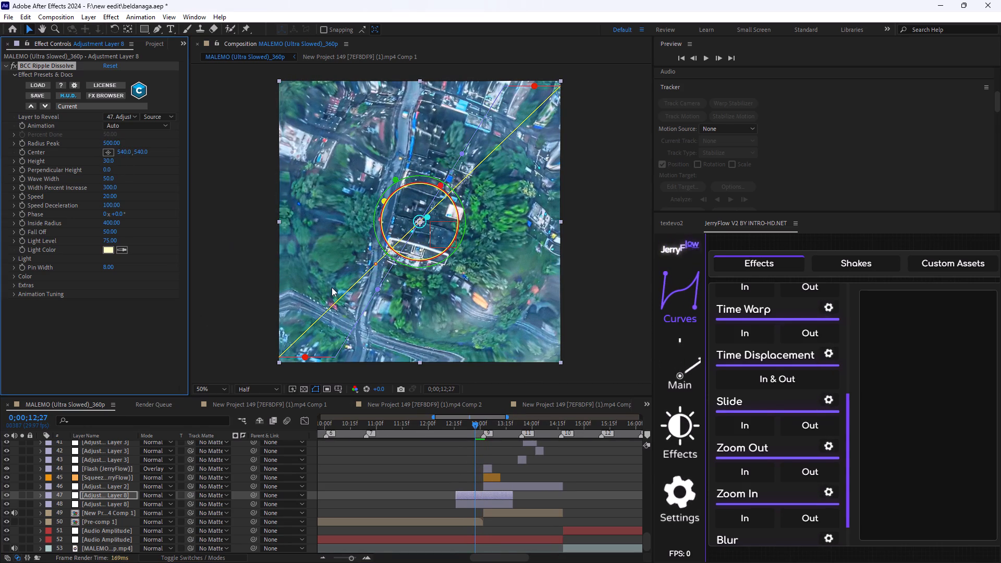
pyautogui.moveTo(108, 160); pyautogui.dragTo(113, 165)
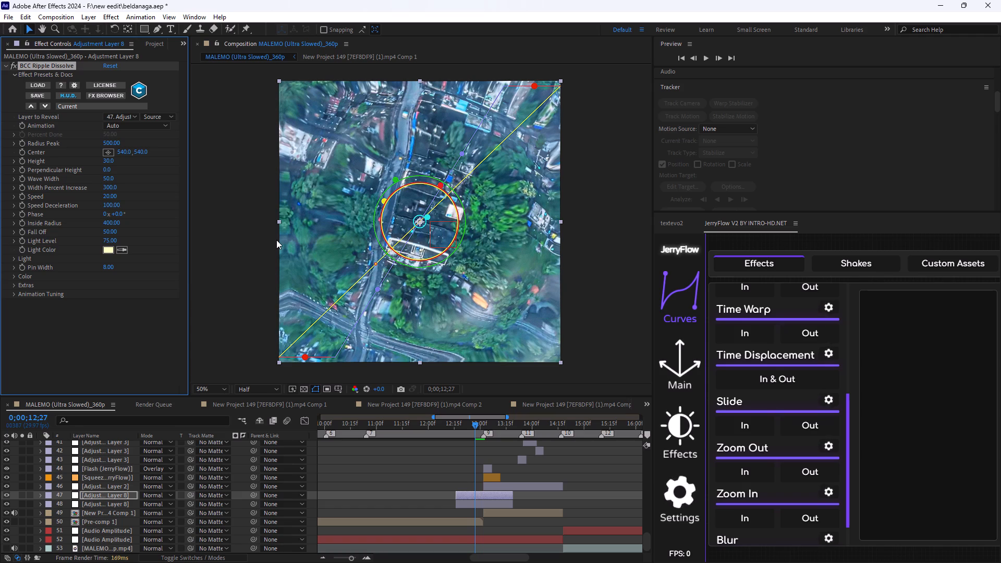
pyautogui.click(108, 160)
pyautogui.press('BackSpace')
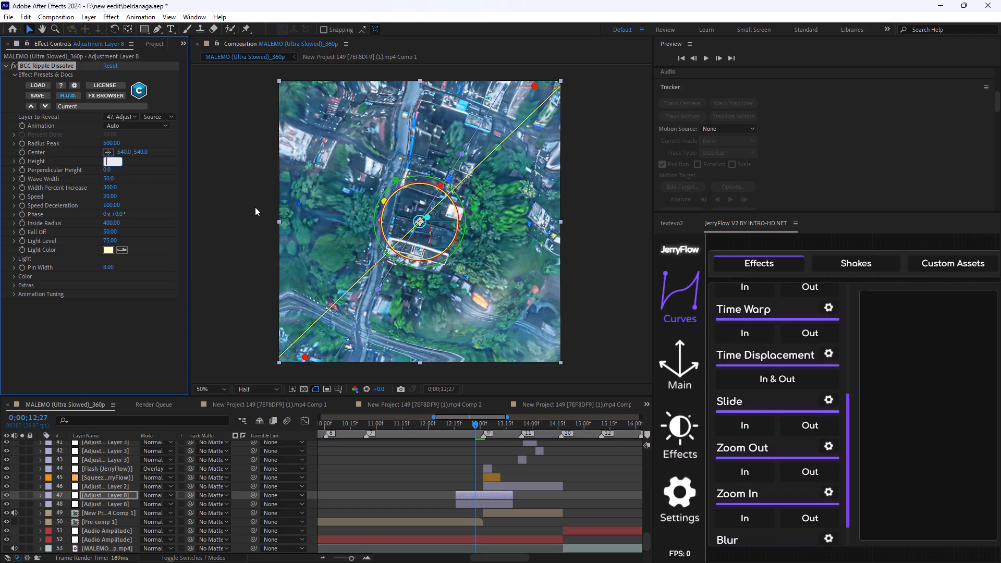
pyautogui.write('15')
pyautogui.click(121, 311)
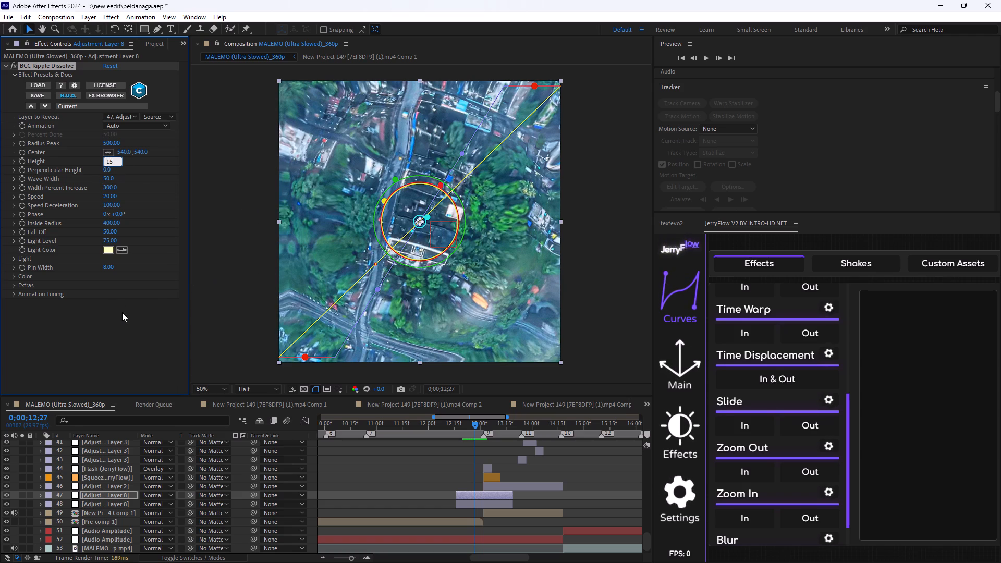
# Preview the ripple effect from 0;00;12;13 and examine its frames around the start of the adjustment layer.
pyautogui.moveTo(479, 419); pyautogui.dragTo(473, 429)
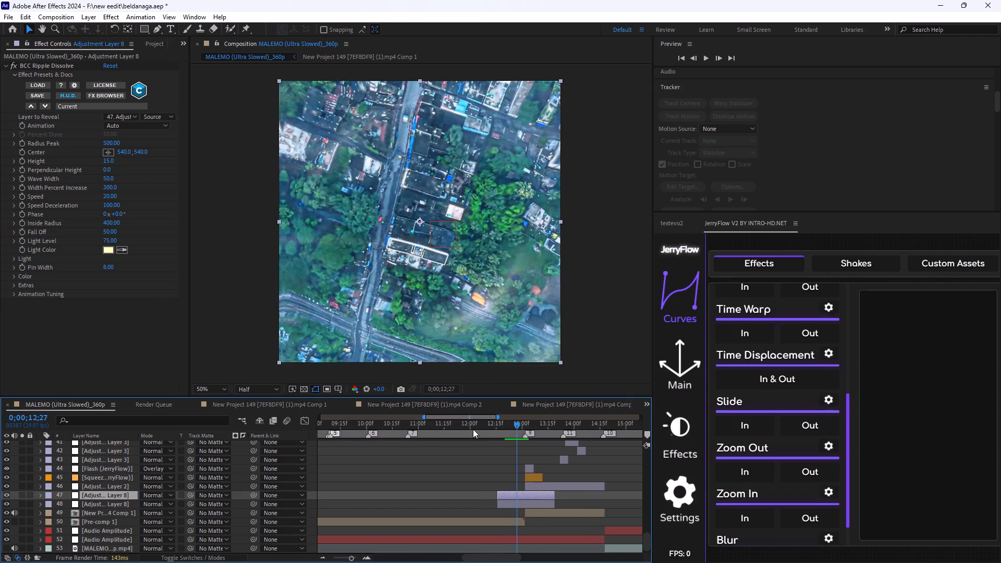
pyautogui.moveTo(473, 429); pyautogui.dragTo(472, 429)
pyautogui.moveTo(507, 423); pyautogui.dragTo(509, 434)
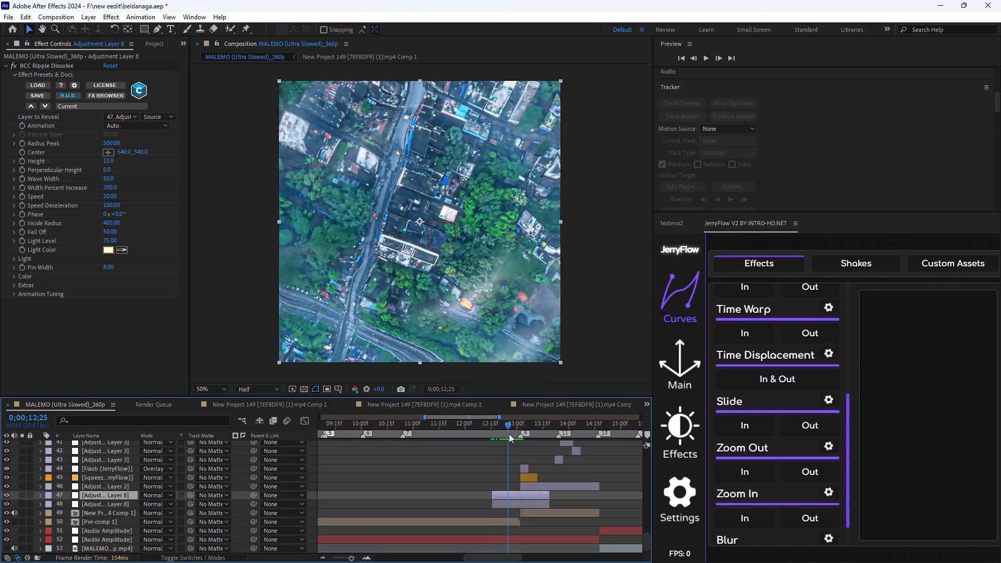
pyautogui.moveTo(509, 434); pyautogui.dragTo(487, 447)
pyautogui.press('space')
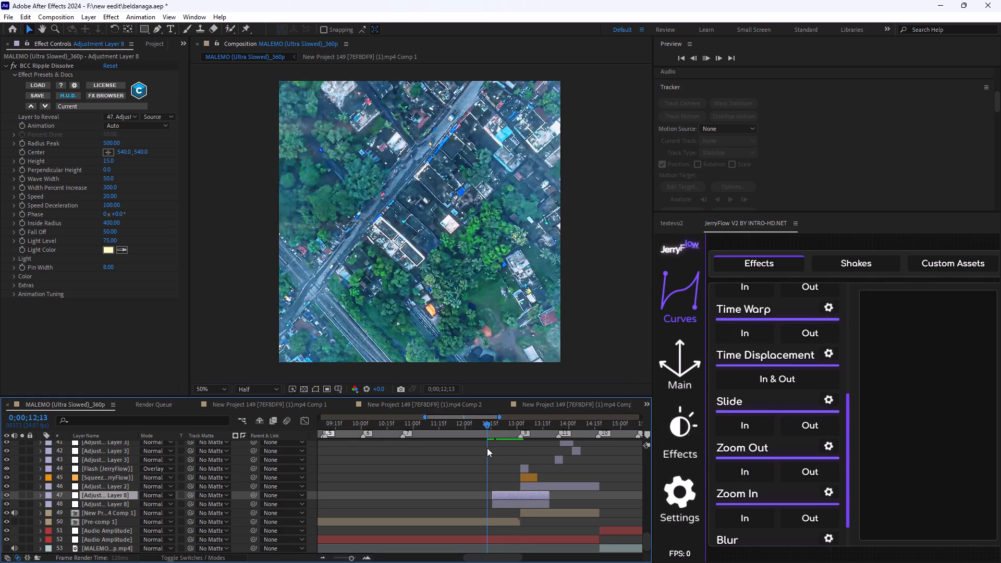
pyautogui.press('space')
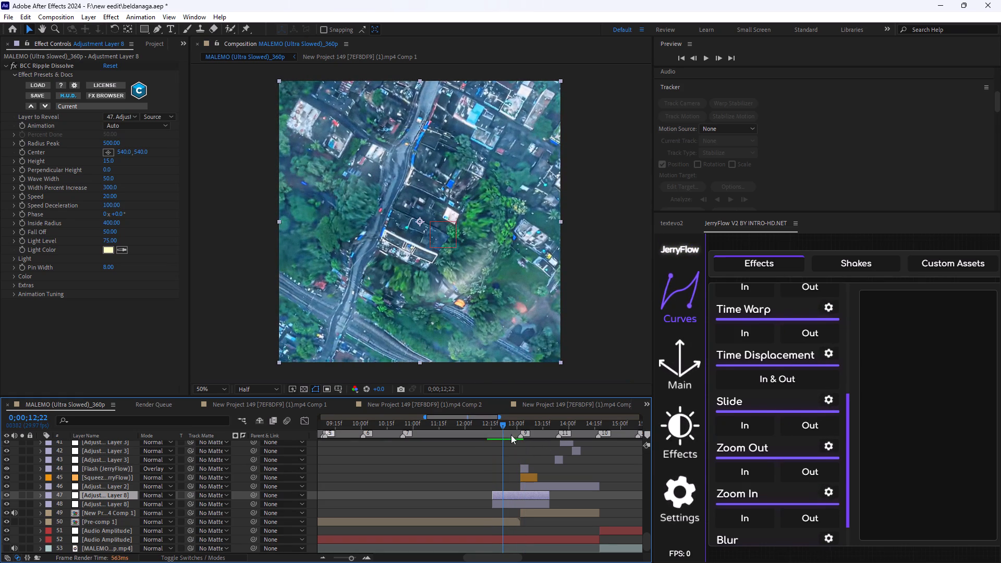
pyautogui.moveTo(505, 426); pyautogui.dragTo(499, 431)
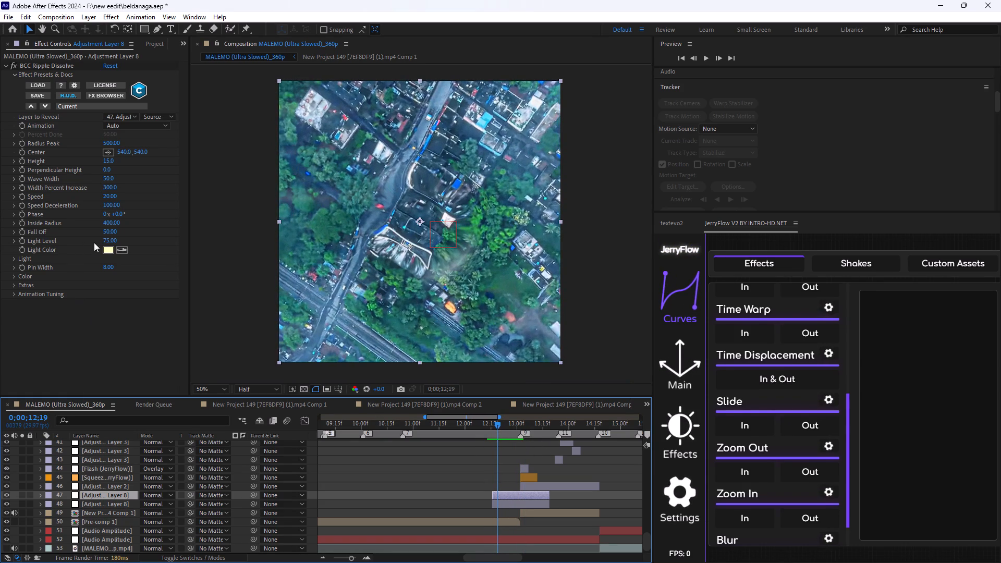
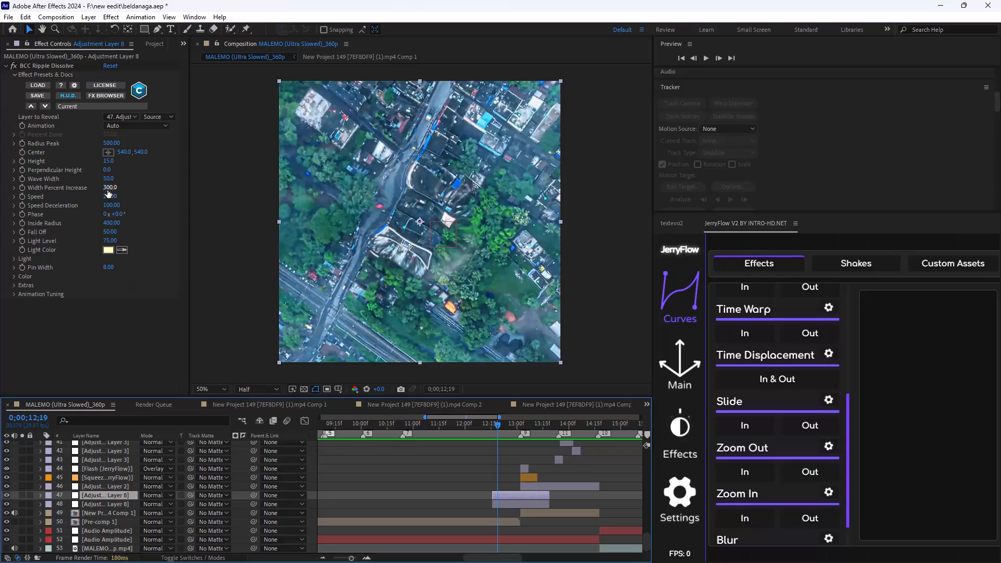
# Set the BCC Ripple Dissolve Wave Width to 70 on the duplicated Adjustment Layer 8.
pyautogui.click(107, 190)
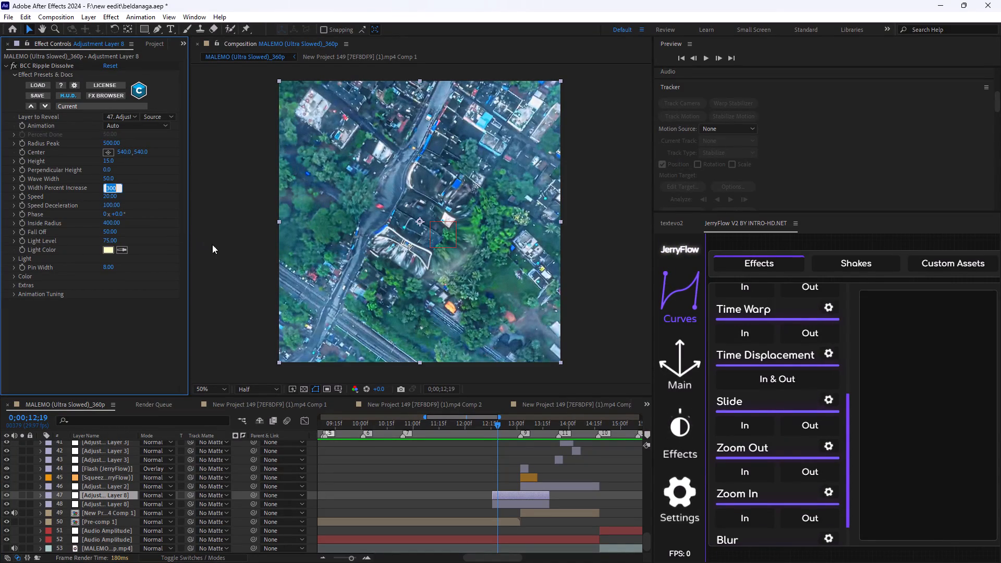
pyautogui.click(113, 177)
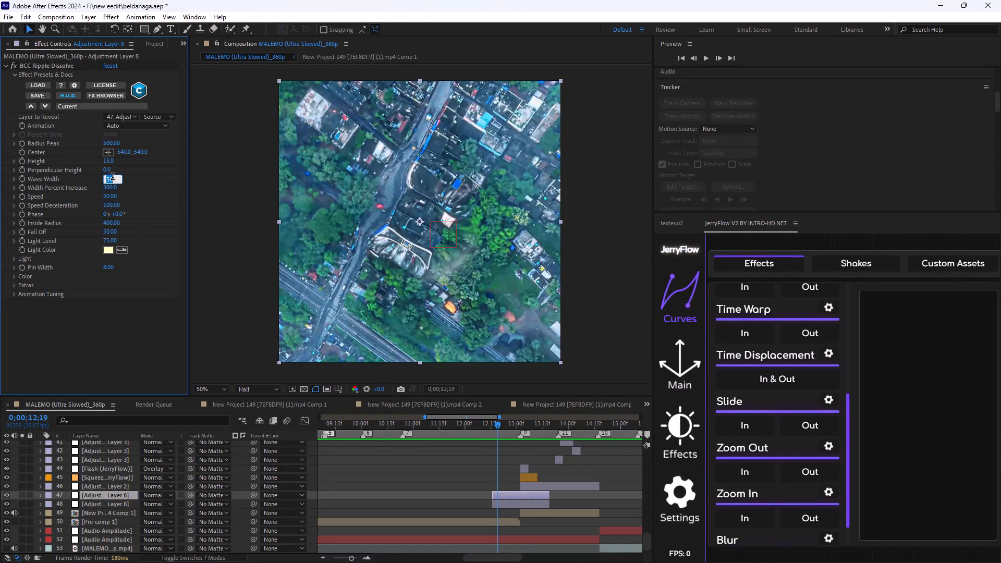
pyautogui.press('BackSpace')
pyautogui.write('70')
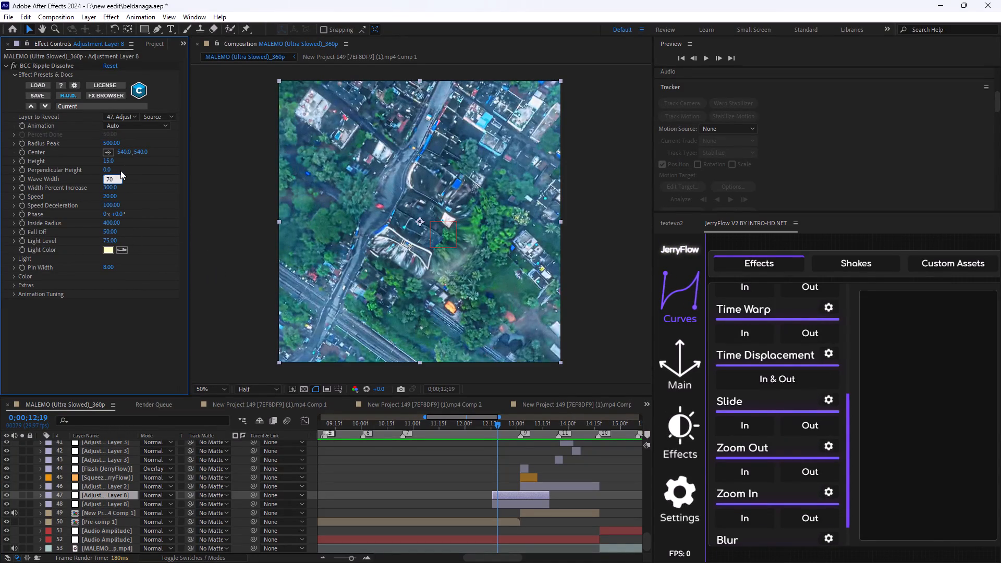
pyautogui.click(135, 334)
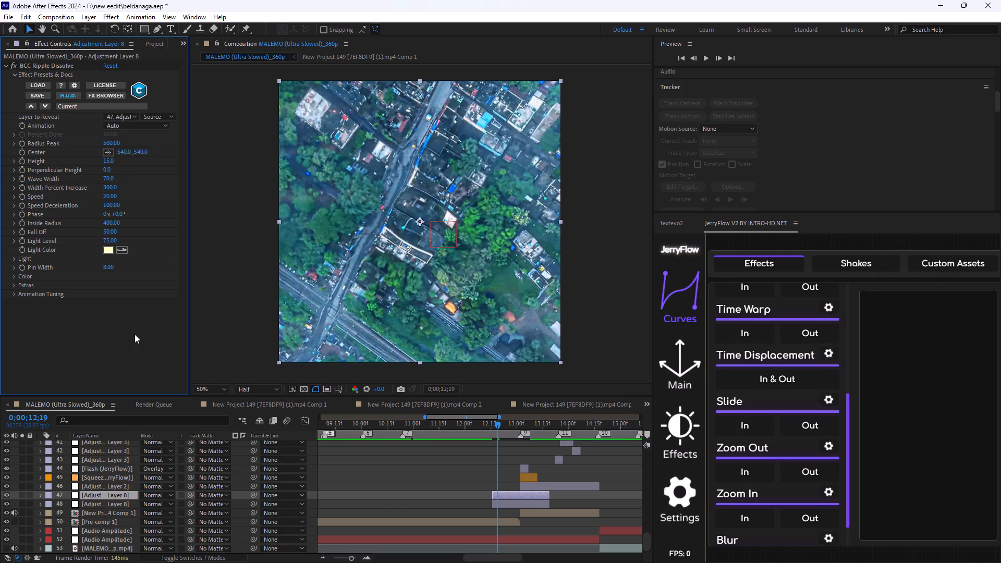
# Set the BCC Ripple Dissolve Light Level to 150.
pyautogui.click(15, 294)
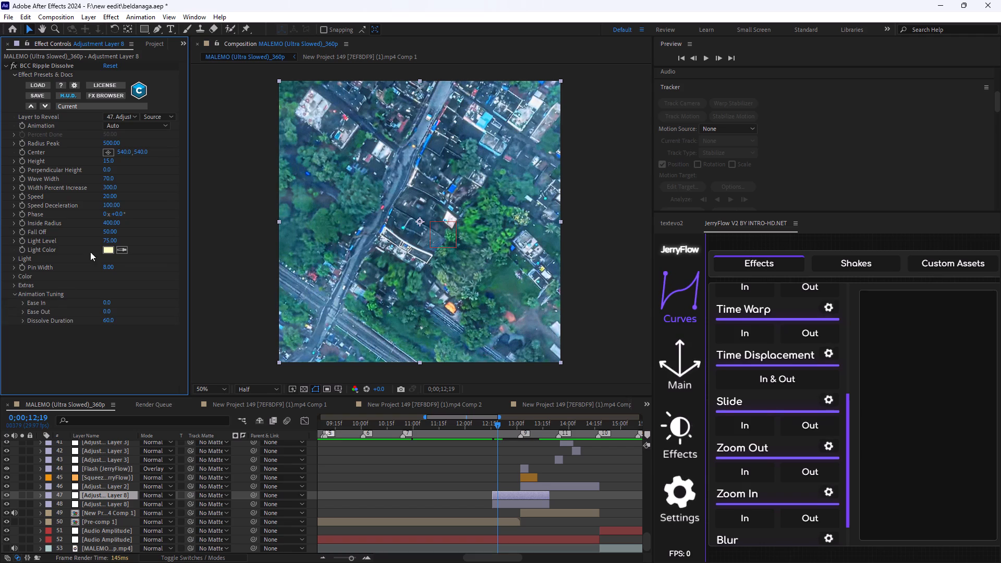
pyautogui.click(109, 242)
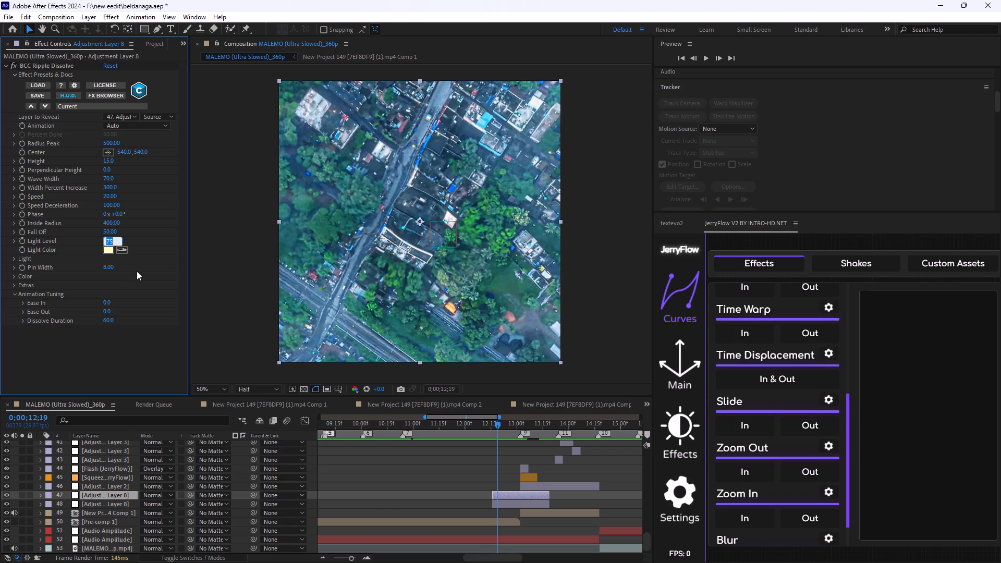
pyautogui.press('BackSpace')
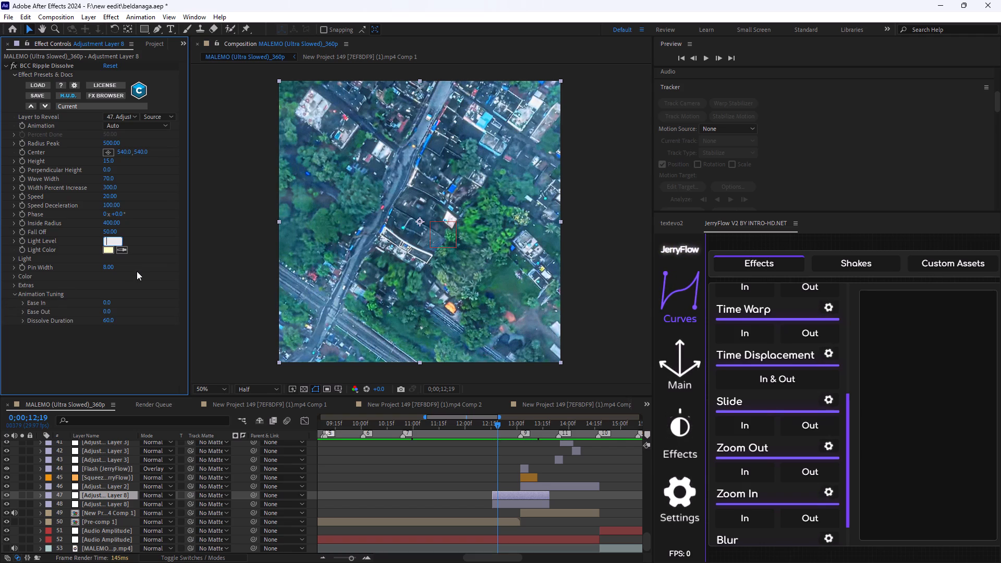
pyautogui.press('1')
pyautogui.write('50')
pyautogui.press('Return')
pyautogui.press('Pause')
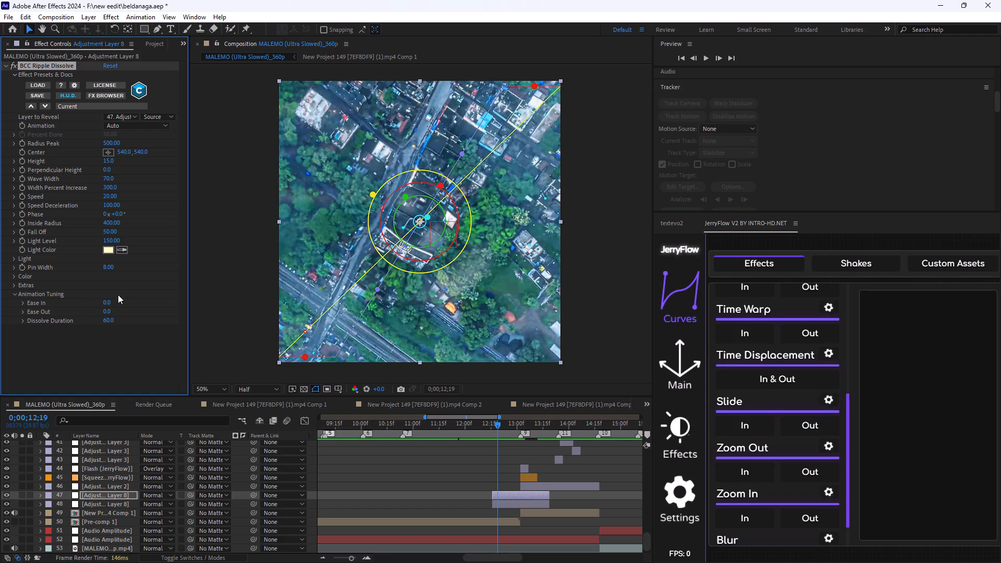
# Set both Ease In and Ease Out to -70 in the ripple effect's Animation Tuning settings.
pyautogui.click(108, 302)
pyautogui.press('BackSpace')
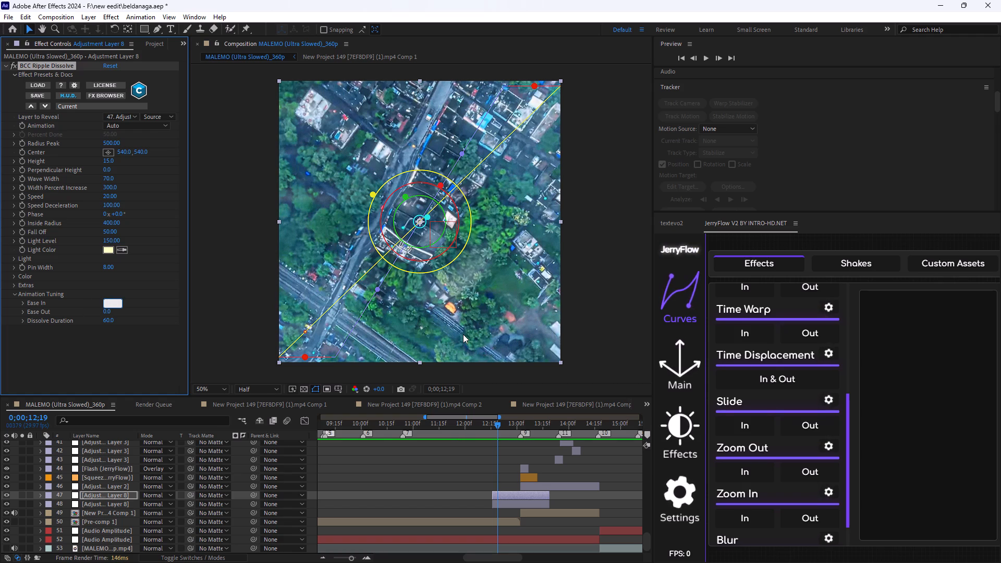
pyautogui.press('-')
pyautogui.write('70')
pyautogui.press('Return')
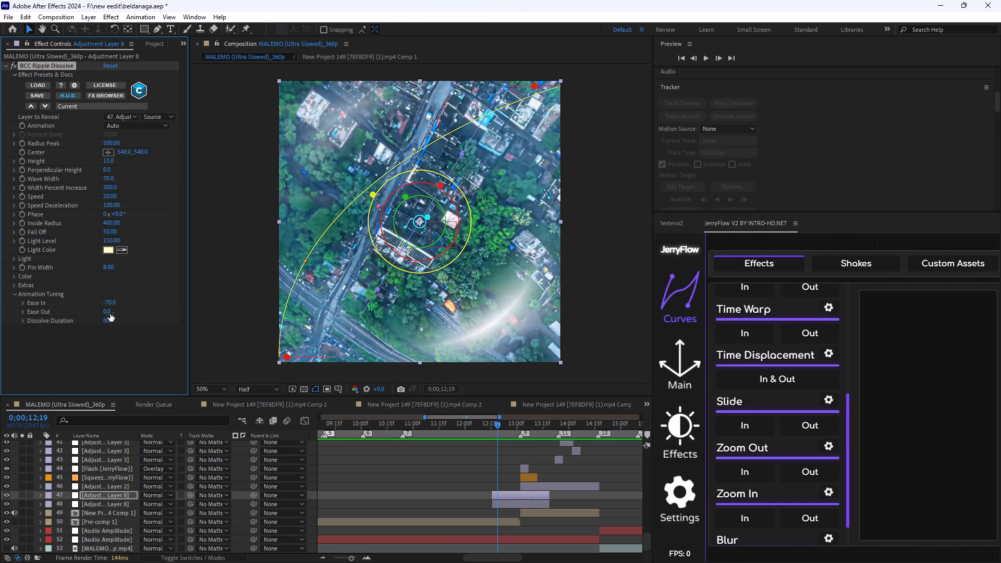
pyautogui.click(105, 307)
pyautogui.click(105, 311)
pyautogui.press('BackSpace')
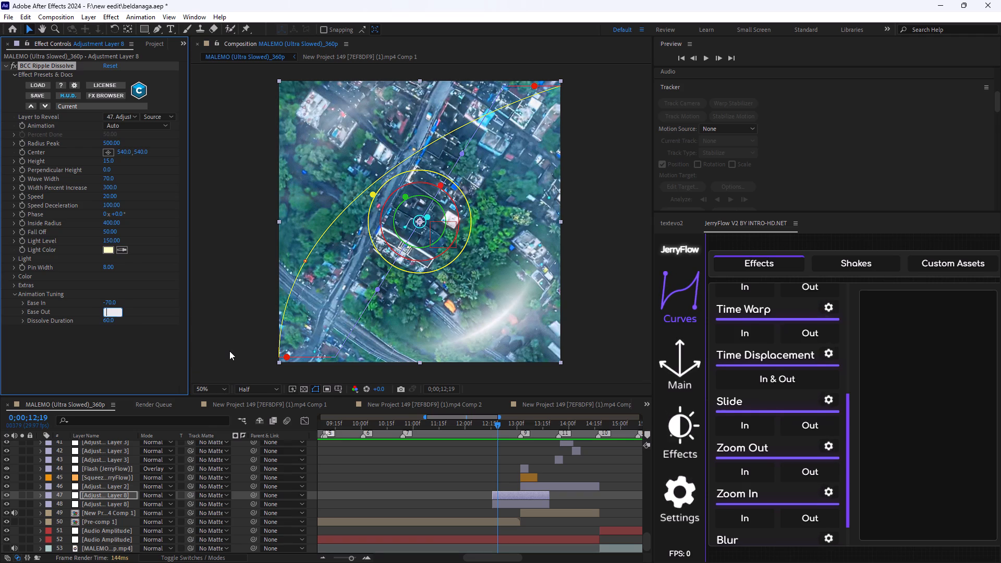
pyautogui.write('-70')
pyautogui.press('Return')
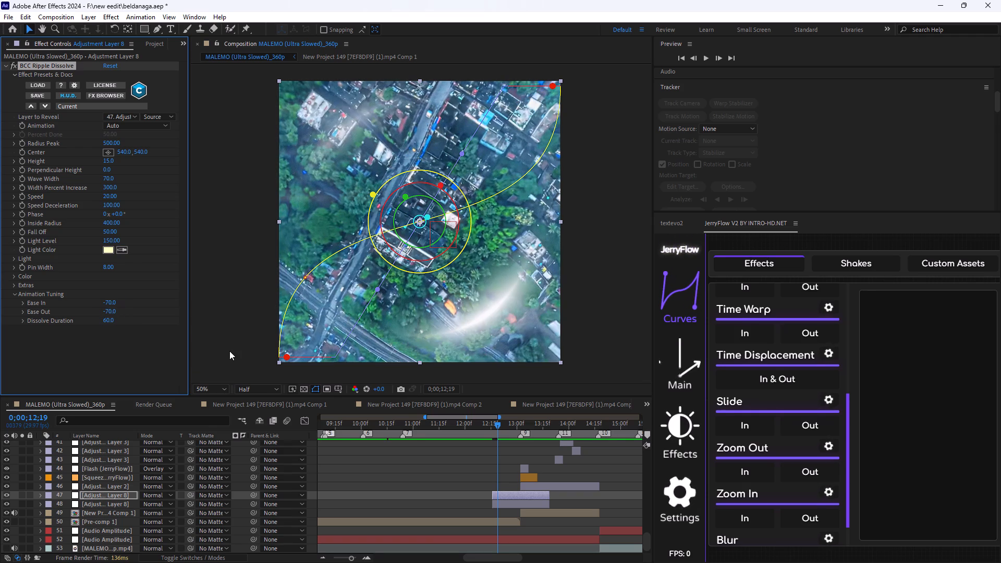
# Preview the adjusted ripple from just before the adjustment layer starts, playing from 0;00;12;13 and 0;00;12;11.
pyautogui.moveTo(499, 423); pyautogui.dragTo(490, 429)
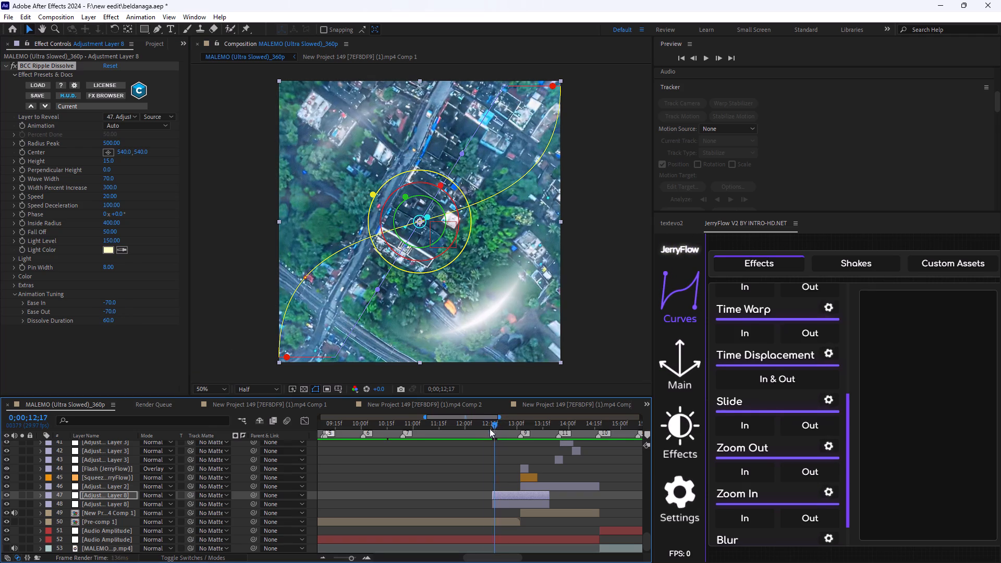
pyautogui.moveTo(490, 429); pyautogui.dragTo(488, 429)
pyautogui.press('space')
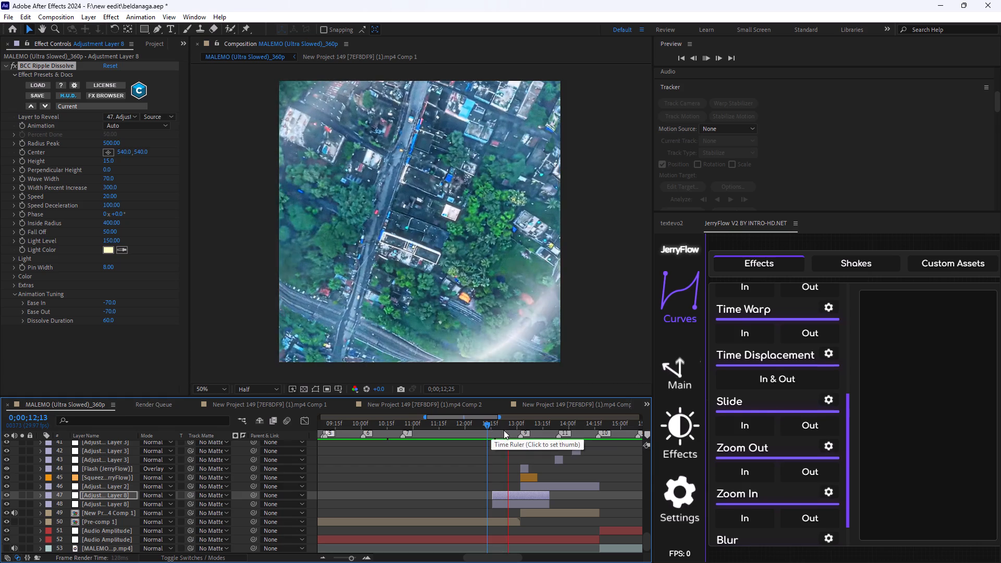
pyautogui.press('space')
pyautogui.moveTo(507, 425); pyautogui.dragTo(483, 436)
pyautogui.press('space')
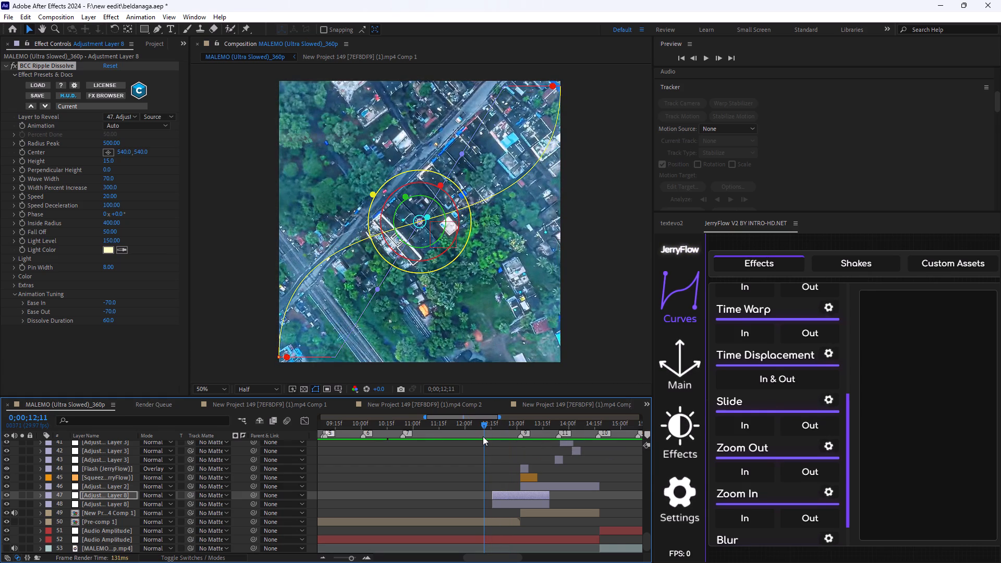
pyautogui.press('space')
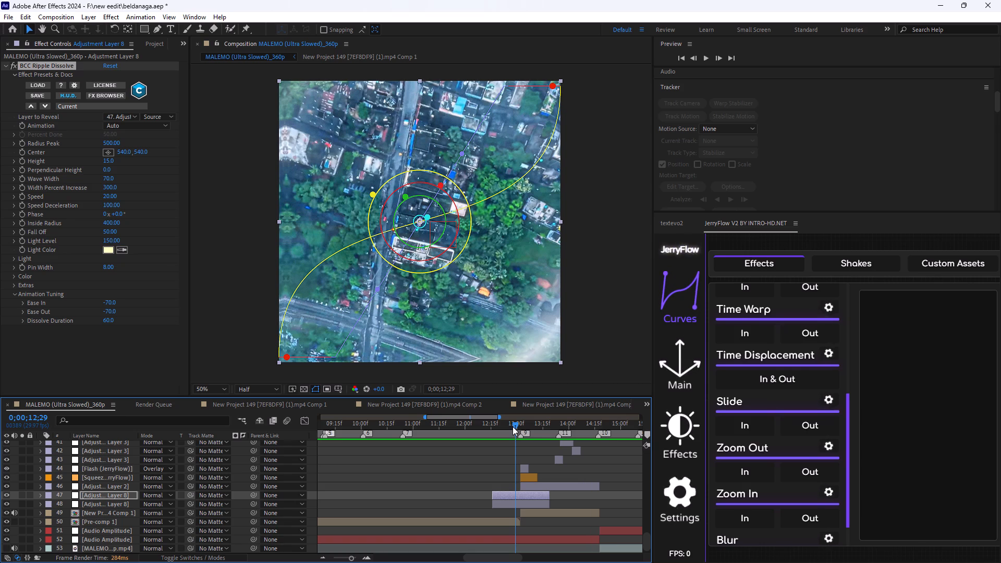
# Move the ripple adjustment layer later in time to start at about 0;00;13;03, and check the frames around the clip change.
pyautogui.moveTo(521, 496); pyautogui.dragTo(540, 508)
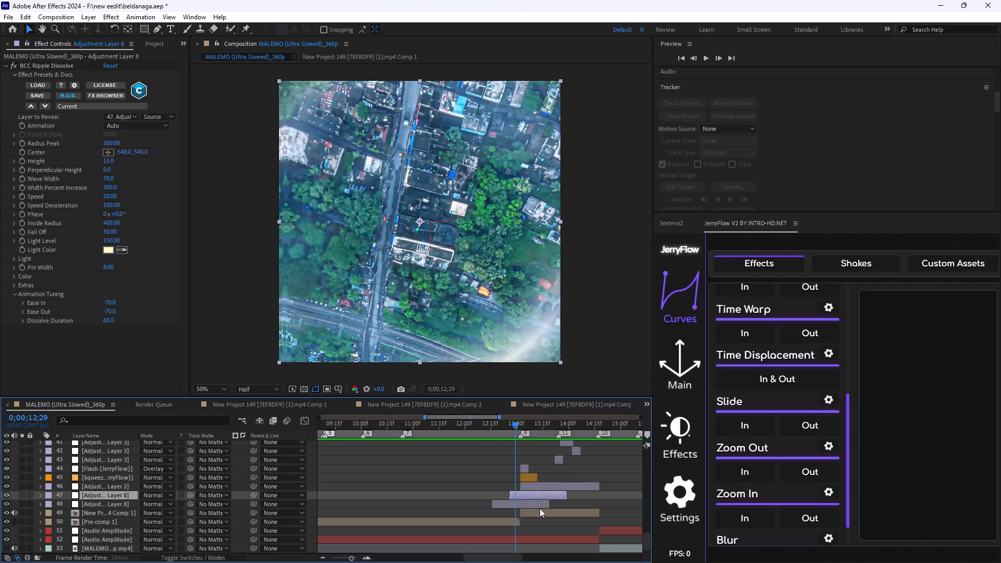
pyautogui.moveTo(540, 508); pyautogui.dragTo(551, 522)
pyautogui.press('space')
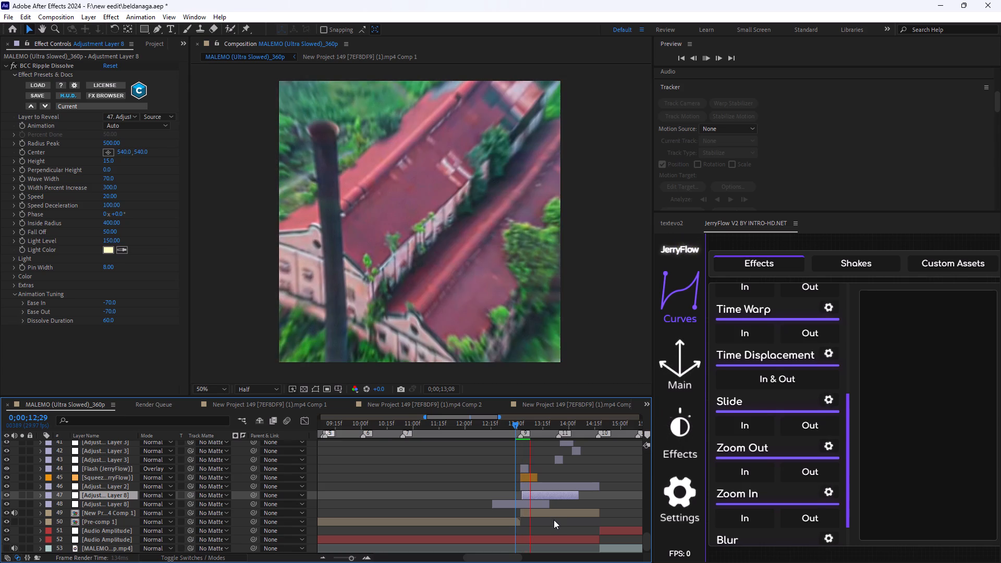
pyautogui.press('space')
pyautogui.moveTo(531, 424); pyautogui.dragTo(520, 436)
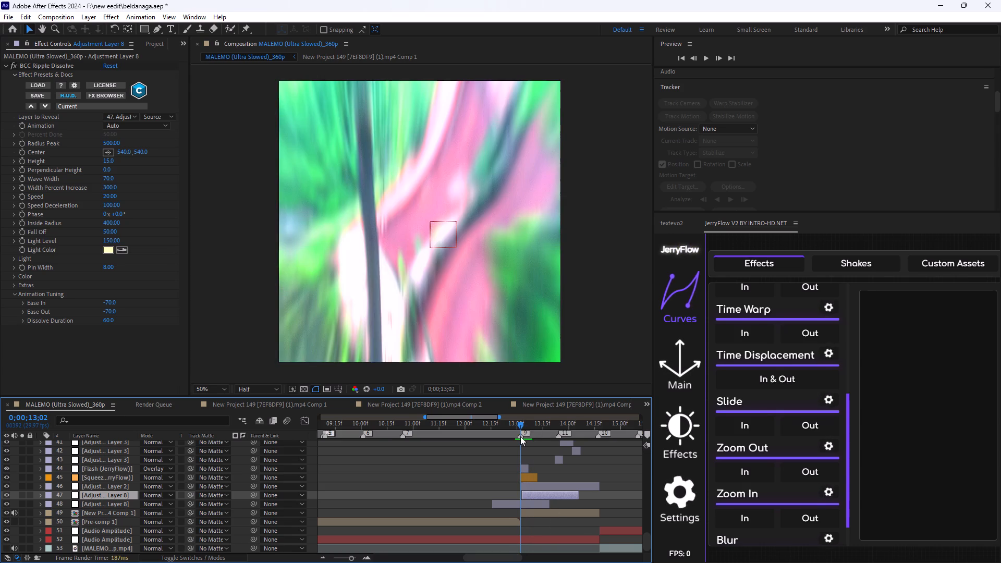
pyautogui.moveTo(520, 436); pyautogui.dragTo(522, 440)
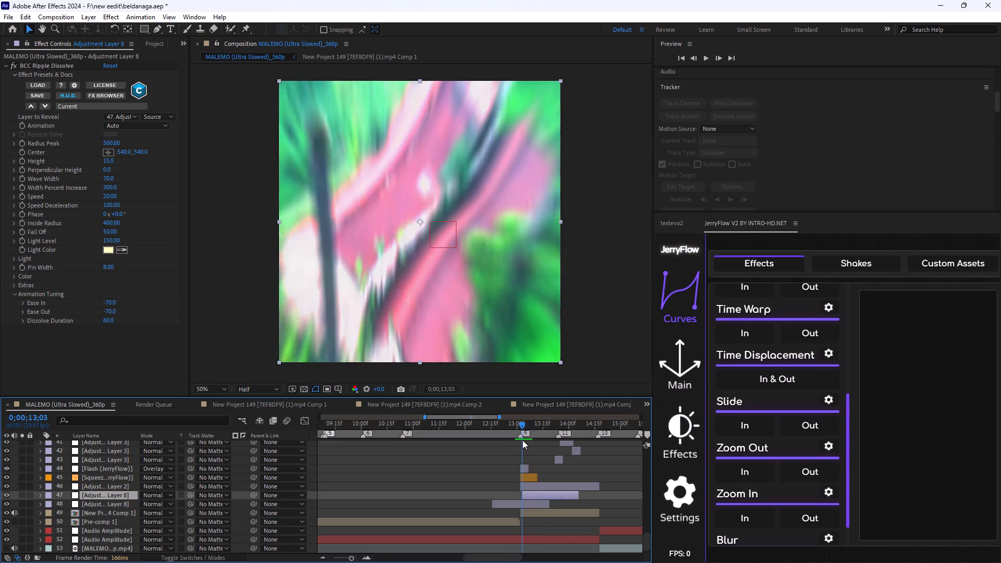
pyautogui.moveTo(522, 440); pyautogui.dragTo(521, 440)
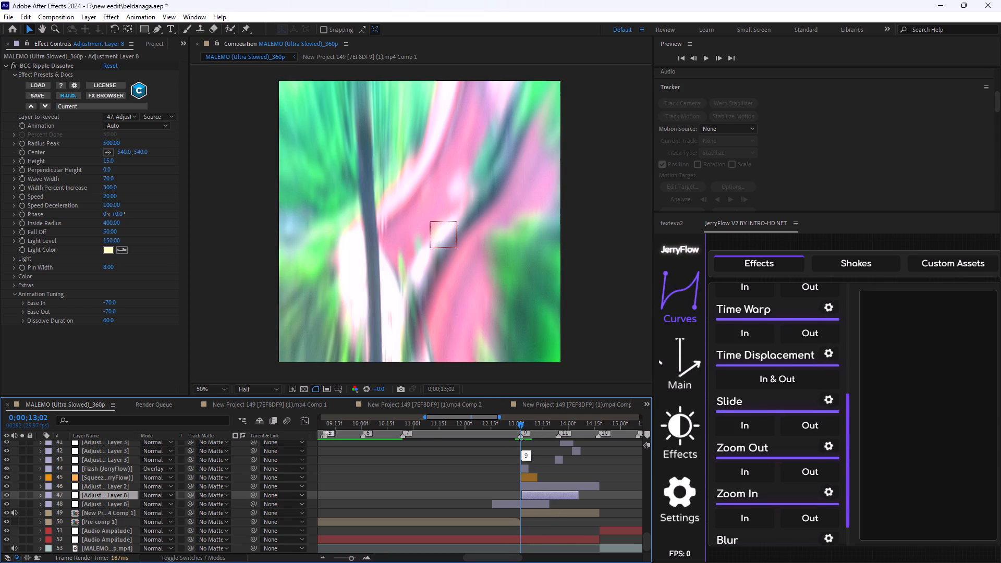
pyautogui.moveTo(520, 427); pyautogui.dragTo(522, 431)
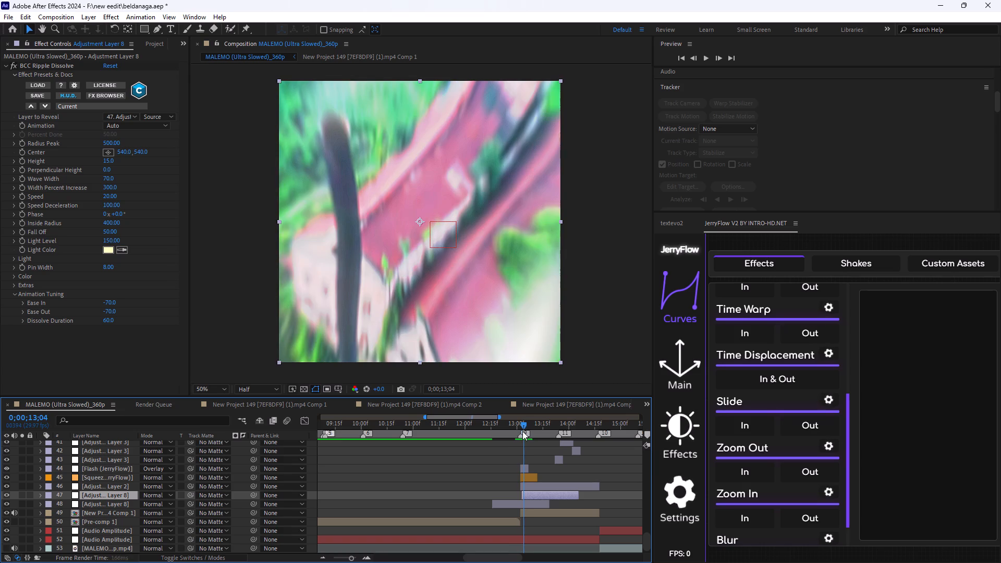
pyautogui.moveTo(522, 431); pyautogui.dragTo(535, 443)
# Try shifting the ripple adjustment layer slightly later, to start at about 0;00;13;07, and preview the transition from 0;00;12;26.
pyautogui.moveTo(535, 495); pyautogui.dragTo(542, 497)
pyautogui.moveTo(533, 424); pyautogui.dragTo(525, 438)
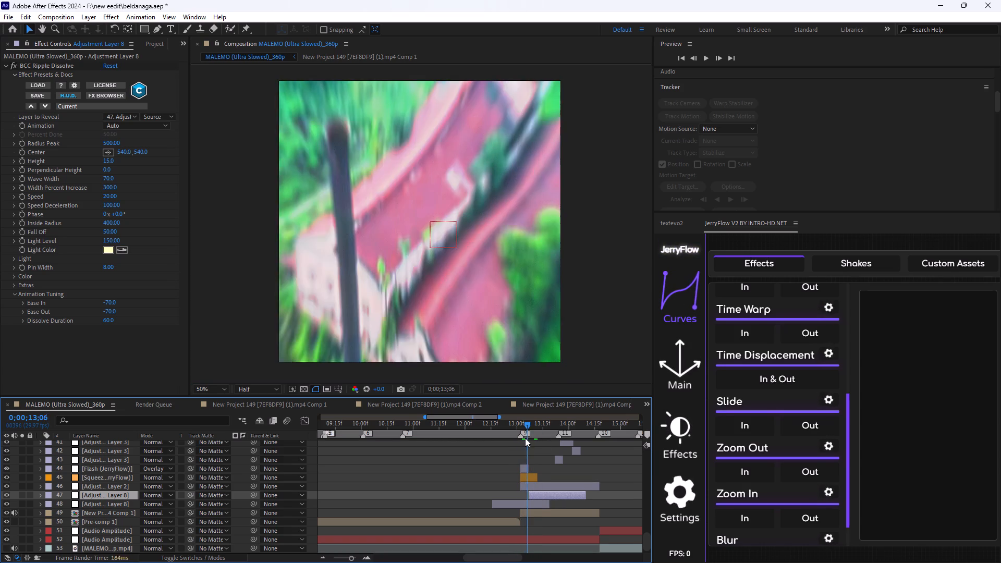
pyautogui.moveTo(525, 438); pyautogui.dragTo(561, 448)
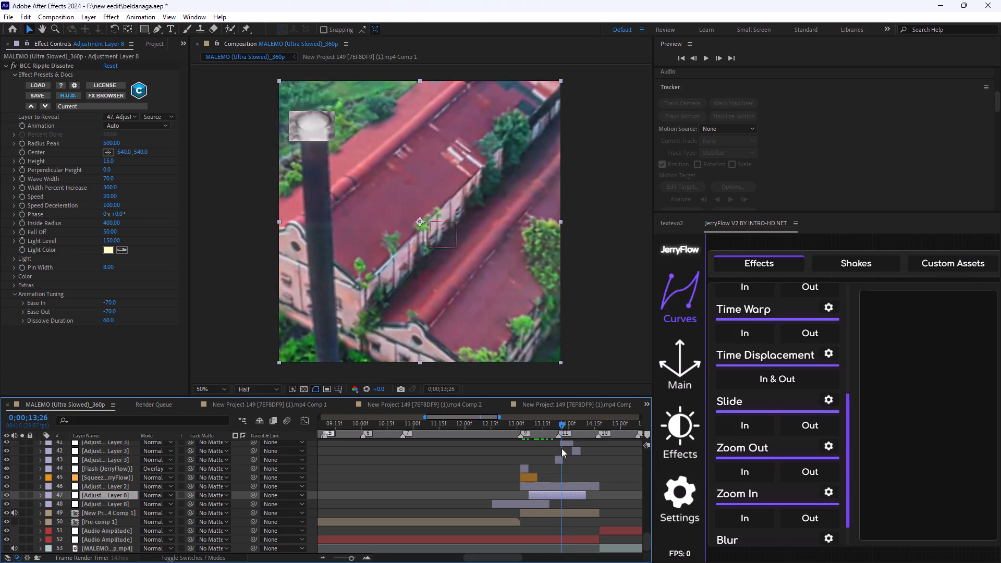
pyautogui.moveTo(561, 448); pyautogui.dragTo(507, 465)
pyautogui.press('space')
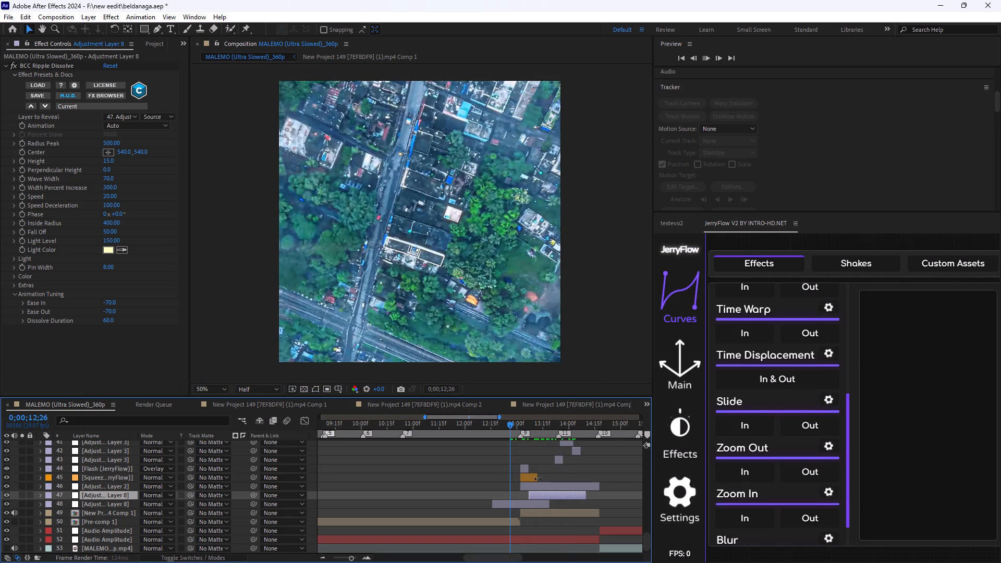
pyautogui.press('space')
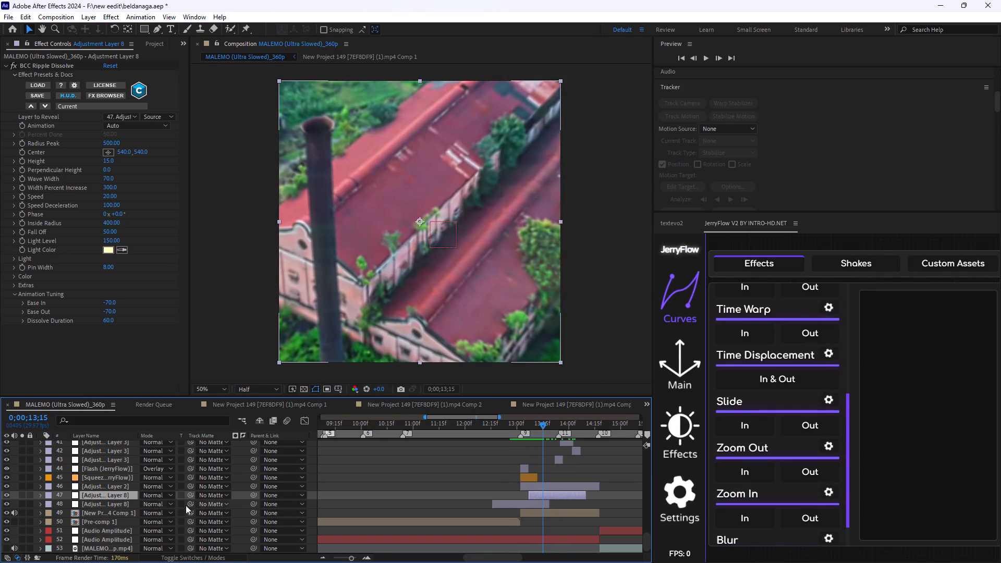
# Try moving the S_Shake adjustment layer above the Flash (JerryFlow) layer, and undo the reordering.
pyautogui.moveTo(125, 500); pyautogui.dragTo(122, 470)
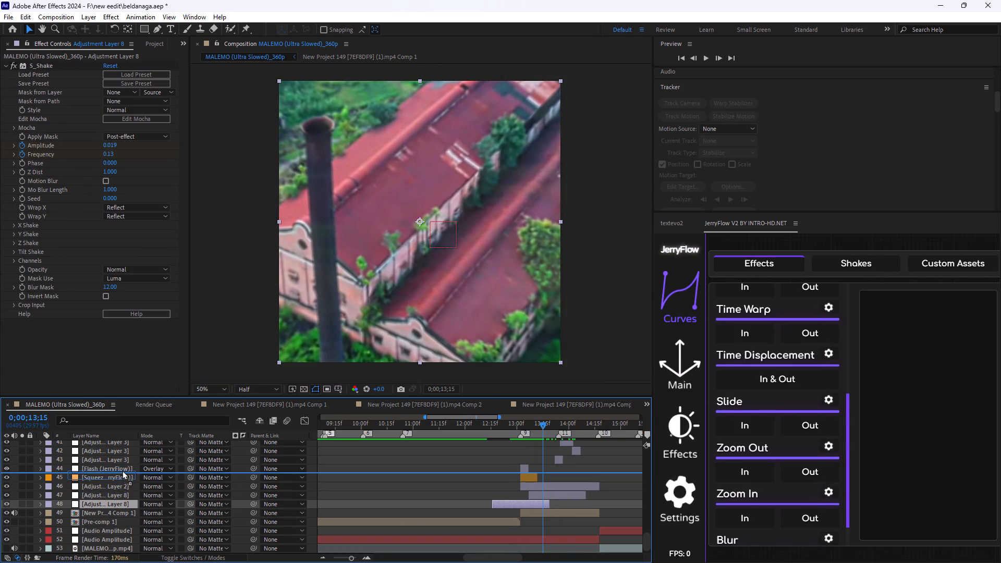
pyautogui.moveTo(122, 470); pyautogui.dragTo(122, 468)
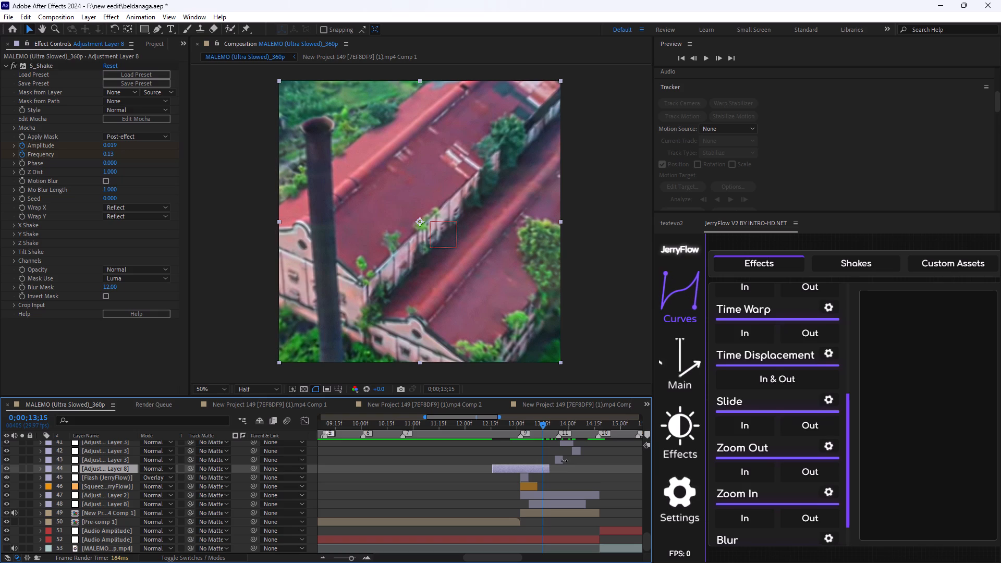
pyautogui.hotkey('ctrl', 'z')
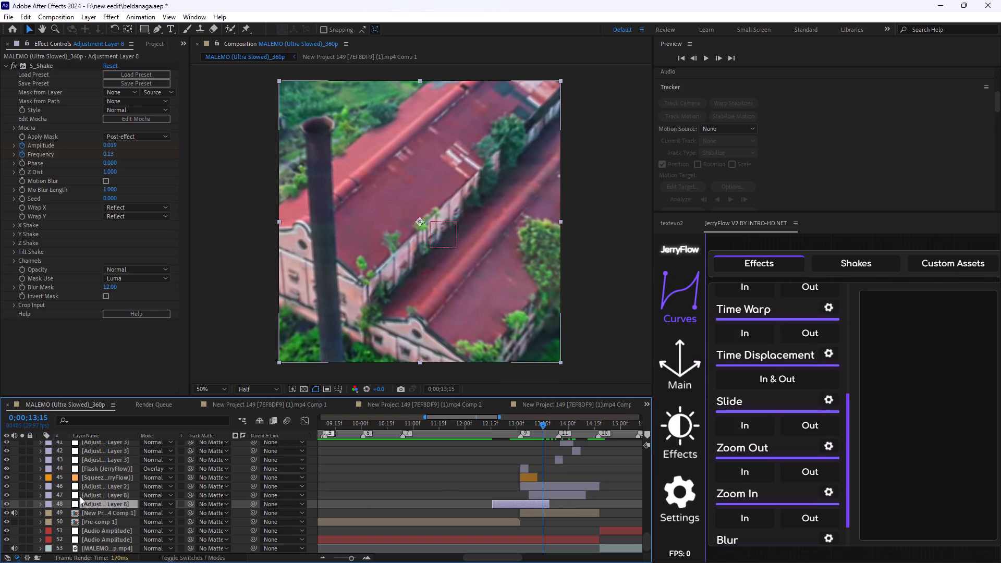
# Move the ripple adjustment layer above the Flash (JerryFlow) layer in the stack and preview from 0;00;13;01.
pyautogui.moveTo(81, 496); pyautogui.dragTo(81, 462)
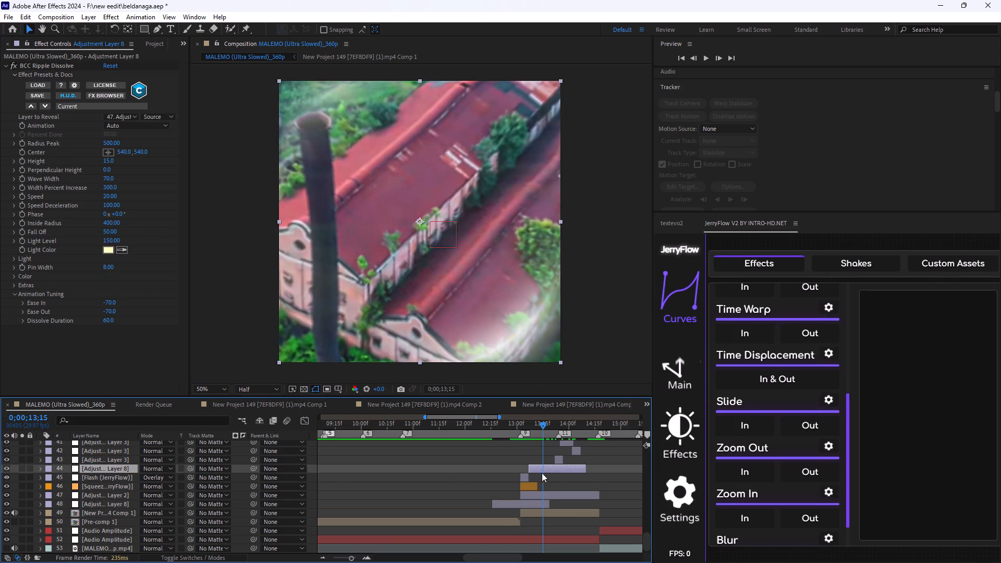
pyautogui.moveTo(541, 426); pyautogui.dragTo(517, 436)
pyautogui.press('space')
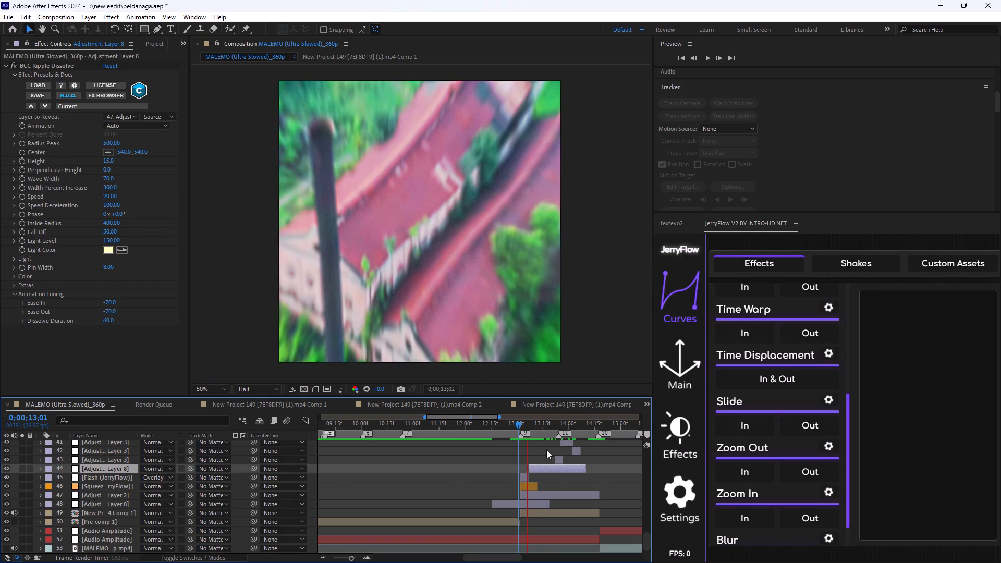
pyautogui.press('space')
# Move the ripple adjustment layer earlier to start at the clip change at 0;00;13;02, and preview the transition from 0;00;12;27.
pyautogui.moveTo(556, 471); pyautogui.dragTo(547, 474)
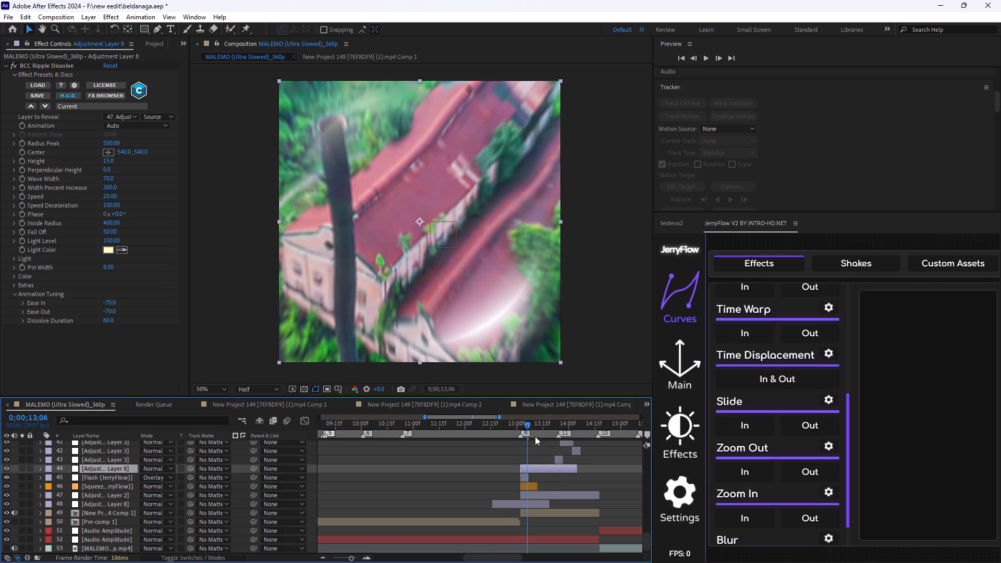
pyautogui.moveTo(524, 426); pyautogui.dragTo(509, 435)
pyautogui.press('space')
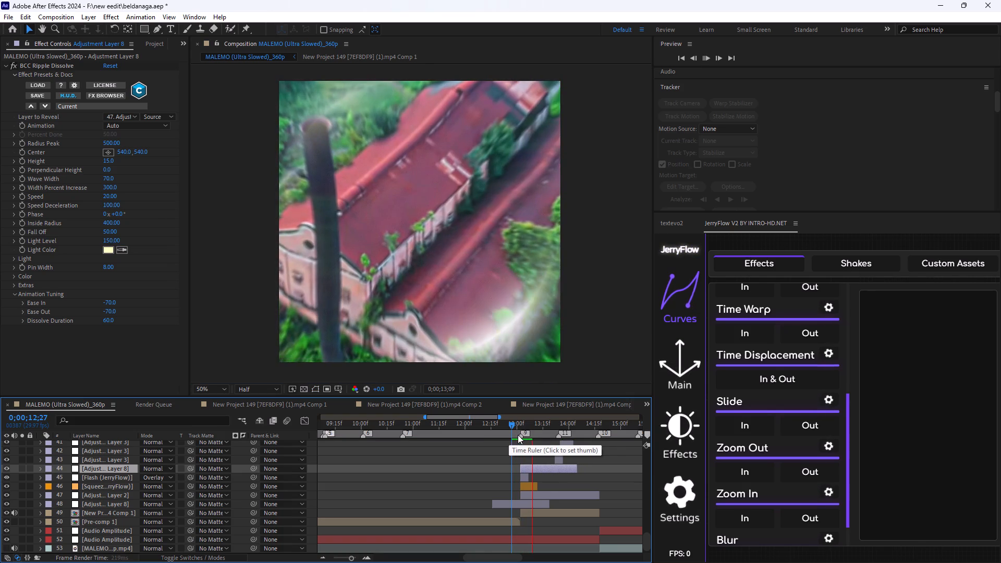
pyautogui.press('space')
pyautogui.moveTo(539, 423); pyautogui.dragTo(511, 437)
pyautogui.press('space')
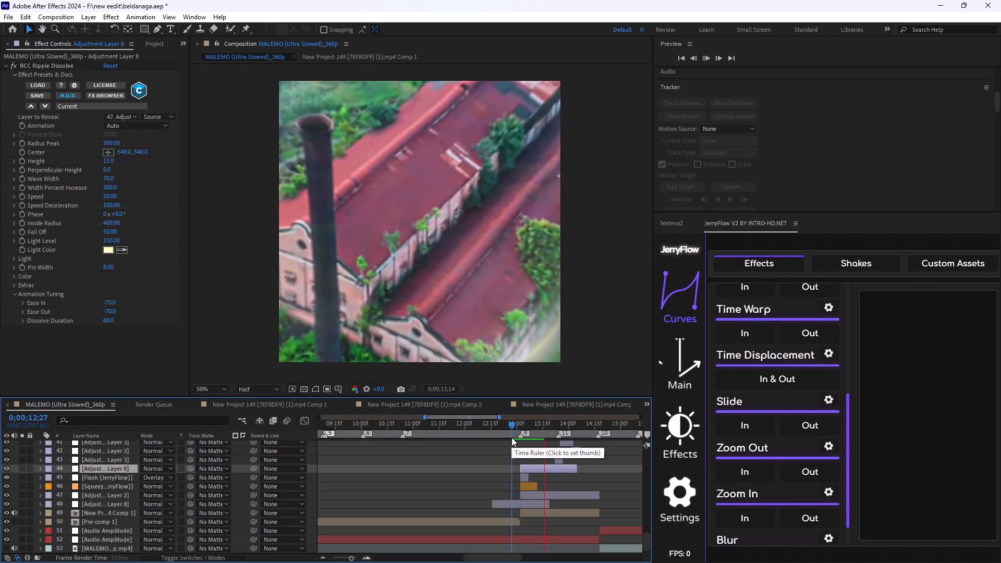
pyautogui.press('space')
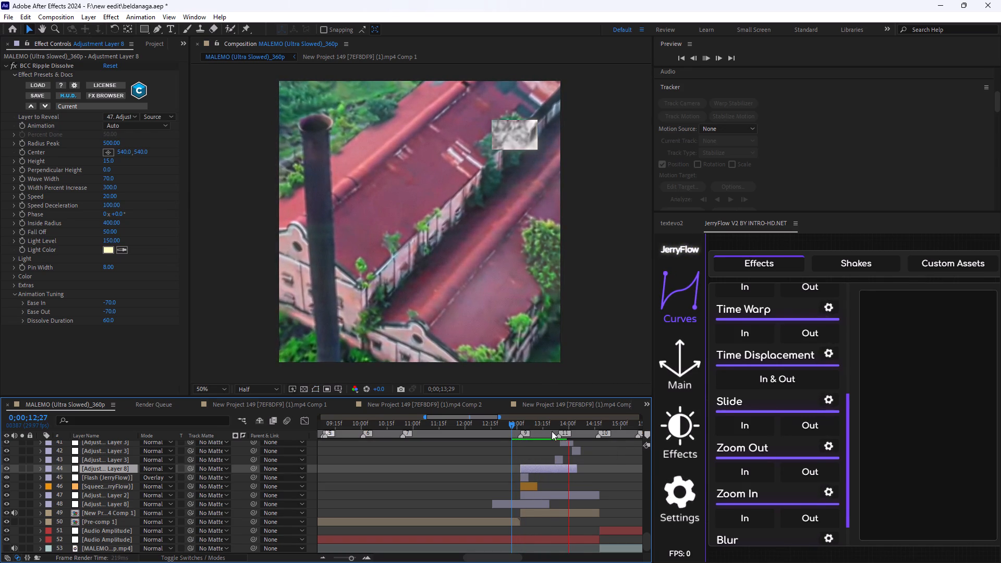
# Preview the ripple transition at the 13-second clip change repeatedly, with start points between 0;00;12;10 and 0;00;12;29.
pyautogui.moveTo(566, 425); pyautogui.dragTo(515, 454)
pyautogui.press('space')
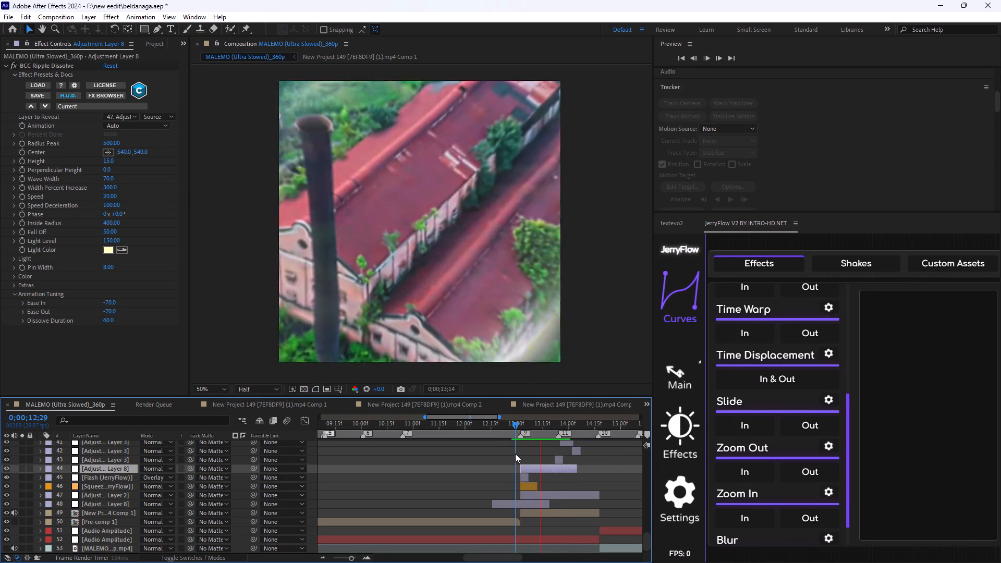
pyautogui.press('space')
pyautogui.moveTo(581, 427); pyautogui.dragTo(514, 463)
pyautogui.press('space')
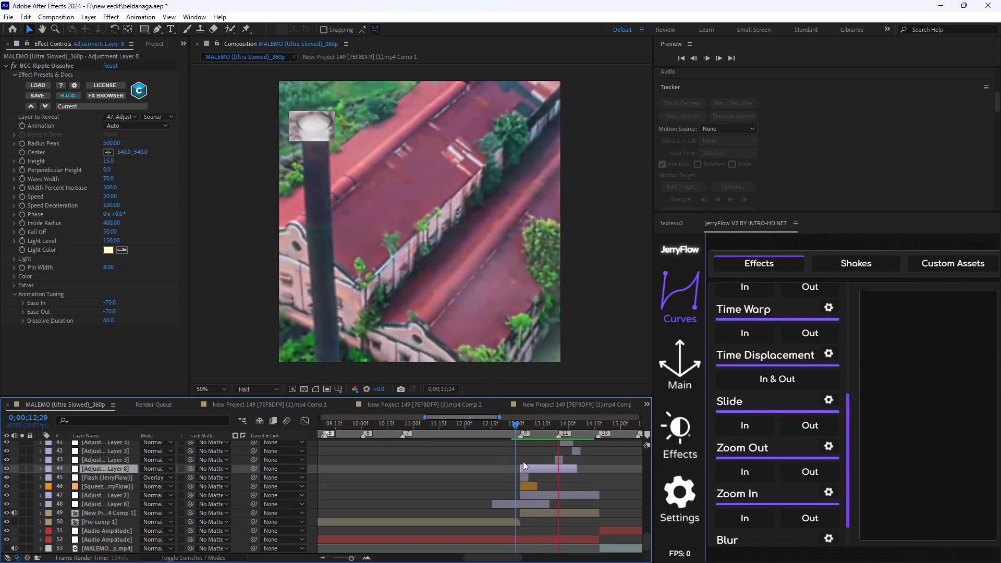
pyautogui.press('space')
pyautogui.moveTo(569, 423); pyautogui.dragTo(500, 445)
pyautogui.press('space')
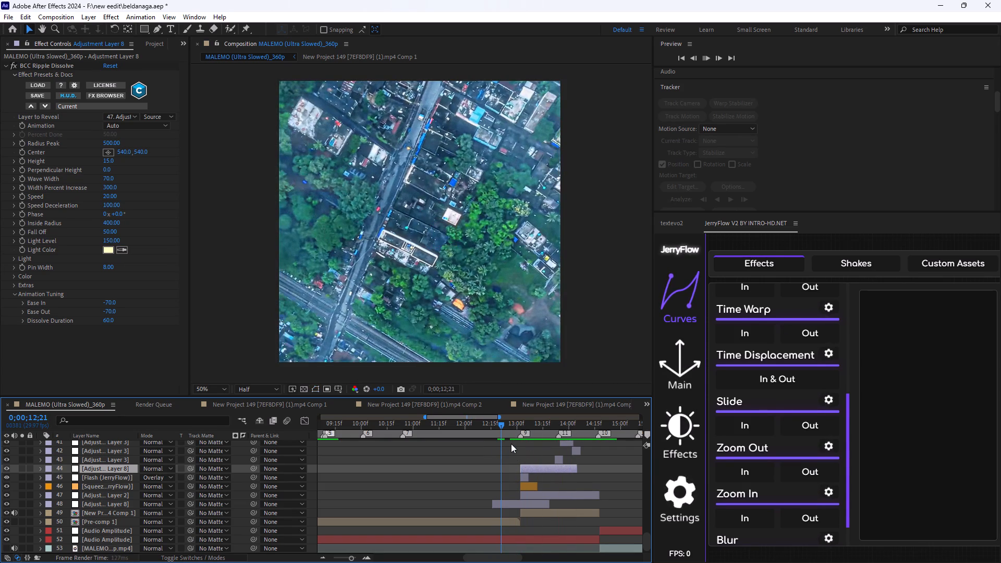
pyautogui.press('space')
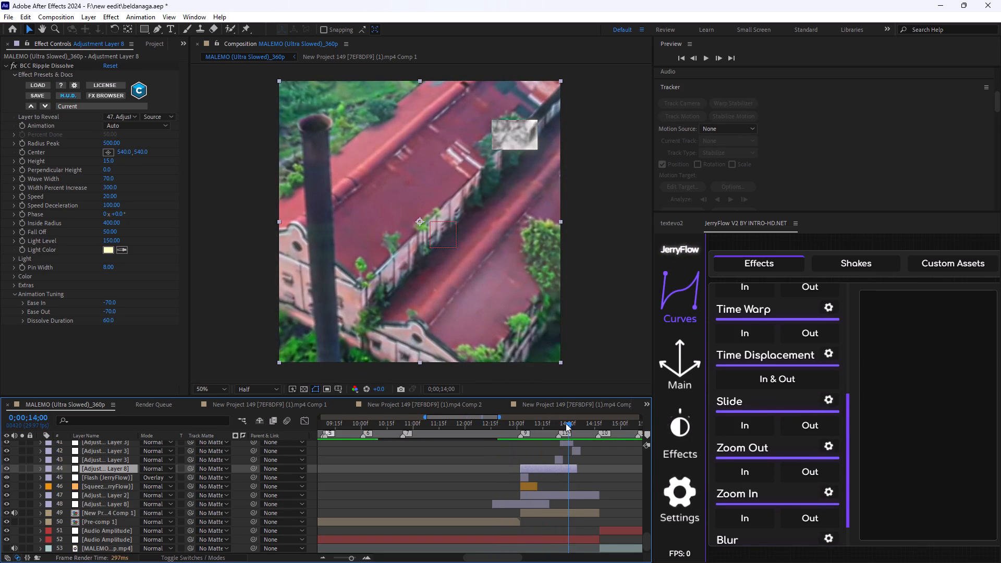
pyautogui.moveTo(566, 423); pyautogui.dragTo(509, 443)
pyautogui.press('space')
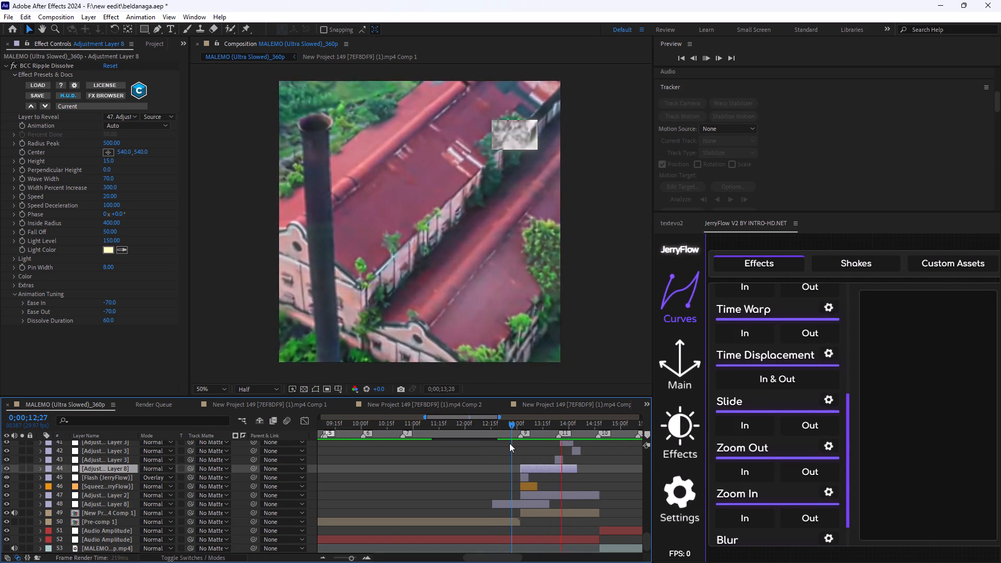
pyautogui.press('space')
pyautogui.moveTo(622, 423); pyautogui.dragTo(510, 458)
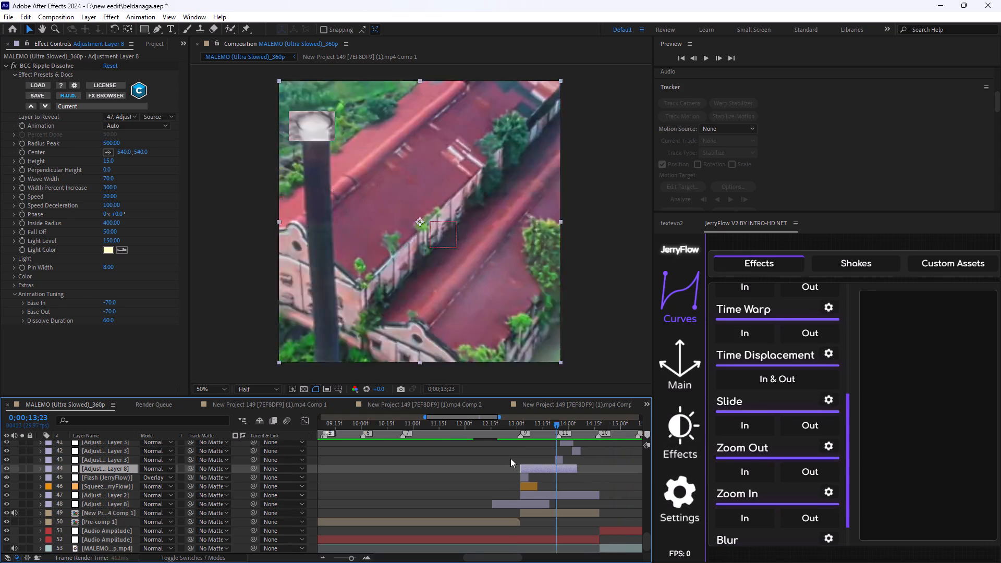
pyautogui.moveTo(510, 458); pyautogui.dragTo(483, 459)
pyautogui.press('space')
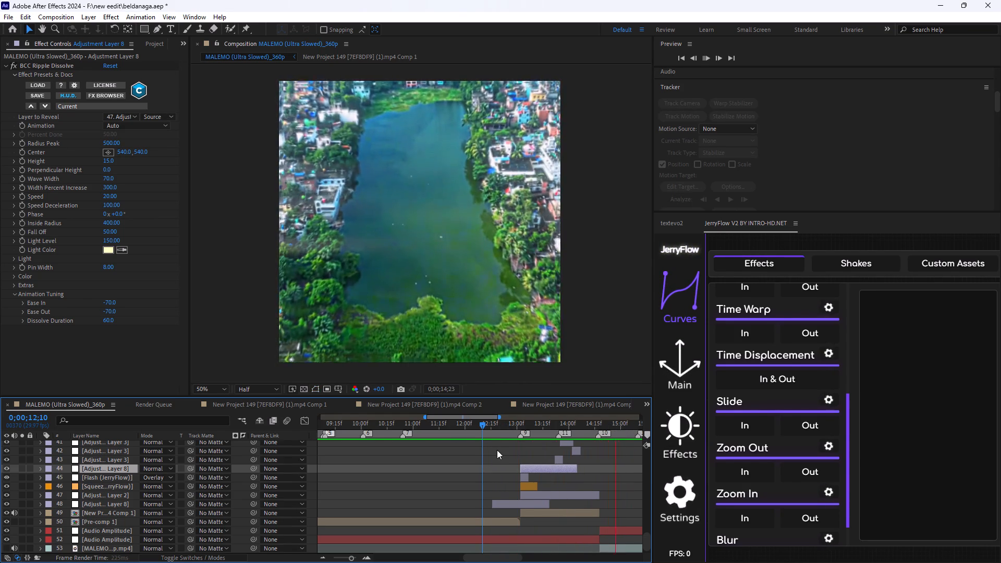
pyautogui.press('space')
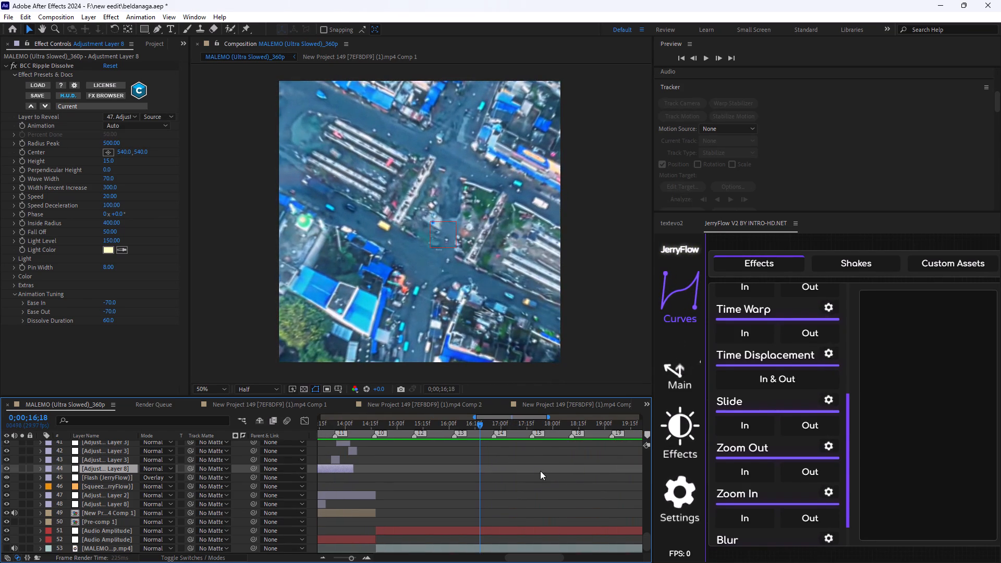
# Duplicate the BCC Ripple Dissolve adjustment layer and shift the copy later to start at about 0;00;15;13.
pyautogui.hotkey('ctrl', 'd')
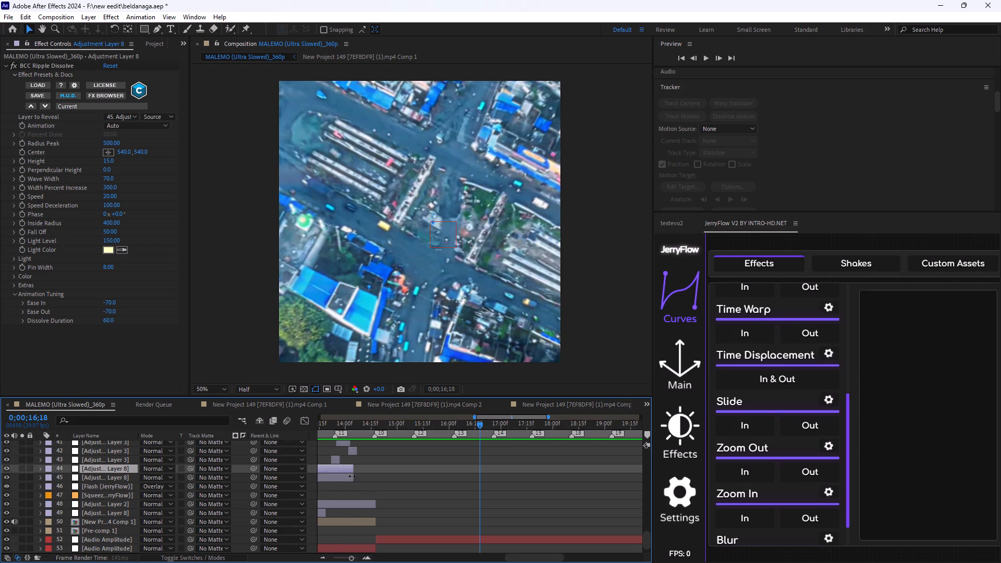
pyautogui.moveTo(346, 470); pyautogui.dragTo(469, 479)
# Move the ripple copy up the stack, directly beneath the S_Shake layer at the 16-second clip change, and preview from 0;00;15;04.
pyautogui.moveTo(126, 470); pyautogui.dragTo(128, 434)
pyautogui.scroll(2, 224, 485)
pyautogui.scroll(2, 278, 504)
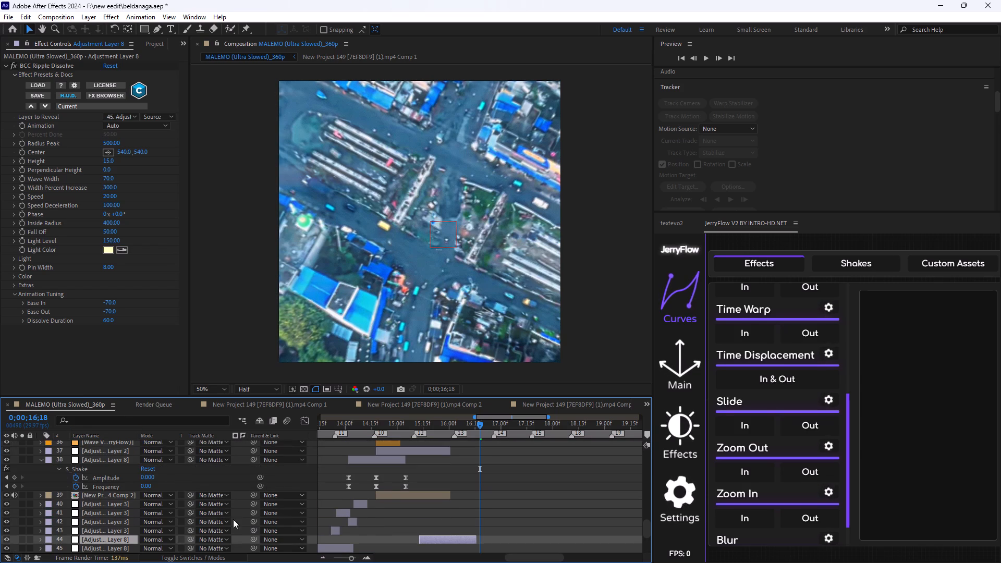
pyautogui.moveTo(98, 538); pyautogui.dragTo(113, 449)
pyautogui.scroll(3, 126, 464)
pyautogui.moveTo(116, 505); pyautogui.dragTo(121, 467)
pyautogui.scroll(1, 152, 485)
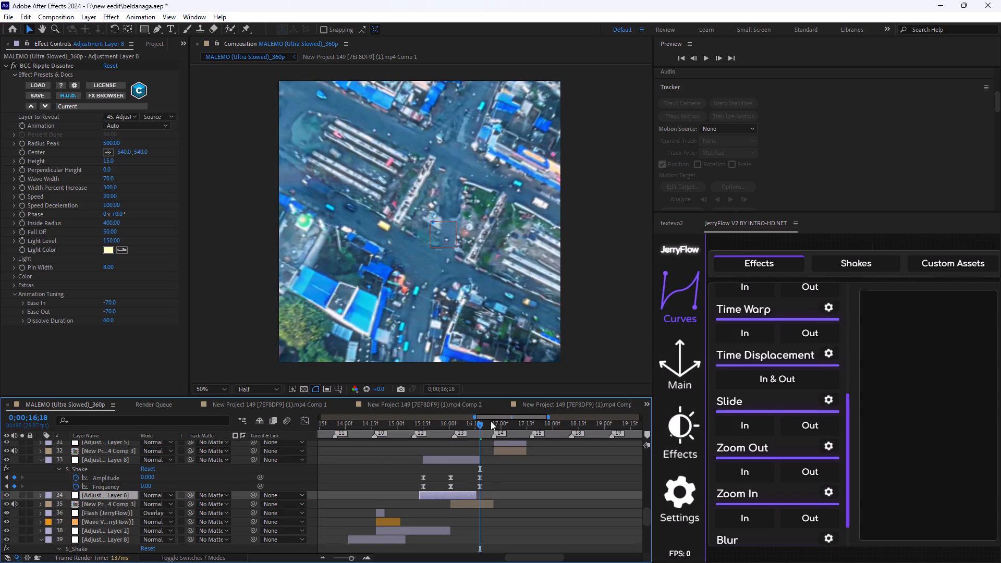
pyautogui.moveTo(483, 425); pyautogui.dragTo(428, 457)
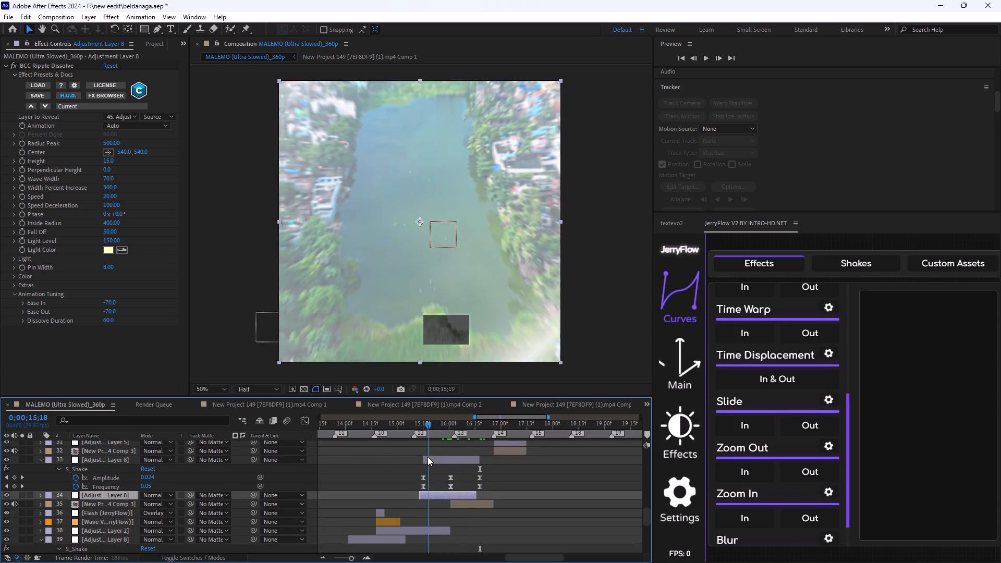
pyautogui.moveTo(428, 457); pyautogui.dragTo(404, 471)
pyautogui.press('space')
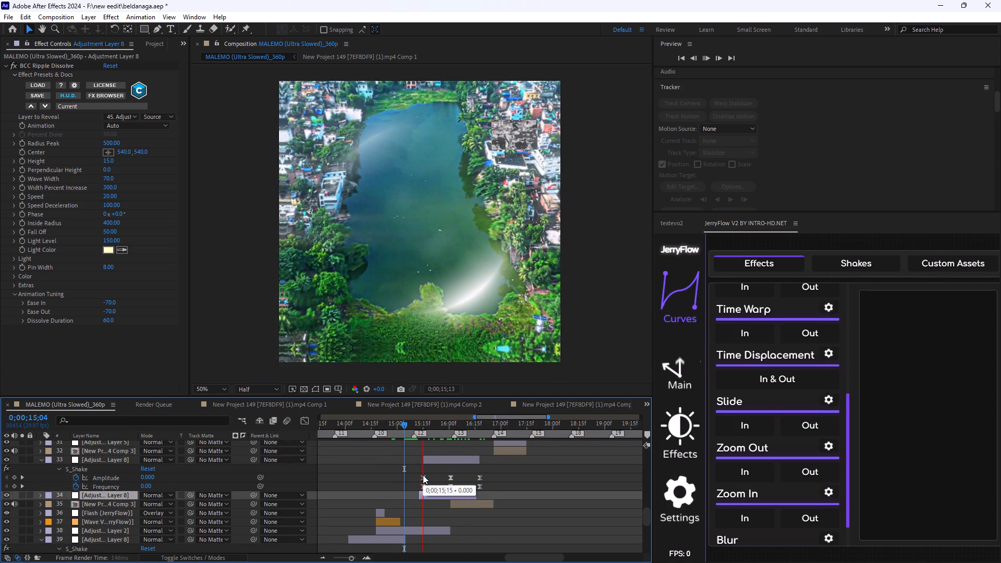
pyautogui.press('space')
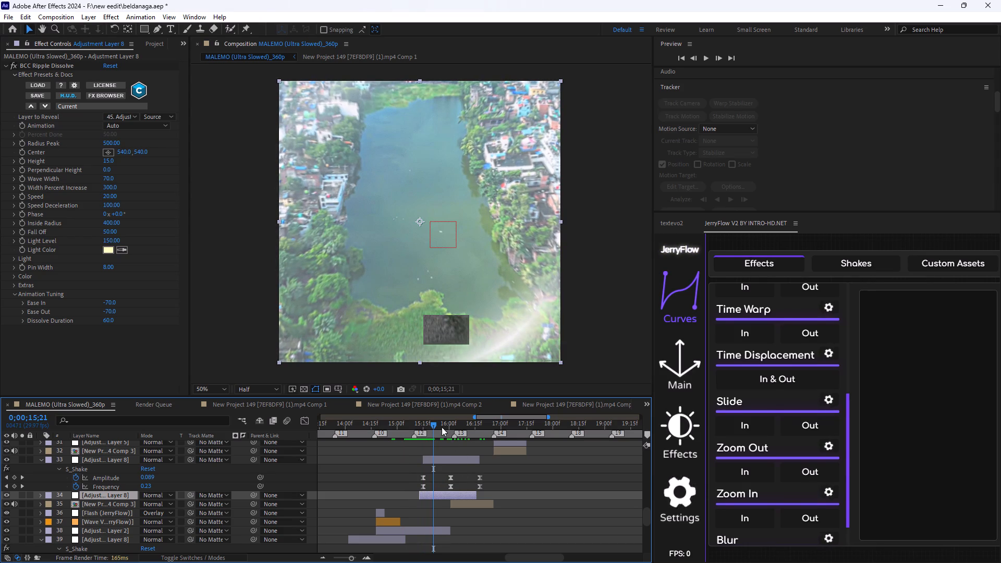
# Offset the ripple copy's Animation Tuning Ease In by +70, bringing it to 0.0.
pyautogui.moveTo(438, 426); pyautogui.dragTo(423, 447)
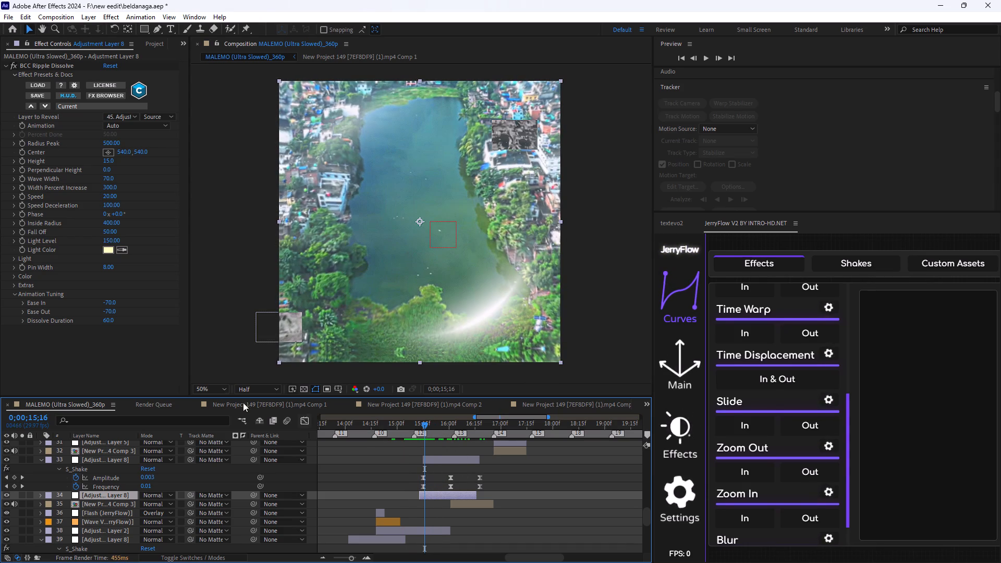
pyautogui.click(112, 305)
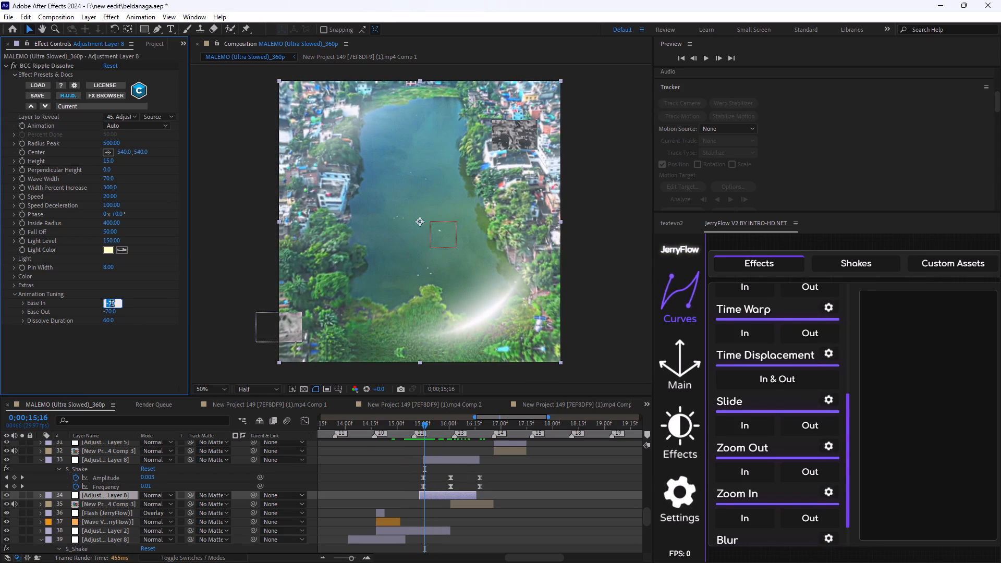
pyautogui.press('BackSpace')
pyautogui.press('=')
pyautogui.press('BackSpace')
pyautogui.press('=')
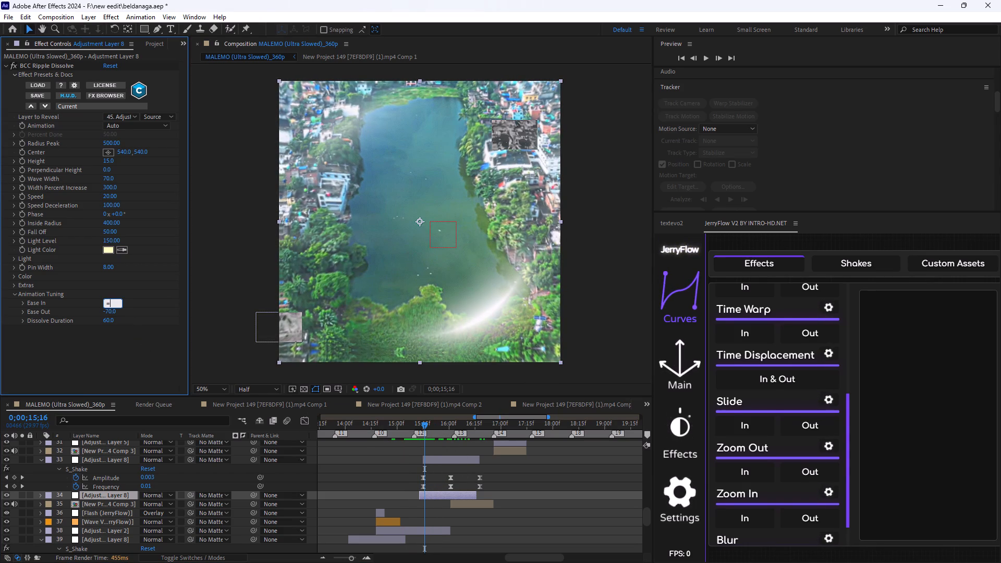
pyautogui.press('BackSpace')
pyautogui.press('=')
pyautogui.press('BackSpace')
pyautogui.hotkey('shift', '+')
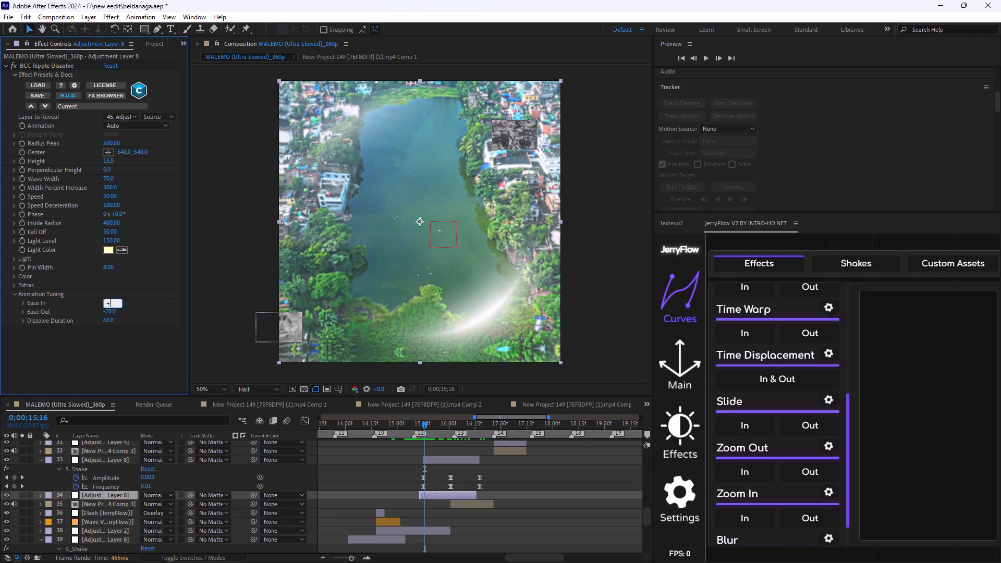
pyautogui.write('70')
pyautogui.press('Return')
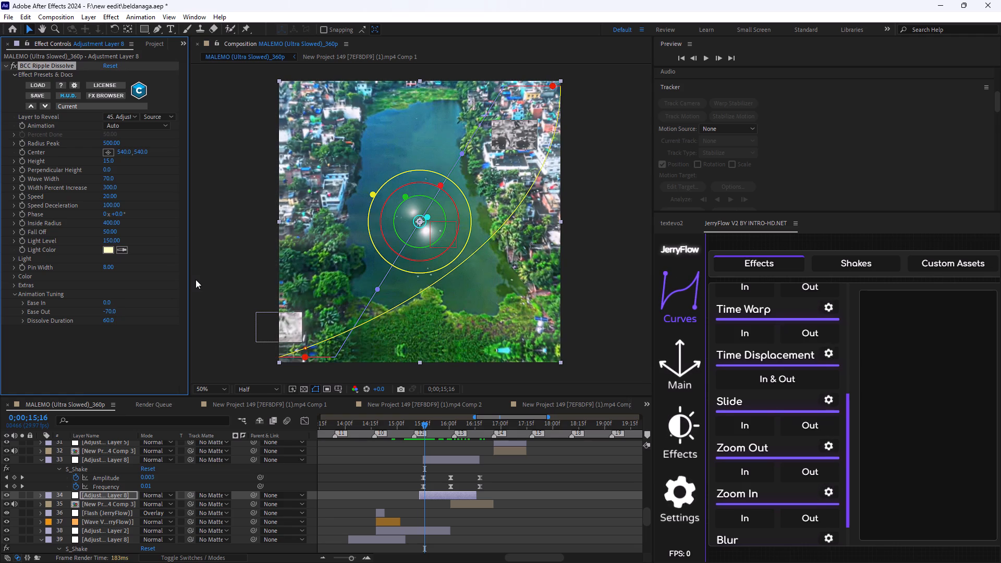
# Preview the ripple transition at the 16-second clip change from 0;00;15;16 to check its ripple timing.
pyautogui.press('space')
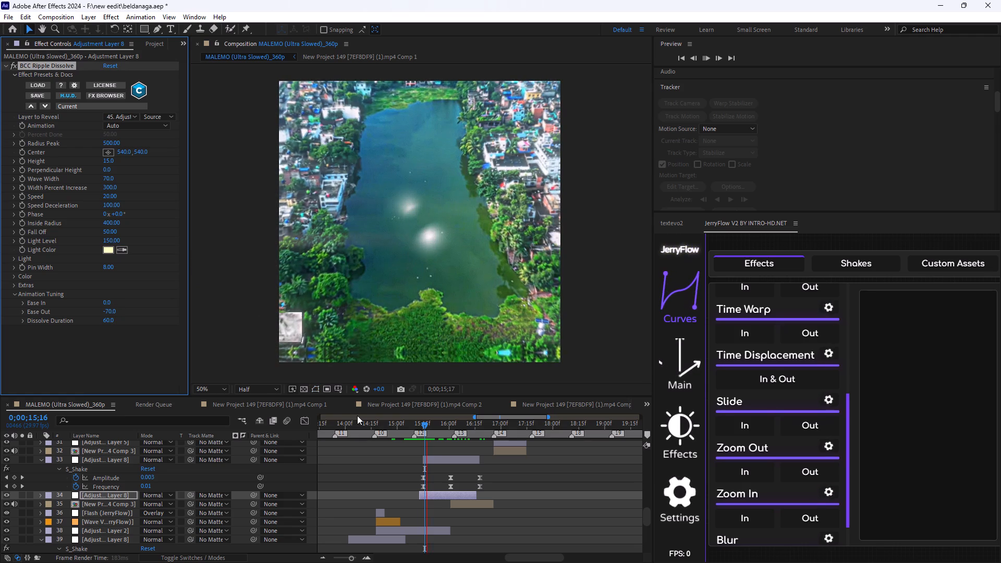
pyautogui.press('space')
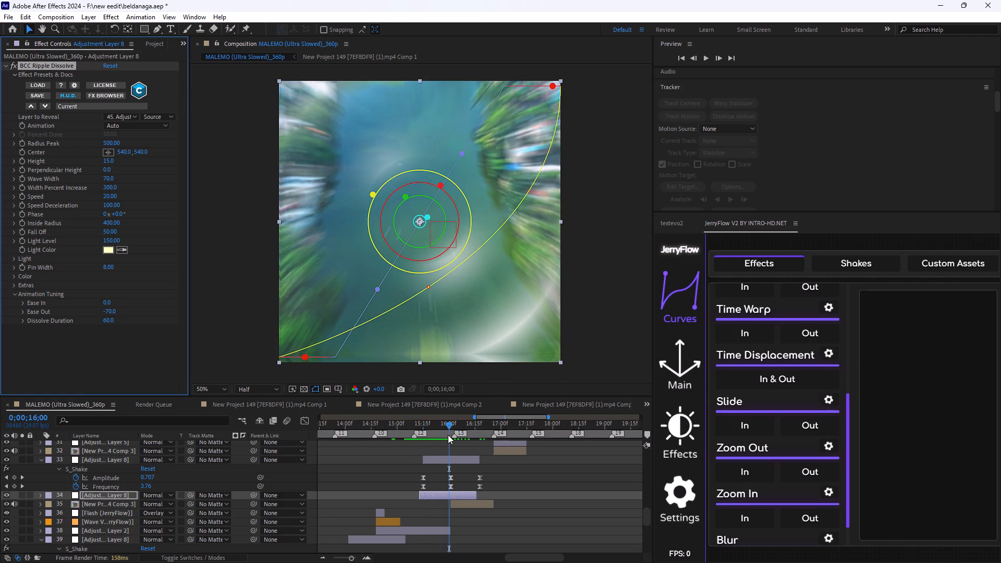
pyautogui.moveTo(454, 424); pyautogui.dragTo(425, 435)
pyautogui.press('space')
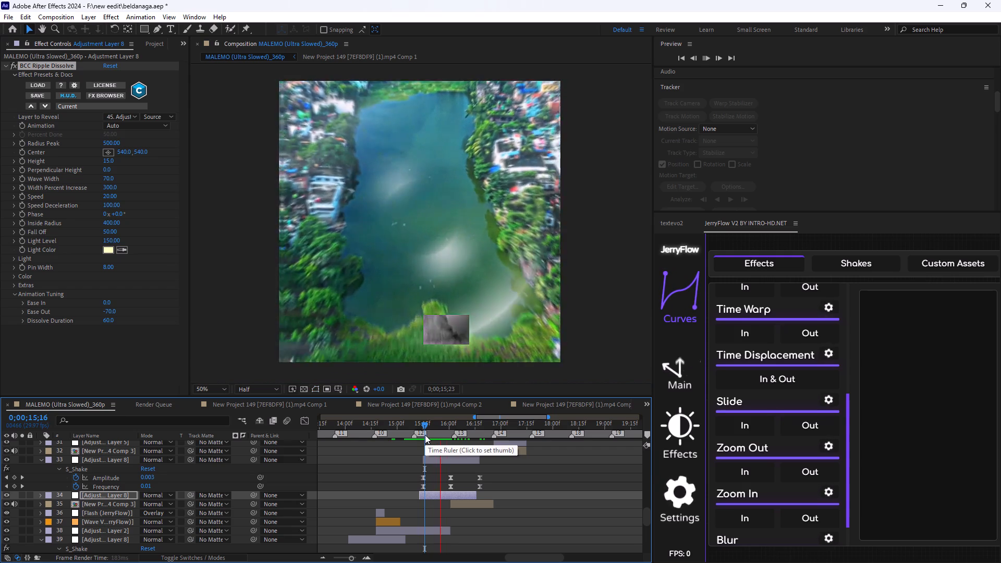
pyautogui.press('space')
pyautogui.moveTo(465, 424); pyautogui.dragTo(463, 425)
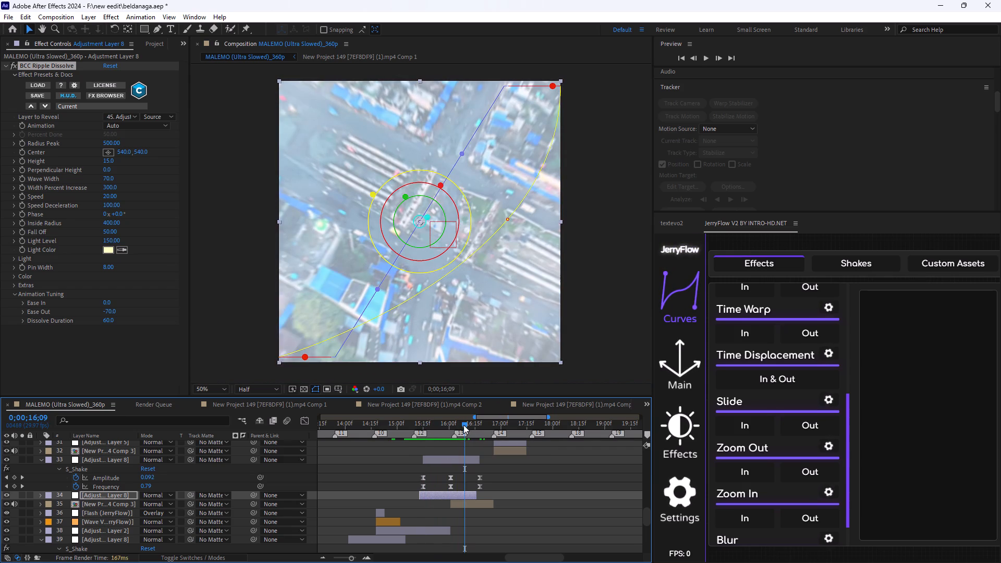
pyautogui.moveTo(463, 425); pyautogui.dragTo(425, 442)
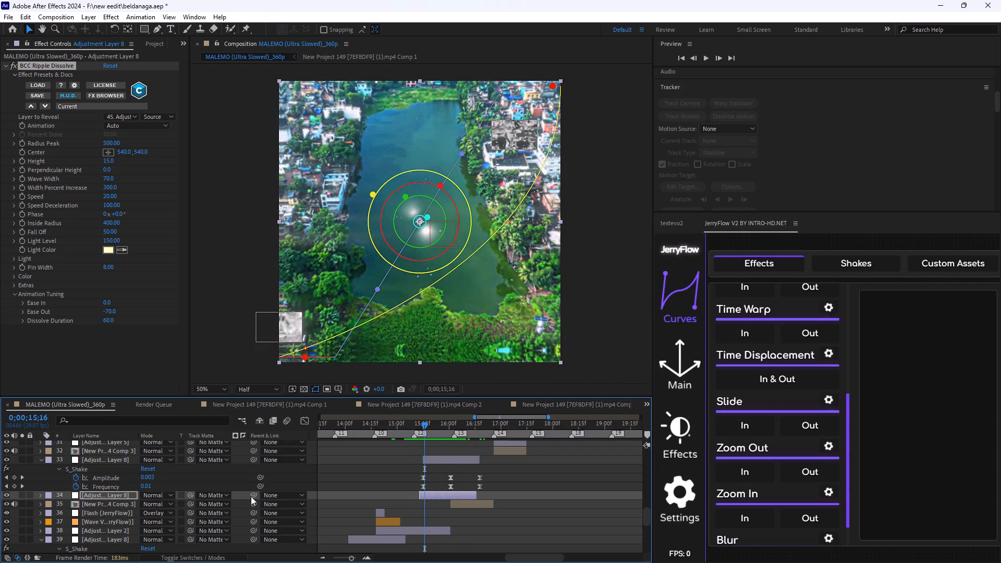
# Move the ripple copy above Adjustment Layer 4, directly beneath the Basic (JerryFlow) layer, and preview from 0;00;15;16.
pyautogui.moveTo(132, 494); pyautogui.dragTo(137, 470)
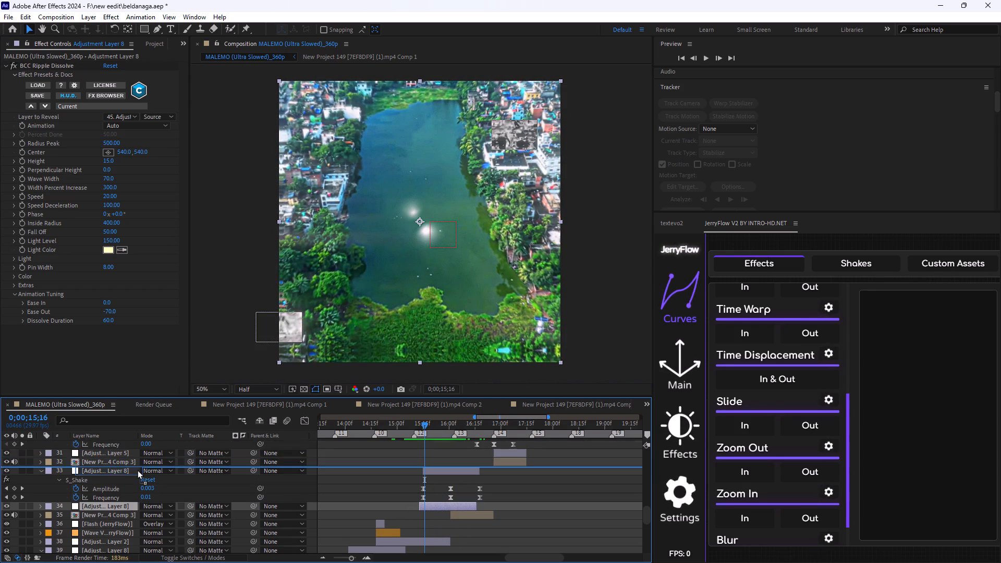
pyautogui.moveTo(137, 470); pyautogui.dragTo(137, 469)
pyautogui.scroll(3, 238, 475)
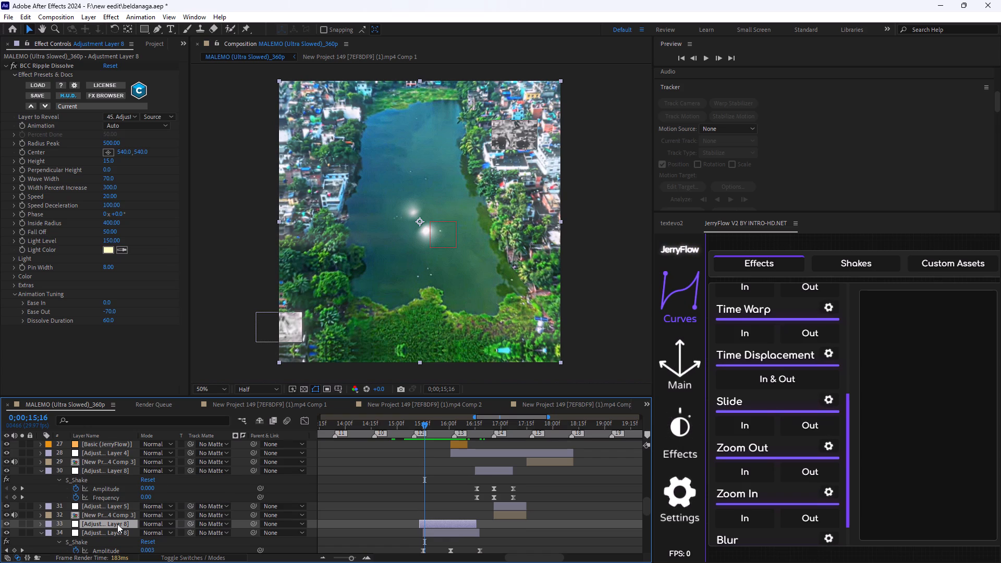
pyautogui.moveTo(117, 524); pyautogui.dragTo(124, 450)
pyautogui.press('space')
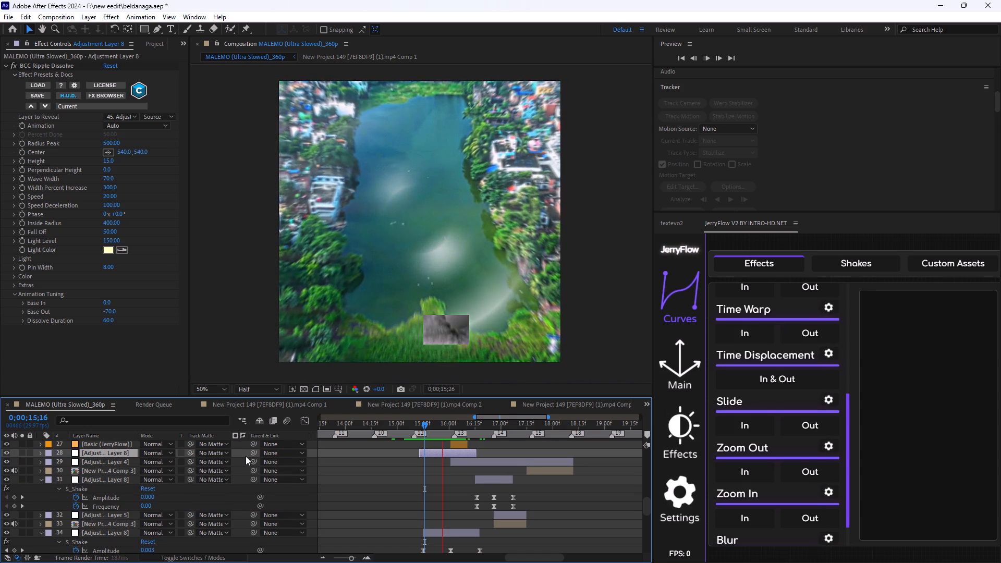
pyautogui.press('space')
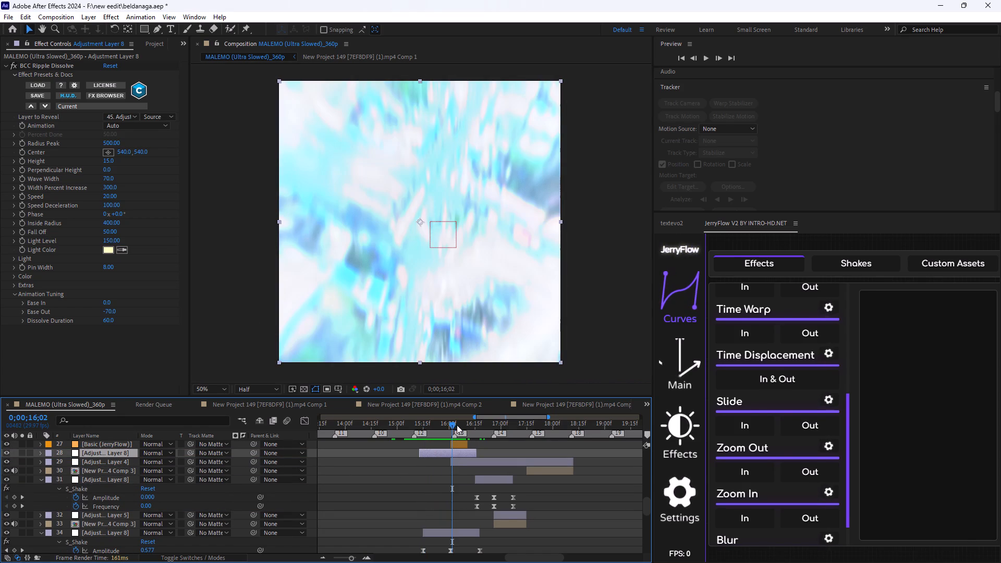
# Preview the restacked ripple transition at the 16-second clip change from about 0;00;15;09, 0;00;15;08 and 0;00;15;17.
pyautogui.moveTo(452, 422); pyautogui.dragTo(412, 436)
pyautogui.press('space')
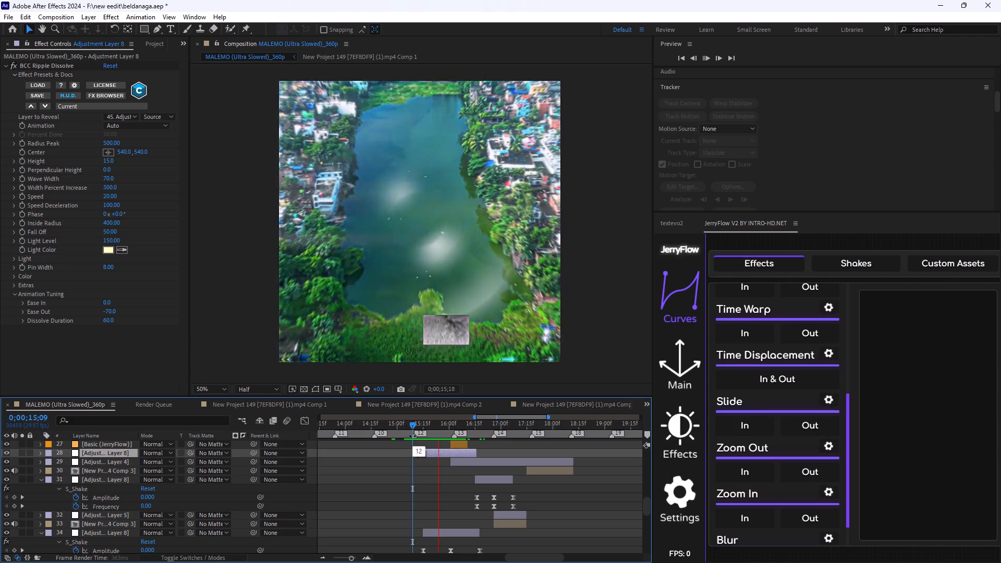
pyautogui.press('space')
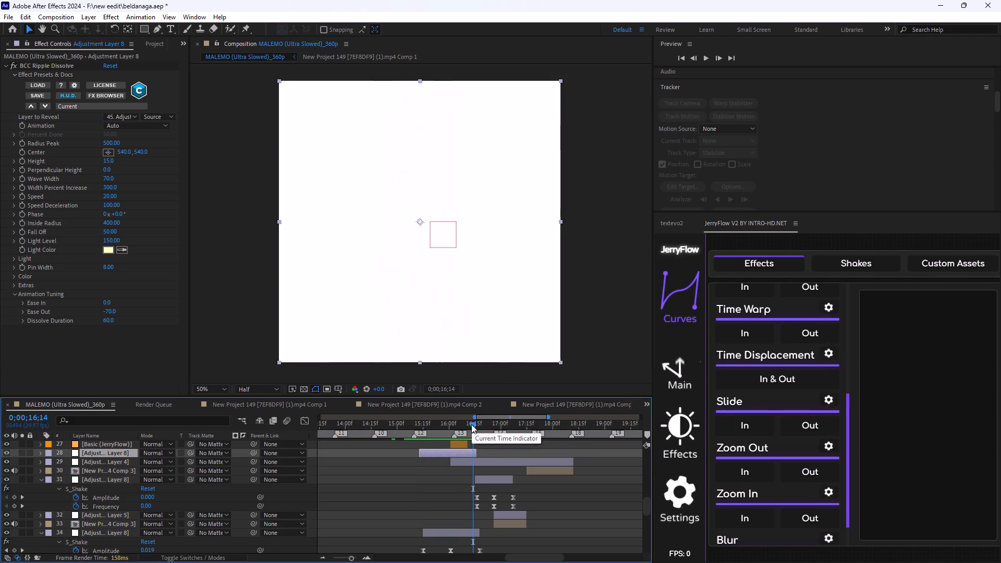
pyautogui.moveTo(471, 424); pyautogui.dragTo(409, 443)
pyautogui.press('space')
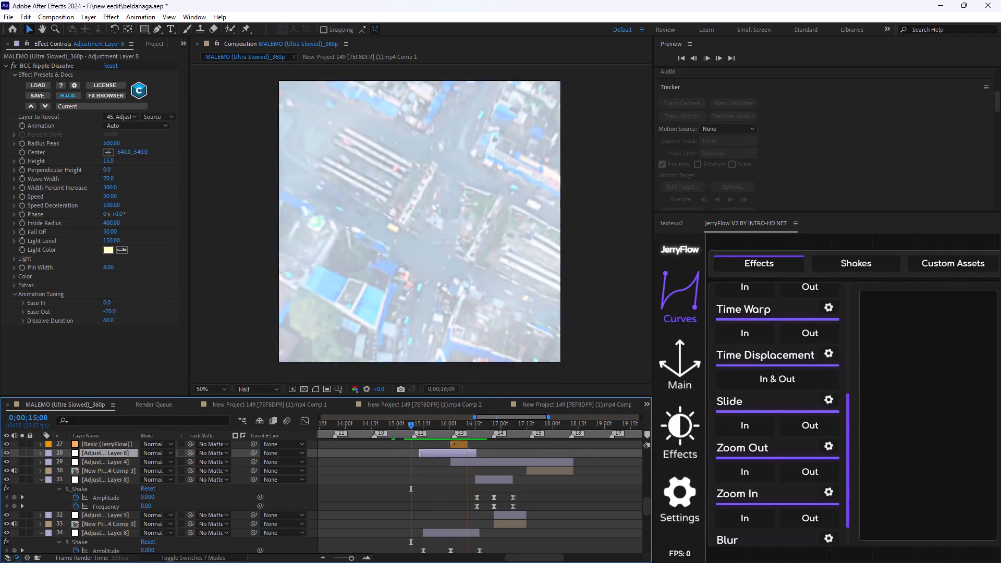
pyautogui.press('space')
pyautogui.moveTo(480, 426); pyautogui.dragTo(428, 444)
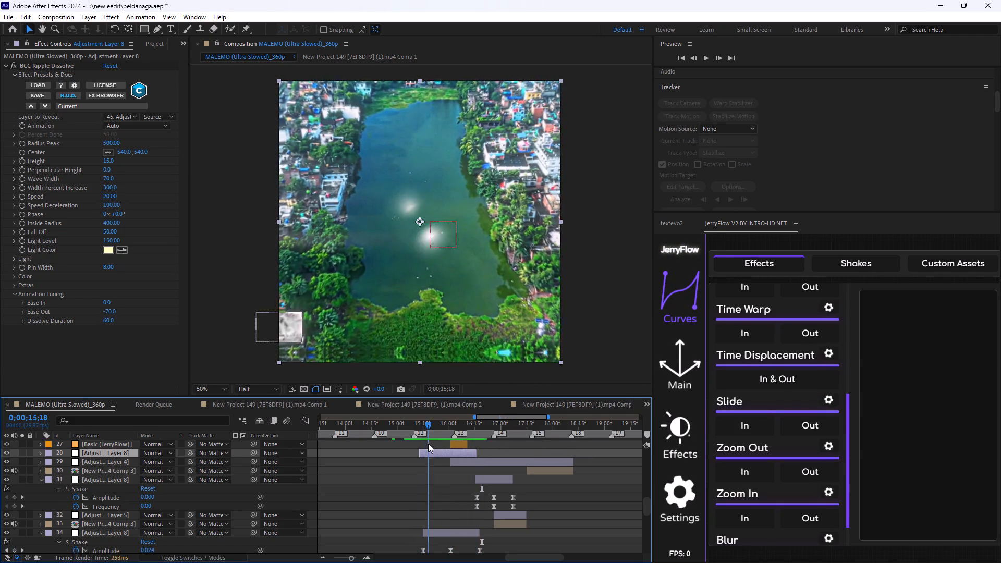
pyautogui.moveTo(428, 444); pyautogui.dragTo(425, 445)
pyautogui.press('space')
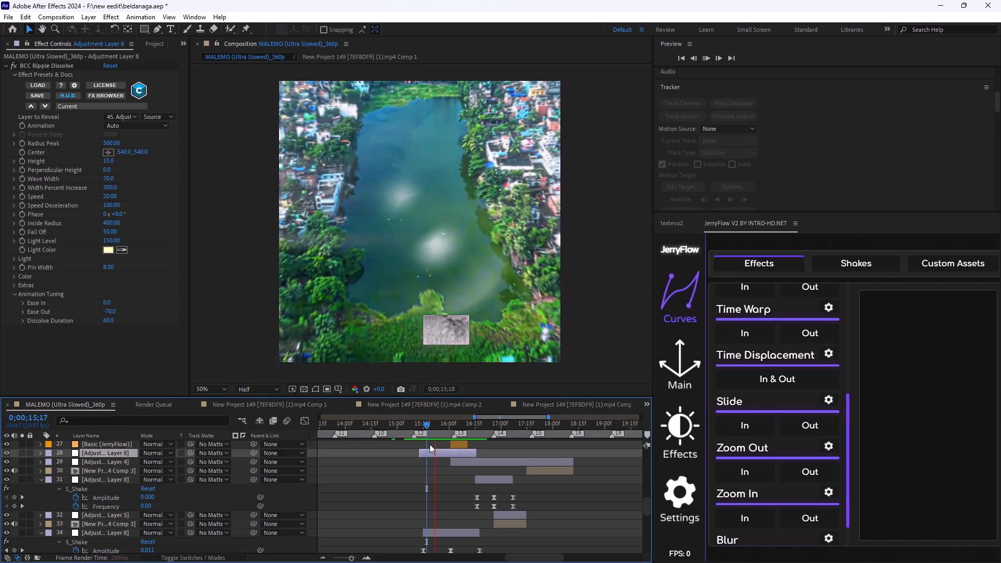
pyautogui.press('space')
# Shift the ripple copy about three frames later in the timeline, to start at about 0;00;15;16.
pyautogui.moveTo(498, 423); pyautogui.dragTo(484, 435)
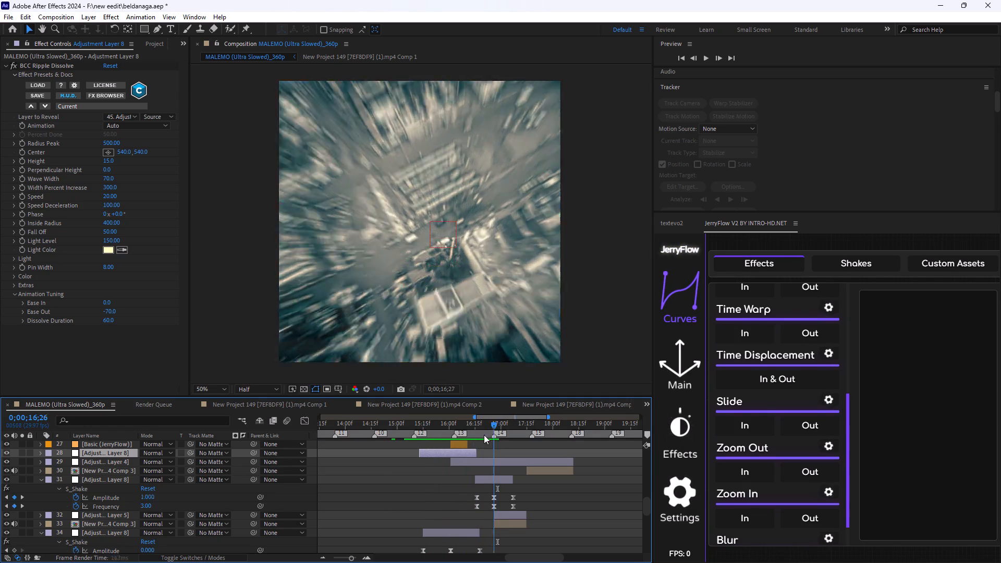
pyautogui.moveTo(484, 435); pyautogui.dragTo(455, 443)
pyautogui.moveTo(457, 451); pyautogui.dragTo(462, 452)
pyautogui.moveTo(453, 425); pyautogui.dragTo(418, 445)
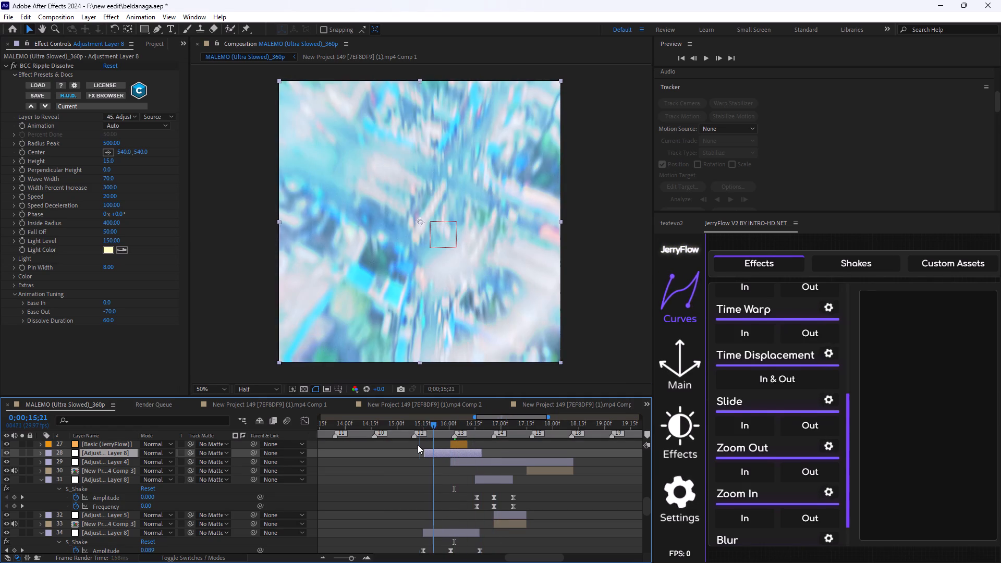
# Preview the shifted ripple transition at the 16-second clip change from 0;00;15;13.
pyautogui.moveTo(418, 445); pyautogui.dragTo(419, 445)
pyautogui.press('space')
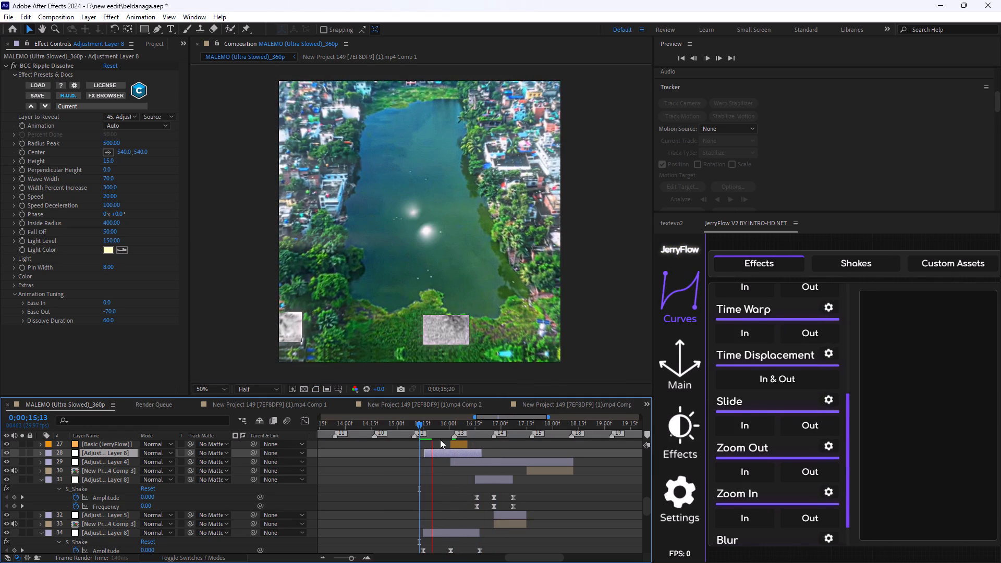
pyautogui.press('space')
# Set the ripple copy's Ease In to 70 in the Animation Tuning settings of BCC Ripple Dissolve.
pyautogui.moveTo(444, 424); pyautogui.dragTo(438, 428)
pyautogui.click(112, 313)
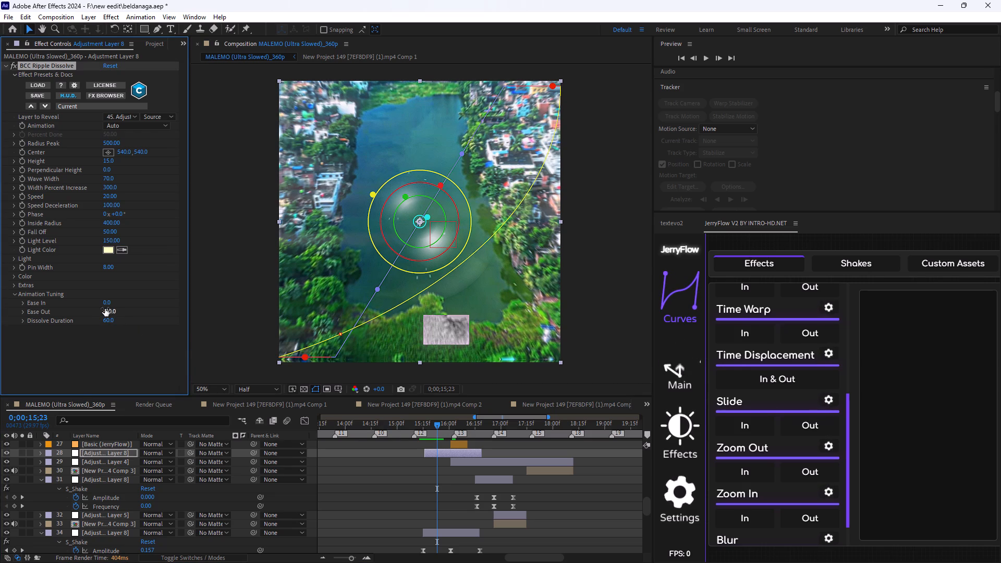
pyautogui.click(107, 305)
pyautogui.press('BackSpace')
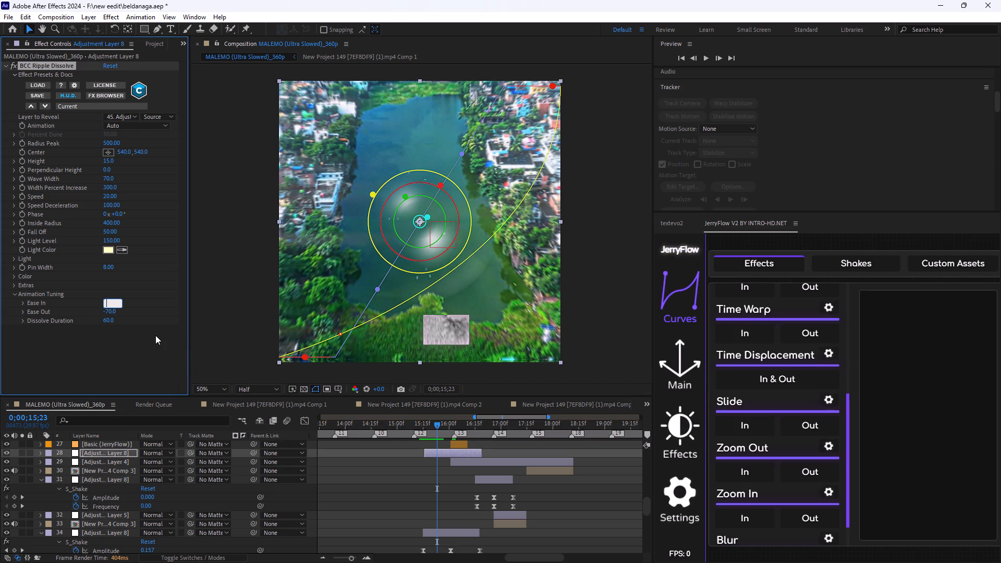
pyautogui.hotkey('shift', '+')
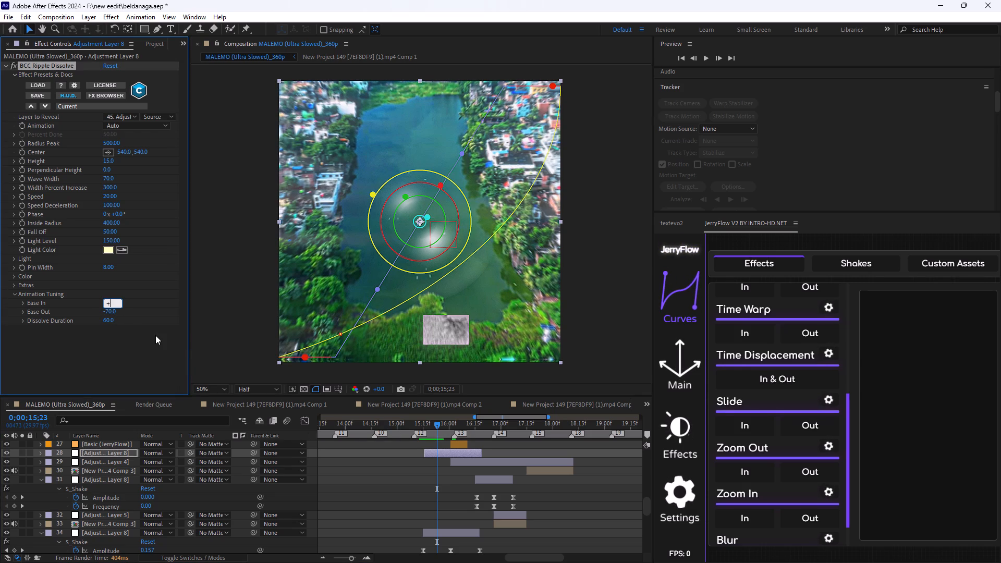
pyautogui.write('70')
pyautogui.press('Return')
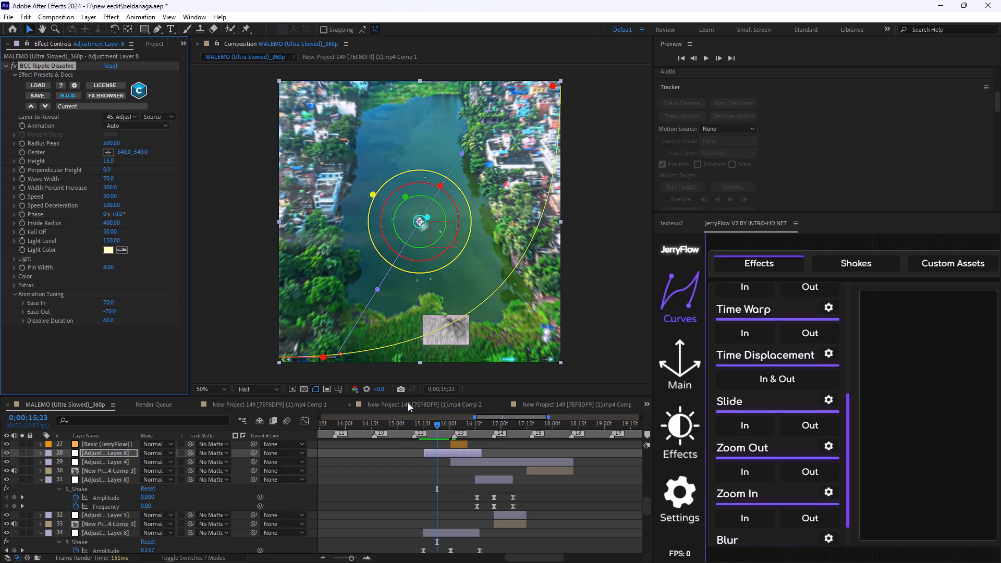
# Preview the retuned ripple from 0;00;15;23, 0;00;15;13 and 0;00;15;16, and examine its frames between about 0;00;16;07 and 0;00;16;17.
pyautogui.press('space')
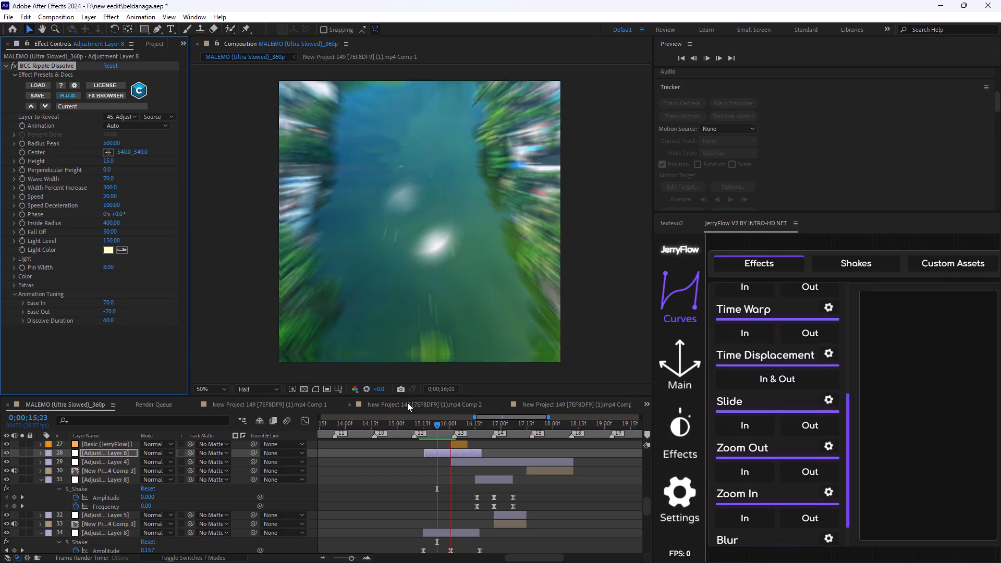
pyautogui.press('space')
pyautogui.moveTo(453, 426); pyautogui.dragTo(434, 435)
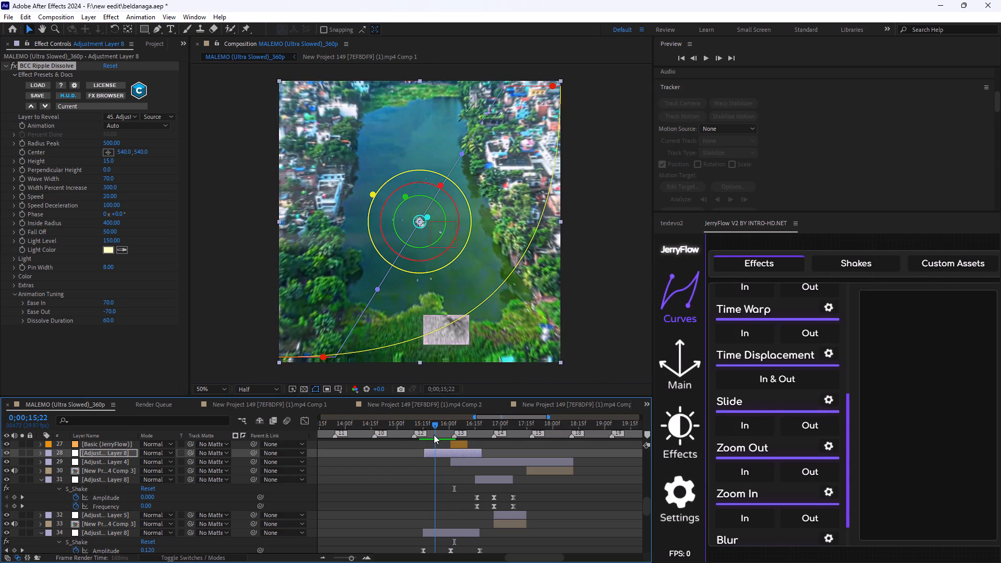
pyautogui.moveTo(434, 435); pyautogui.dragTo(418, 443)
pyautogui.press('space')
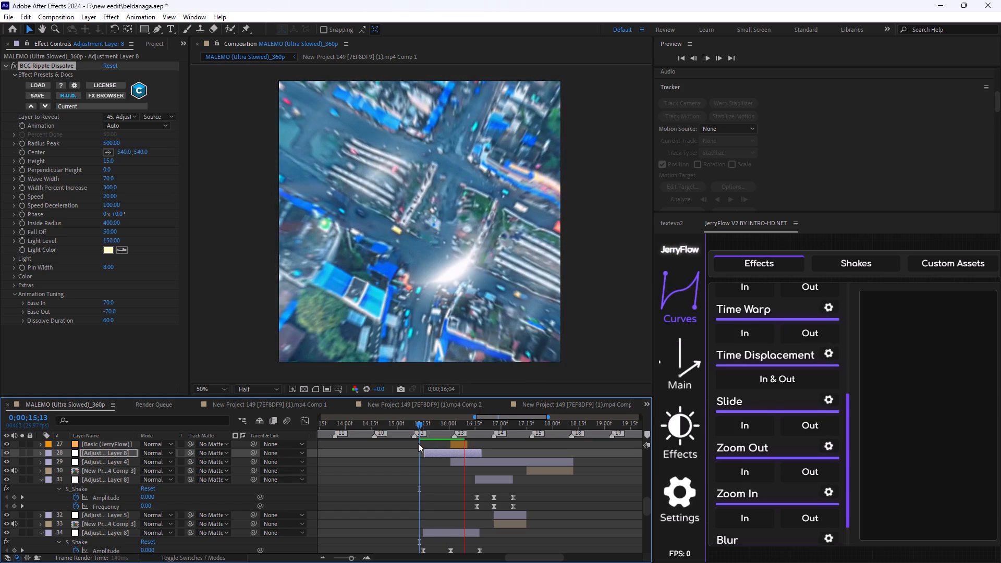
pyautogui.press('space')
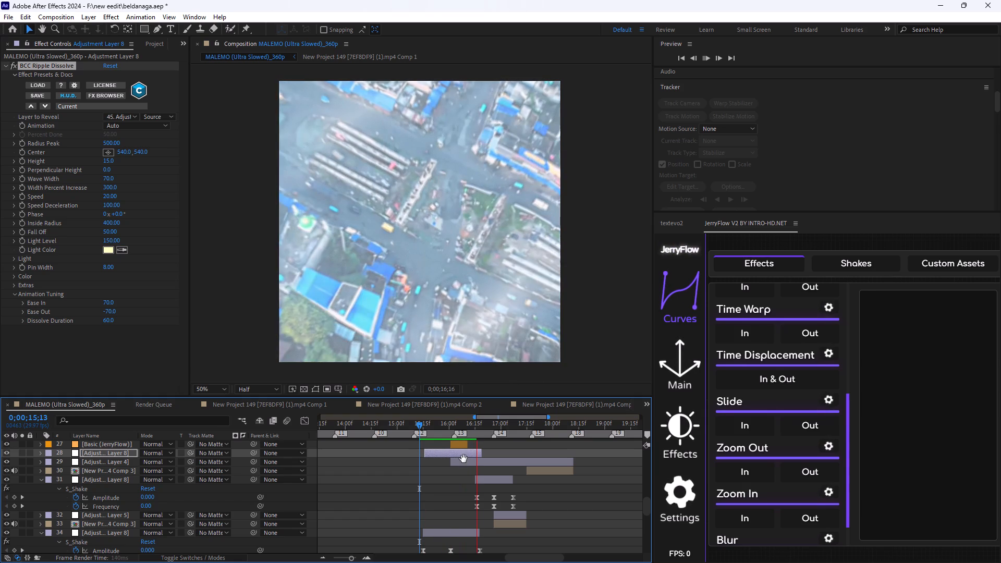
pyautogui.moveTo(477, 422); pyautogui.dragTo(423, 445)
pyautogui.press('space')
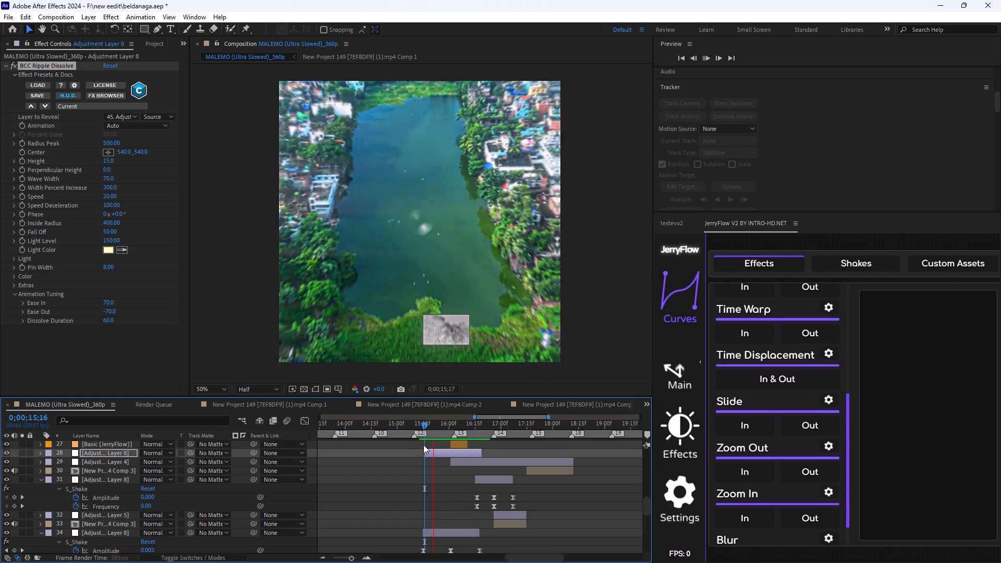
pyautogui.press('space')
pyautogui.moveTo(505, 426); pyautogui.dragTo(500, 429)
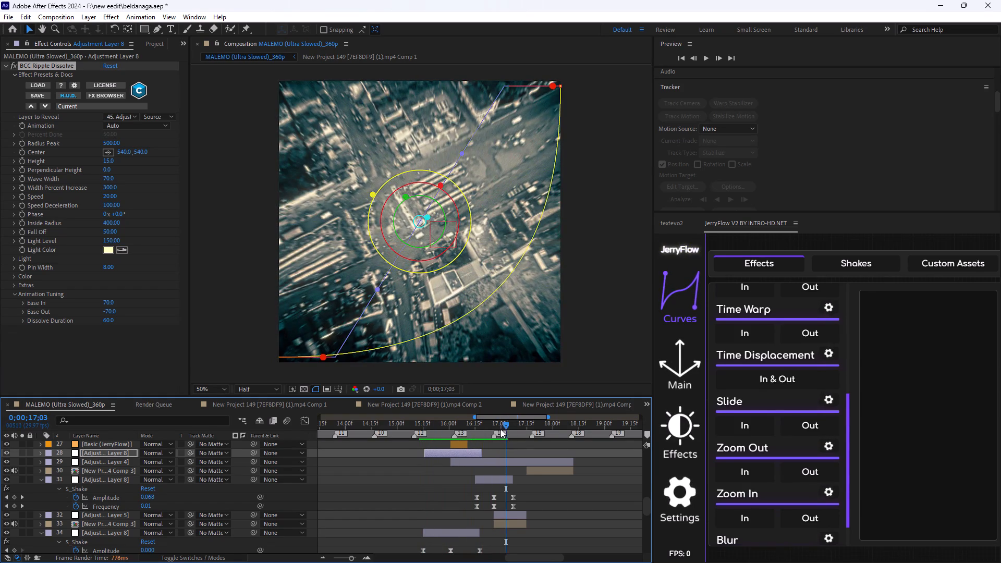
pyautogui.moveTo(500, 429); pyautogui.dragTo(456, 449)
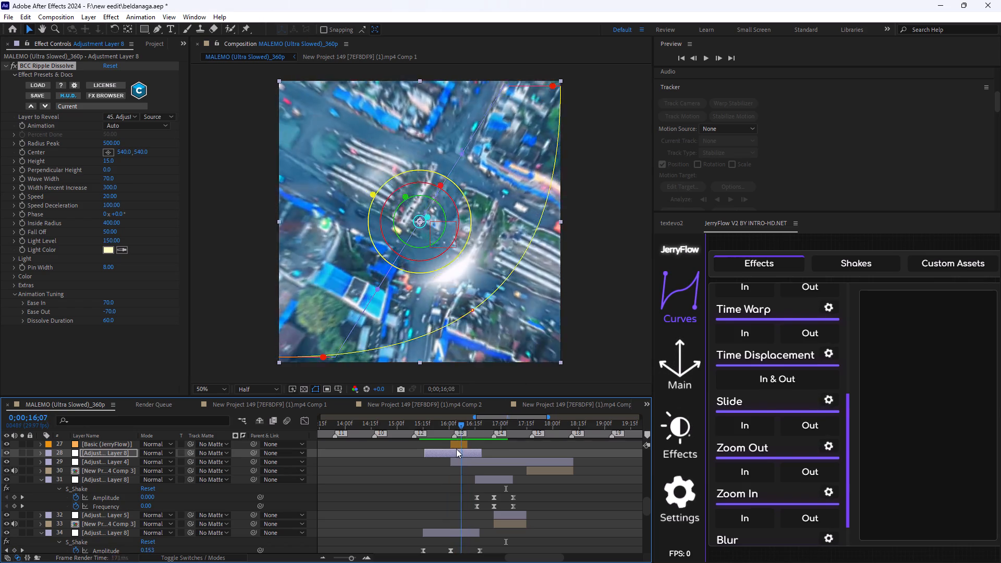
pyautogui.moveTo(456, 449); pyautogui.dragTo(478, 451)
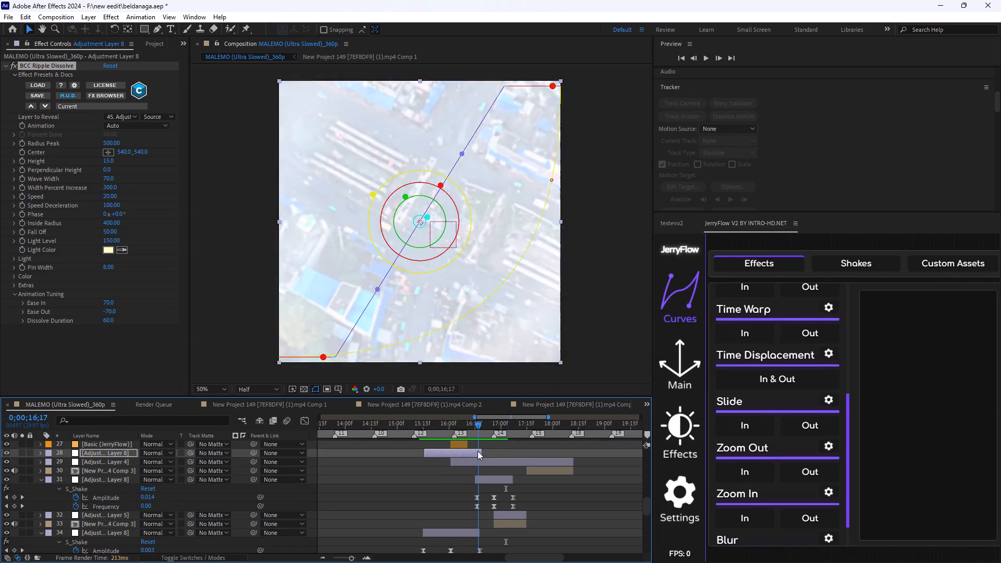
pyautogui.moveTo(478, 451); pyautogui.dragTo(469, 453)
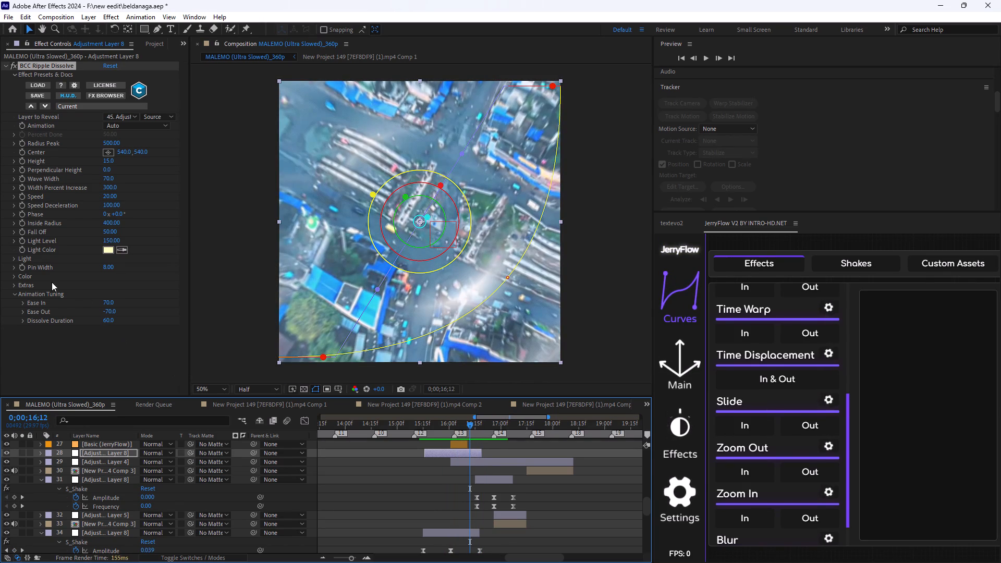
# Set the ripple copy's Ease Out to 0 in the Animation Tuning settings of BCC Ripple Dissolve.
pyautogui.doubleClick(108, 308)
pyautogui.press('BackSpace')
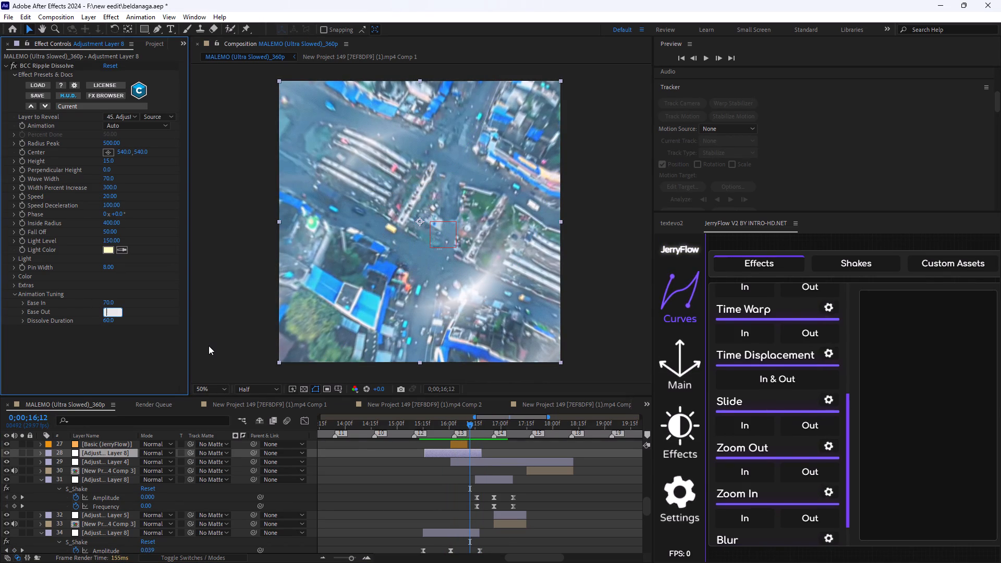
pyautogui.hotkey('shift', '+')
pyautogui.write('70')
pyautogui.press('Return')
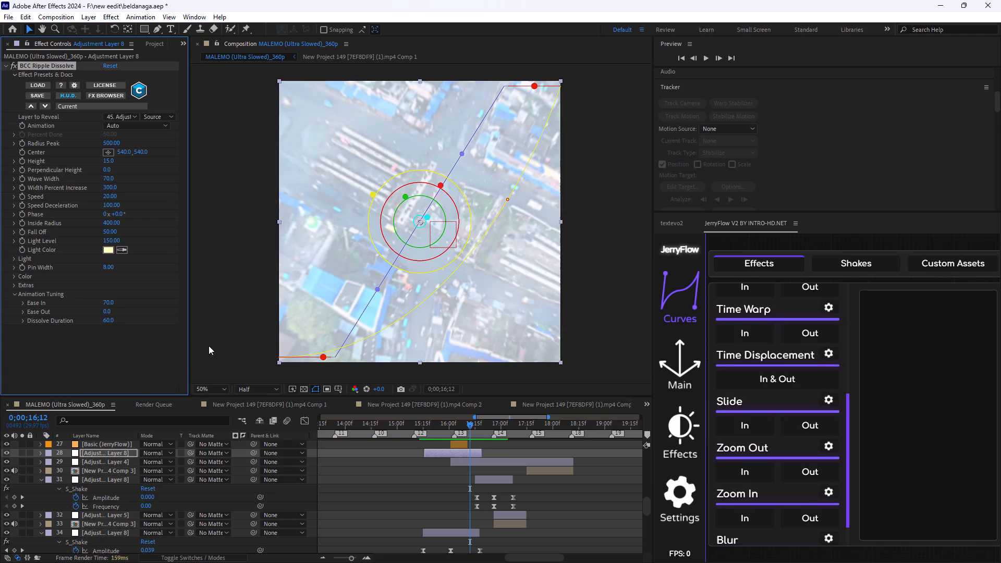
# Preview the ripple transition with its new easing from 0;00;15;17, 0;00;15;20 and 0;00;15;15.
pyautogui.moveTo(468, 428); pyautogui.dragTo(425, 442)
pyautogui.press('space')
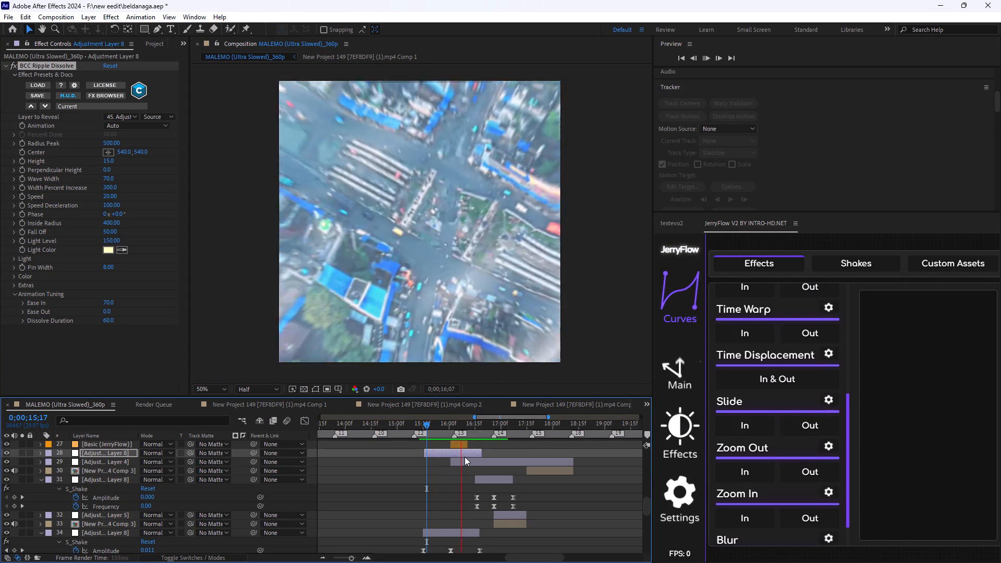
pyautogui.press('space')
pyautogui.moveTo(475, 423); pyautogui.dragTo(435, 441)
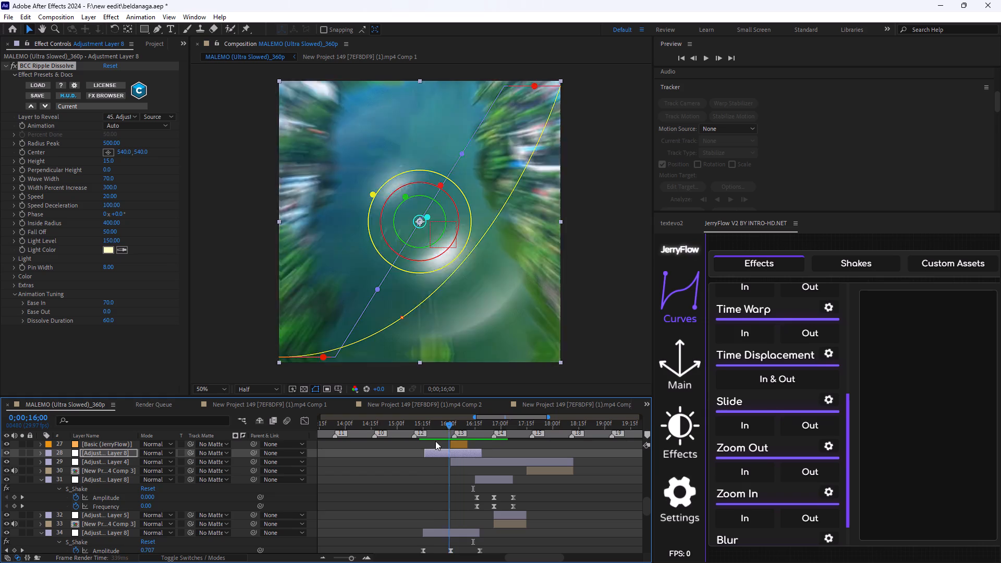
pyautogui.moveTo(435, 441); pyautogui.dragTo(434, 442)
pyautogui.press('space')
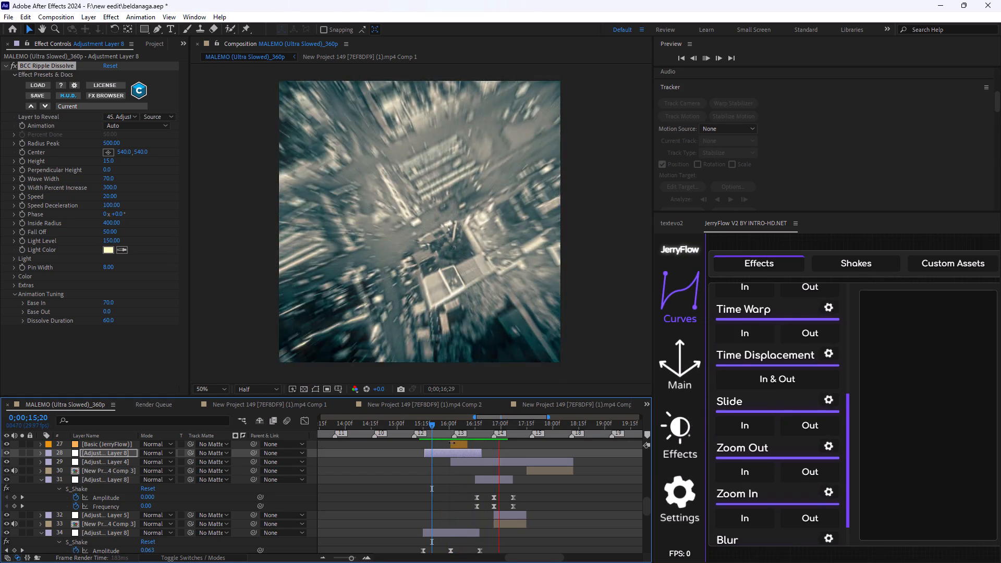
pyautogui.press('space')
pyautogui.moveTo(517, 423); pyautogui.dragTo(422, 443)
pyautogui.press('space')
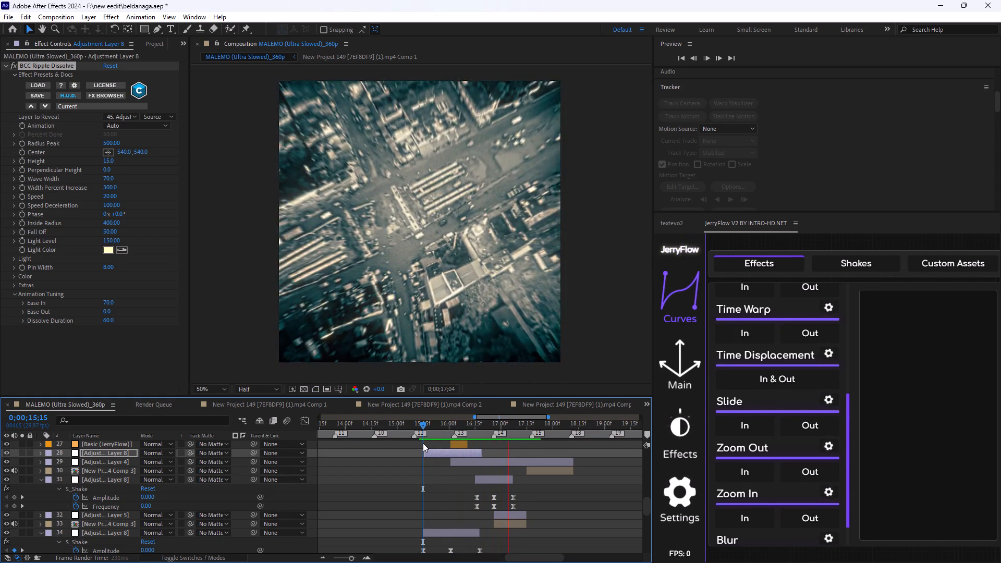
pyautogui.press('space')
# Trim the start of the ripple copy to about 0;00;15;20, previewing the transition from 0;00;15;19.
pyautogui.moveTo(531, 421); pyautogui.dragTo(429, 450)
pyautogui.moveTo(426, 452); pyautogui.dragTo(436, 462)
pyautogui.press('space')
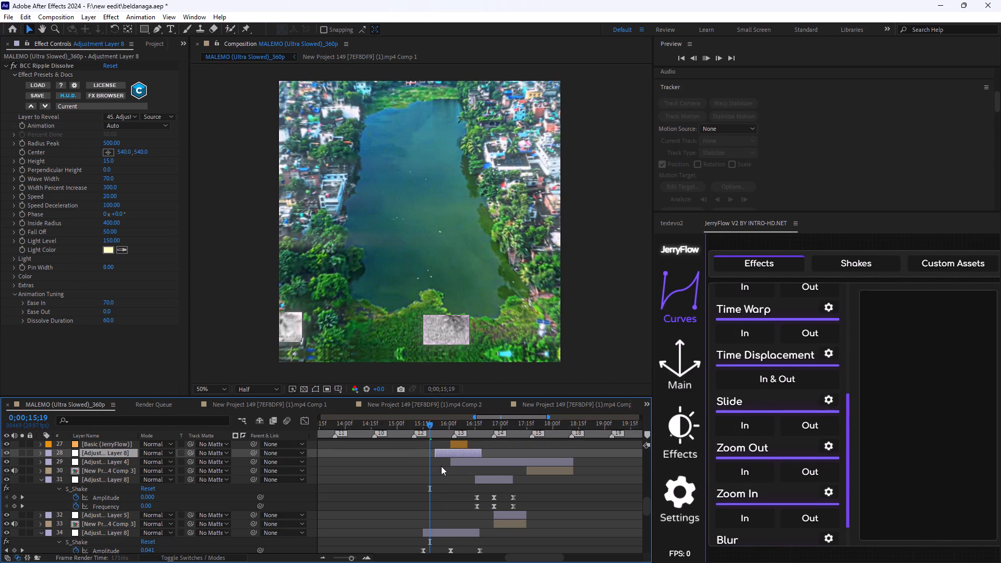
pyautogui.press('space')
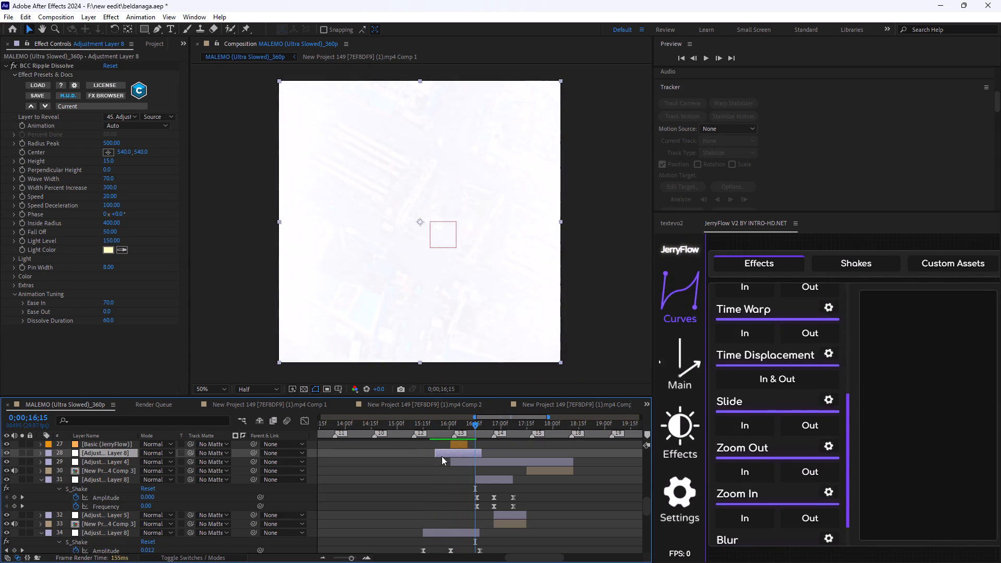
pyautogui.click(431, 455)
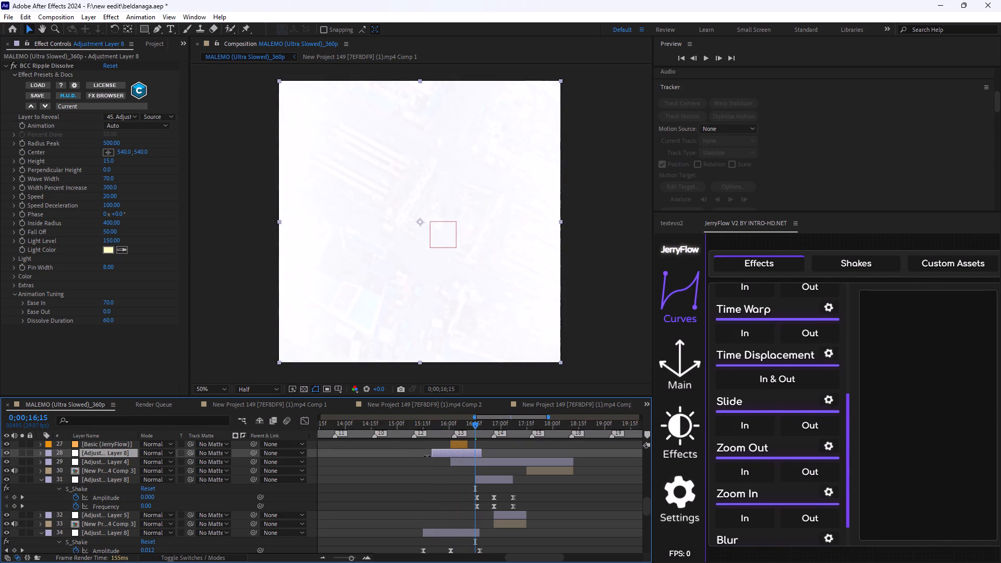
# Shift the trimmed ripple copy about two frames earlier in the timeline, to start at about 0;00;15;18.
pyautogui.moveTo(471, 424); pyautogui.dragTo(431, 442)
pyautogui.click(448, 448)
pyautogui.doubleClick(453, 453)
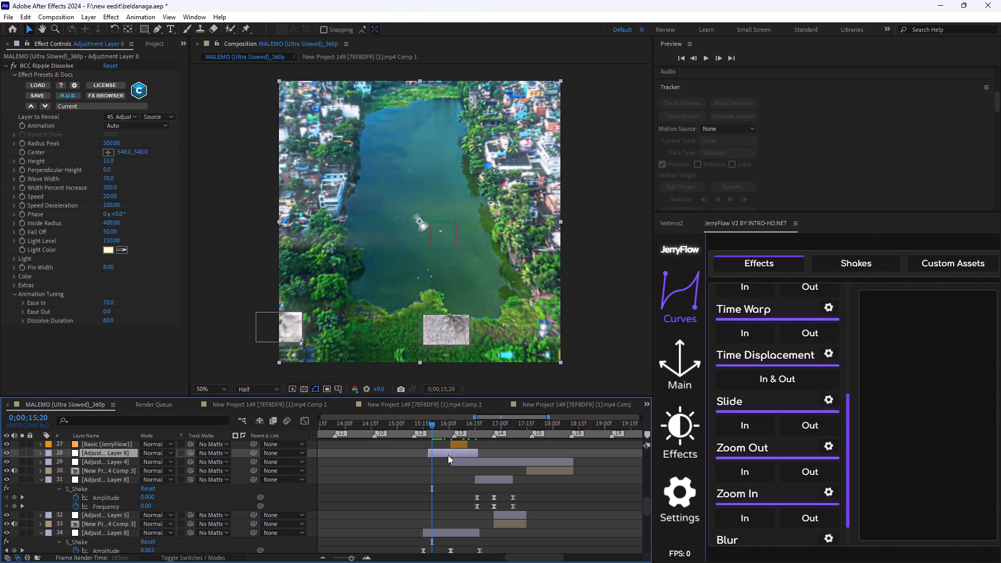
# Preview the repositioned ripple transition from 0;00;15;20 and 0;00;15;16, then play on past 0;00;19;10 into the following clips.
pyautogui.press('space')
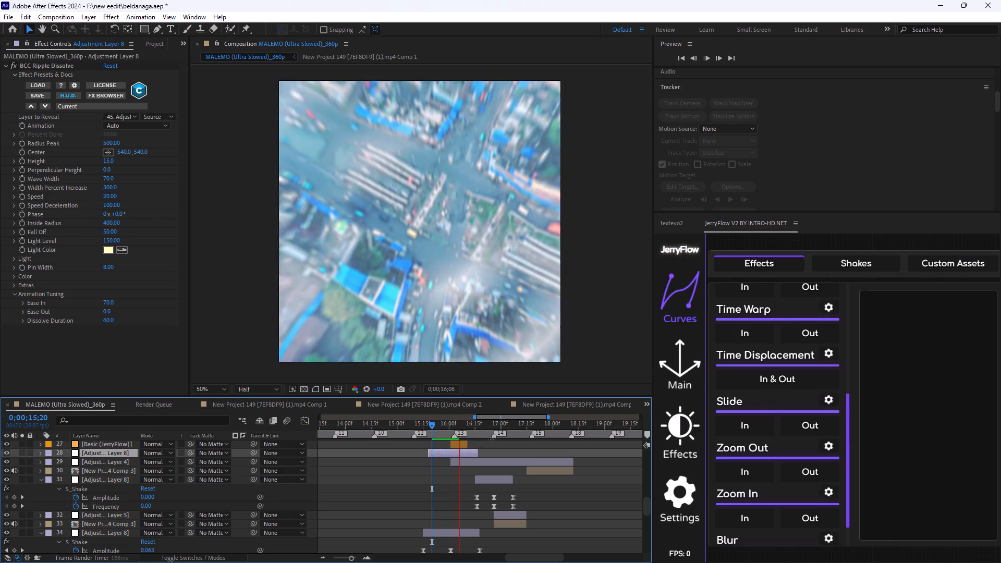
pyautogui.press('space')
pyautogui.moveTo(466, 422); pyautogui.dragTo(425, 436)
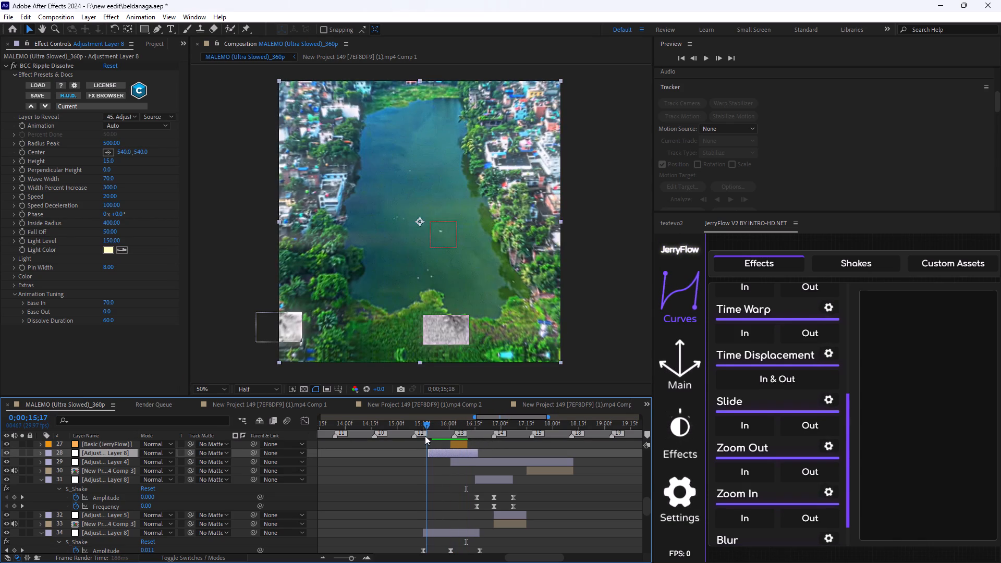
pyautogui.moveTo(425, 436); pyautogui.dragTo(424, 436)
pyautogui.press('space')
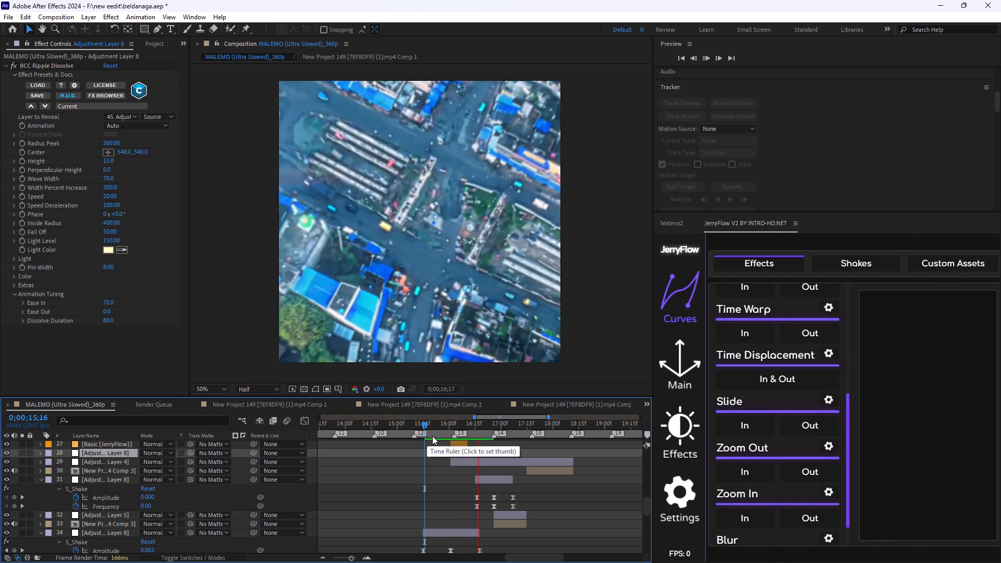
pyautogui.press('space')
pyautogui.moveTo(519, 424); pyautogui.dragTo(437, 444)
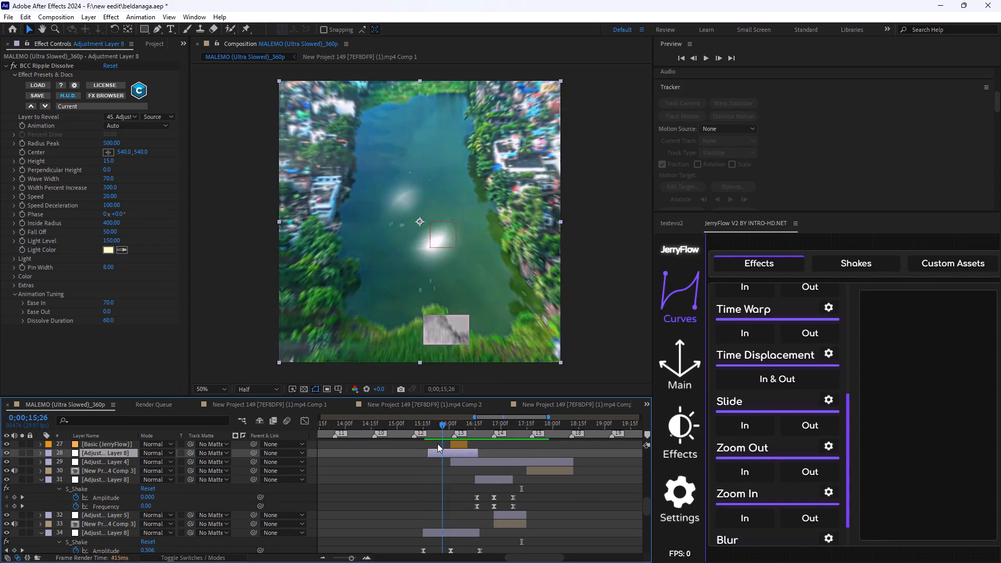
pyautogui.moveTo(437, 444); pyautogui.dragTo(430, 445)
pyautogui.press('space')
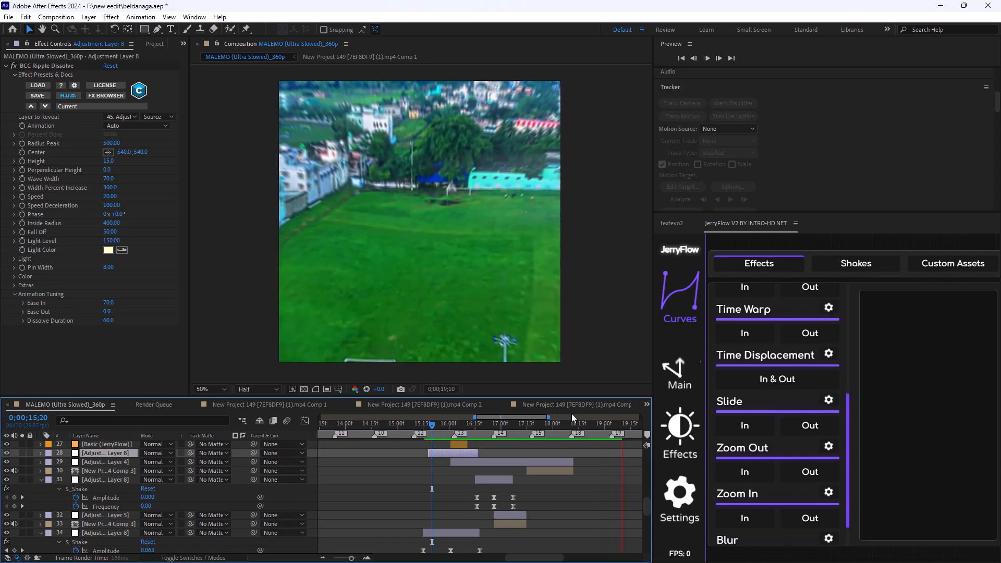
pyautogui.press('space')
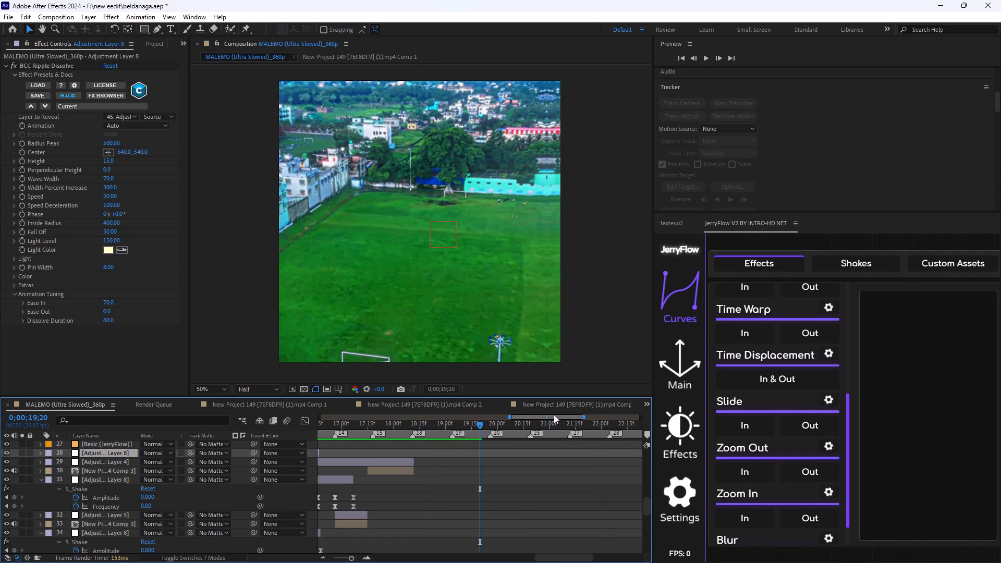
# Show the whole edit in the timeline and preview its opening clips from 0;00;00;00 to about 0;00;05;02.
pyautogui.moveTo(584, 414); pyautogui.dragTo(636, 424)
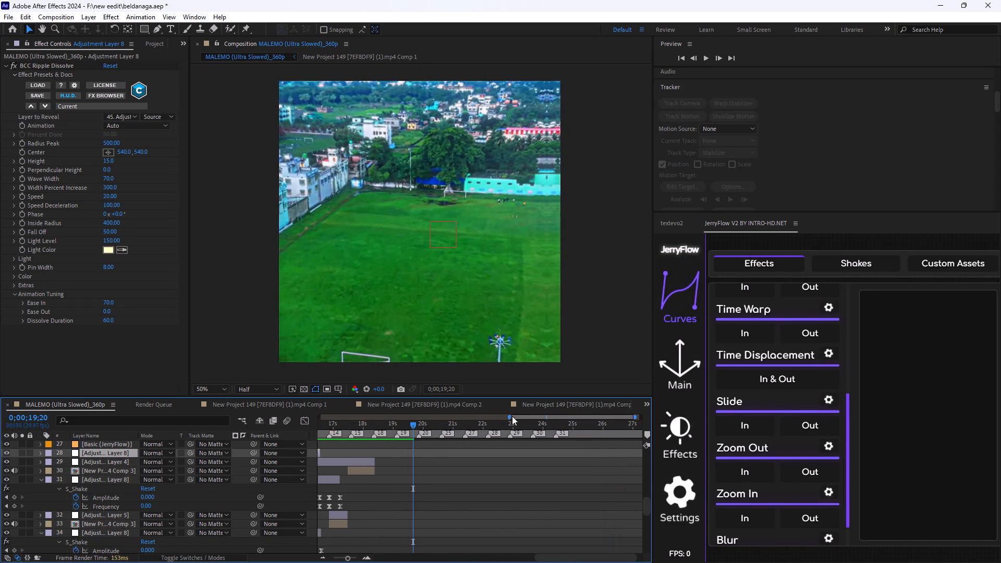
pyautogui.moveTo(508, 417); pyautogui.dragTo(353, 439)
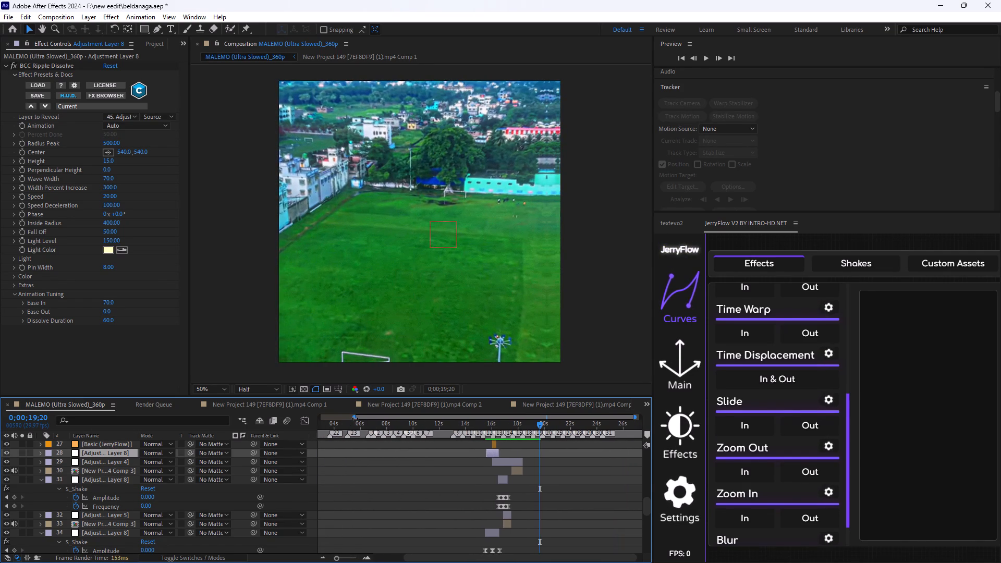
pyautogui.moveTo(355, 419); pyautogui.dragTo(277, 432)
pyautogui.moveTo(545, 424); pyautogui.dragTo(277, 451)
pyautogui.press('space')
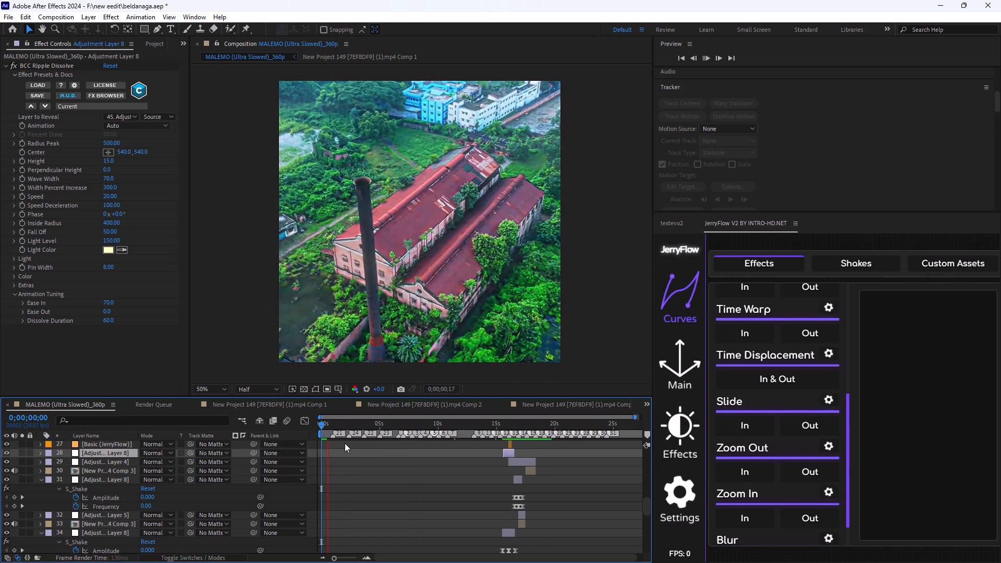
pyautogui.press('space')
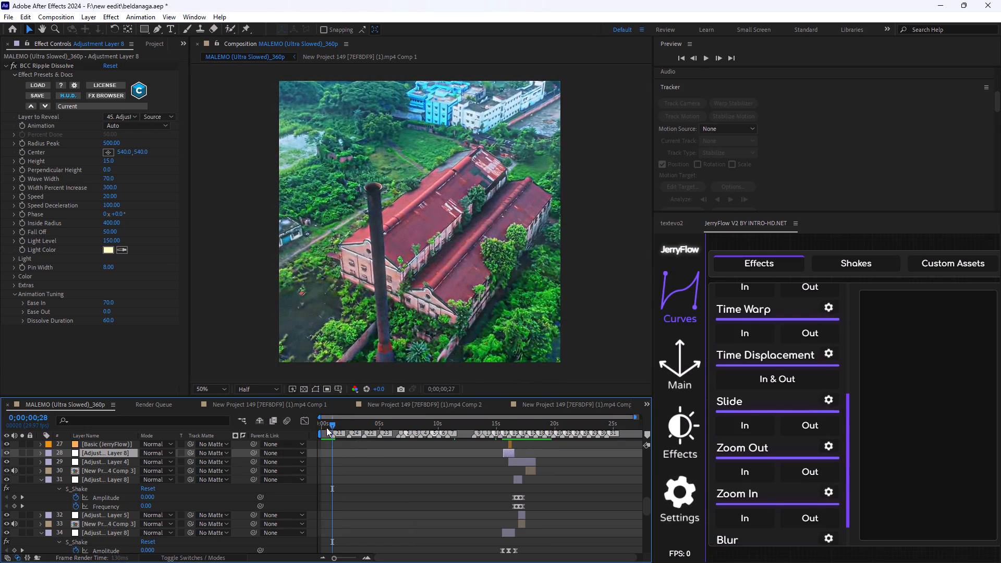
pyautogui.moveTo(328, 426); pyautogui.dragTo(309, 435)
pyautogui.press('space')
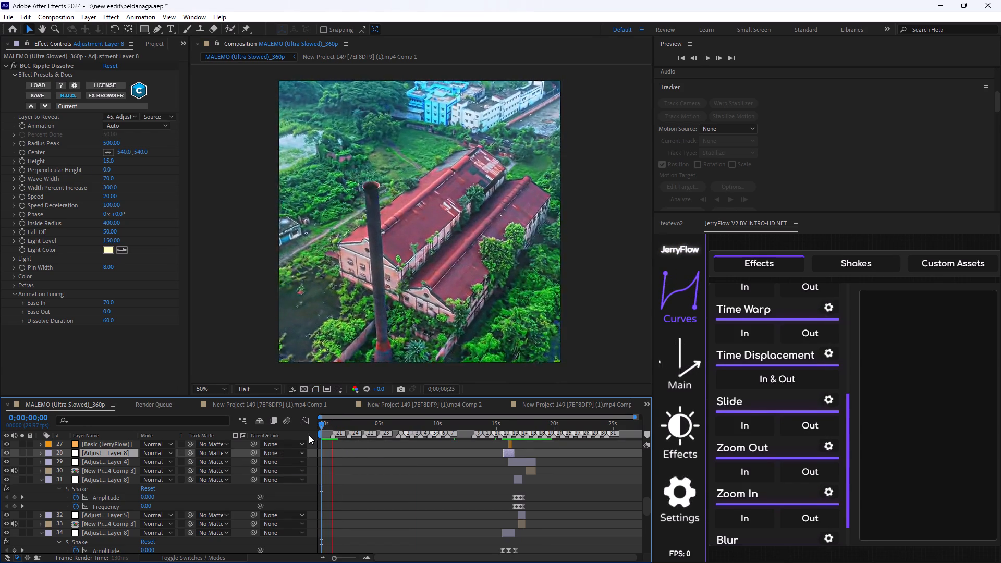
pyautogui.press('space')
pyautogui.moveTo(345, 428); pyautogui.dragTo(312, 450)
pyautogui.press('space')
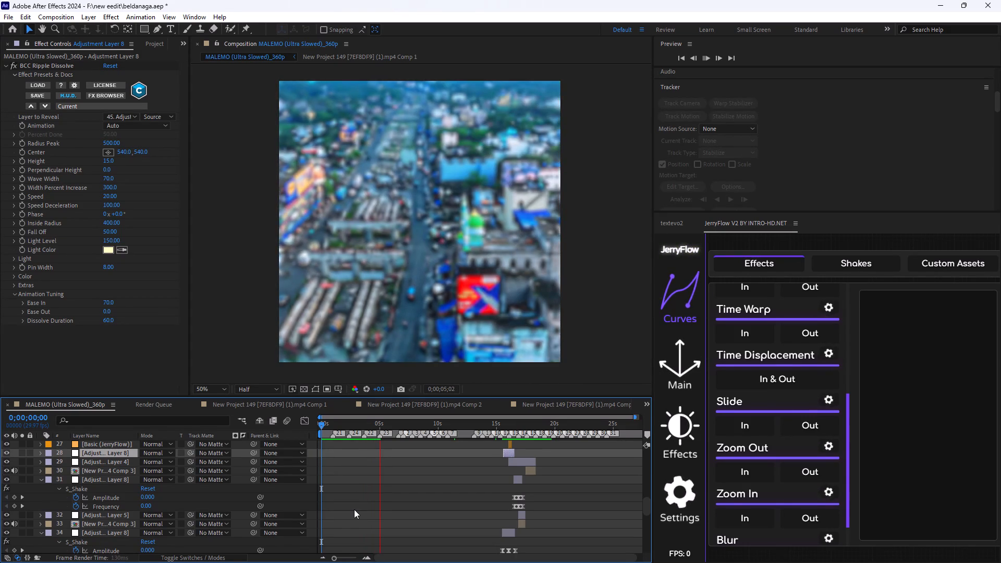
pyautogui.press('space')
# Replay the edit from 0;00;00;00, first to about 0;00;08;27, then through all clips to about 0;00;21;11.
pyautogui.moveTo(383, 427); pyautogui.dragTo(299, 447)
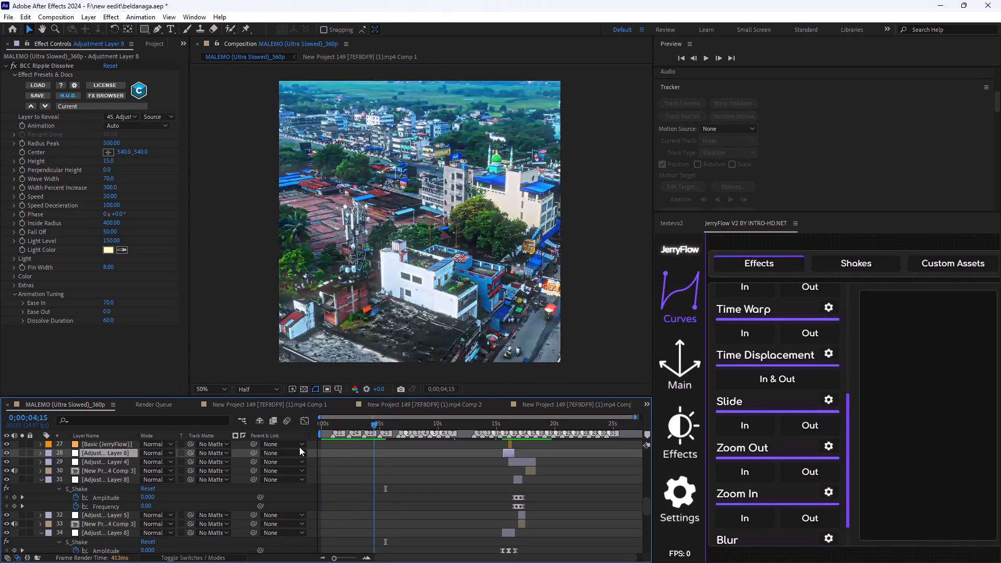
pyautogui.moveTo(299, 447); pyautogui.dragTo(298, 447)
pyautogui.press('space')
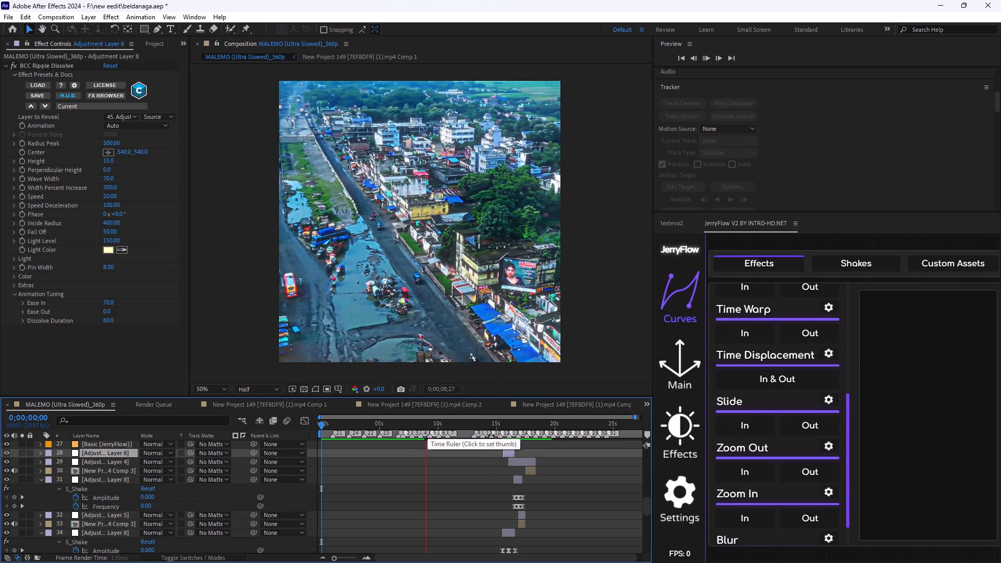
pyautogui.press('space')
pyautogui.moveTo(425, 422); pyautogui.dragTo(304, 450)
pyautogui.press('space')
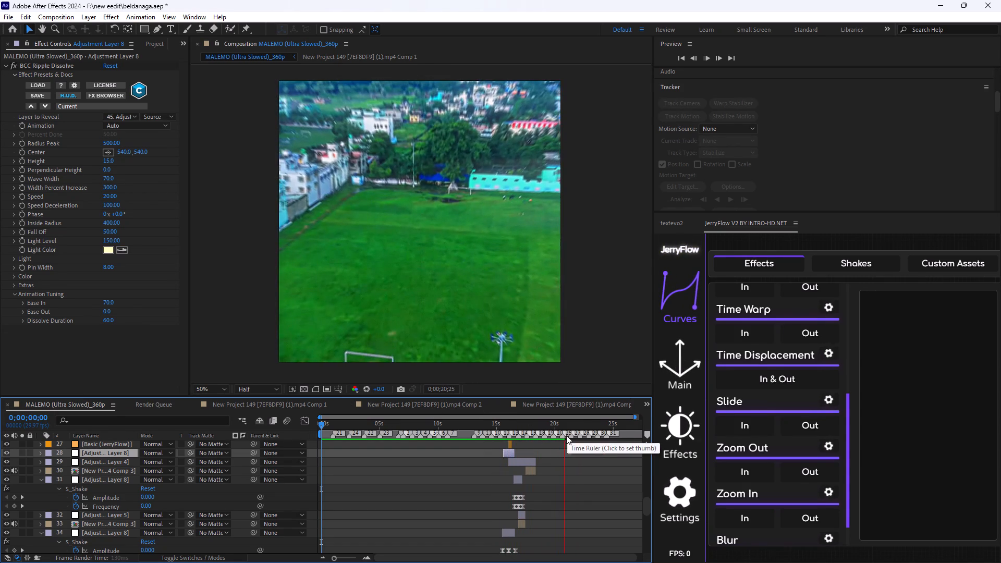
pyautogui.press('space')
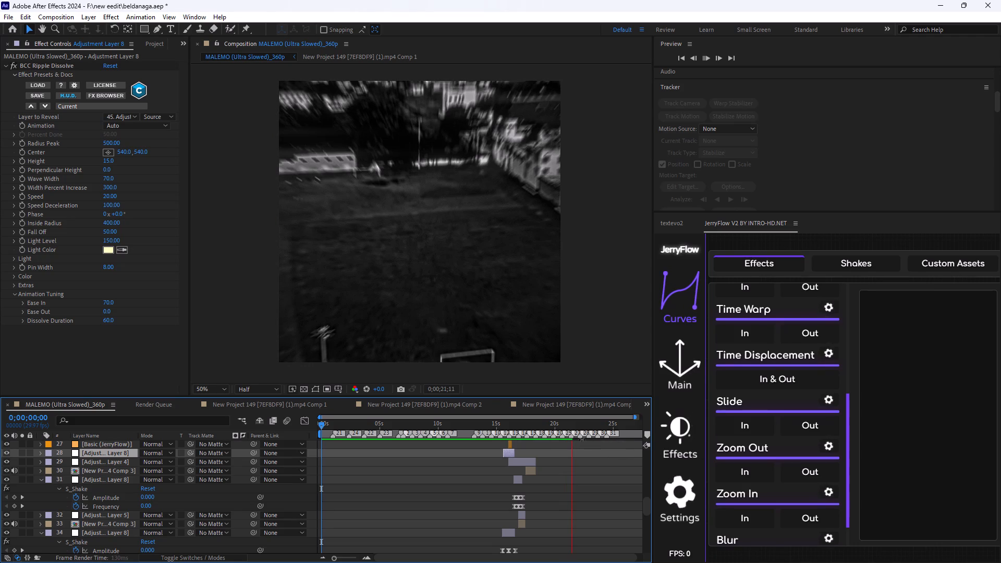
# Preview the second half from 0;00;11;00, then replay the ripple section from 0;00;15;07, 0;00;15;03 and 0;00;15;04 past 0;00;22;29.
pyautogui.moveTo(572, 423); pyautogui.dragTo(450, 460)
pyautogui.press('space')
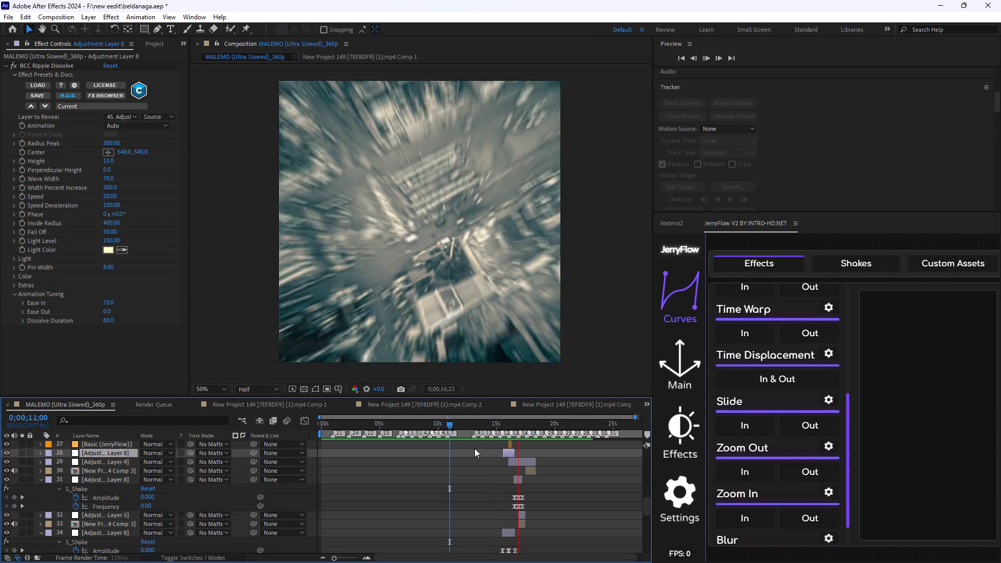
pyautogui.press('space')
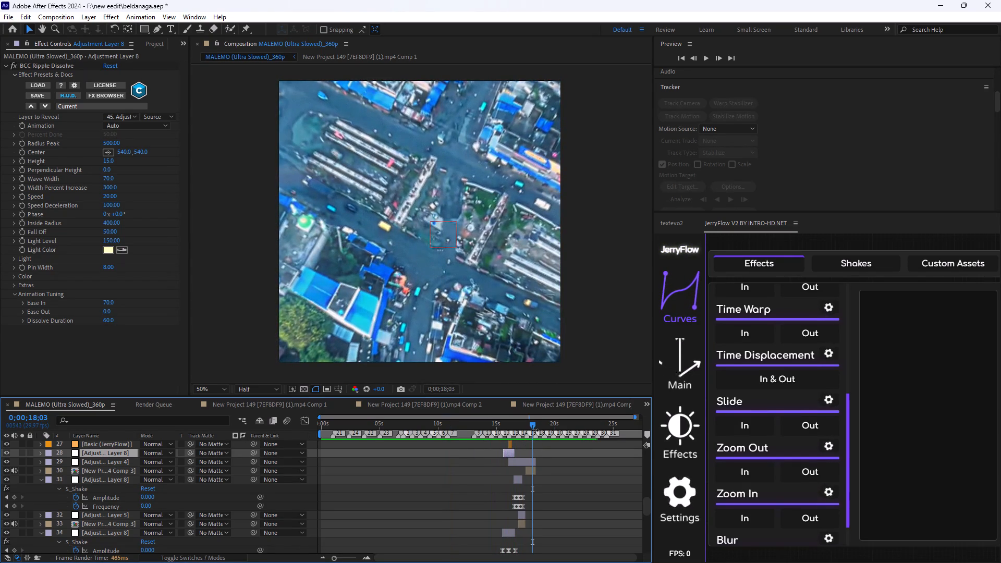
pyautogui.moveTo(534, 425); pyautogui.dragTo(500, 436)
pyautogui.press('space')
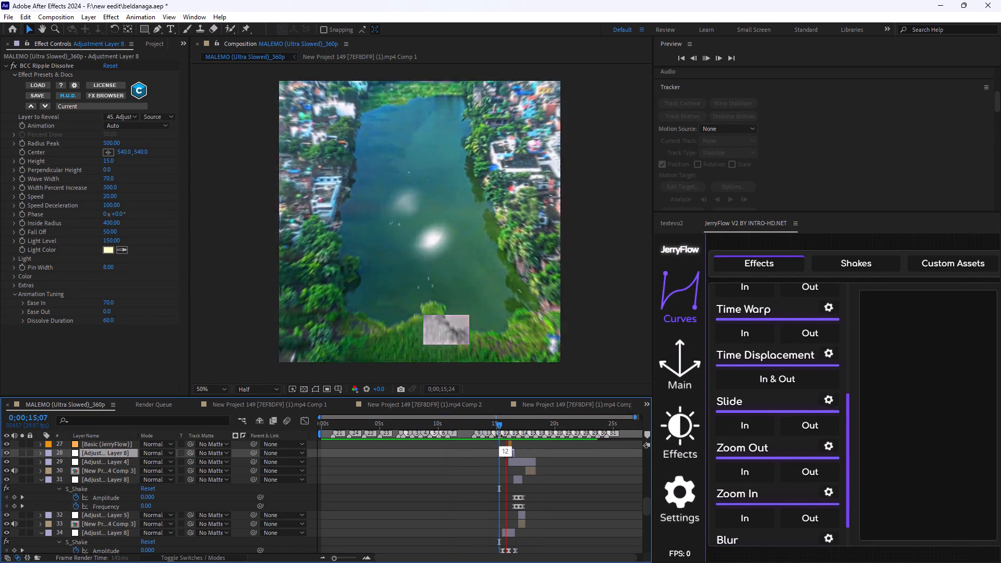
pyautogui.press('space')
pyautogui.moveTo(514, 425); pyautogui.dragTo(497, 432)
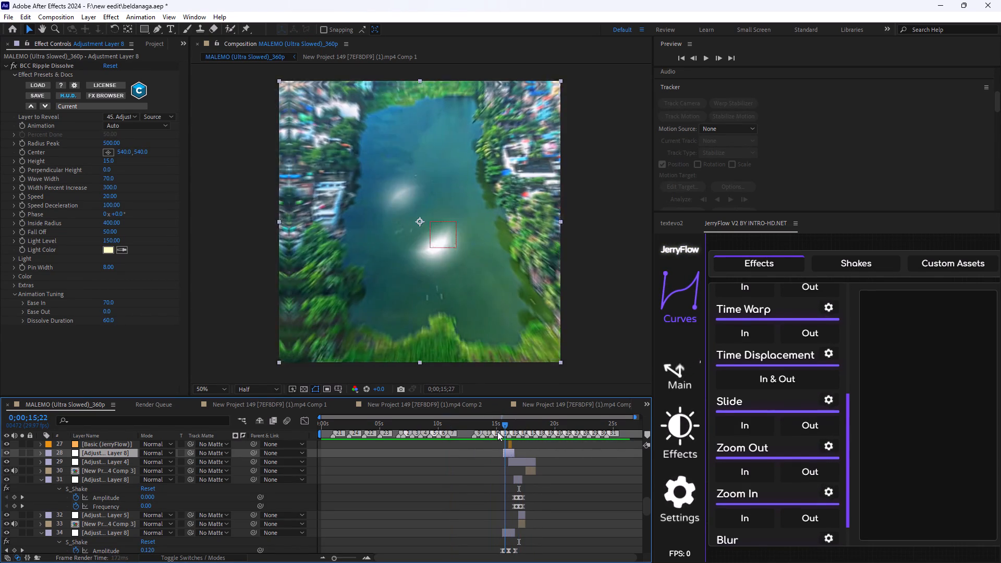
pyautogui.moveTo(497, 432); pyautogui.dragTo(497, 432)
pyautogui.press('space')
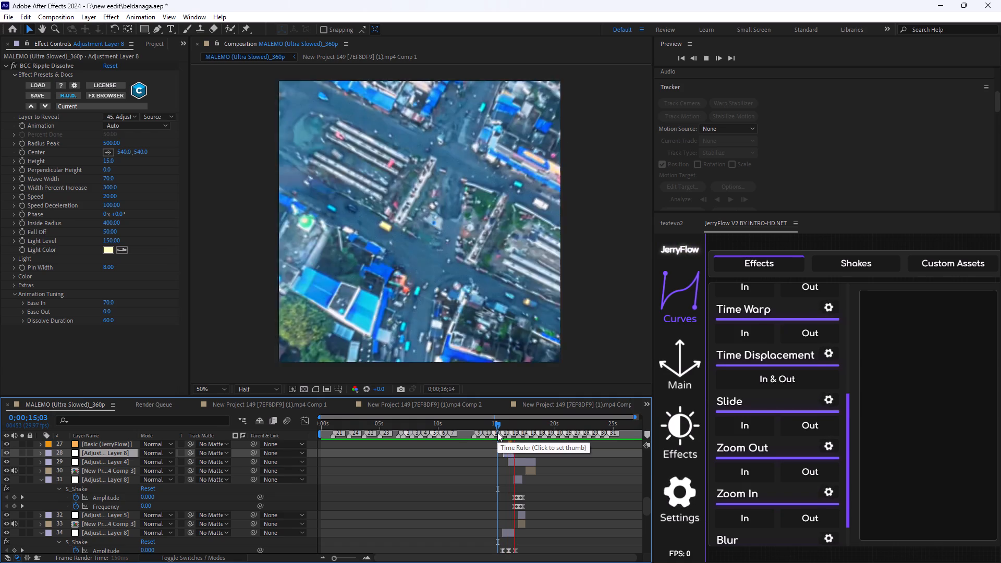
pyautogui.press('space')
pyautogui.moveTo(516, 422); pyautogui.dragTo(498, 435)
pyautogui.press('space')
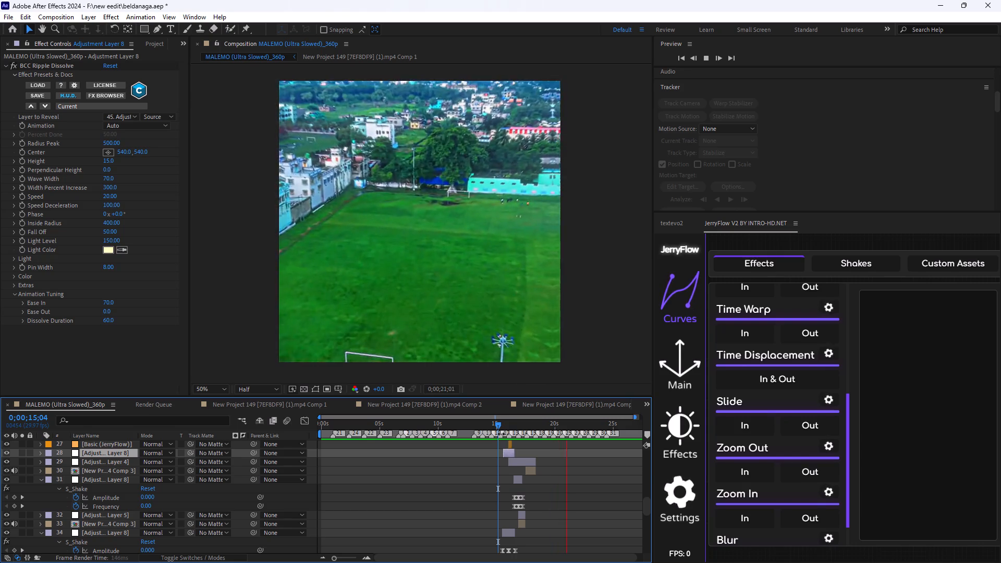
pyautogui.press('space')
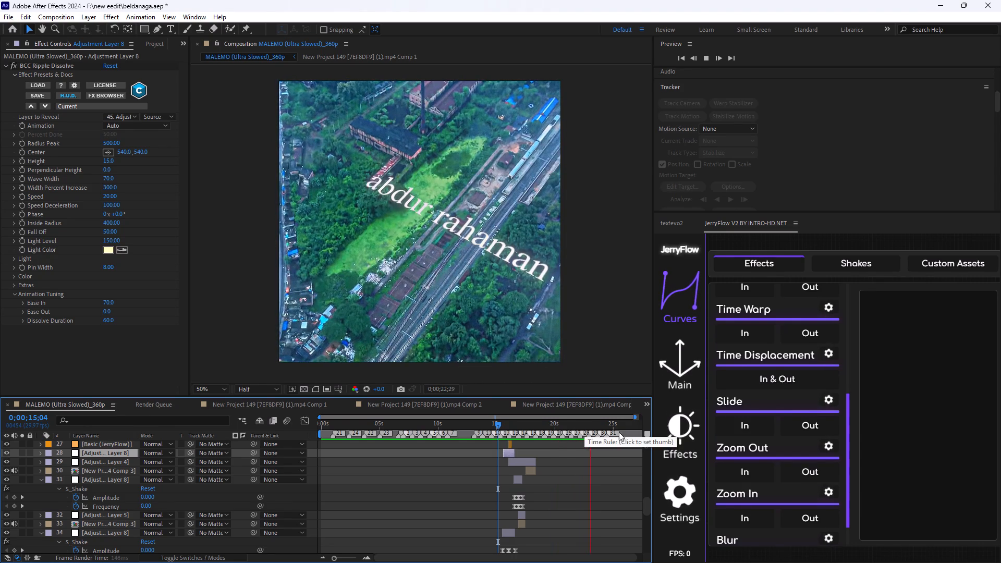
# Preview the closing title section from 0;00;21;14 to 0;00;25;10.
pyautogui.moveTo(589, 427); pyautogui.dragTo(570, 433)
pyautogui.press('space')
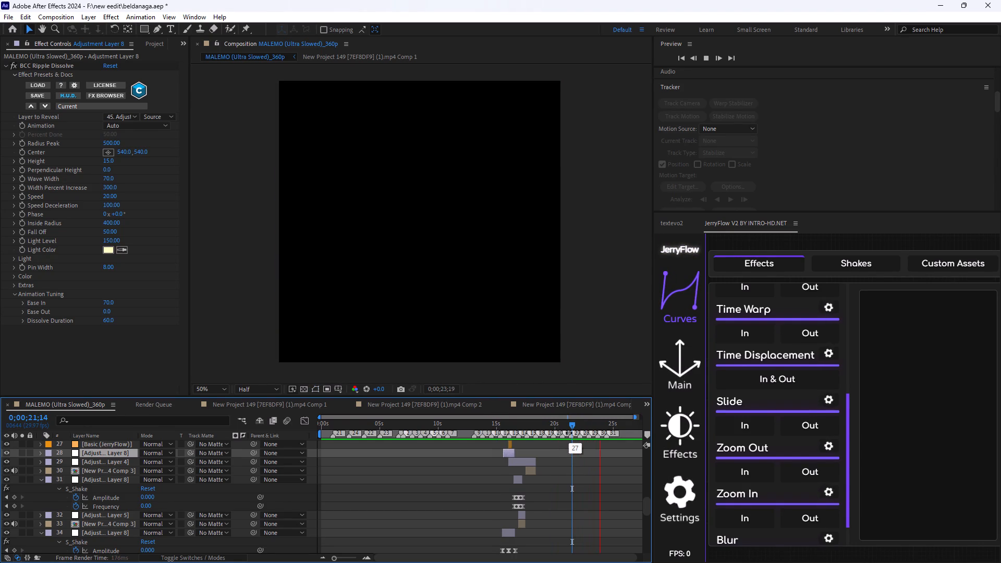
pyautogui.press('space')
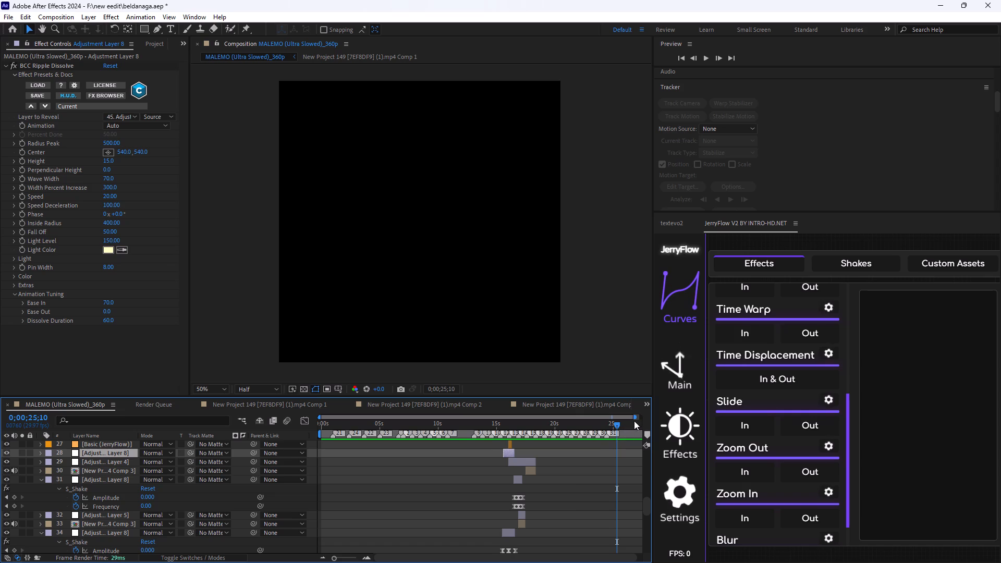
# Shorten the work area to end with the audio layers at about 24.5 seconds, and preview the ending from 0;00;22;25.
pyautogui.moveTo(635, 418); pyautogui.dragTo(646, 439)
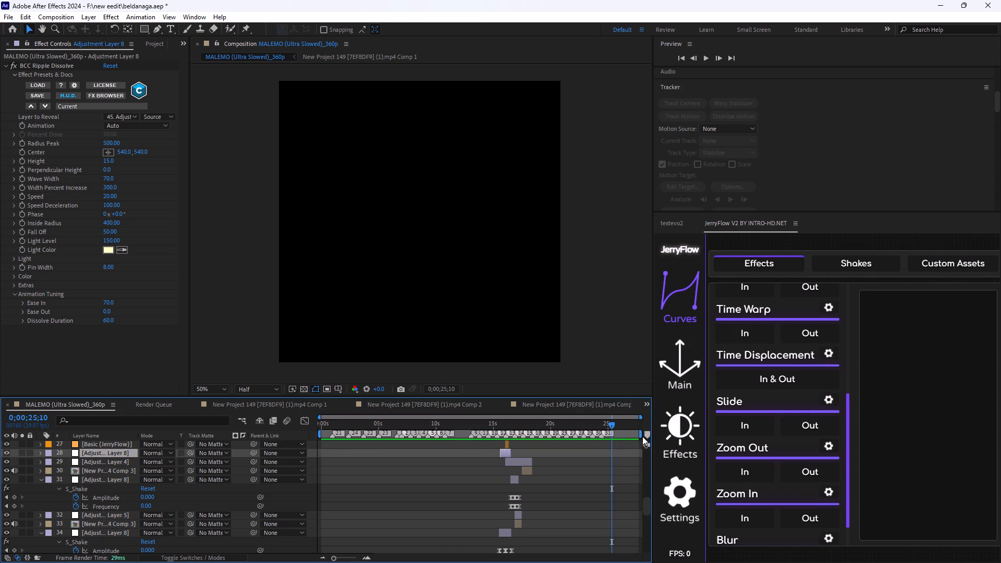
pyautogui.moveTo(639, 432); pyautogui.dragTo(603, 446)
pyautogui.scroll(-2, 609, 473)
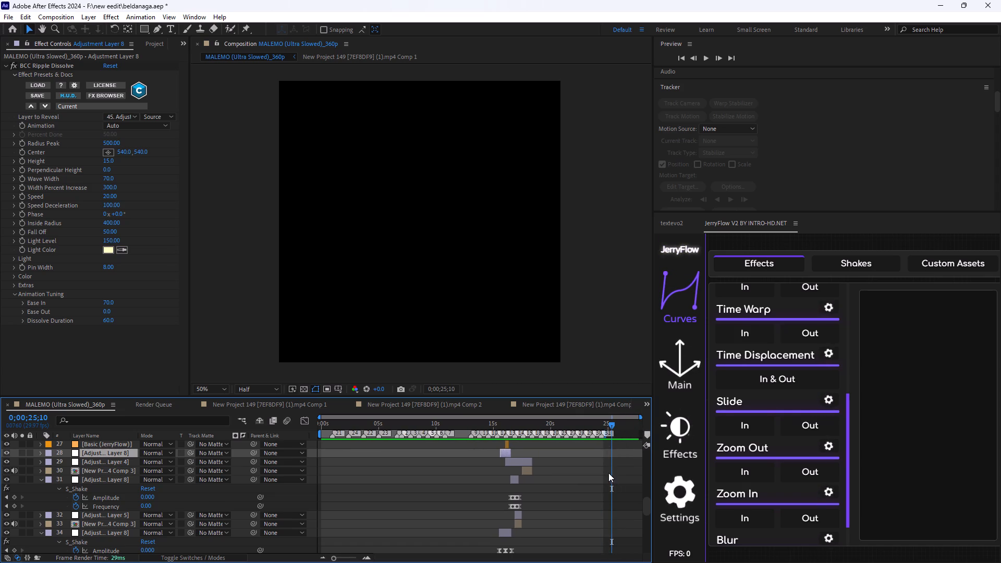
pyautogui.scroll(-19, 608, 473)
pyautogui.moveTo(612, 422); pyautogui.dragTo(583, 437)
pyautogui.press('space')
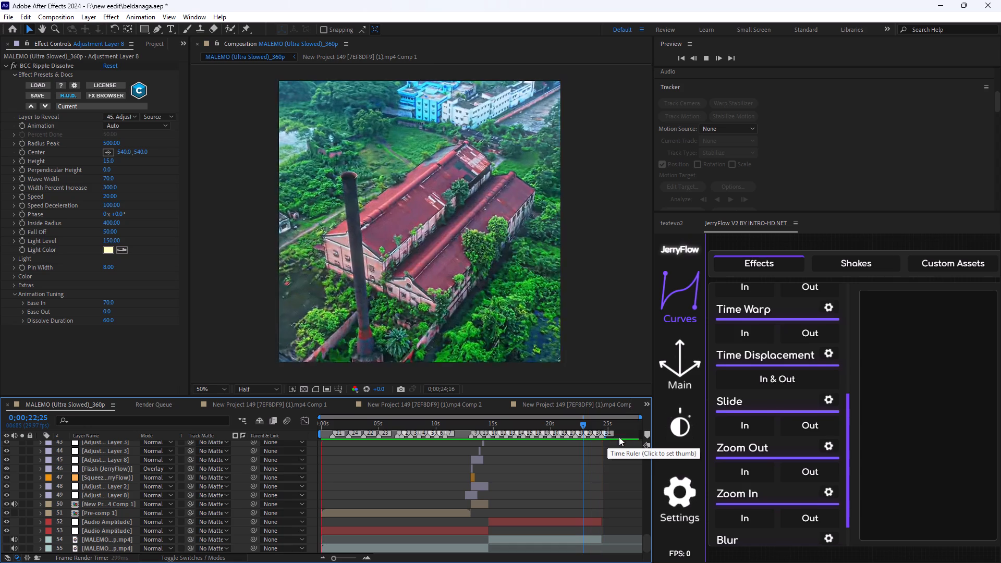
# Play the edit from 0;00;08;18 to the end of the work area and on from the start to 0;00;04;17.
pyautogui.moveTo(638, 416); pyautogui.dragTo(612, 434)
pyautogui.moveTo(641, 417); pyautogui.dragTo(614, 434)
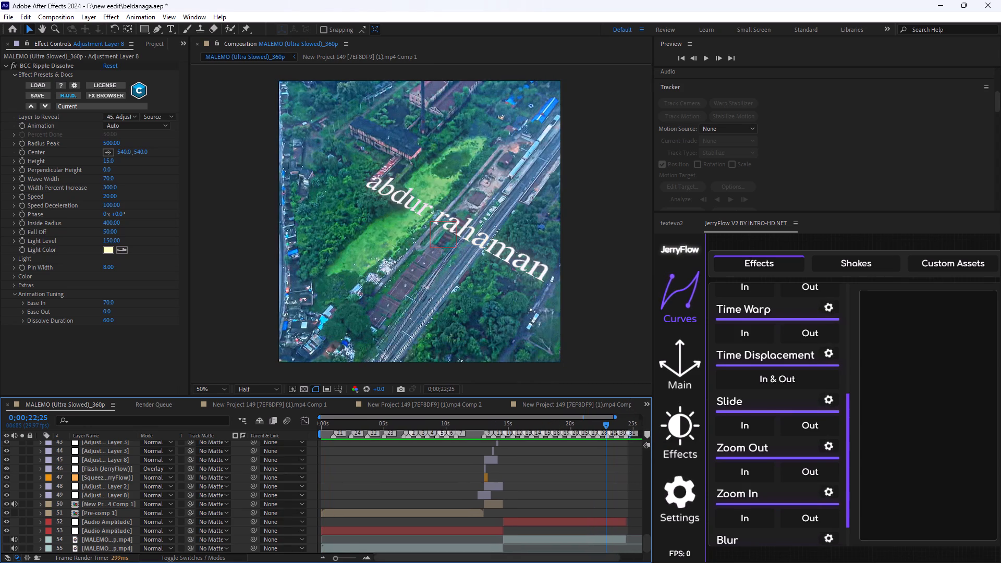
pyautogui.moveTo(614, 434); pyautogui.dragTo(622, 438)
pyautogui.moveTo(596, 425); pyautogui.dragTo(411, 456)
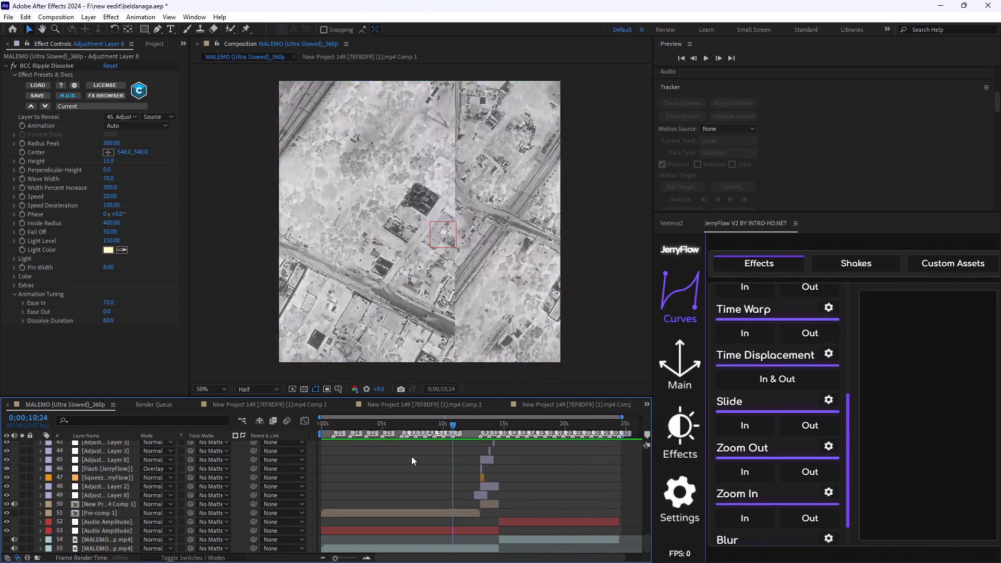
pyautogui.moveTo(411, 456); pyautogui.dragTo(423, 459)
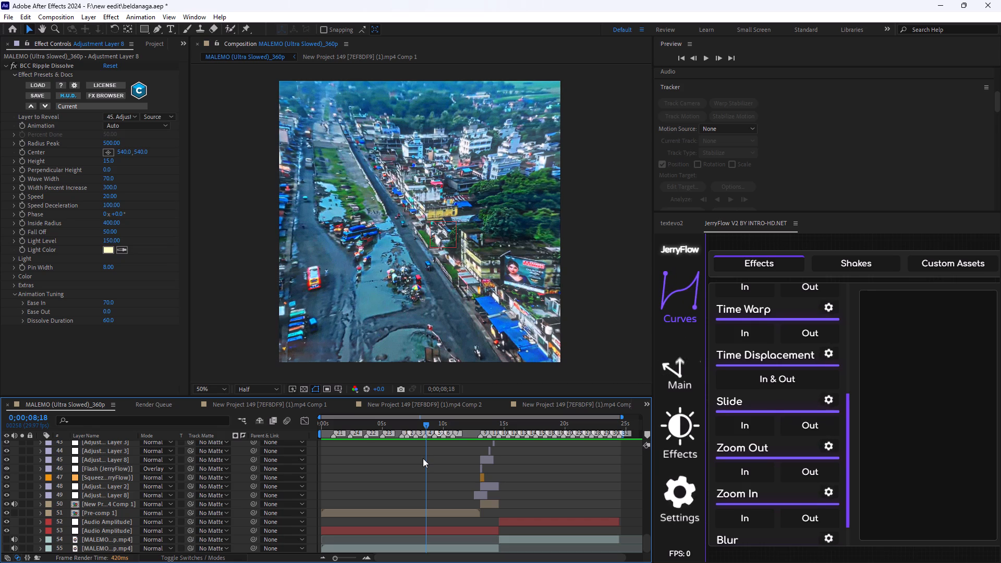
pyautogui.press('space')
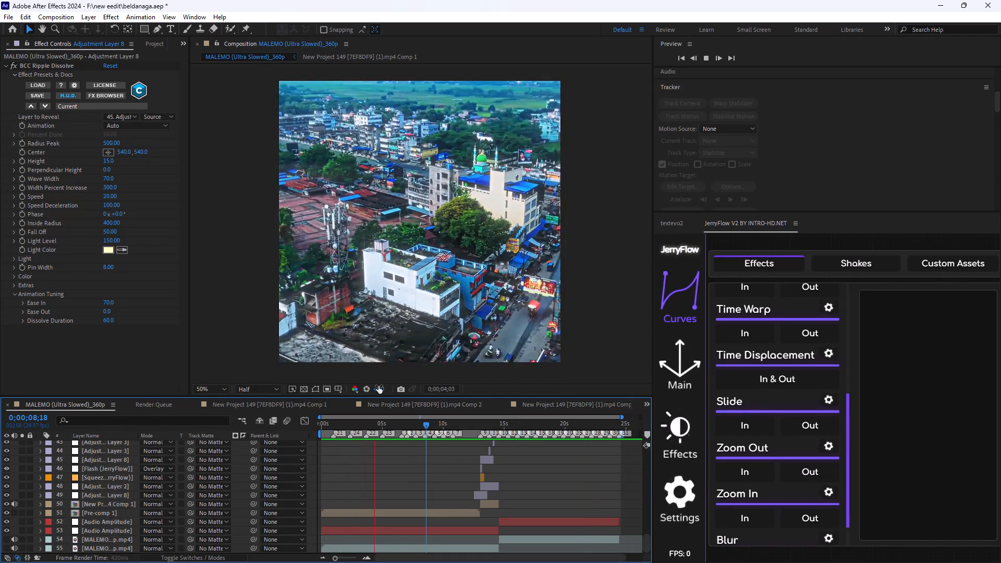
pyautogui.press('space')
# Save the beldanaga.aep project.
pyautogui.scroll(8, 536, 487)
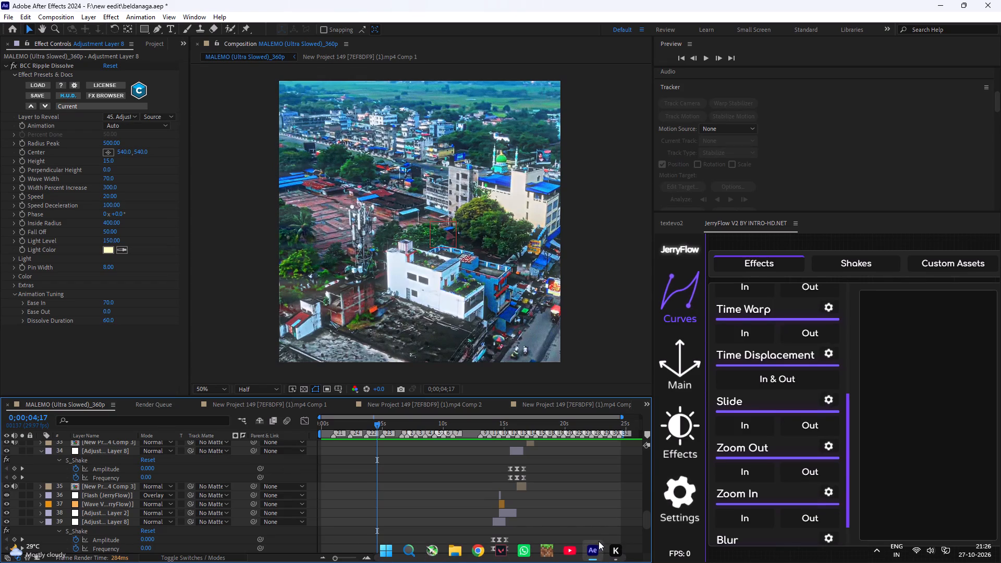
pyautogui.click(12, 16)
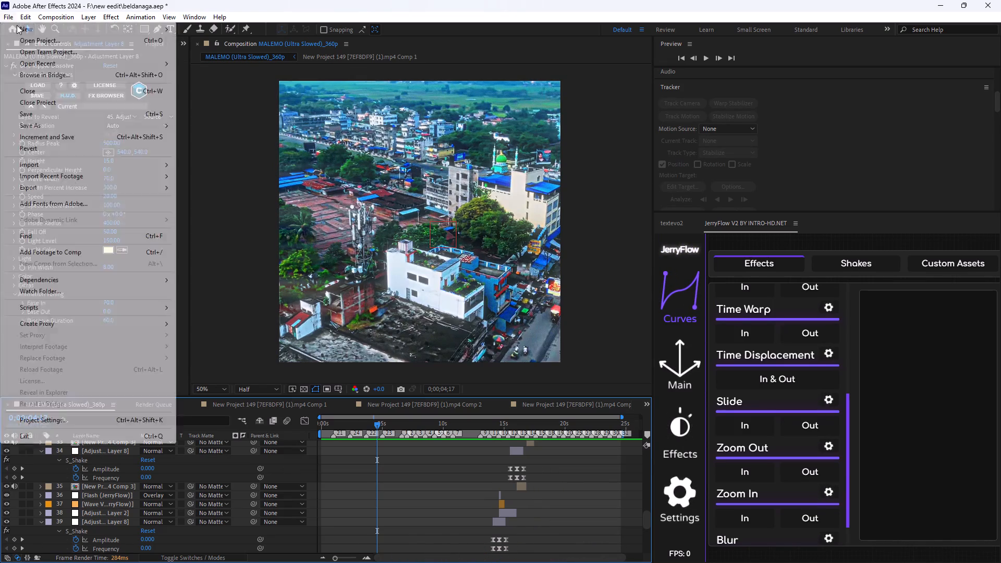
pyautogui.click(39, 115)
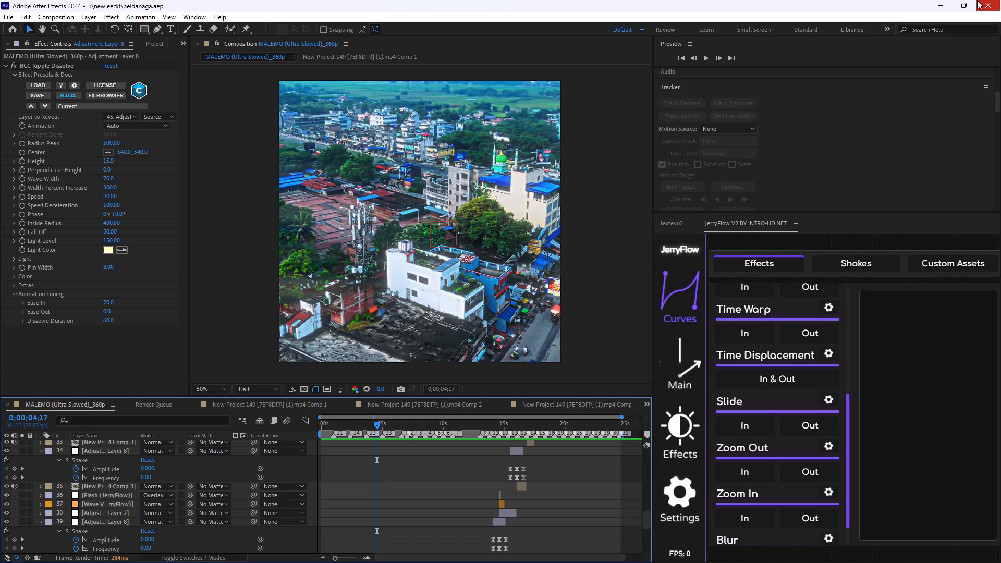
# Close After Effects.
pyautogui.click(1000, 0)
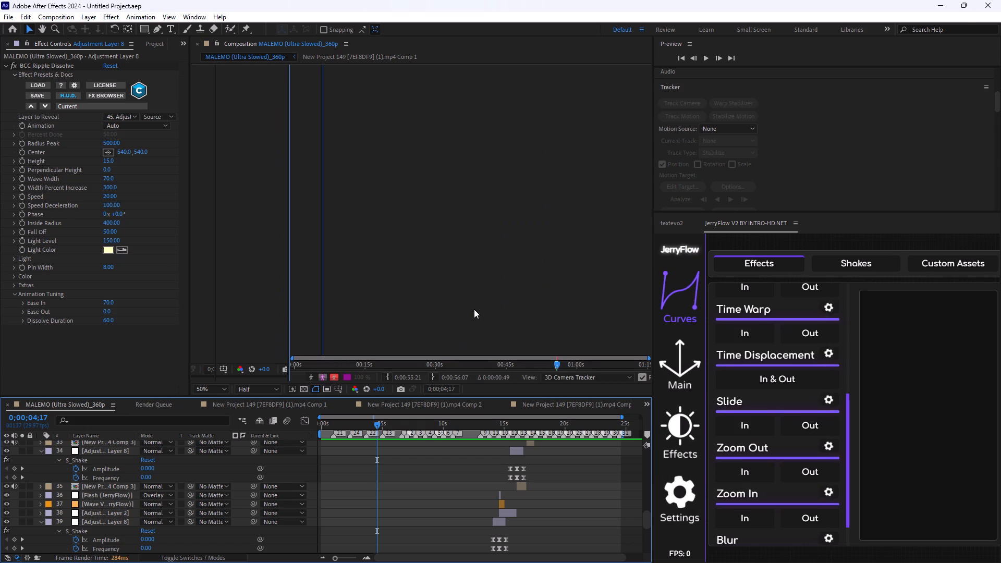
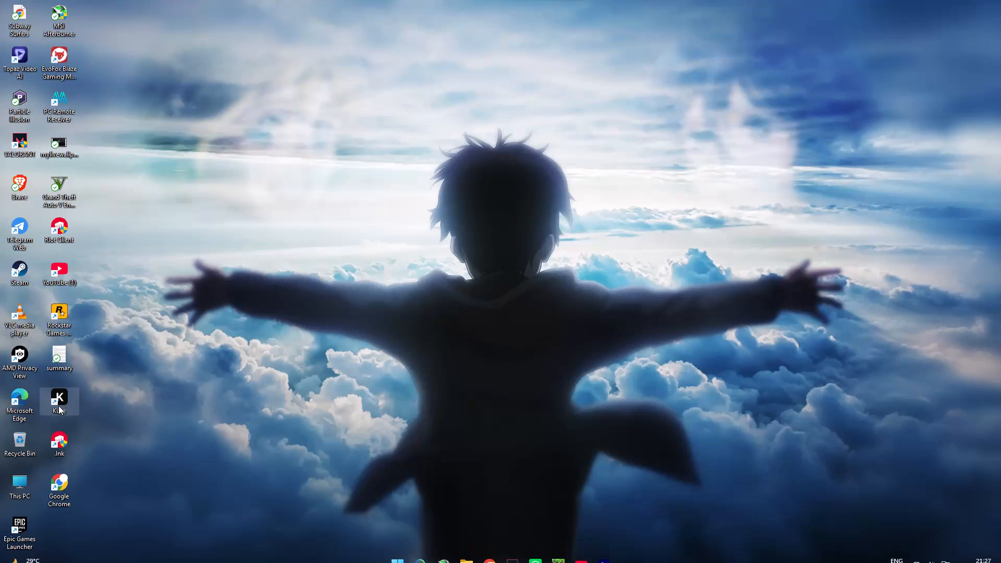
# Launch the Kuro application from the desktop.
pyautogui.doubleClick(58, 405)
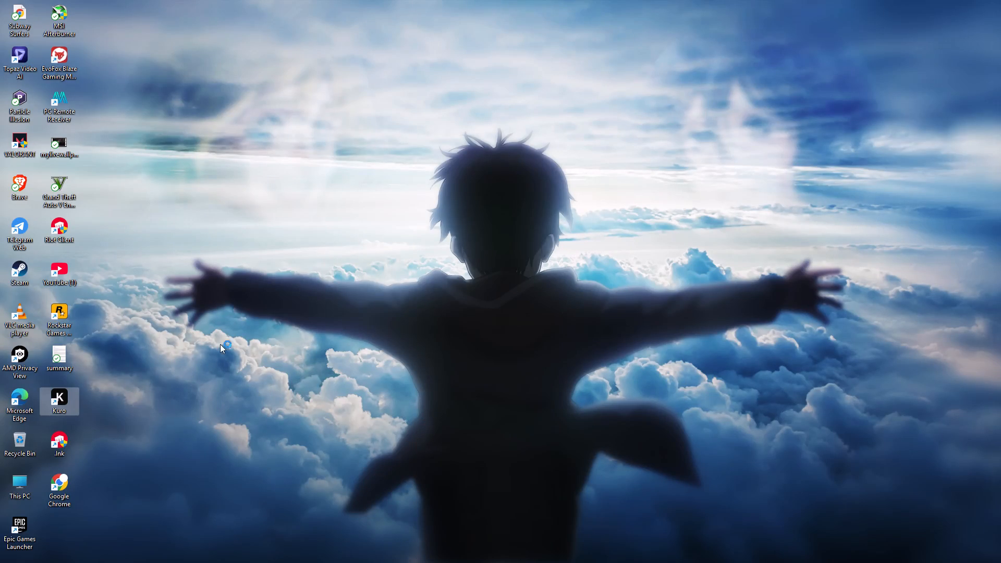